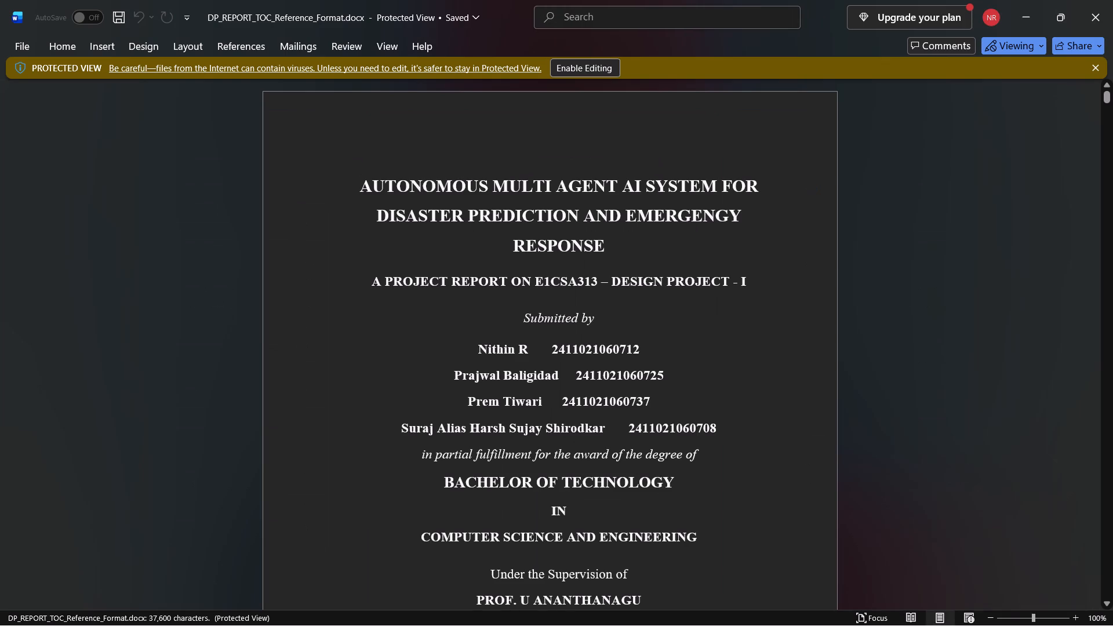
pyautogui.click(606, 69)
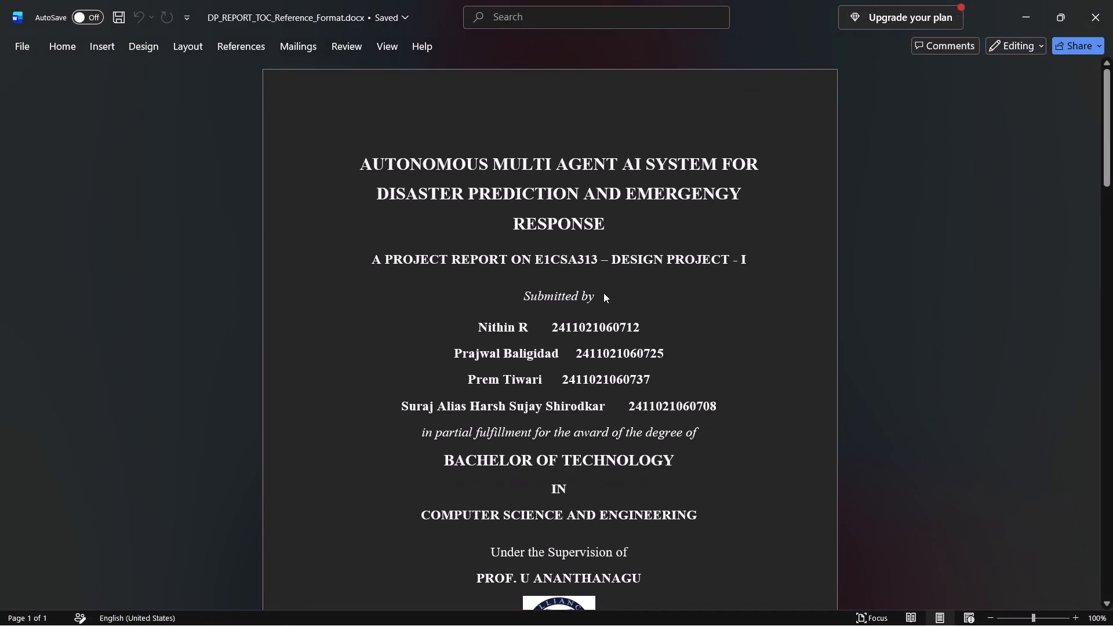
# Examine the declaration and certificate pages of the downloaded report, bringing up the formatting options for the certificate text.
pyautogui.scroll(-20, 603, 293)
pyautogui.scroll(-1, 603, 293)
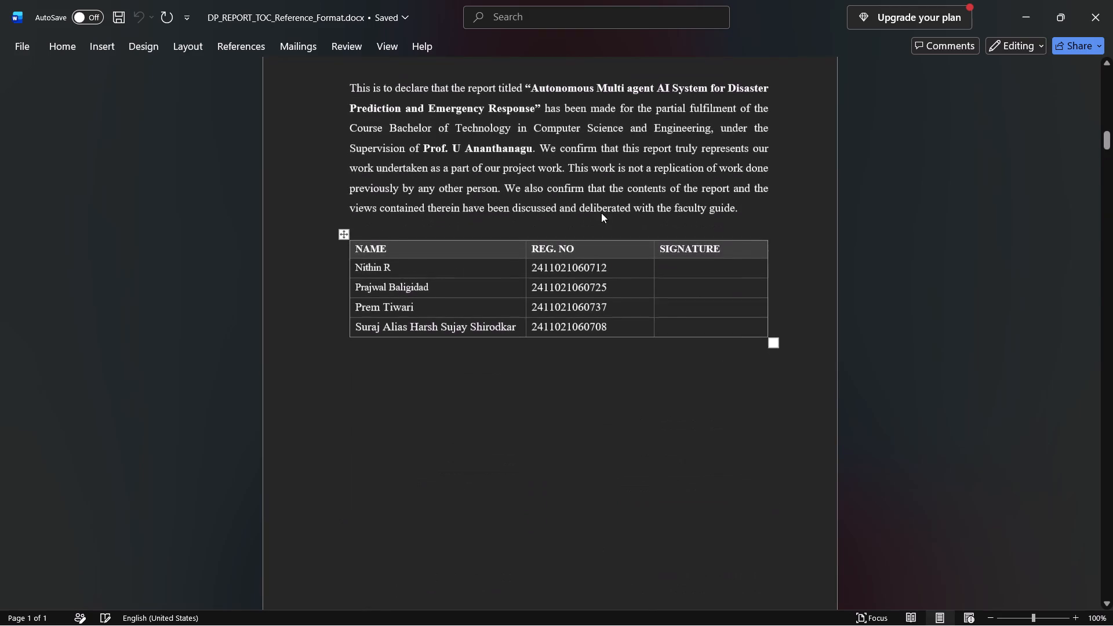
pyautogui.scroll(2, 601, 213)
pyautogui.click(575, 496)
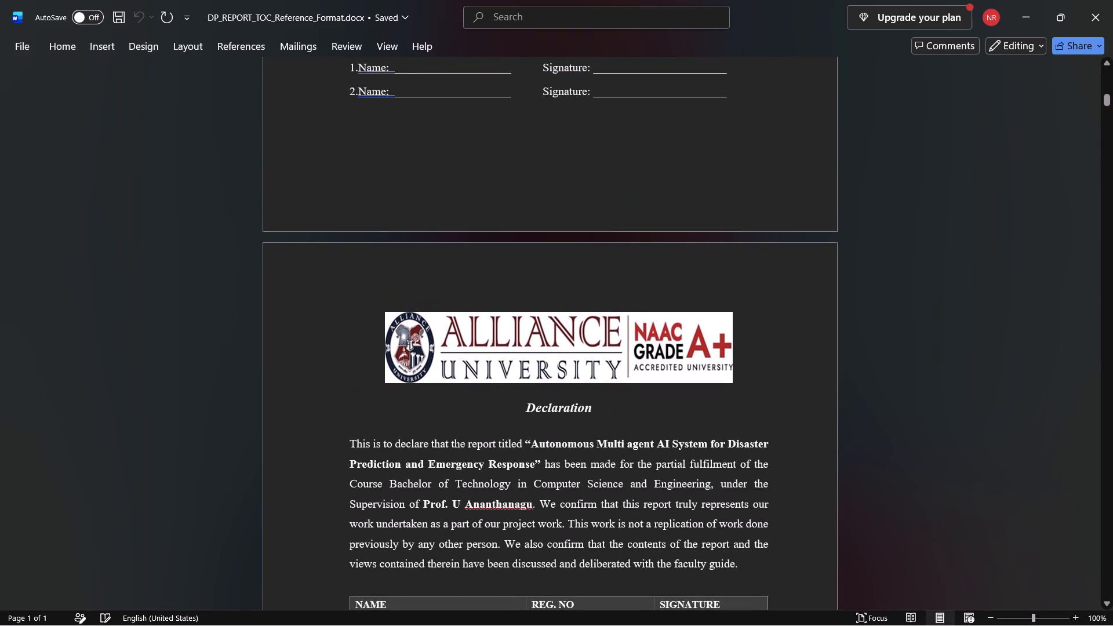
pyautogui.click(62, 43)
pyautogui.scroll(3, 536, 293)
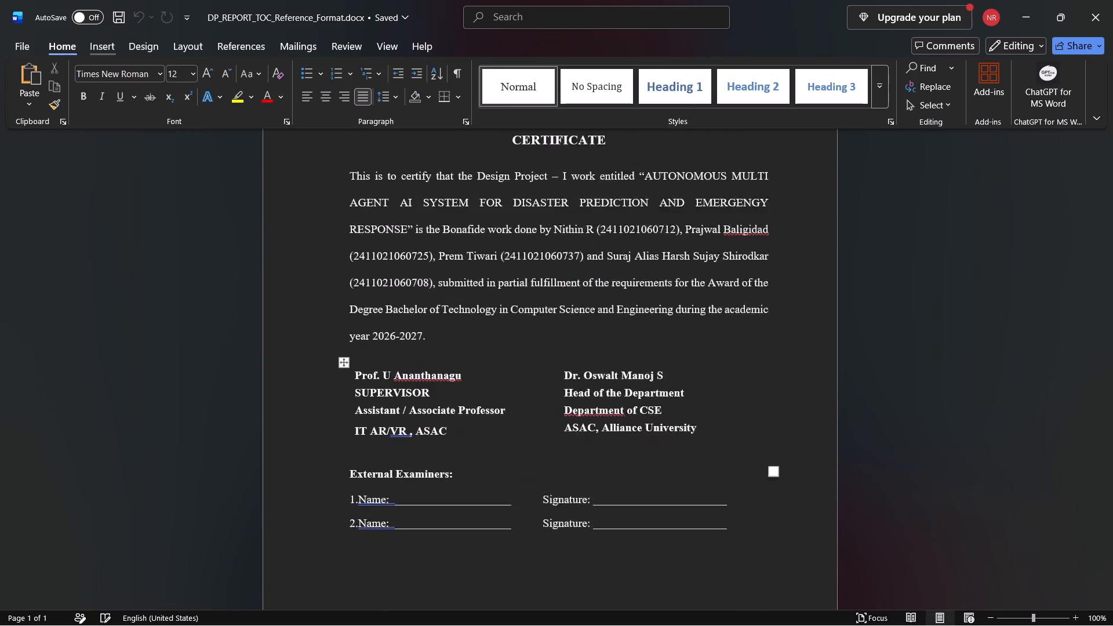
pyautogui.click(552, 271)
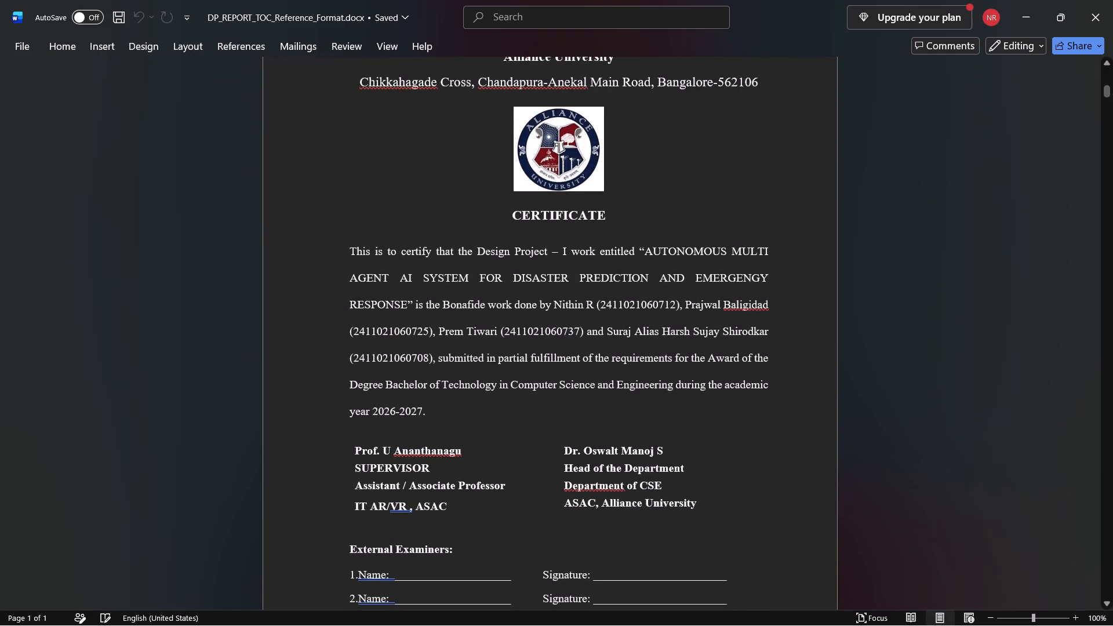
pyautogui.click(479, 259)
pyautogui.click(69, 37)
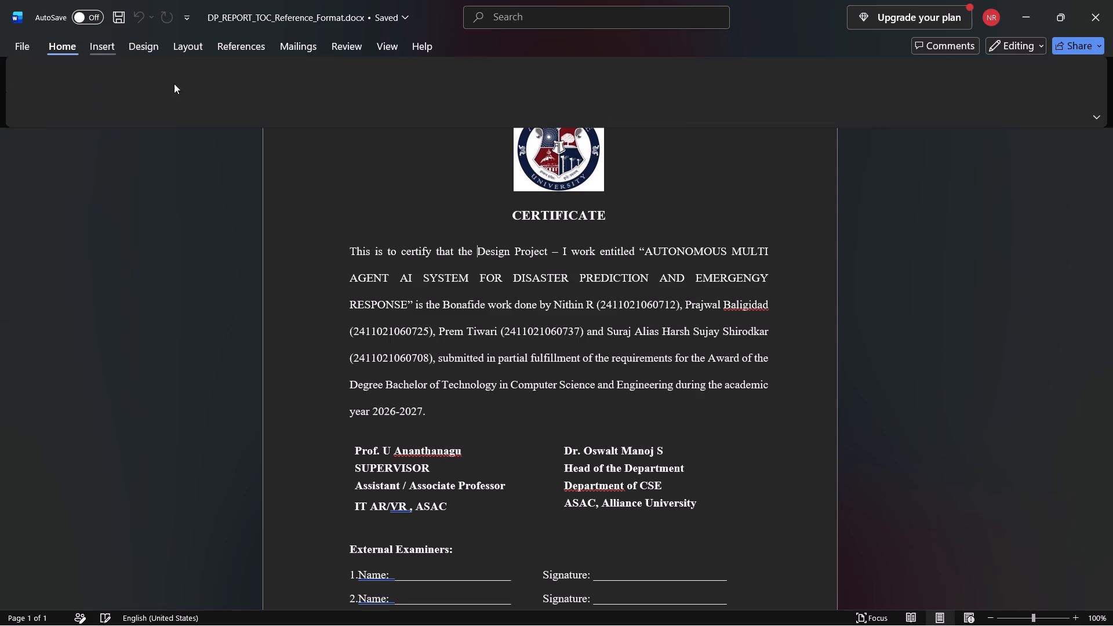
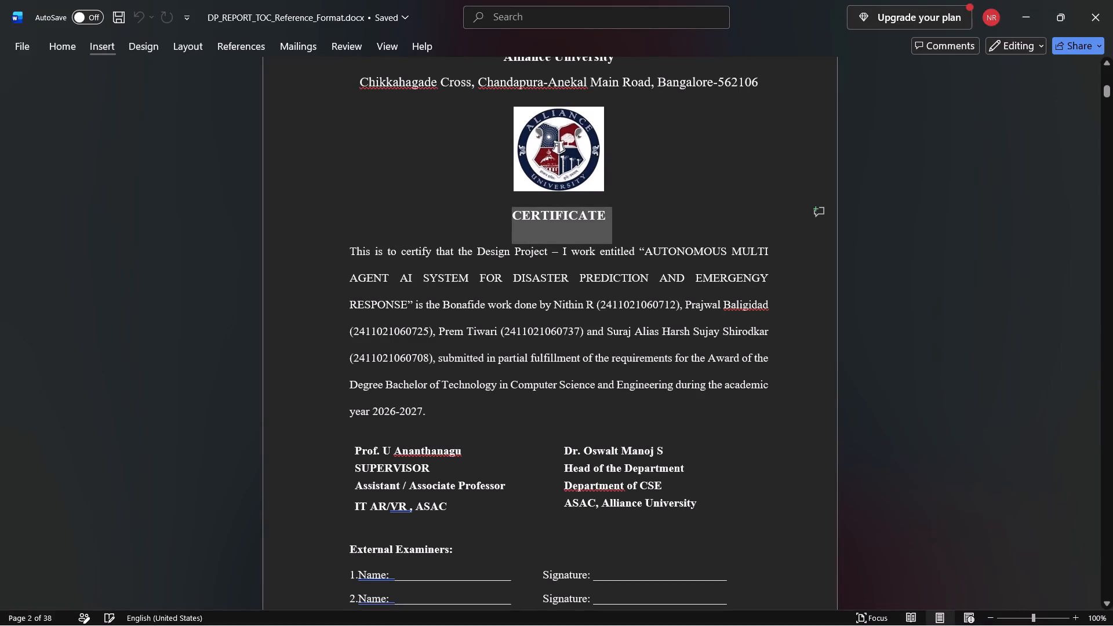
# Italicize and underline the CERTIFICATE heading on the certificate page.
pyautogui.click(62, 41)
pyautogui.click(105, 98)
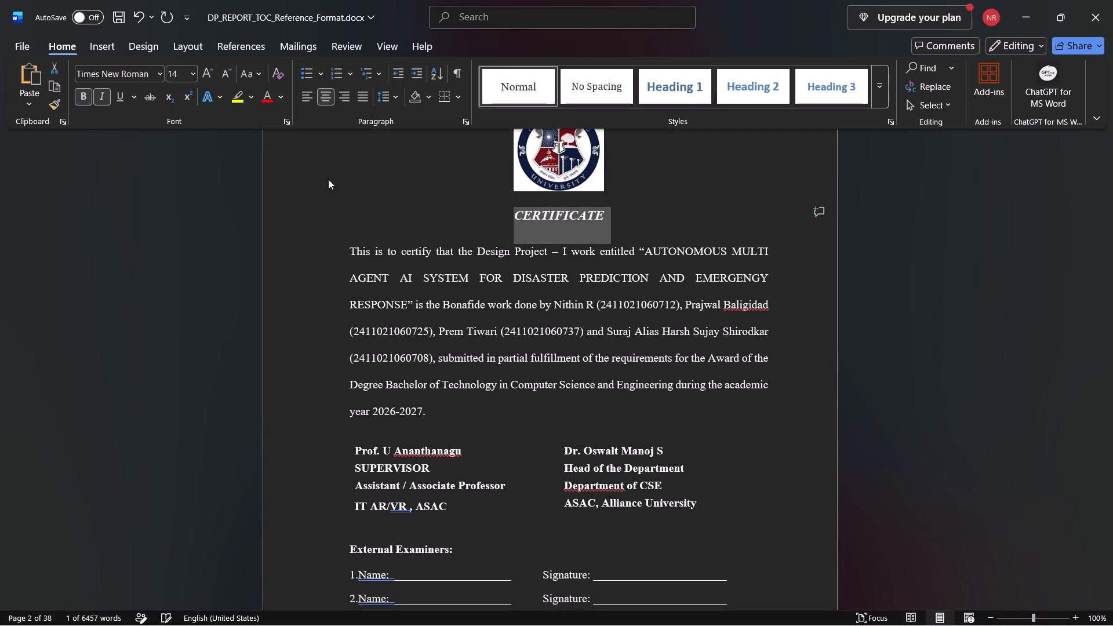
pyautogui.click(122, 95)
pyautogui.click(670, 327)
pyautogui.click(670, 327)
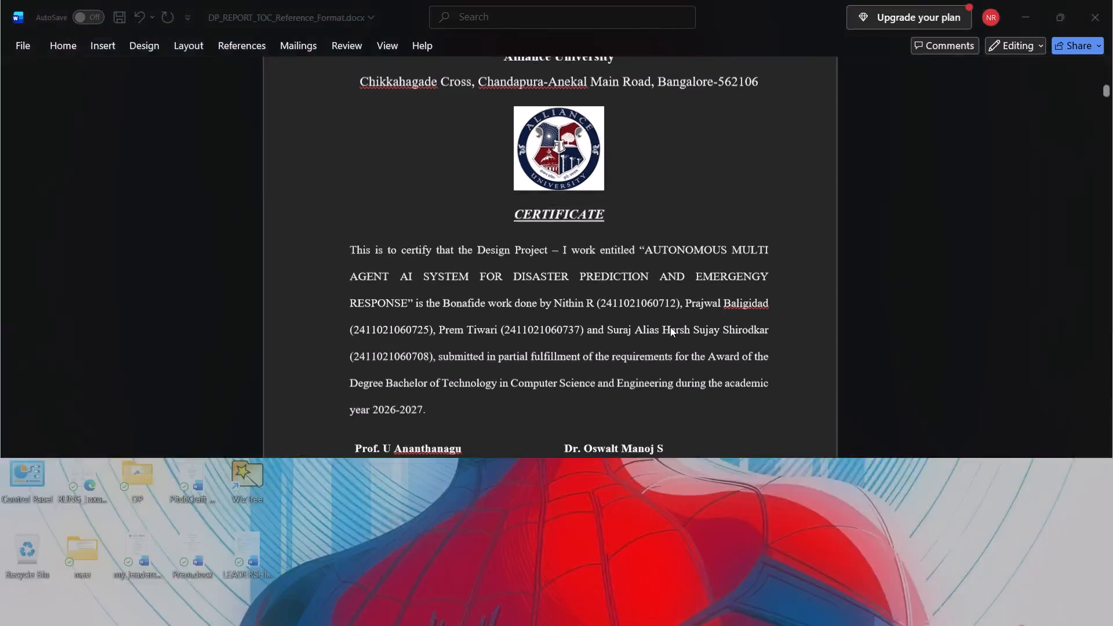
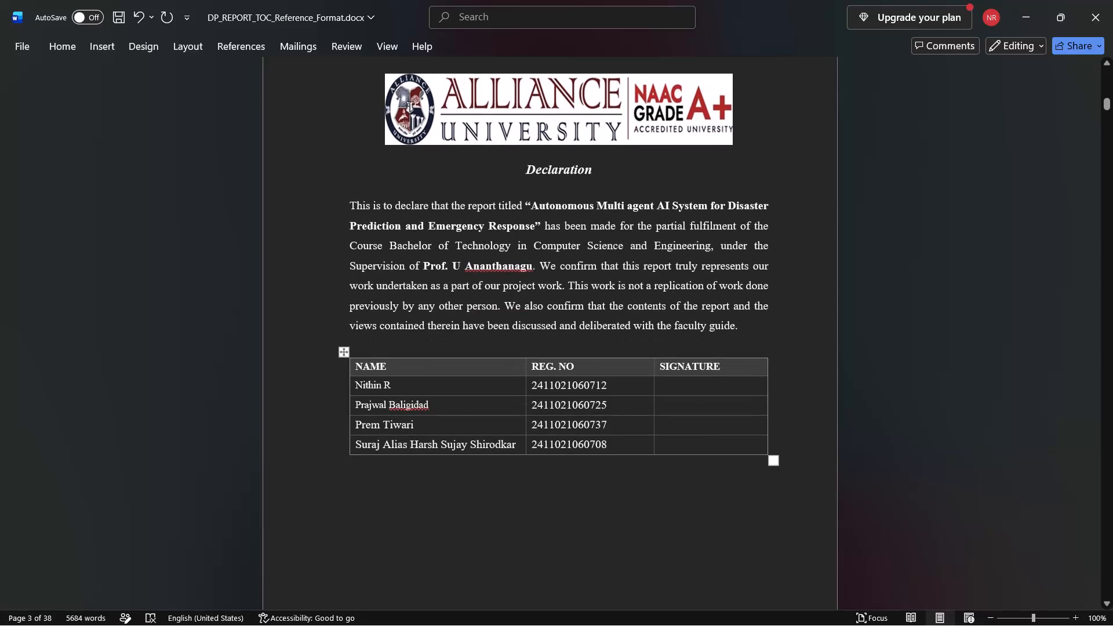
# Underline the Declaration heading on the declaration page.
pyautogui.moveTo(602, 167); pyautogui.dragTo(500, 159)
pyautogui.click(592, 173)
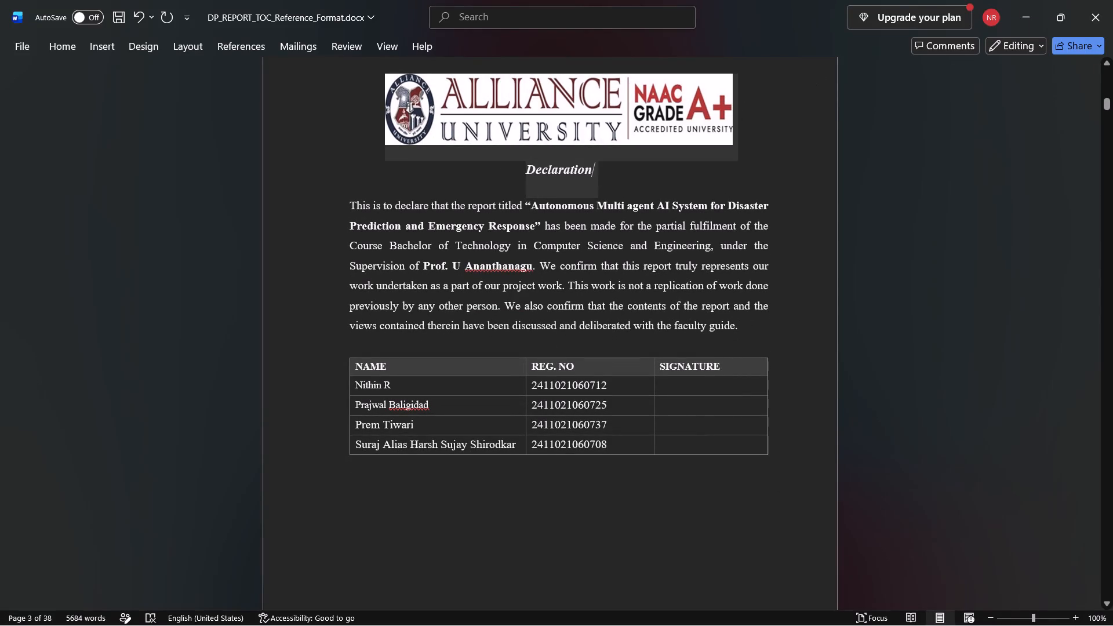
pyautogui.moveTo(598, 173); pyautogui.dragTo(511, 166)
pyautogui.click(48, 49)
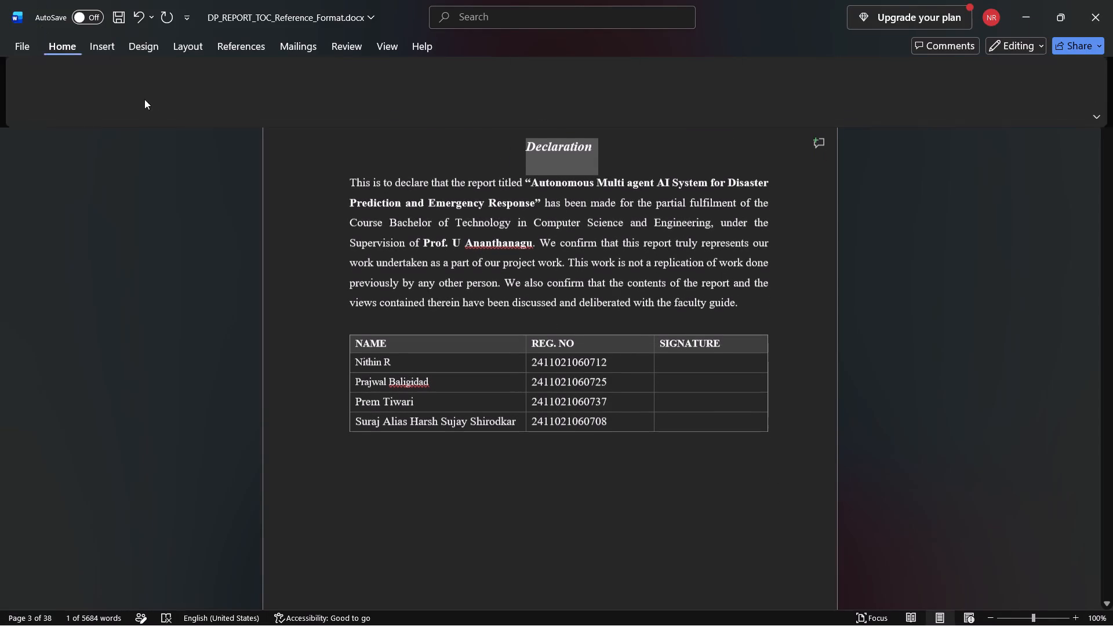
pyautogui.click(118, 96)
pyautogui.click(550, 220)
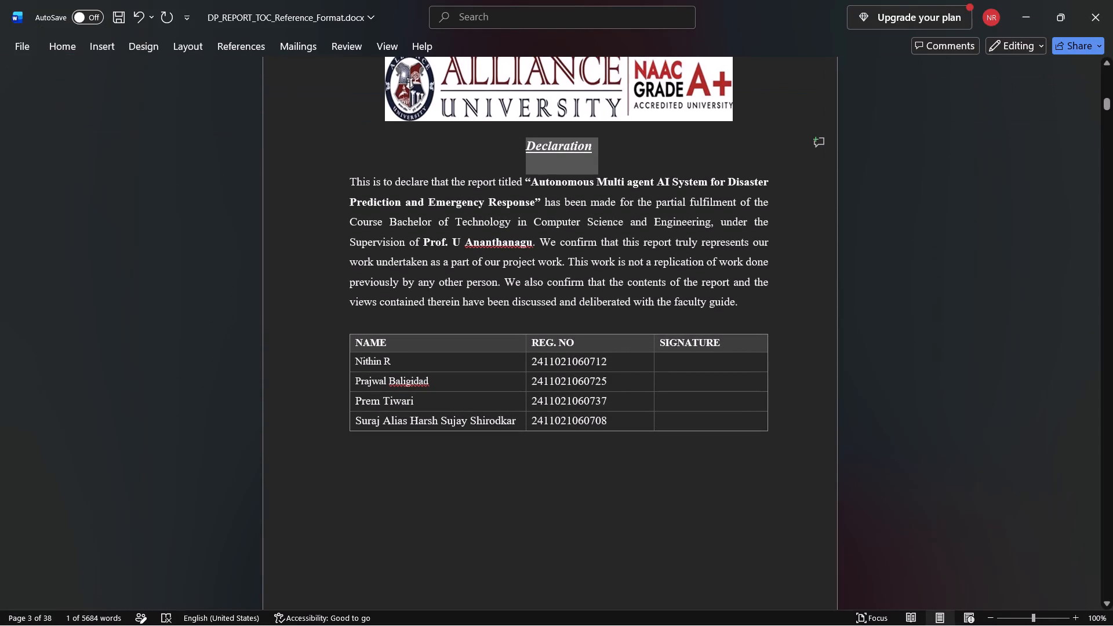
pyautogui.click(550, 220)
# Go to the ACKNOWLEDGEMENT heading on the page after the declaration.
pyautogui.scroll(-4, 737, 234)
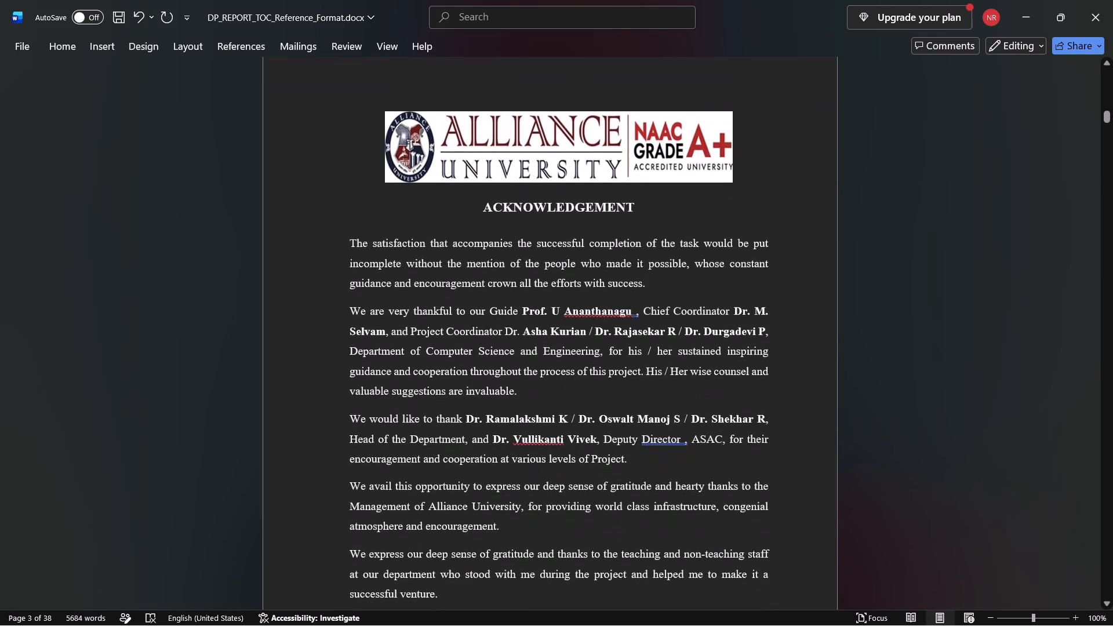
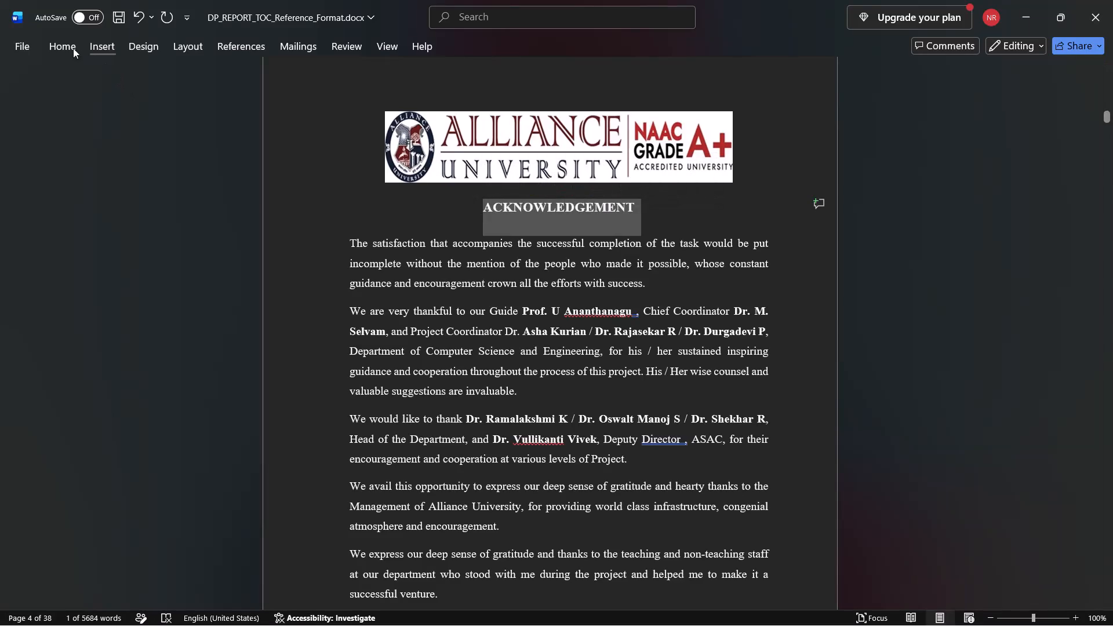
# Italicize and underline the ACKNOWLEDGEMENT heading on the acknowledgement page.
pyautogui.click(64, 43)
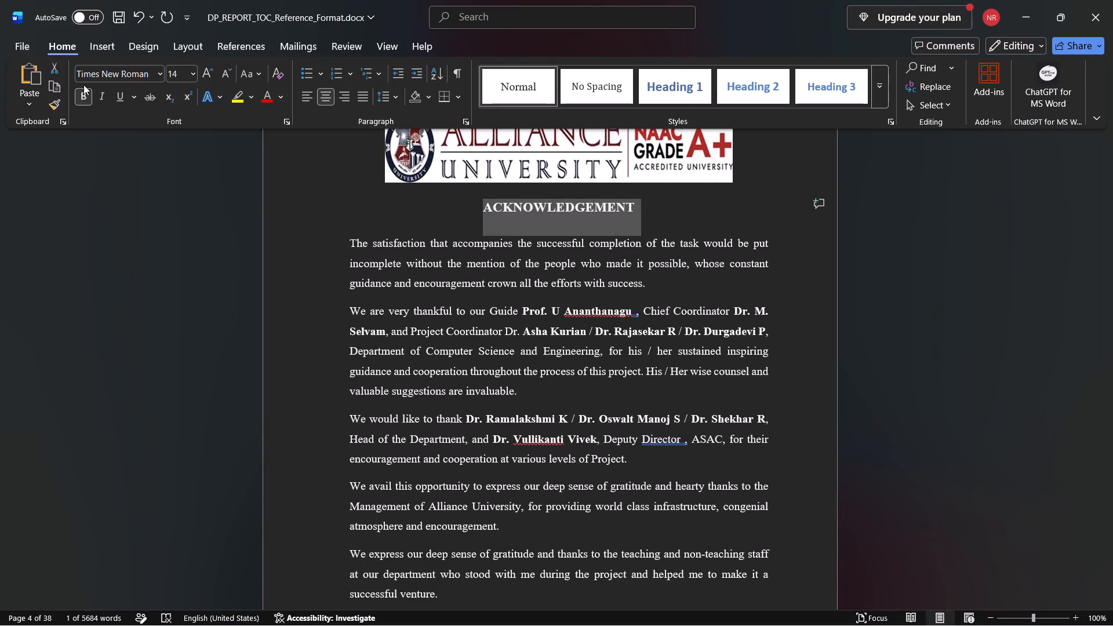
pyautogui.click(97, 94)
pyautogui.click(113, 97)
pyautogui.doubleClick(634, 403)
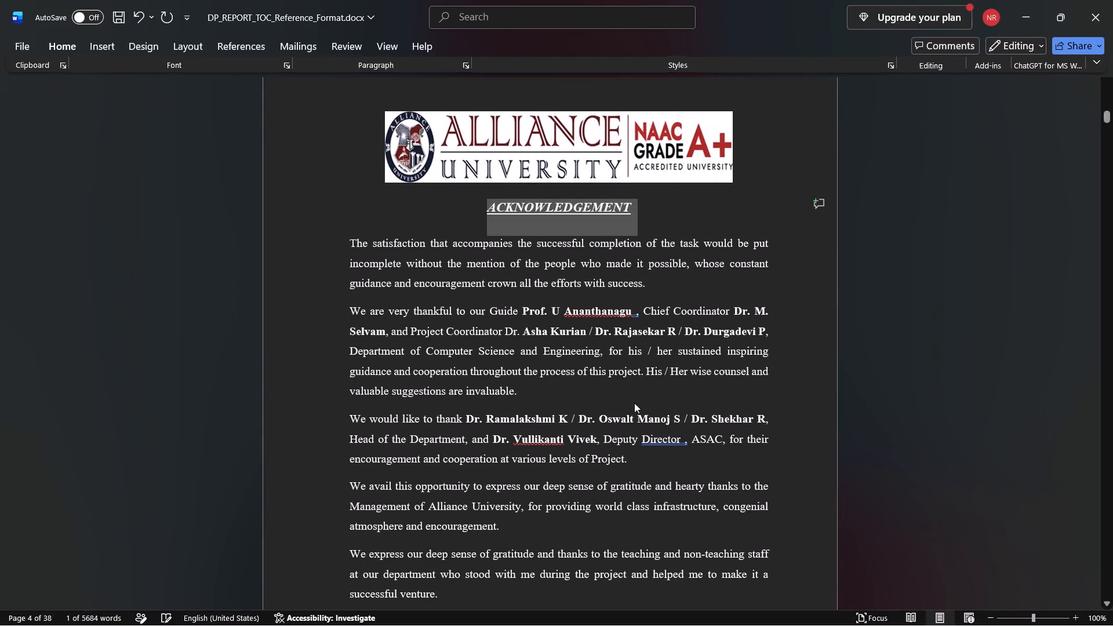
# Go to the ABSTRACT page that follows the acknowledgement.
pyautogui.scroll(-5, 634, 403)
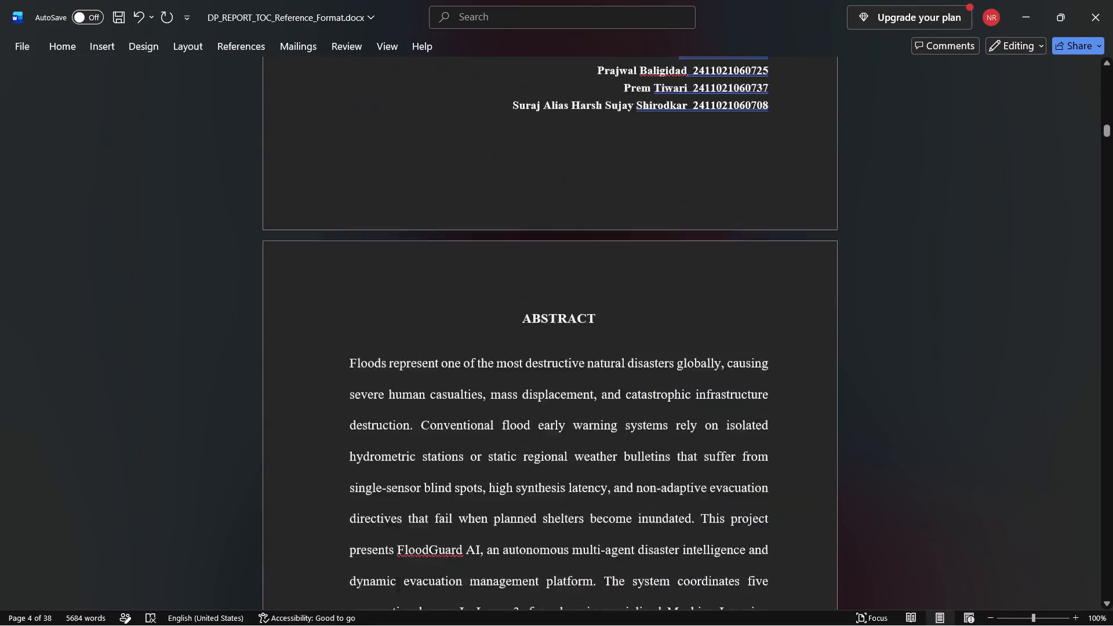
pyautogui.scroll(-1, 634, 403)
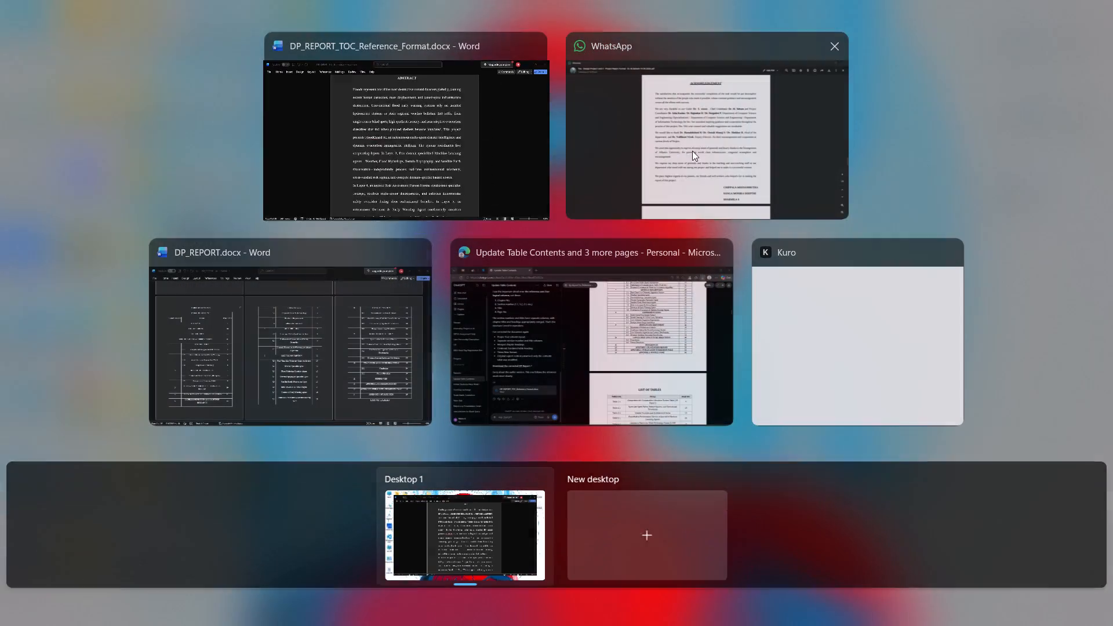
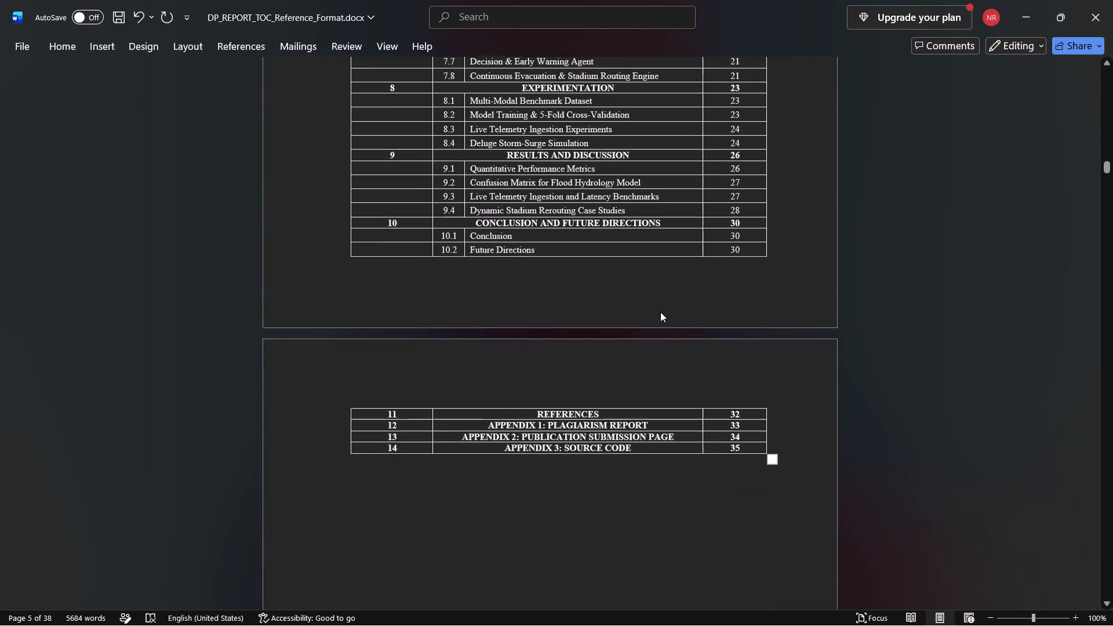
# Review the table of contents from its title through the chapter entries to the references and appendix rows on the following page.
pyautogui.scroll(5, 660, 312)
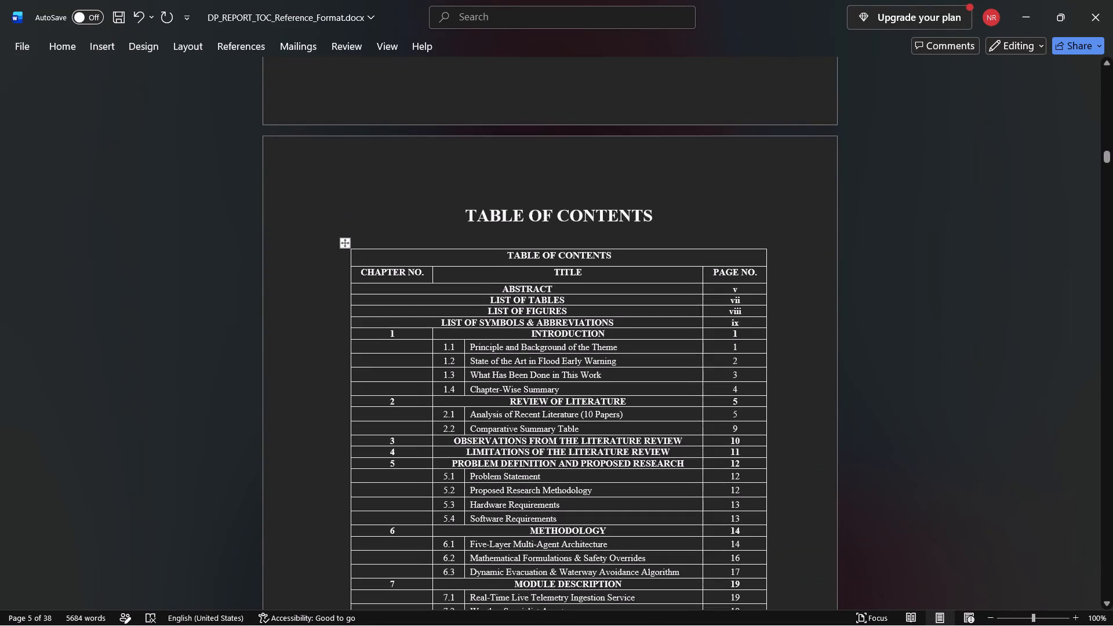
pyautogui.scroll(-3, 660, 312)
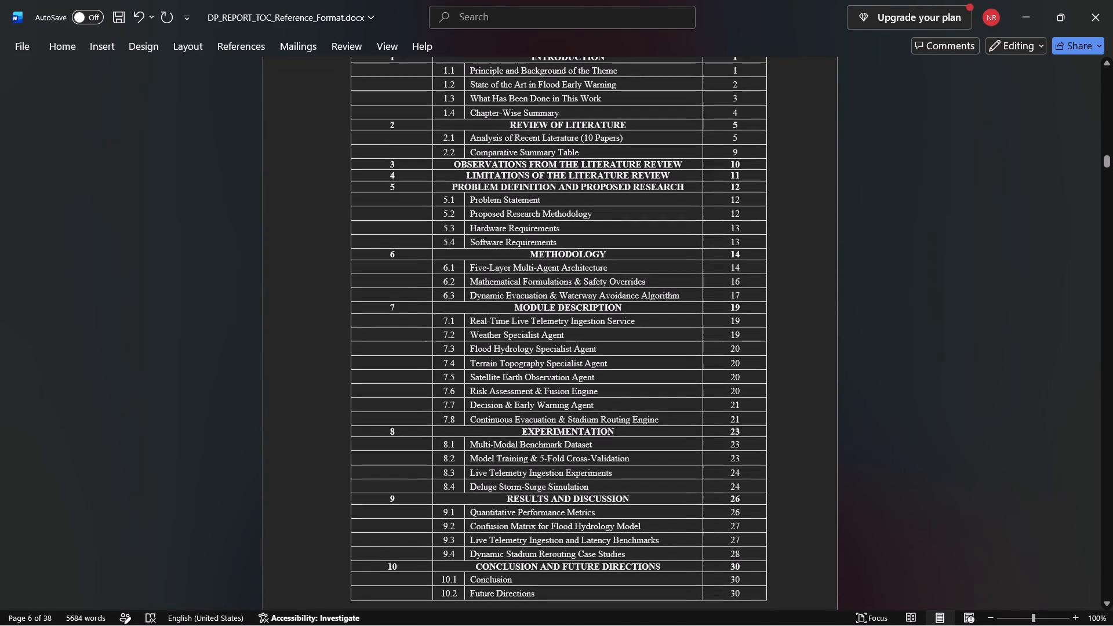
pyautogui.scroll(-1, 660, 312)
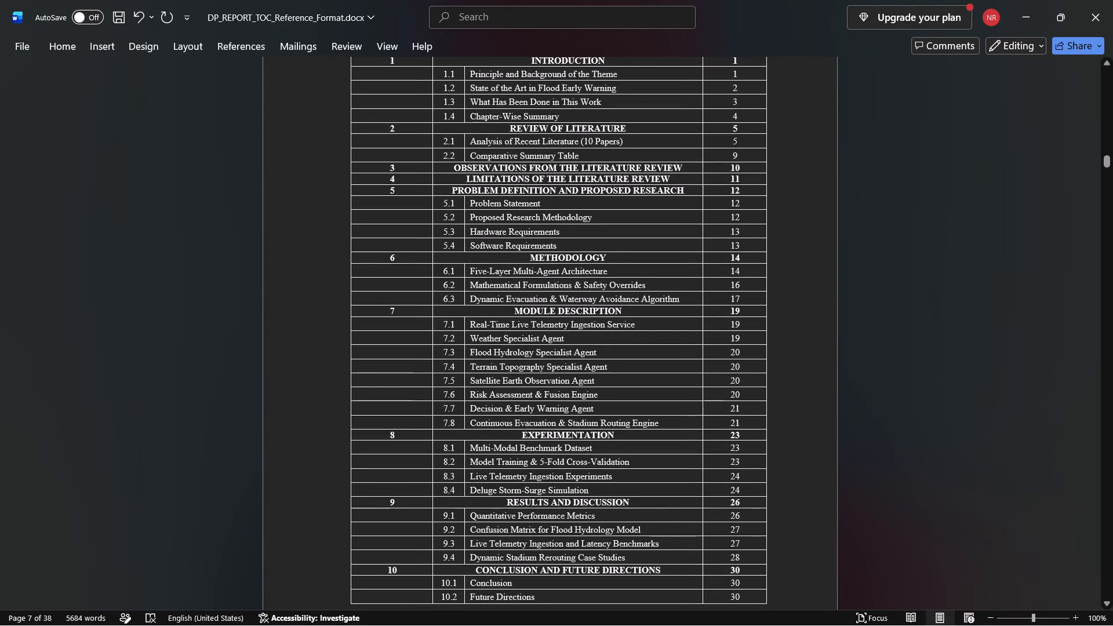
pyautogui.scroll(-1, 693, 463)
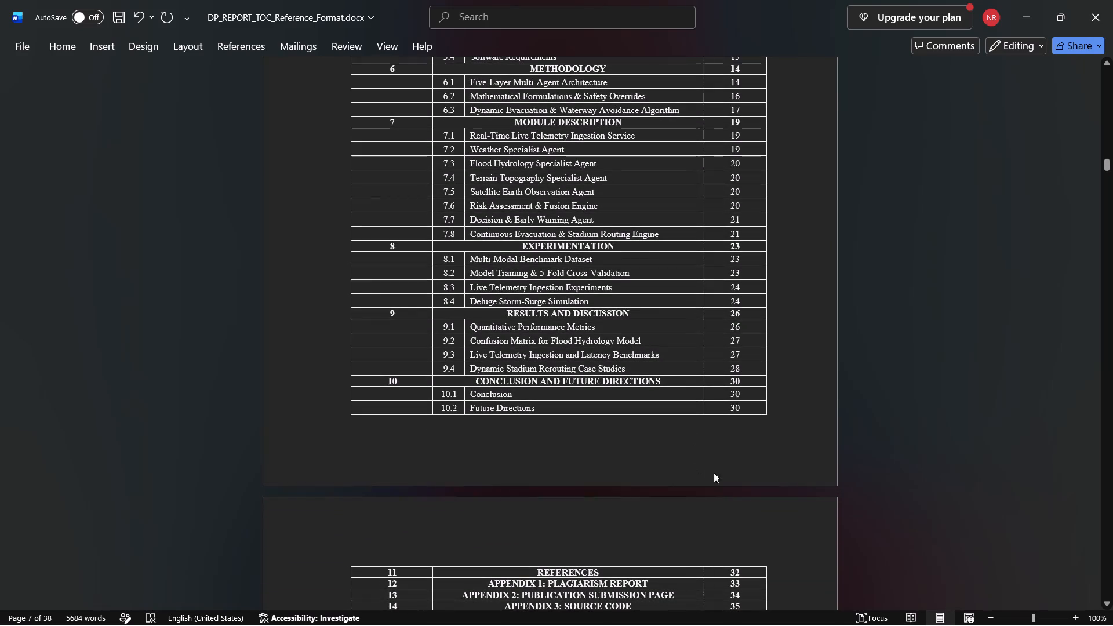
pyautogui.scroll(-2, 750, 503)
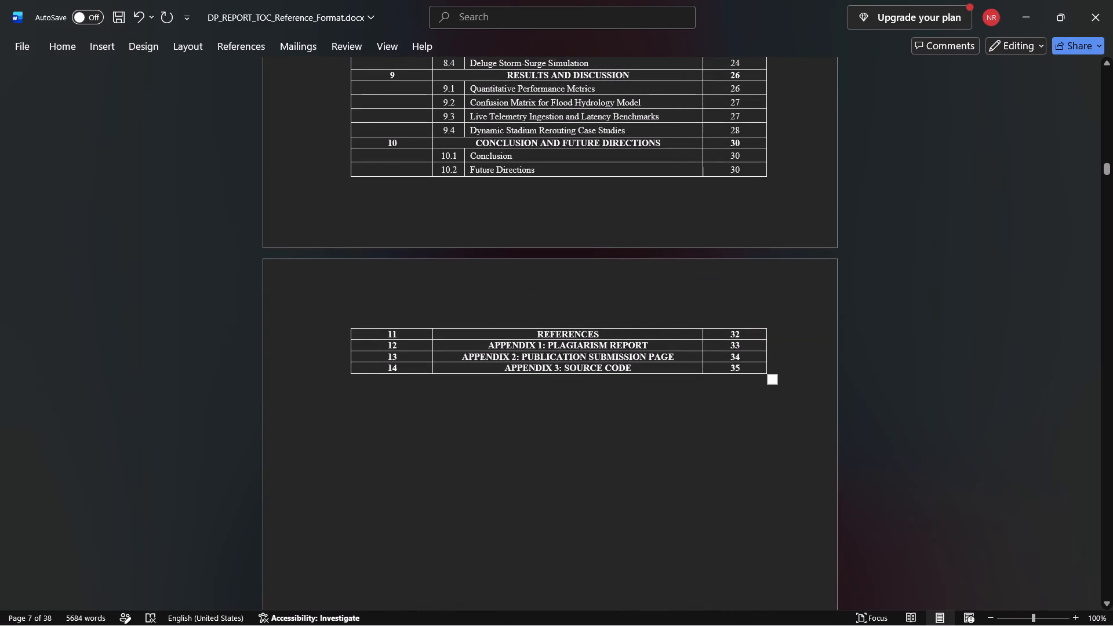
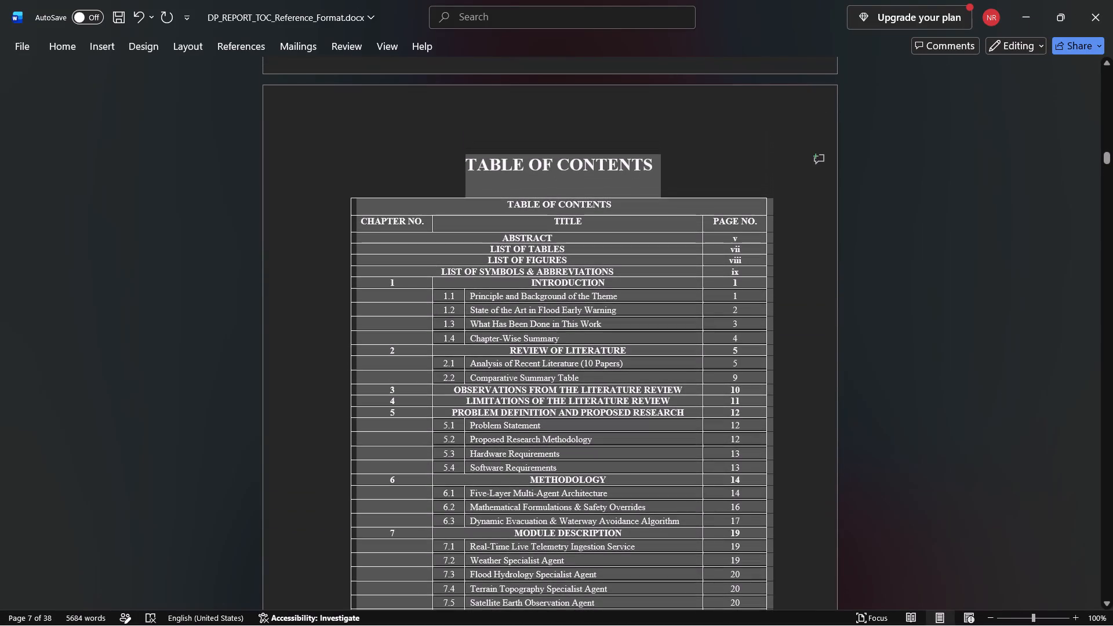
# Enlarge the text of the selected table of contents table by two font-size increments.
pyautogui.click(61, 51)
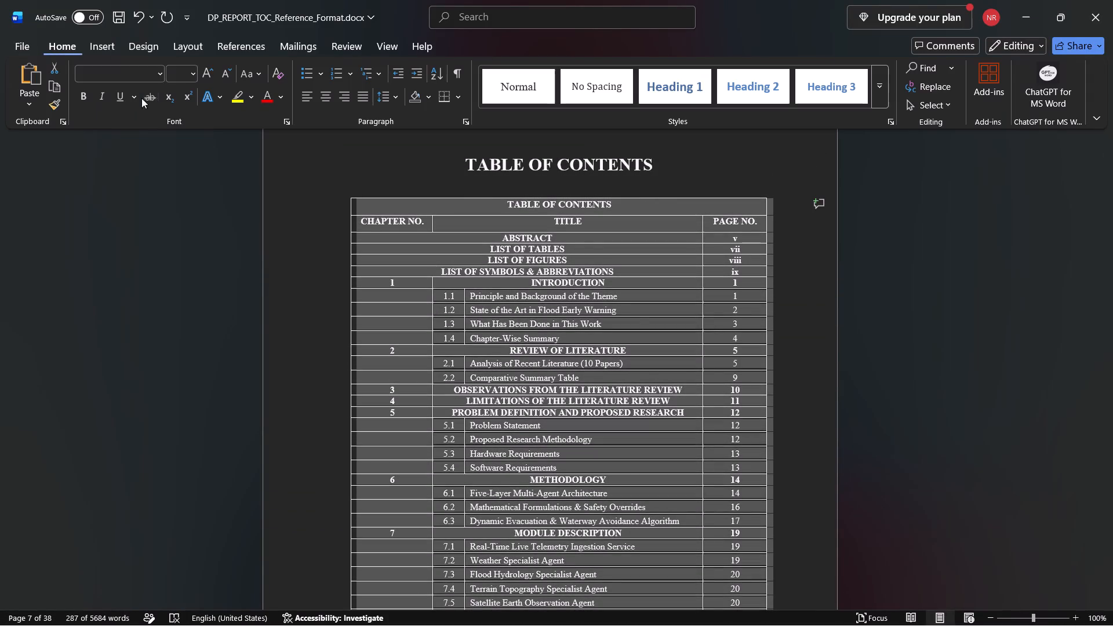
pyautogui.click(206, 74)
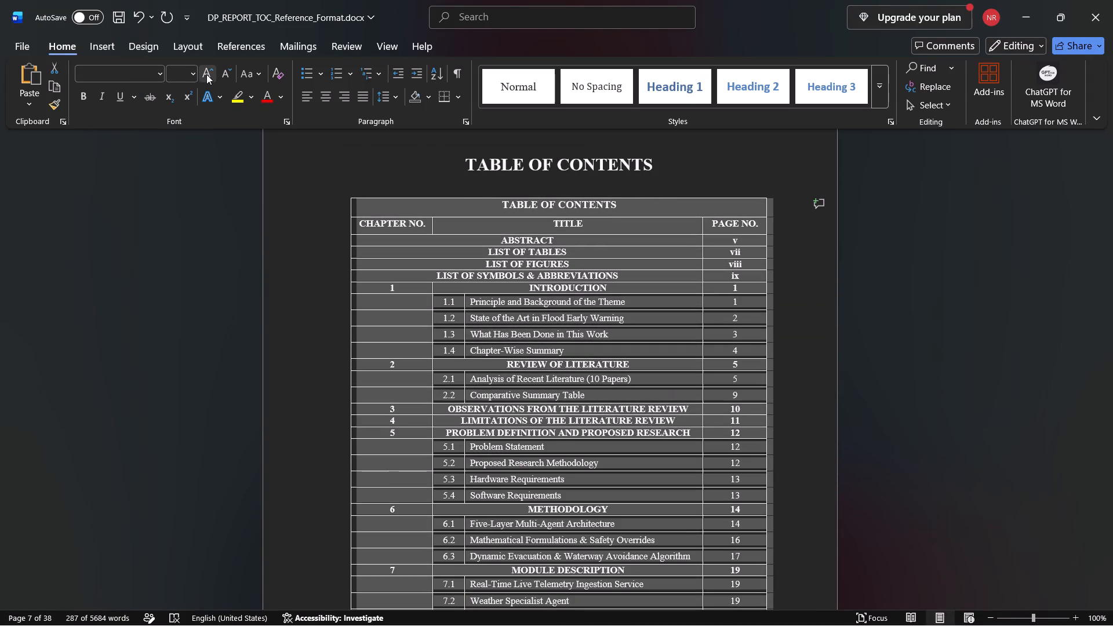
pyautogui.click(206, 74)
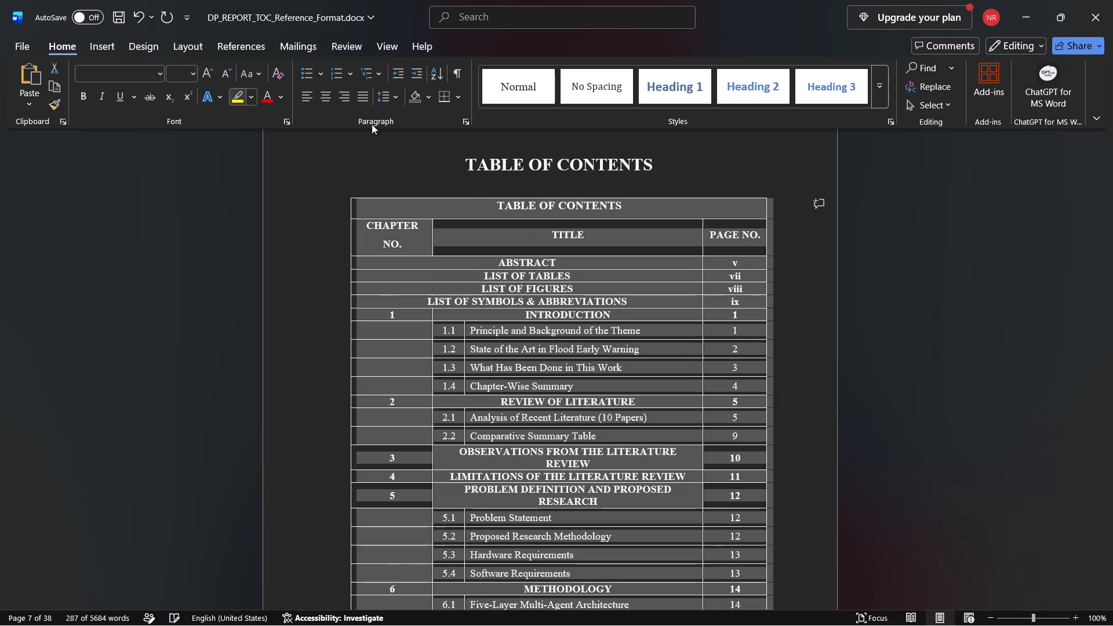
# Clear the table selection and check the layout of the enlarged table of contents from the header row through the appendix entries.
pyautogui.scroll(-2, 941, 395)
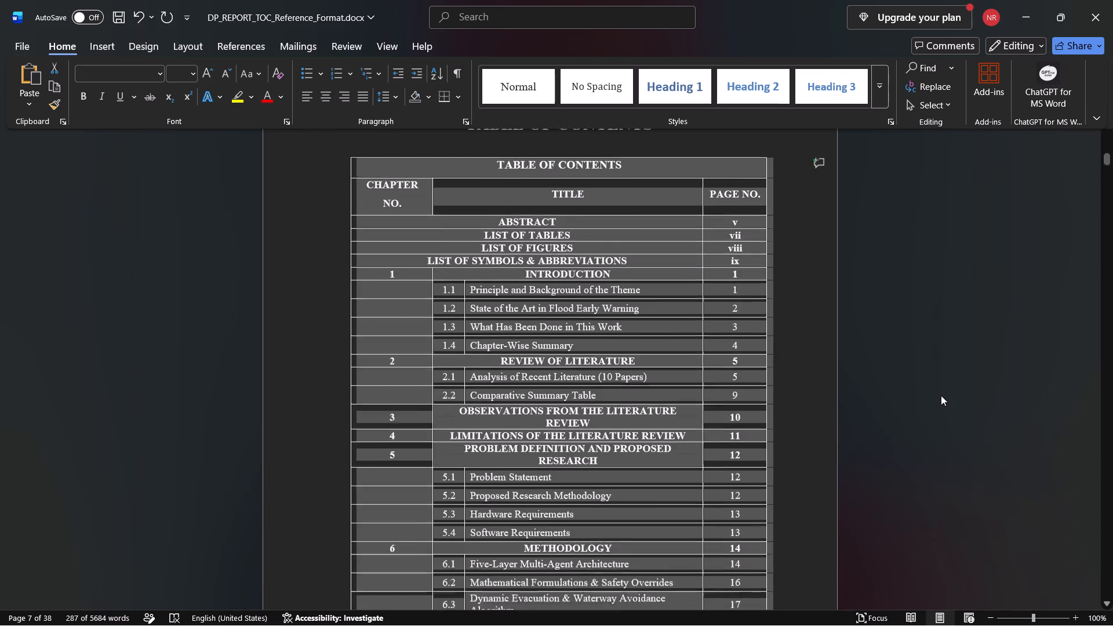
pyautogui.scroll(-3, 941, 395)
pyautogui.scroll(1, 941, 395)
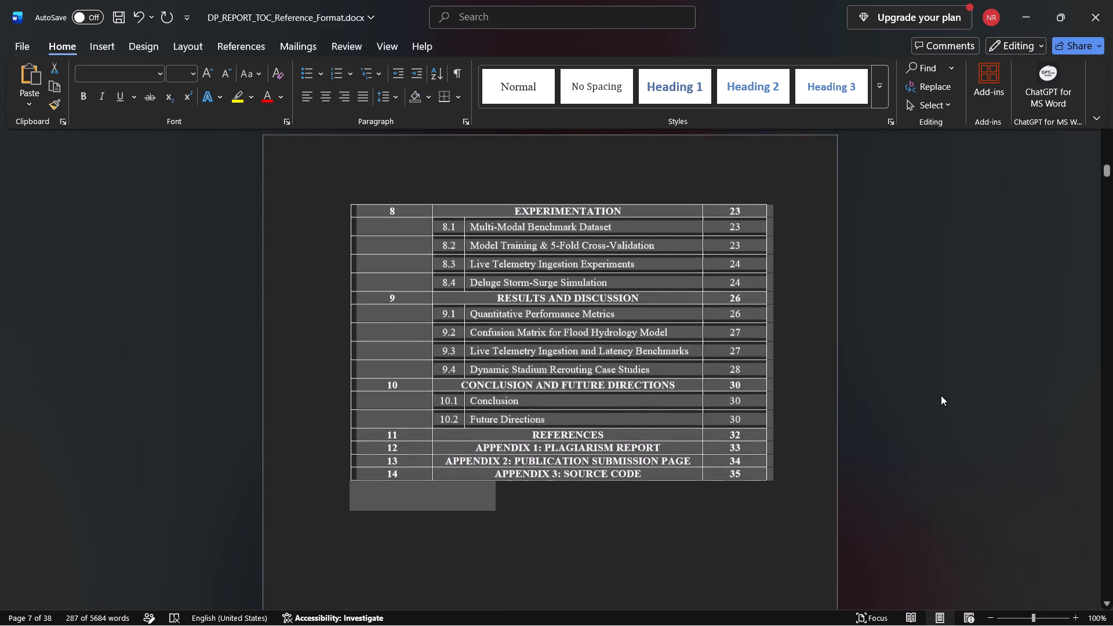
pyautogui.scroll(1, 941, 395)
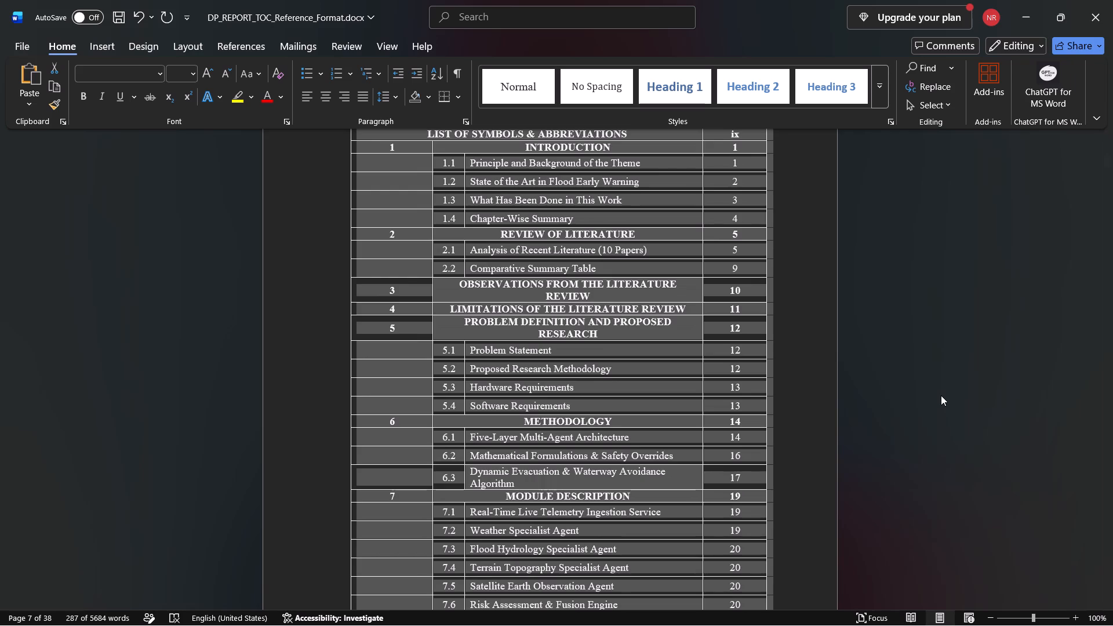
pyautogui.scroll(1, 896, 317)
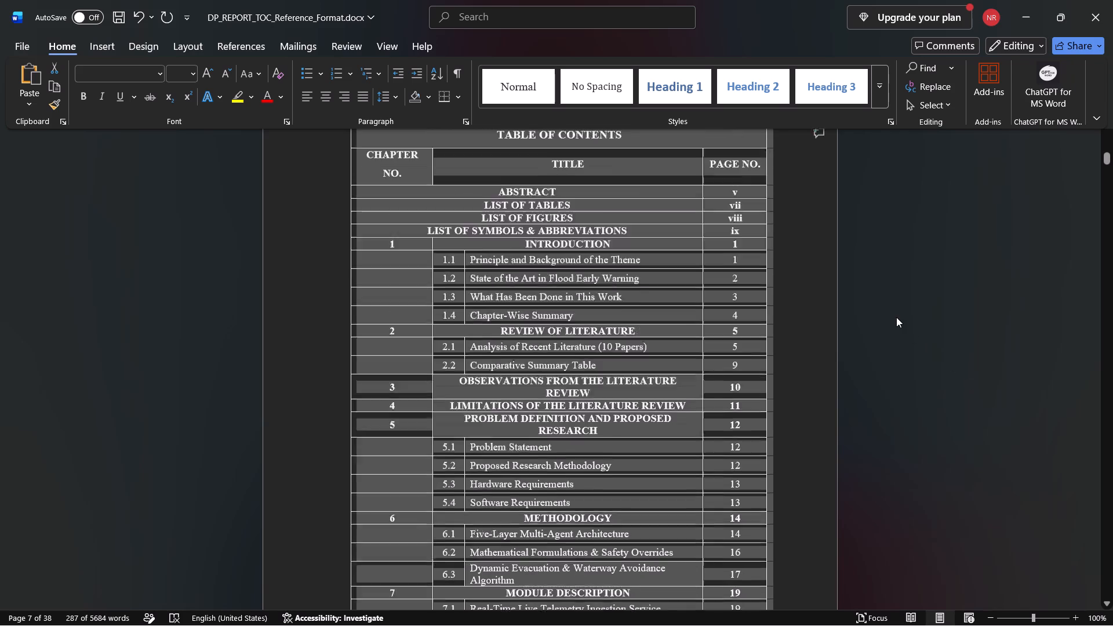
pyautogui.scroll(1, 896, 317)
pyautogui.click(896, 317)
pyautogui.click(896, 317)
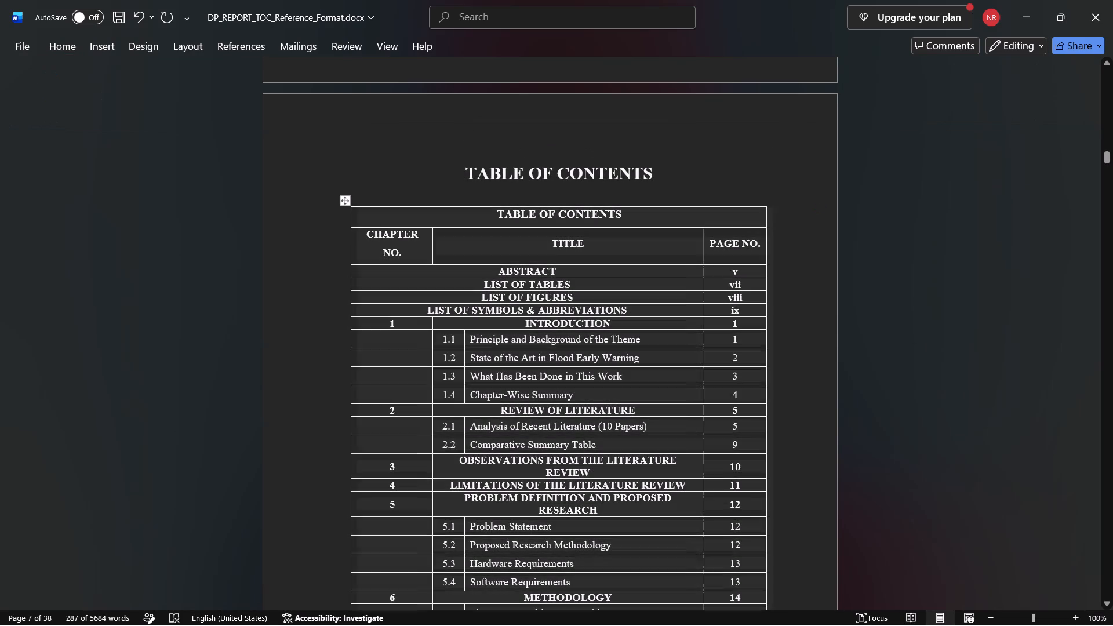
pyautogui.scroll(-1, 692, 350)
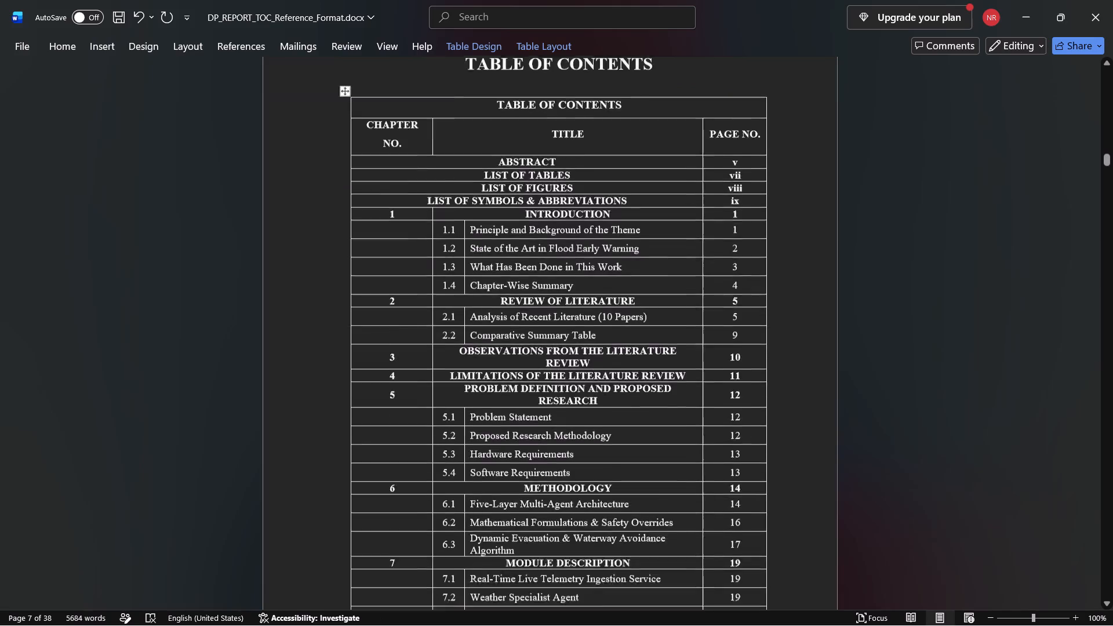
pyautogui.scroll(-1, 692, 350)
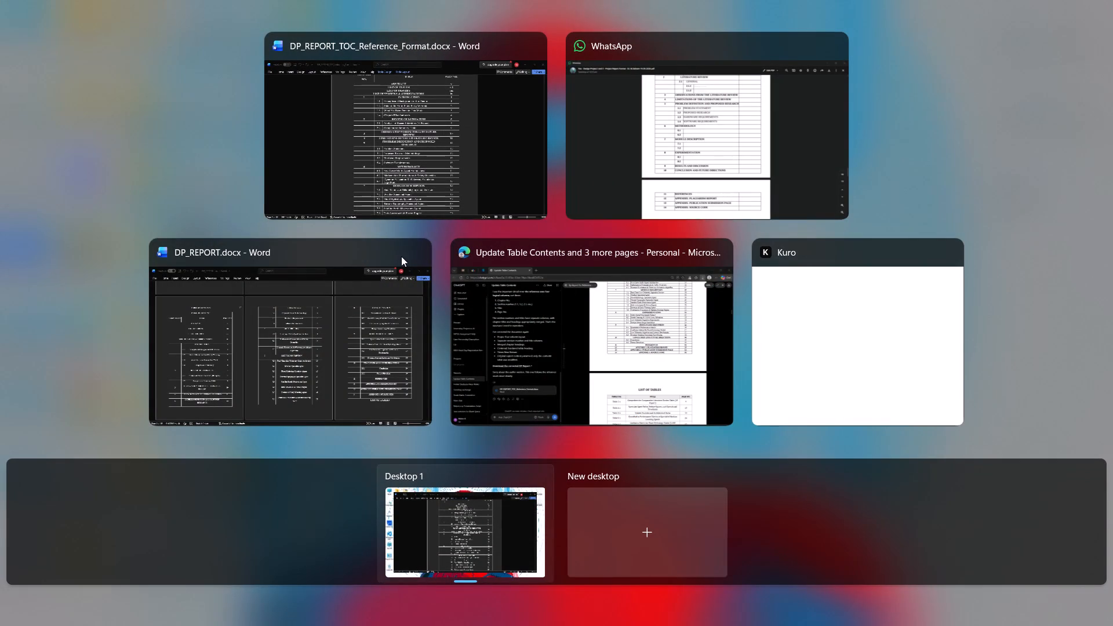
# Return to DP_REPORT_TOC_Reference_Format.docx and review the pages from the table of contents through the symbols and abbreviations list to the start of Chapter 1.
pyautogui.click(411, 258)
pyautogui.click(493, 123)
pyautogui.scroll(-1, 794, 474)
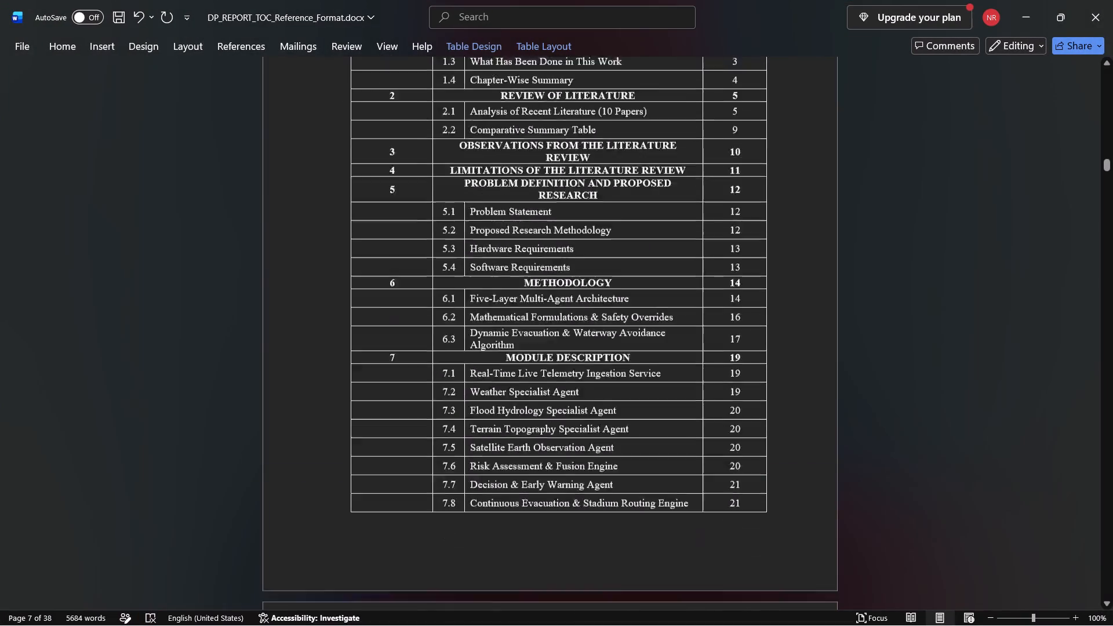
pyautogui.scroll(-11, 794, 474)
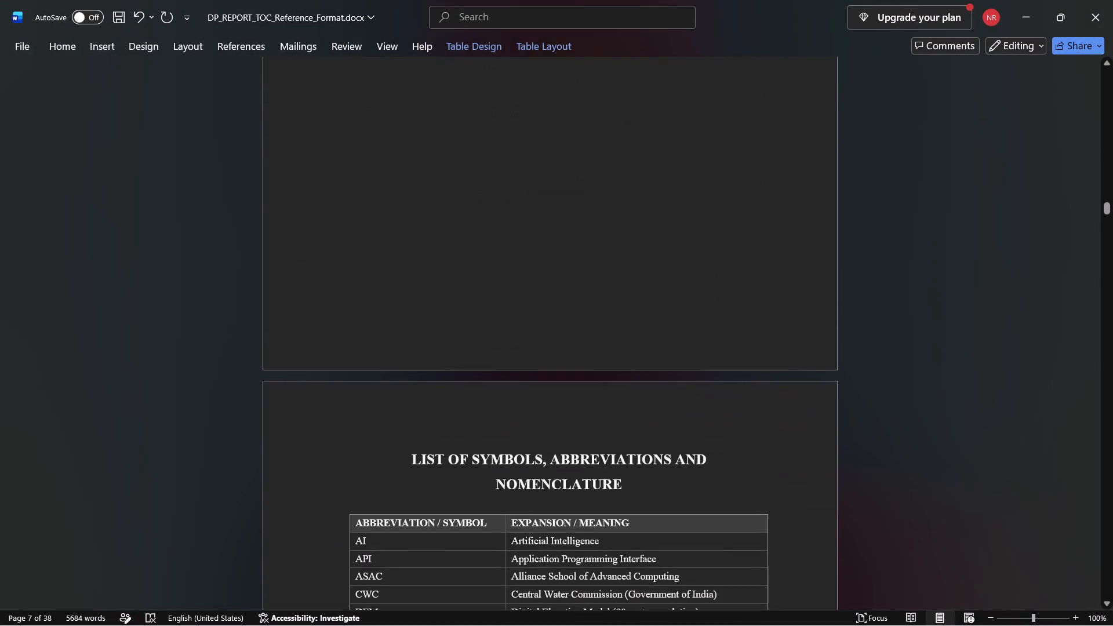
pyautogui.scroll(-5, 794, 474)
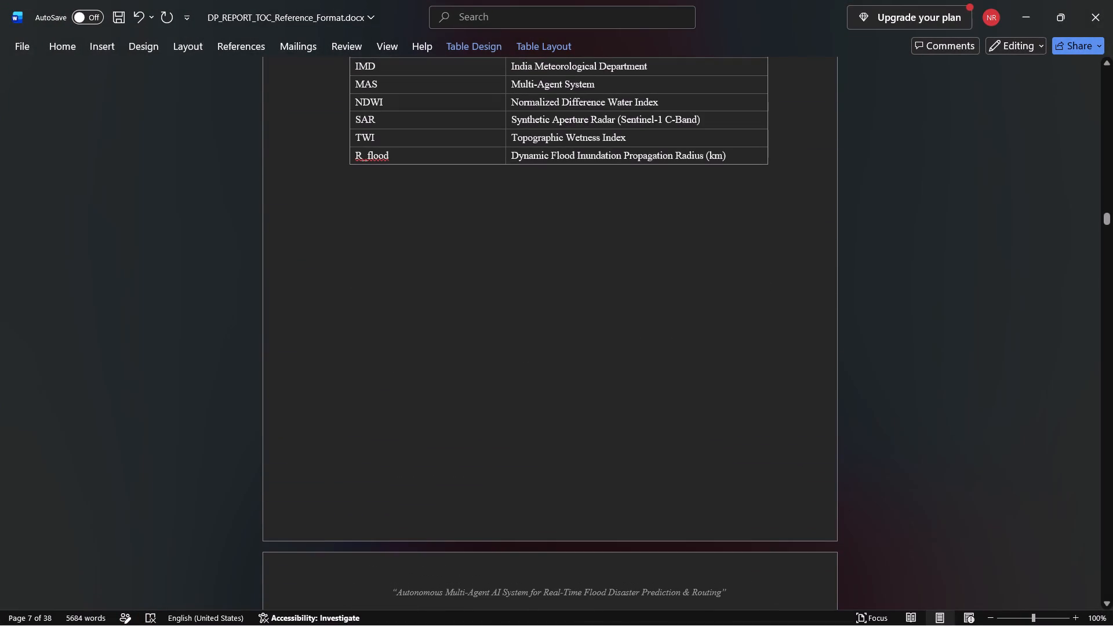
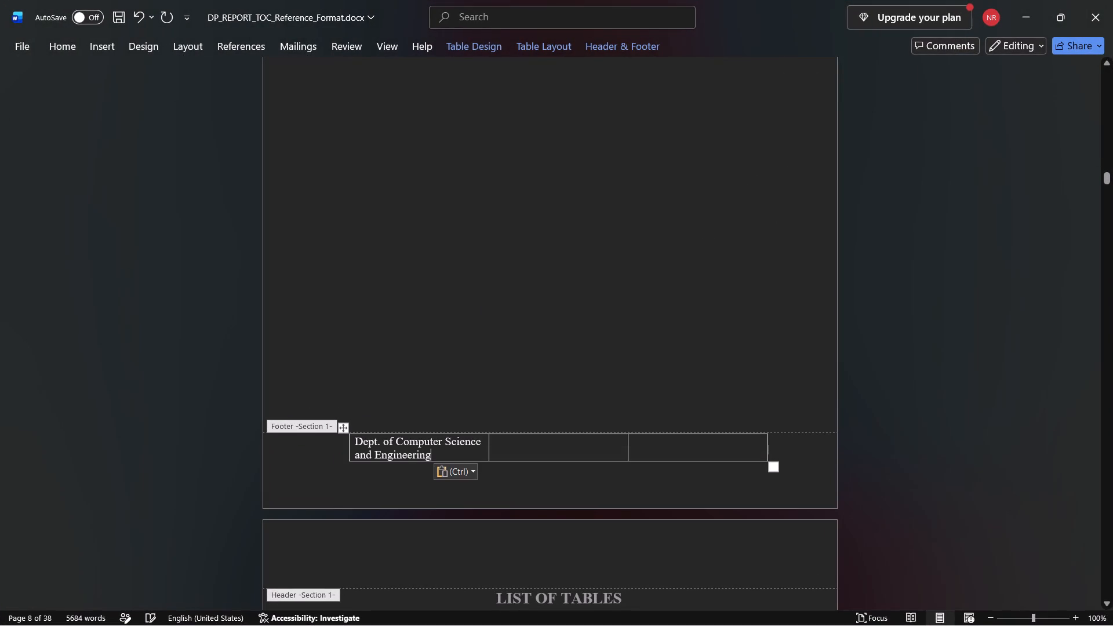
# Widen the footer table's first column so the department name fits on one line.
pyautogui.moveTo(350, 445); pyautogui.dragTo(325, 446)
pyautogui.moveTo(489, 453); pyautogui.dragTo(591, 428)
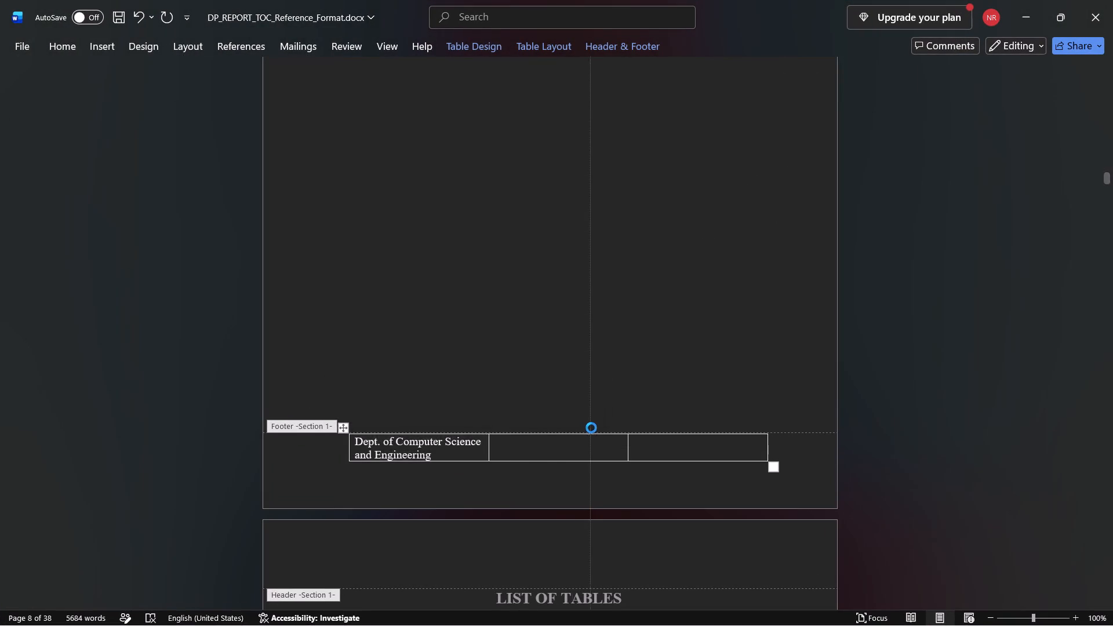
pyautogui.moveTo(591, 428); pyautogui.dragTo(578, 434)
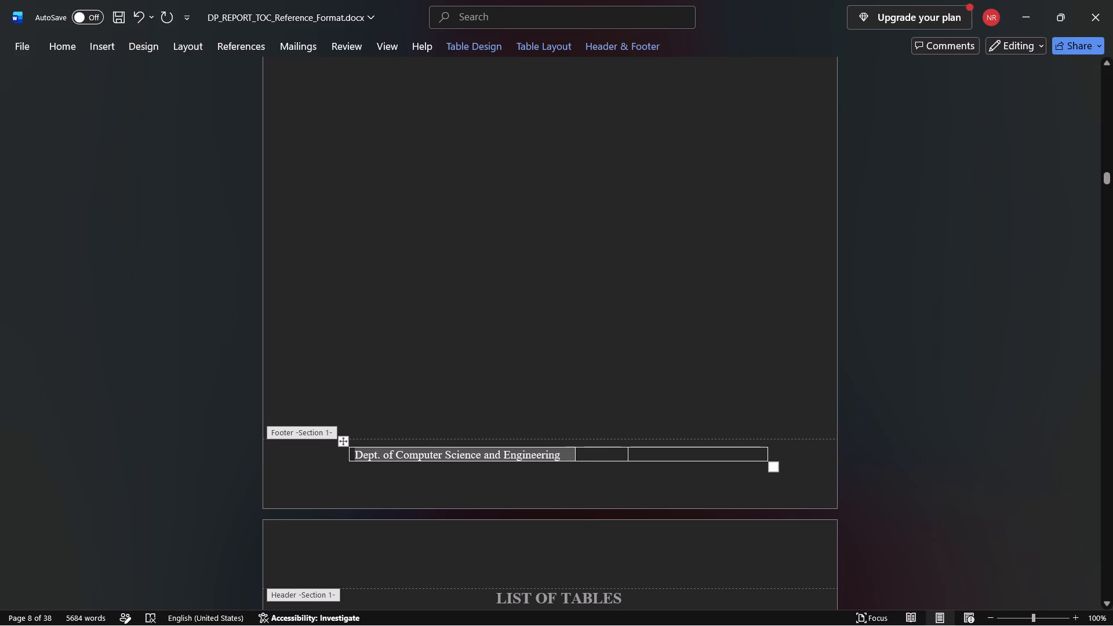
# Move the footer table toward the page's left edge and extend its outer borders so it spans nearly the page width.
pyautogui.moveTo(346, 442); pyautogui.dragTo(305, 440)
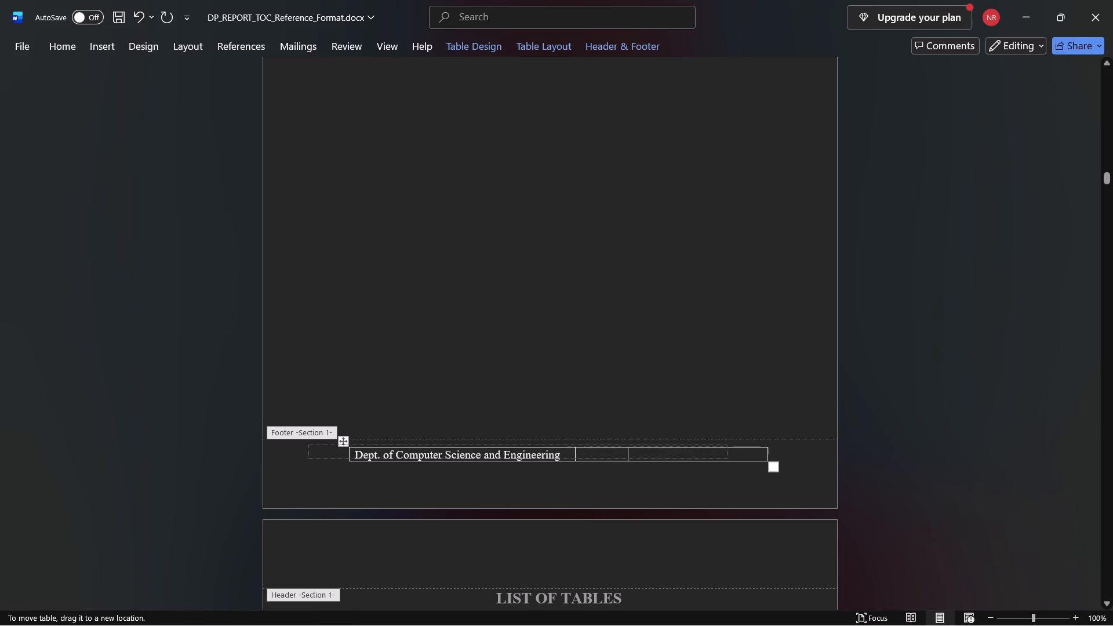
pyautogui.moveTo(305, 440); pyautogui.dragTo(308, 440)
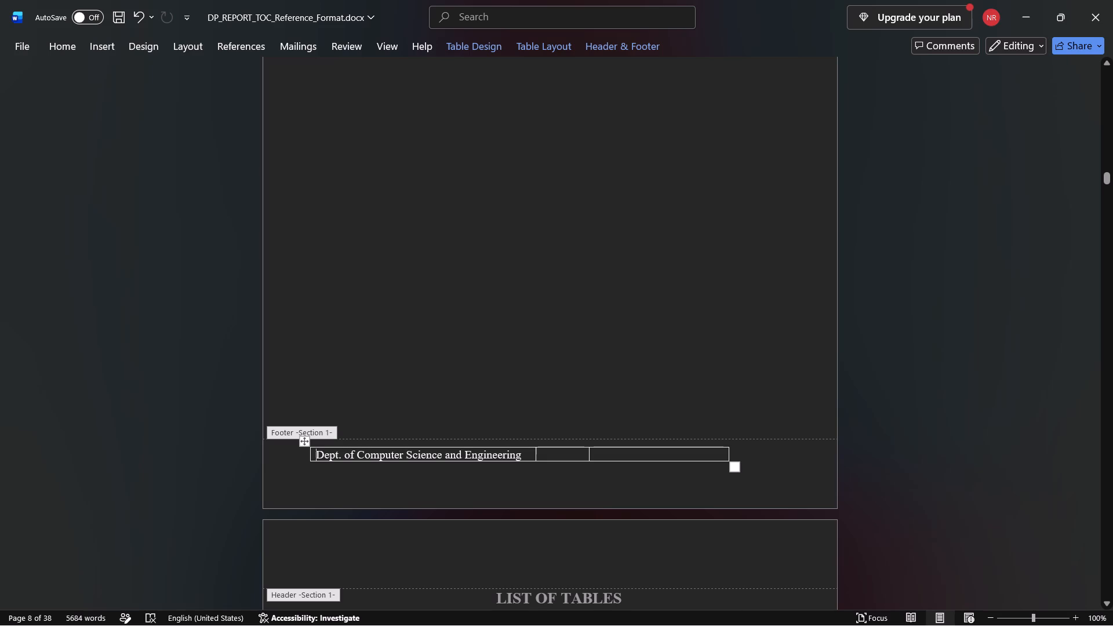
pyautogui.moveTo(728, 454); pyautogui.dragTo(819, 446)
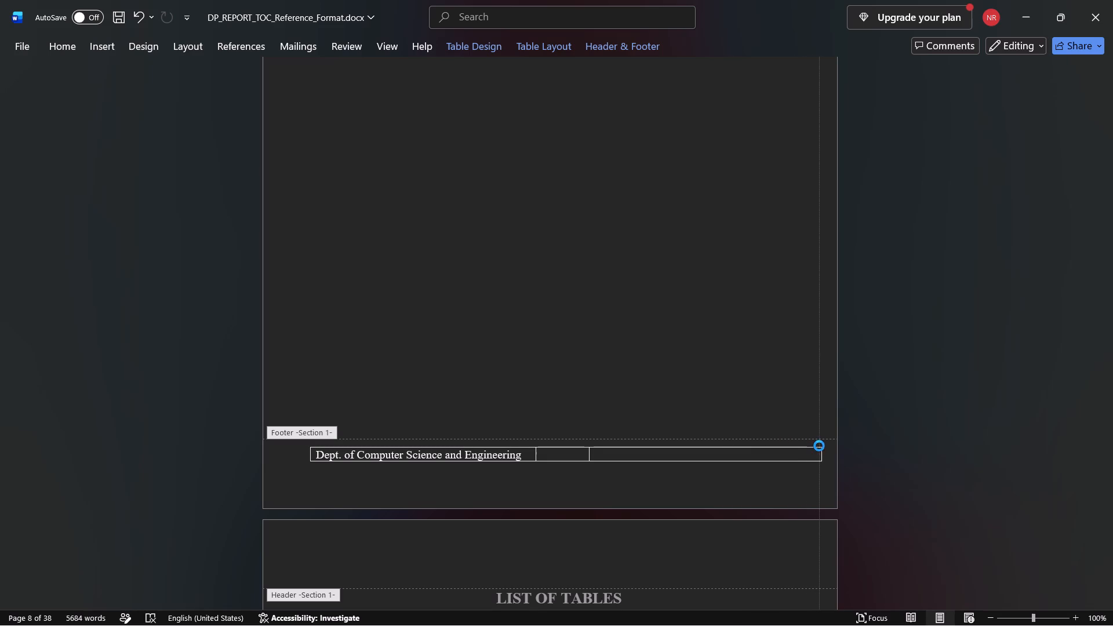
pyautogui.moveTo(819, 446); pyautogui.dragTo(816, 447)
pyautogui.hscroll(1, 816, 446)
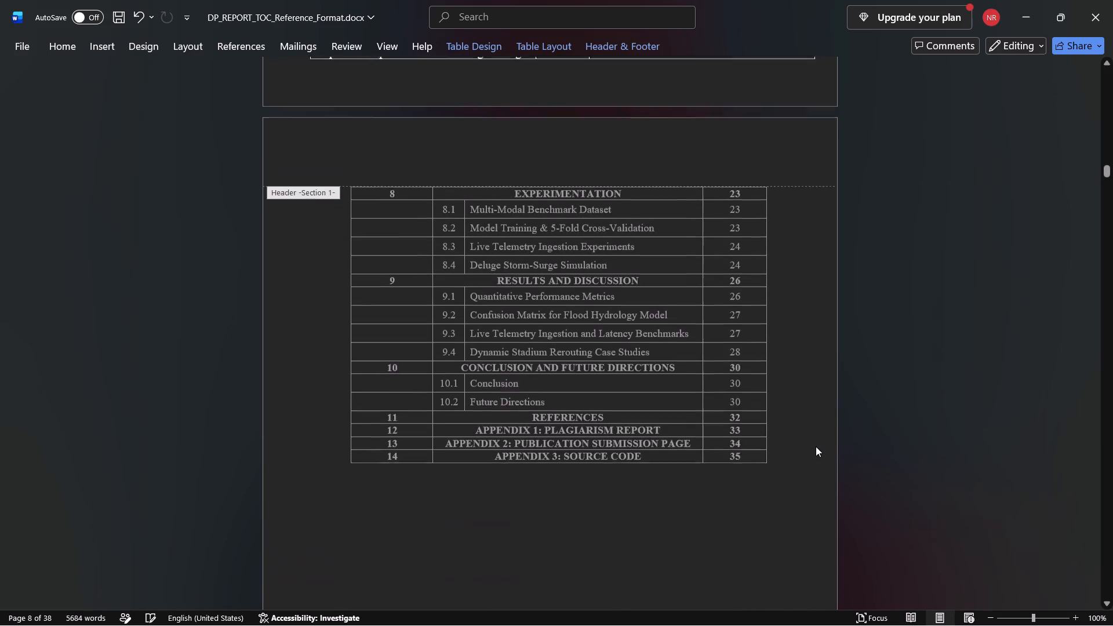
pyautogui.hscroll(1, 816, 446)
pyautogui.scroll(-2, 816, 446)
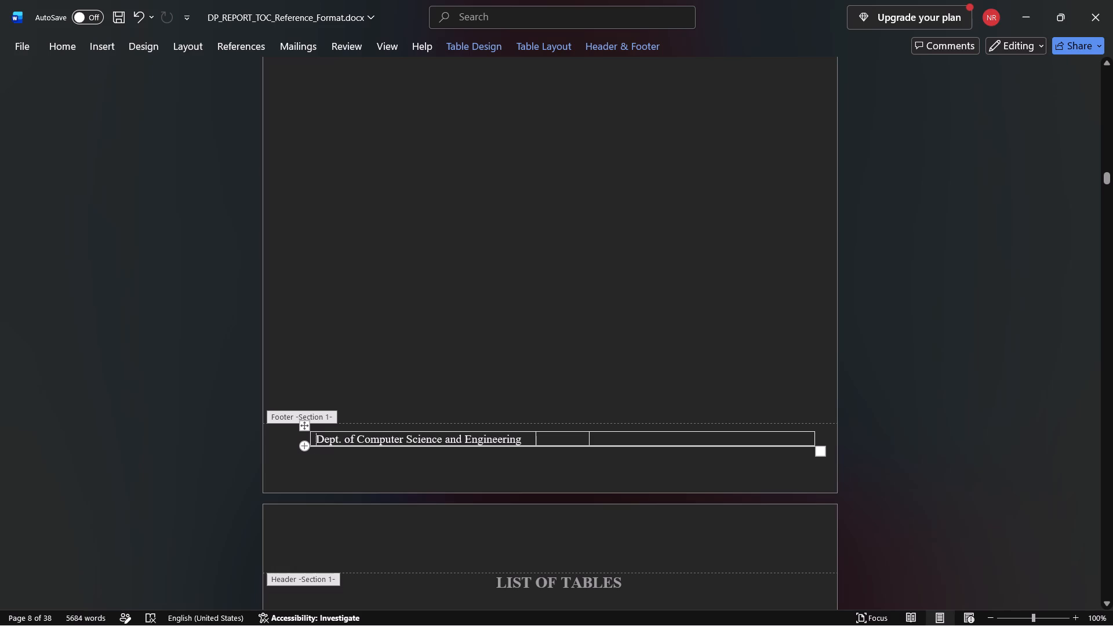
pyautogui.moveTo(310, 436); pyautogui.dragTo(310, 436)
pyautogui.moveTo(310, 436); pyautogui.dragTo(304, 436)
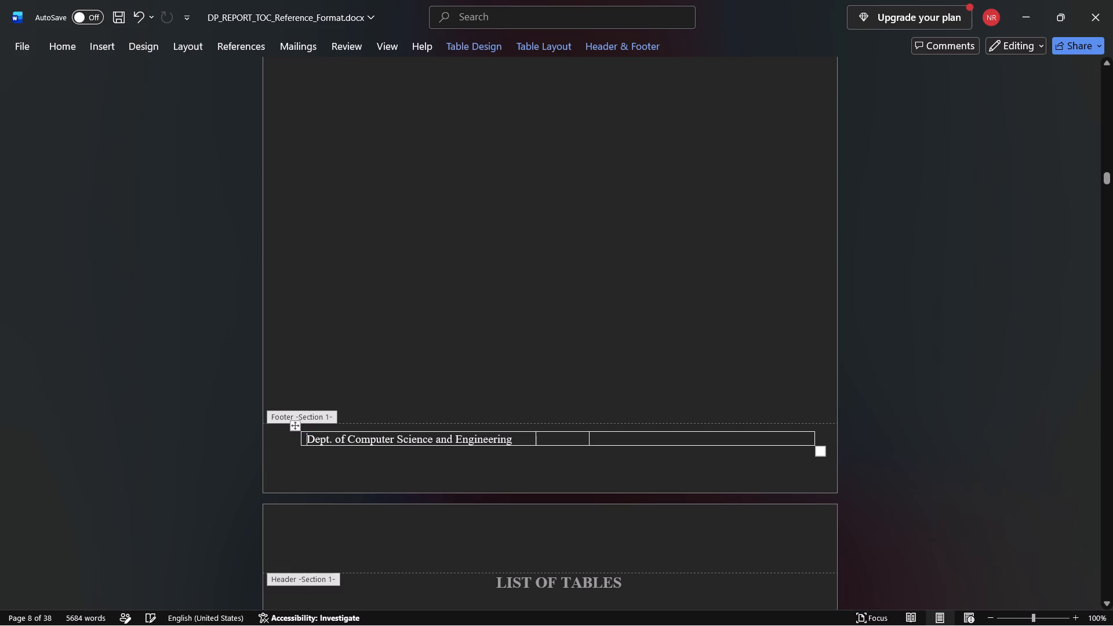
# Enter "ASAC" in the middle cell of the footer table.
pyautogui.click(570, 437)
pyautogui.write('SA')
pyautogui.press('BackSpace')
pyautogui.press('BackSpace')
pyautogui.press('BackSpace')
pyautogui.write('ASAC')
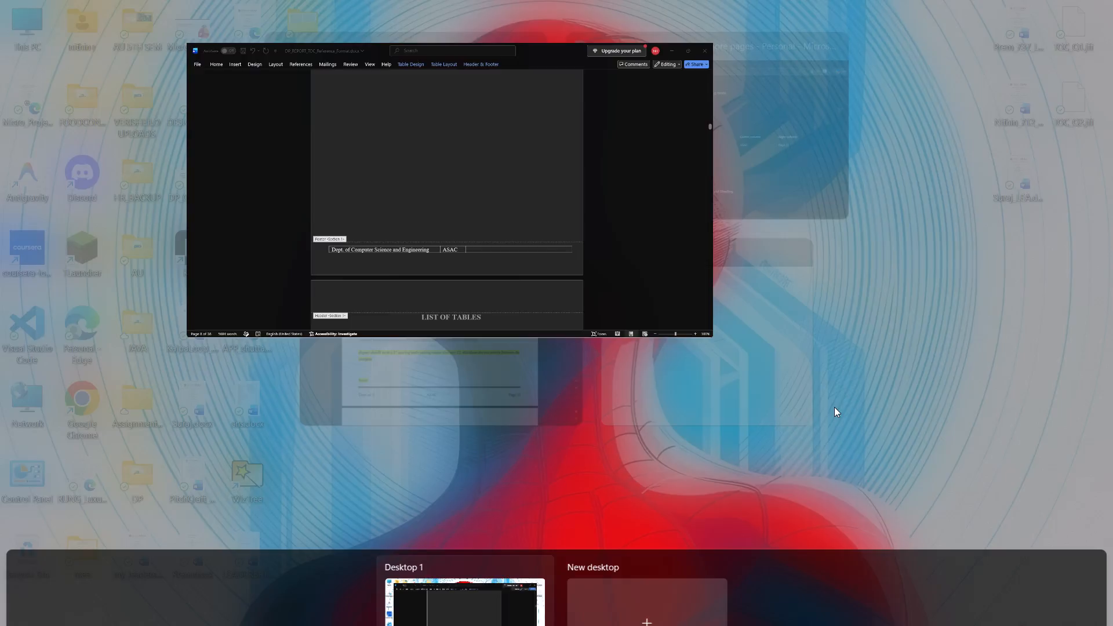
# Switch to the ChatGPT conversation in Edge and read the instructions for column alignment and the double horizontal line.
pyautogui.click(680, 165)
pyautogui.scroll(-2, 699, 396)
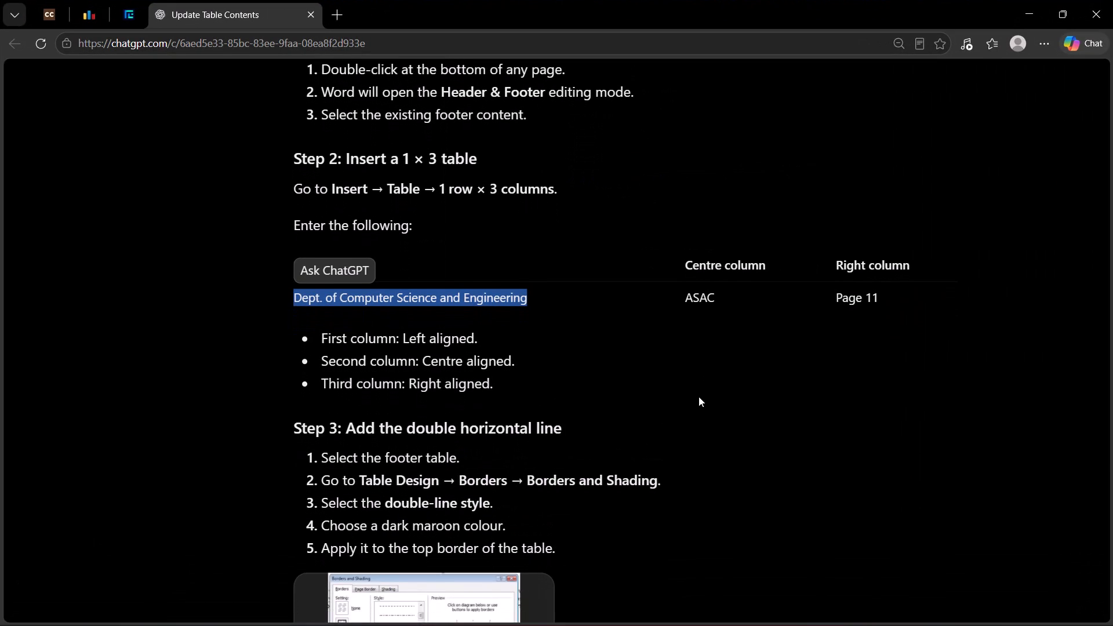
pyautogui.scroll(-2, 699, 396)
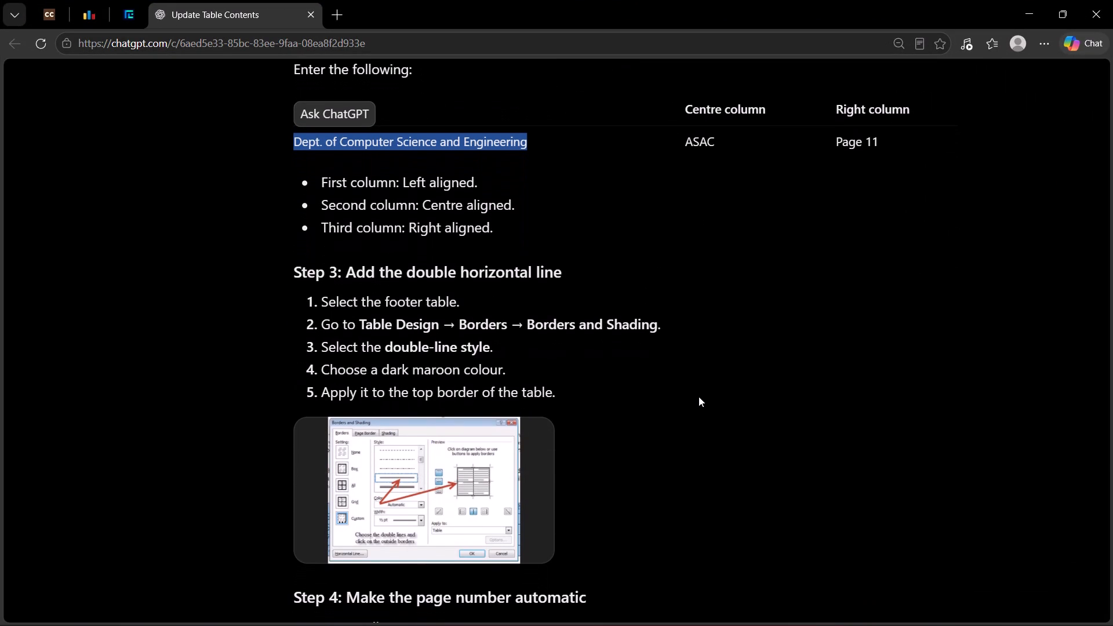
pyautogui.scroll(-1, 699, 396)
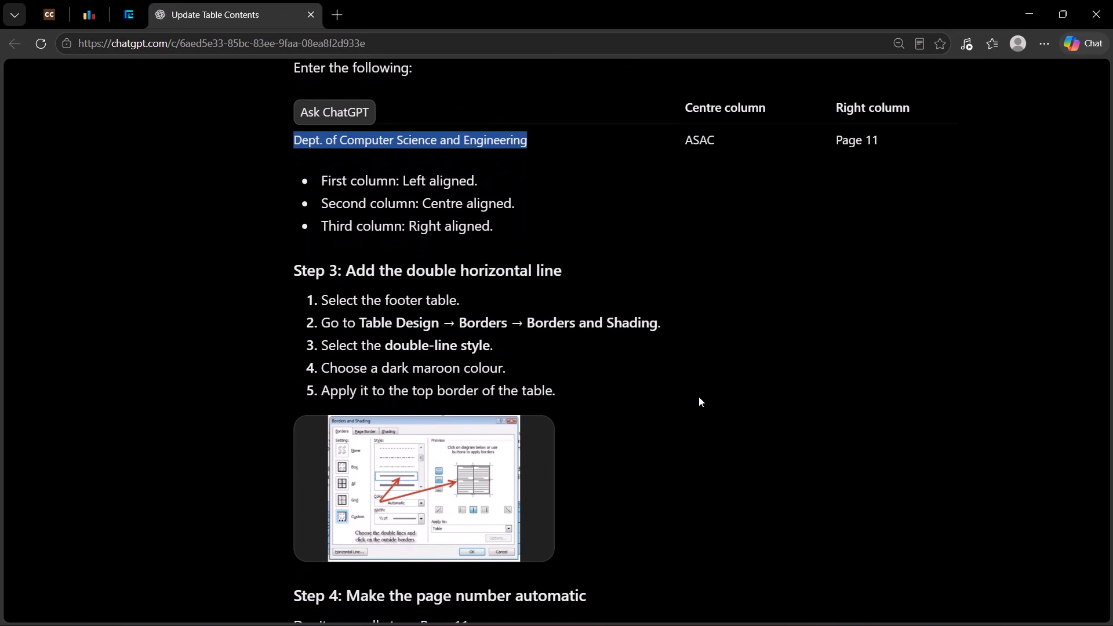
pyautogui.scroll(-2, 699, 396)
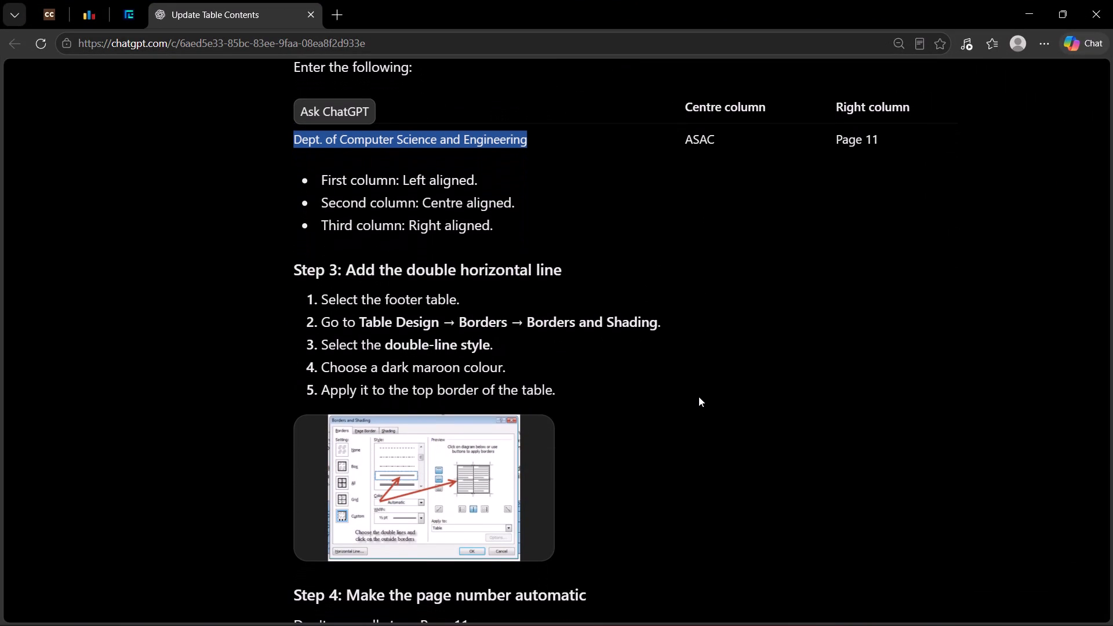
# Switch back to Word and left-align the footer table's contents.
pyautogui.click(638, 131)
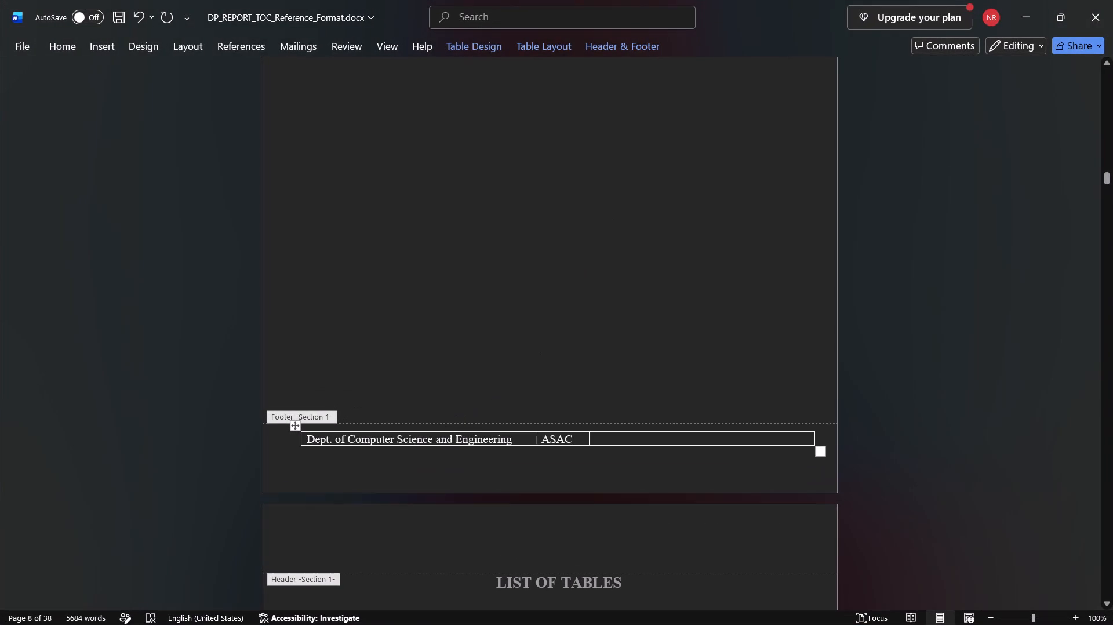
pyautogui.click(438, 435)
pyautogui.hotkey('ctrl', 'a')
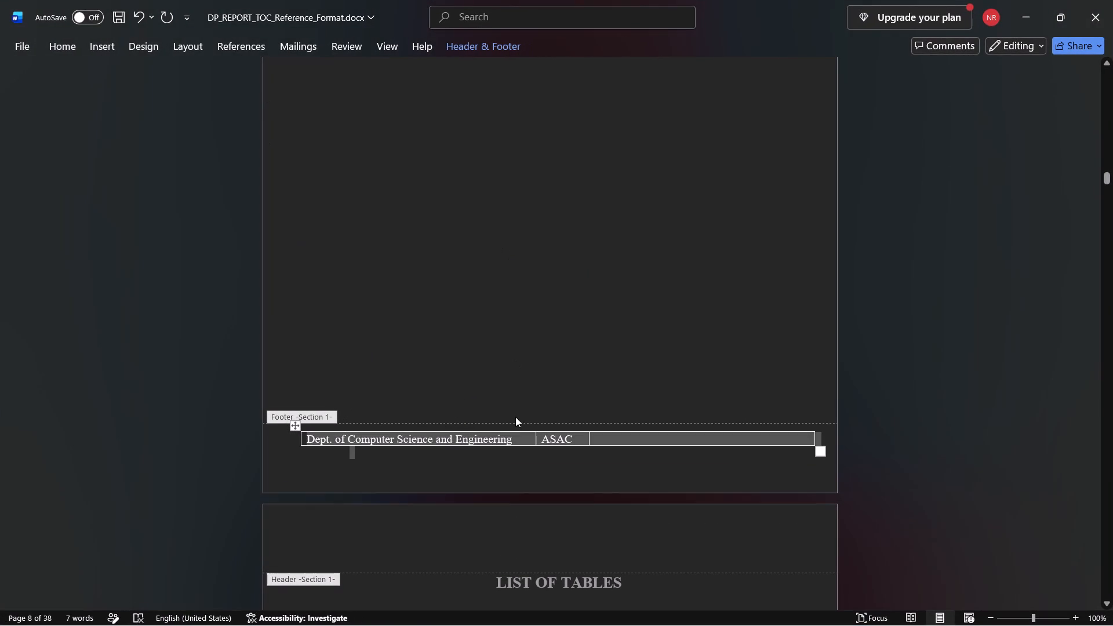
pyautogui.click(57, 44)
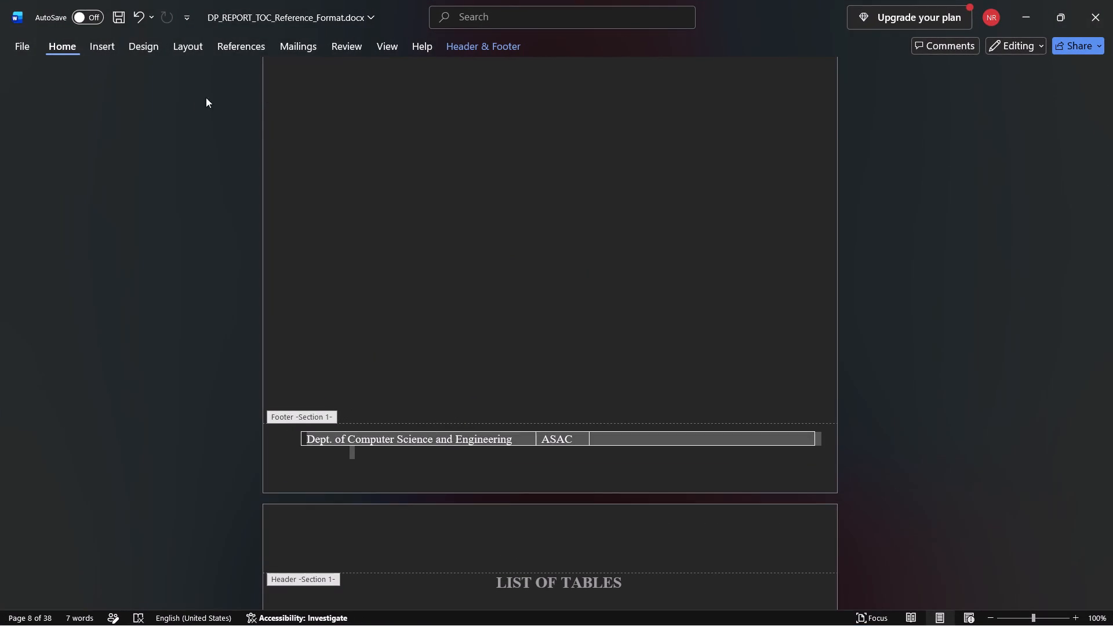
pyautogui.click(311, 99)
# Center "ASAC" in the middle cell of the footer table.
pyautogui.click(563, 435)
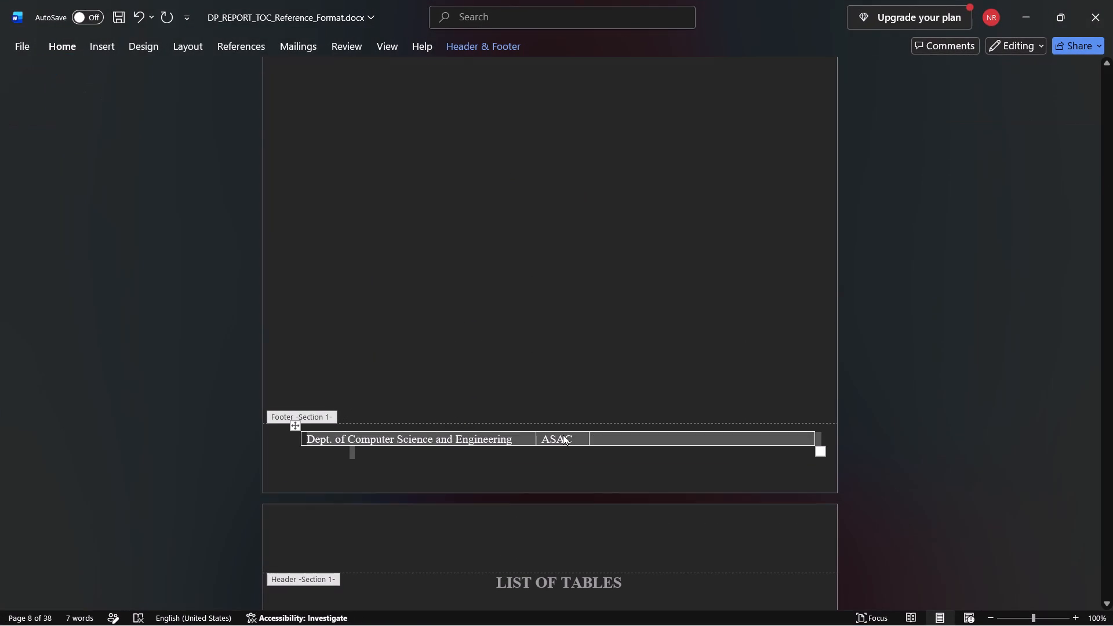
pyautogui.click(573, 435)
pyautogui.moveTo(575, 437); pyautogui.dragTo(544, 442)
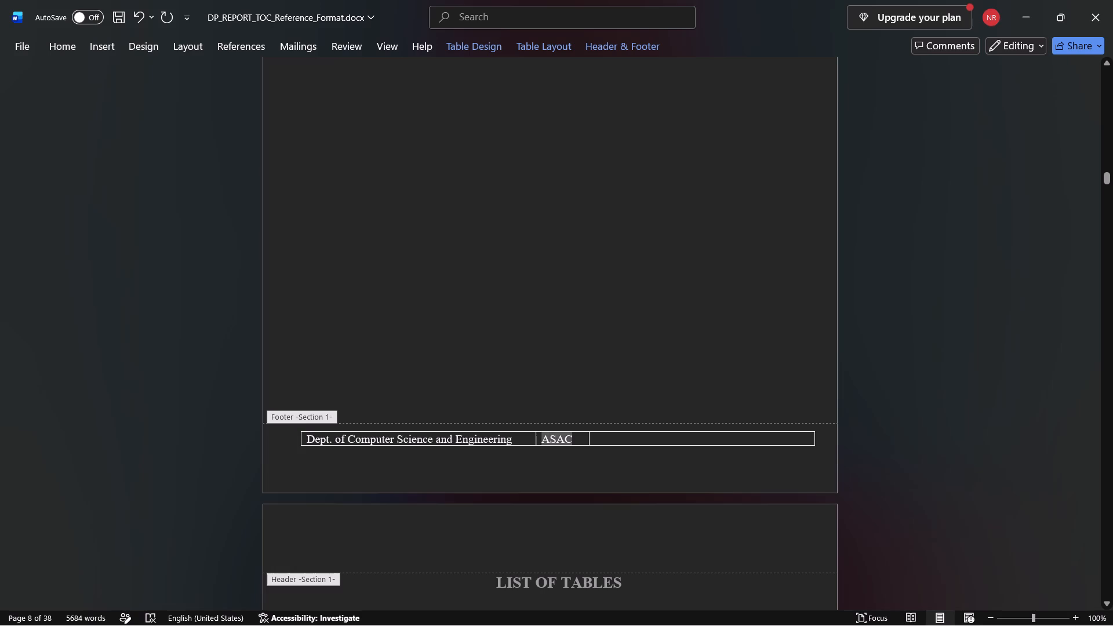
pyautogui.moveTo(544, 442); pyautogui.dragTo(542, 441)
pyautogui.click(75, 46)
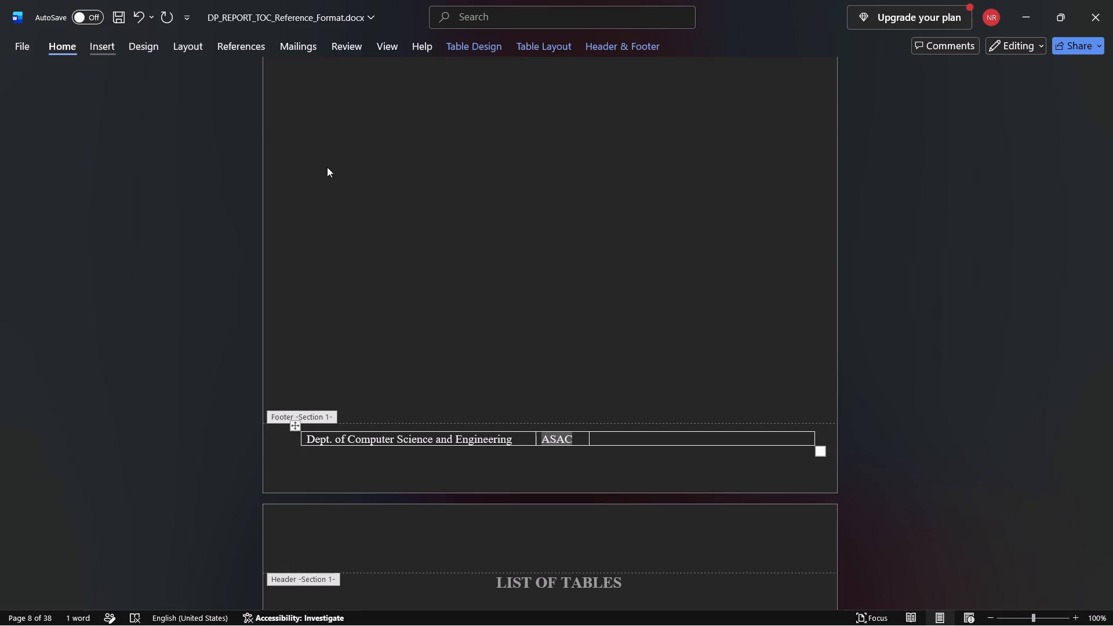
pyautogui.click(323, 94)
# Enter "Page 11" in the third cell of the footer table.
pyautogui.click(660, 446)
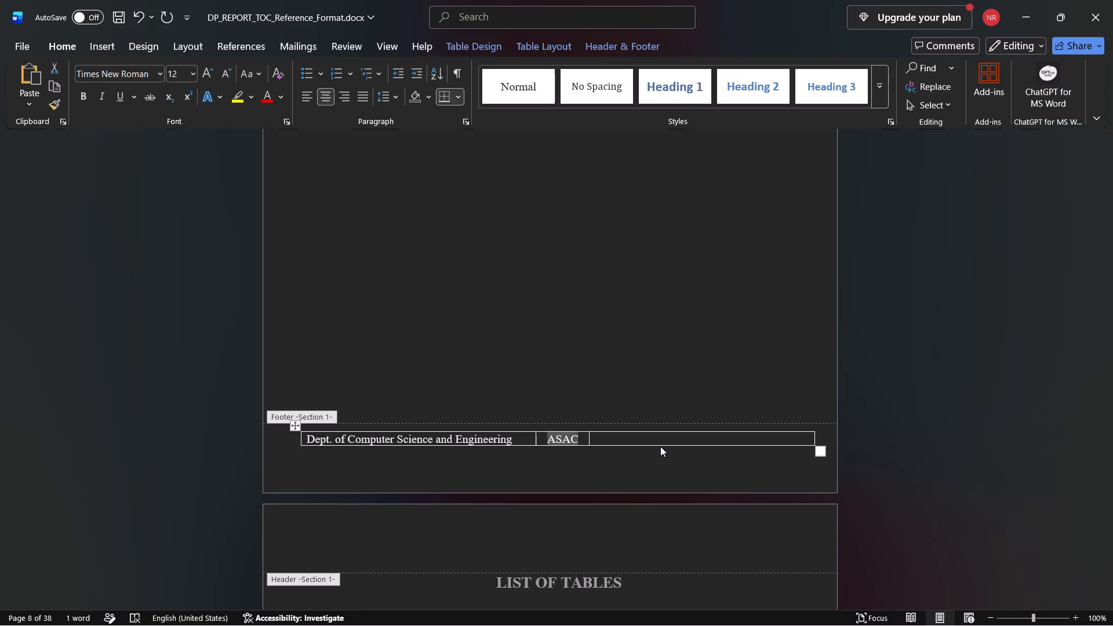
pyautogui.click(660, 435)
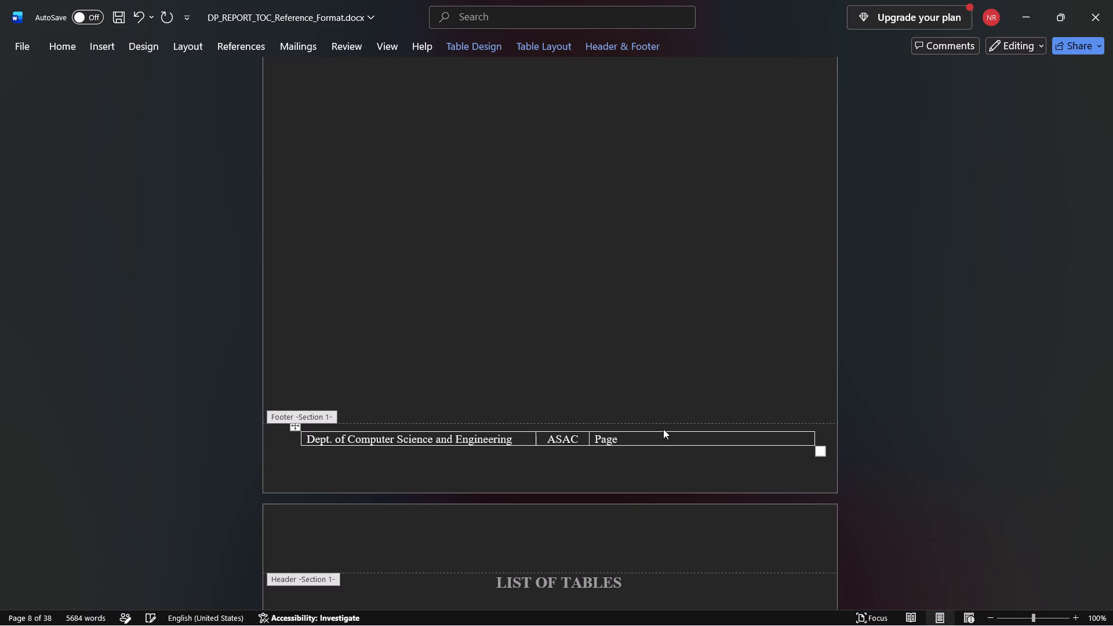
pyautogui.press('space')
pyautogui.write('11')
# Right-align the page text in the footer table's third cell.
pyautogui.moveTo(641, 438); pyautogui.dragTo(591, 438)
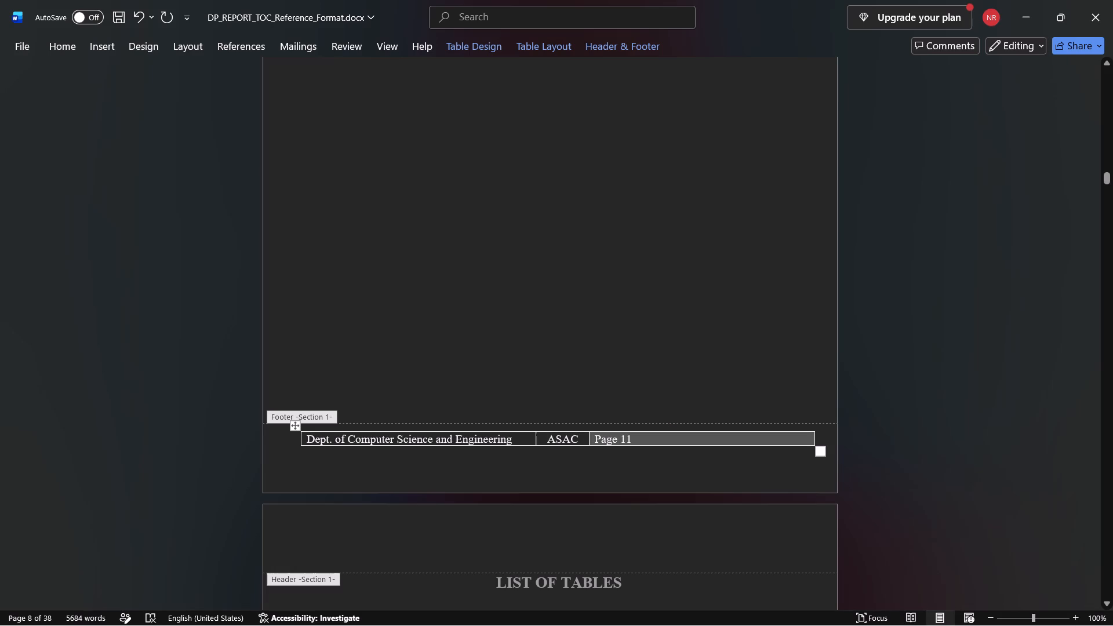
pyautogui.click(68, 43)
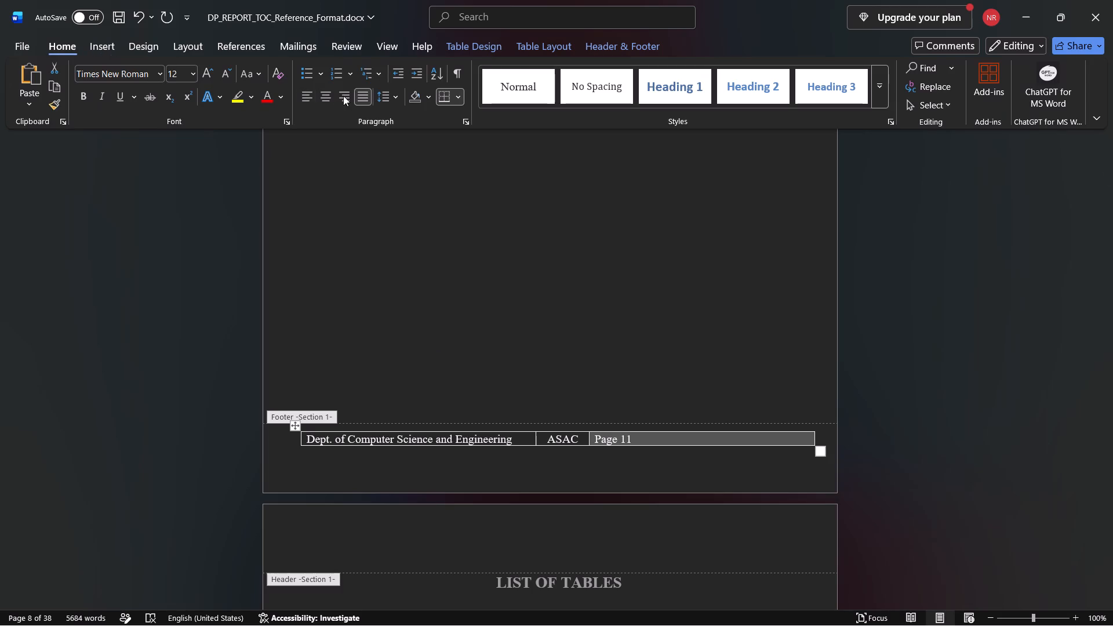
pyautogui.click(343, 96)
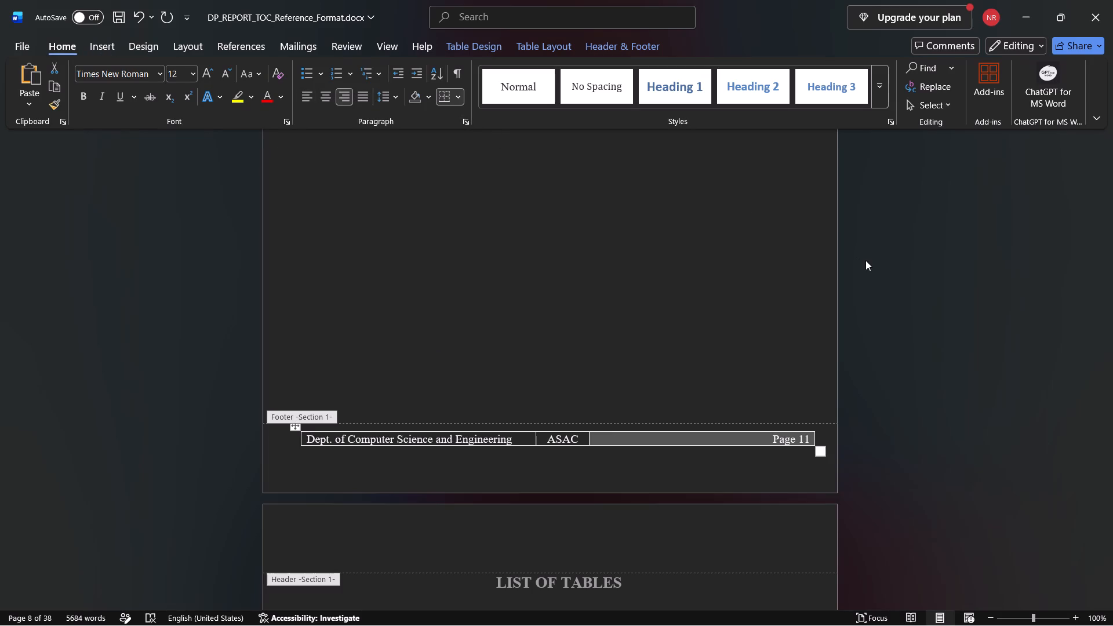
pyautogui.click(865, 260)
pyautogui.moveTo(836, 314); pyautogui.dragTo(850, 305)
pyautogui.click(915, 266)
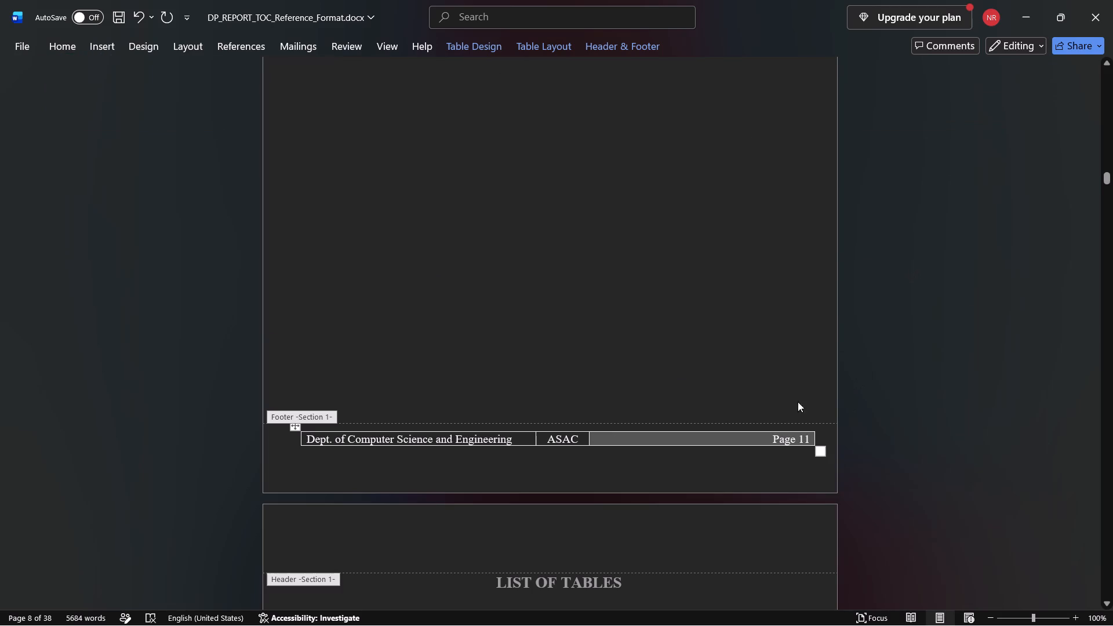
pyautogui.click(752, 358)
# Pull the footer table's right border inward slightly to narrow its third column.
pyautogui.moveTo(813, 437); pyautogui.dragTo(789, 440)
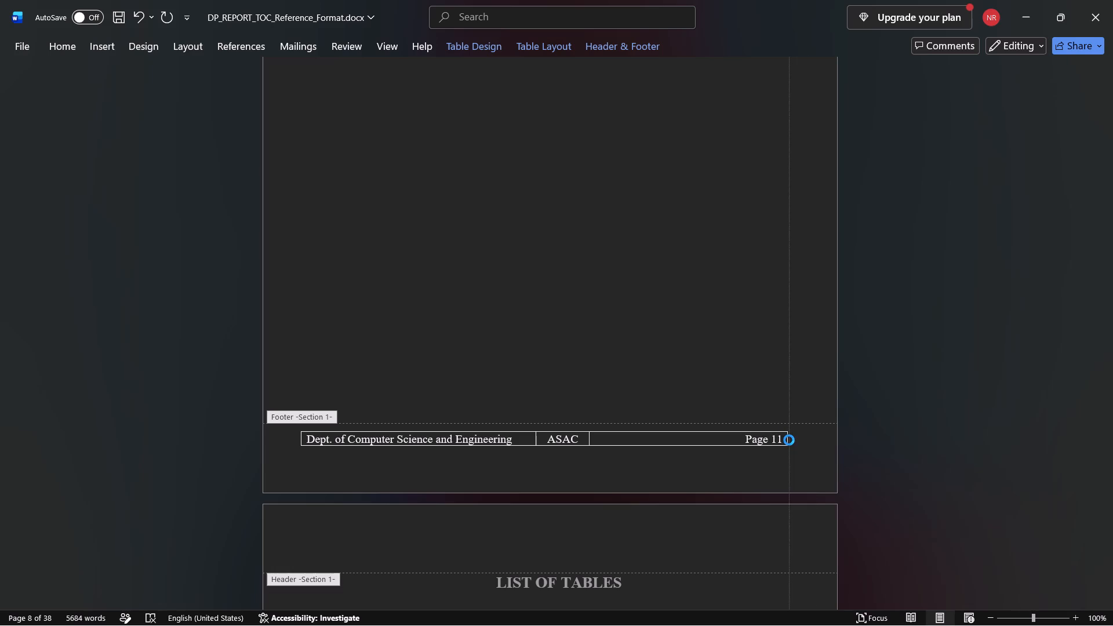
pyautogui.moveTo(789, 440); pyautogui.dragTo(790, 439)
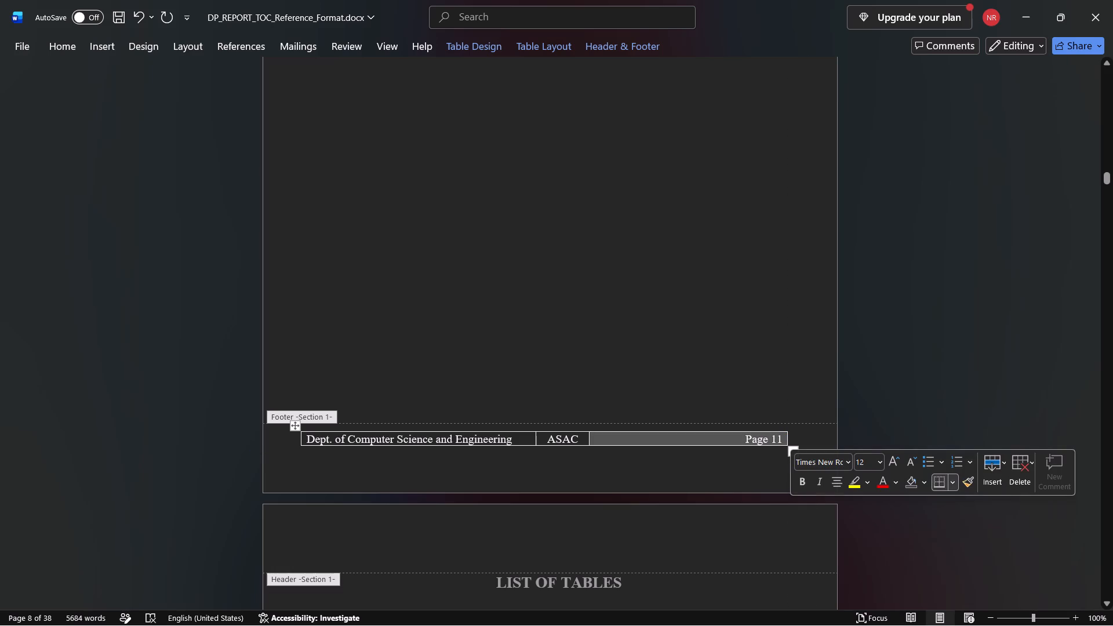
pyautogui.click(301, 440)
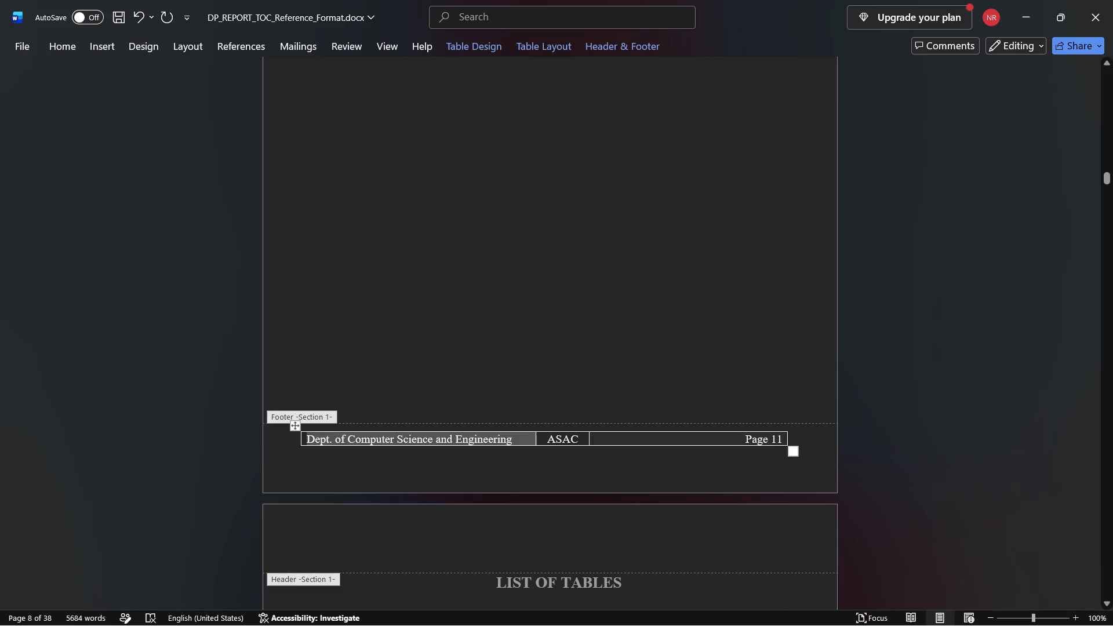
pyautogui.click(300, 442)
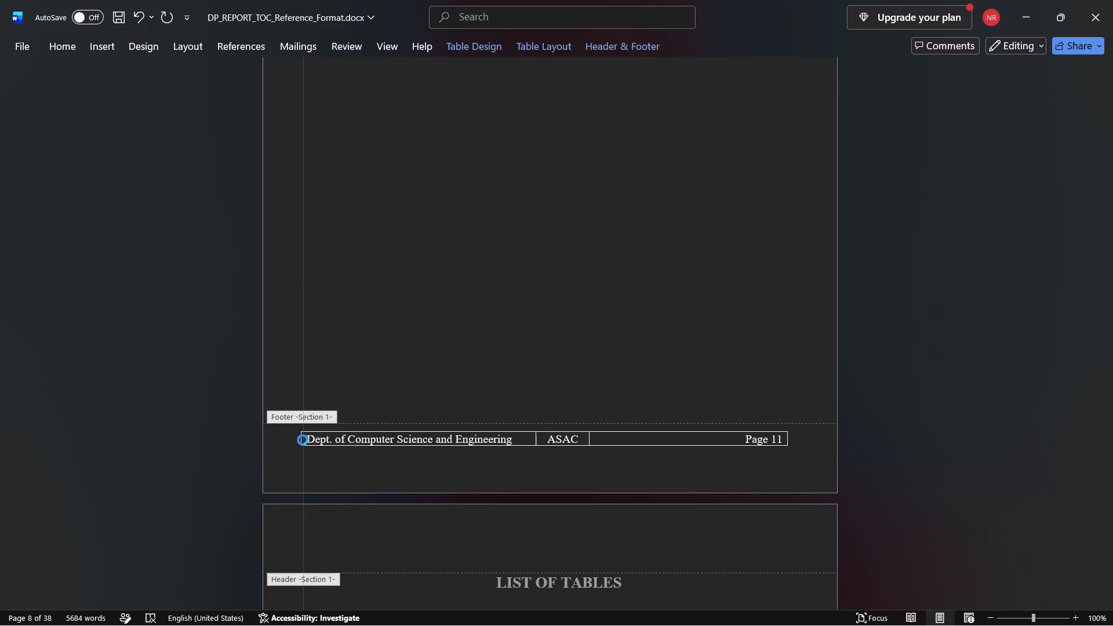
# Widen the footer table's first column slightly by shifting its border with the ASAC column to the right.
pyautogui.moveTo(534, 439); pyautogui.dragTo(537, 439)
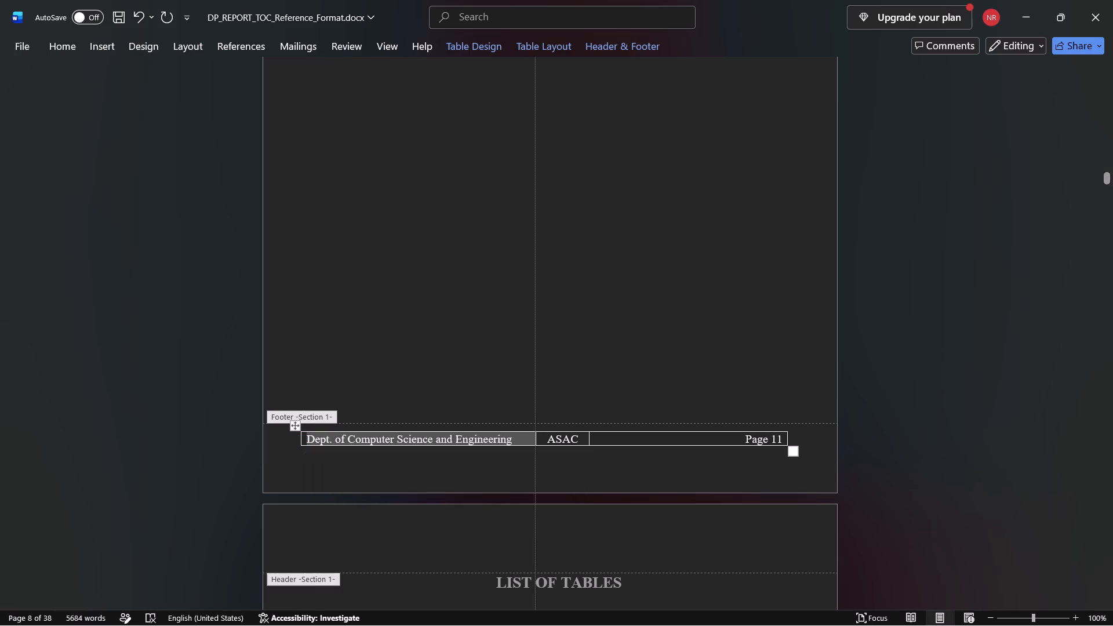
pyautogui.moveTo(537, 439); pyautogui.dragTo(552, 439)
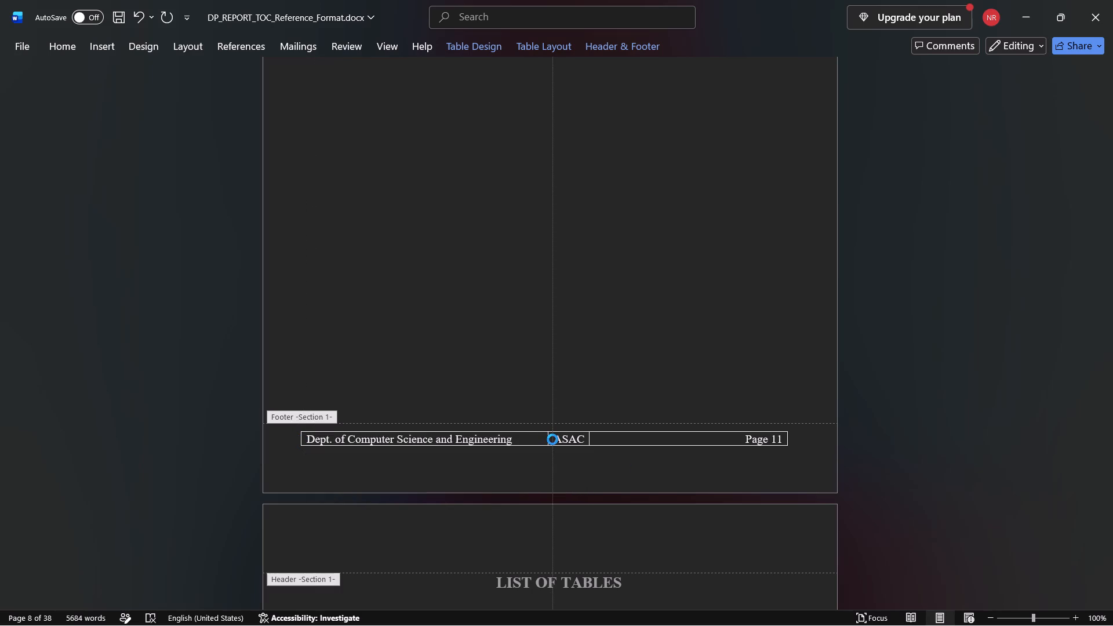
pyautogui.moveTo(552, 439); pyautogui.dragTo(554, 440)
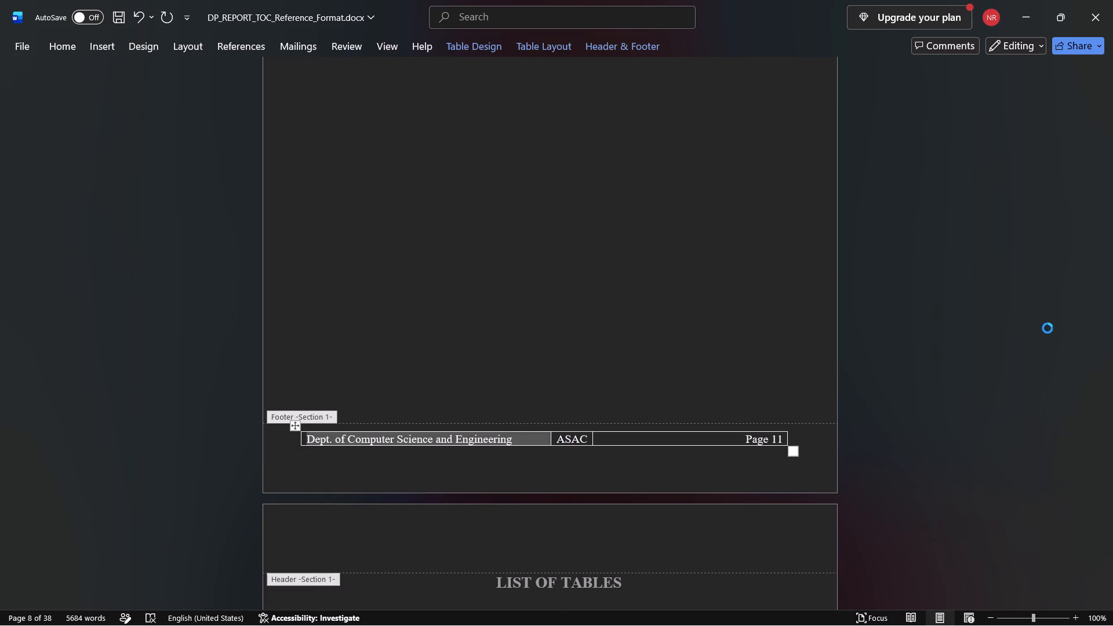
# Check the footer on the following pages, and read ChatGPT's instructions for automatic page numbering and final formatting in Edge.
pyautogui.moveTo(1109, 338); pyautogui.dragTo(1100, 339)
pyautogui.scroll(2, 1006, 325)
pyautogui.scroll(-4, 1006, 325)
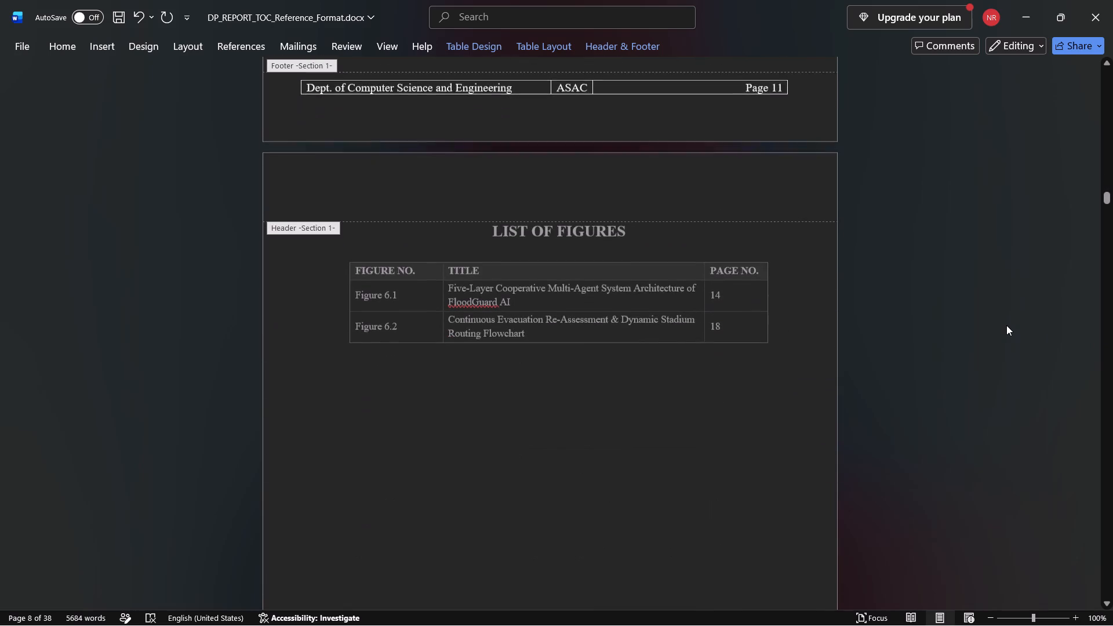
pyautogui.scroll(-5, 1006, 325)
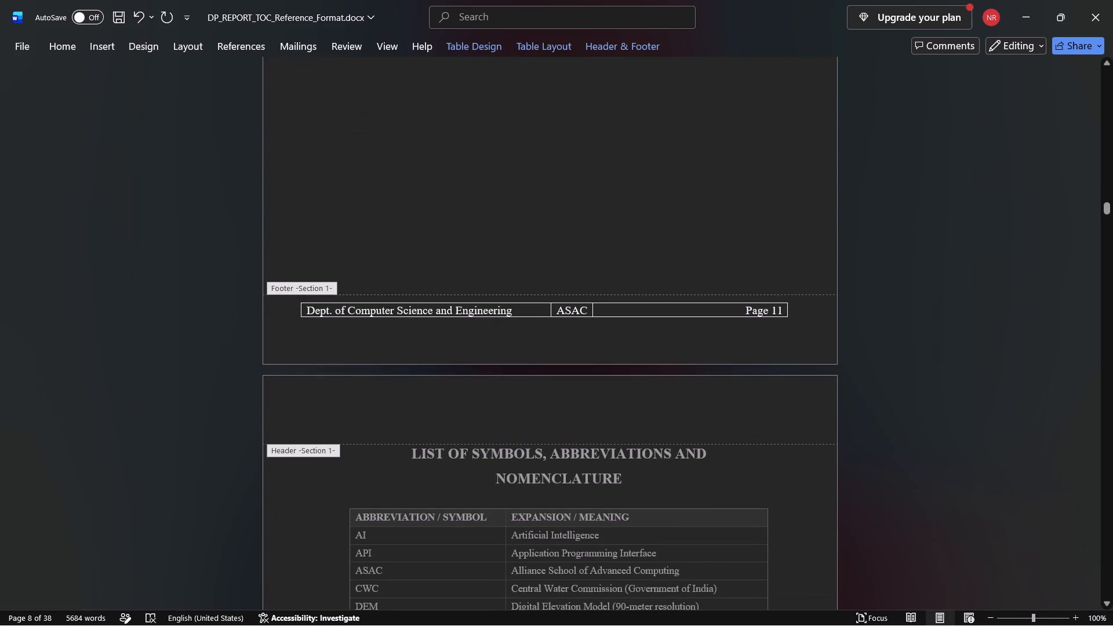
pyautogui.scroll(1, 1006, 325)
pyautogui.click(759, 156)
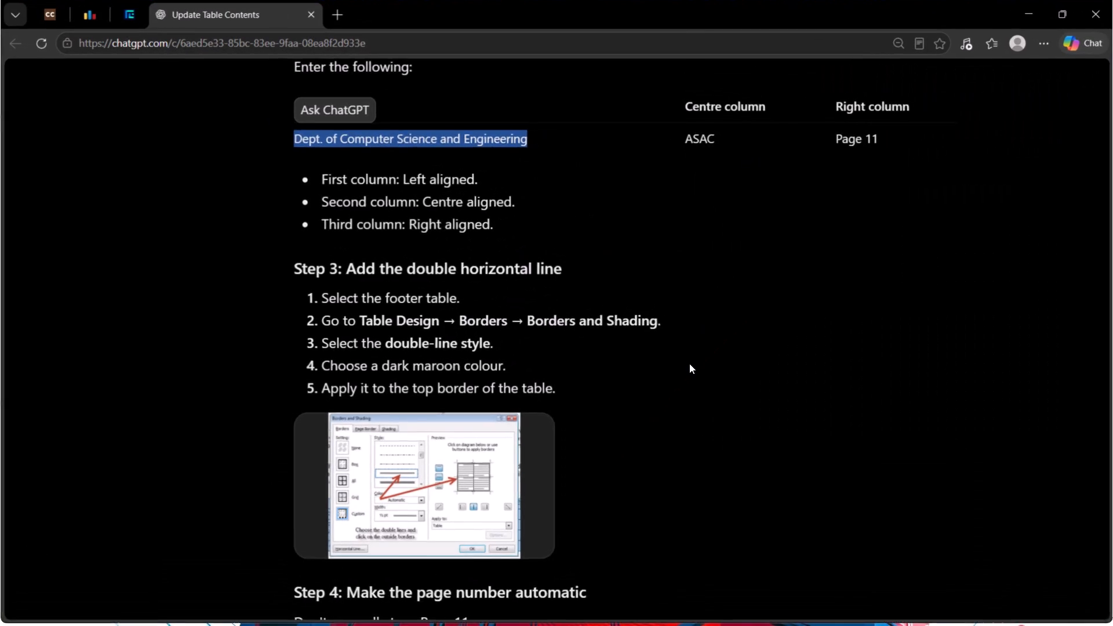
pyautogui.scroll(-5, 689, 363)
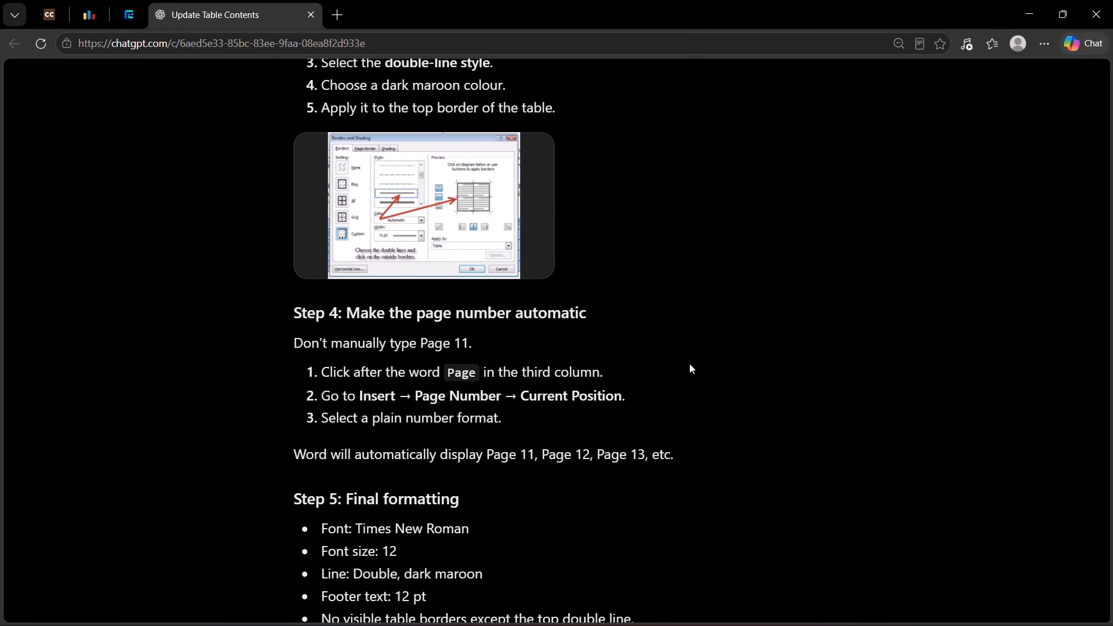
pyautogui.scroll(-1, 689, 363)
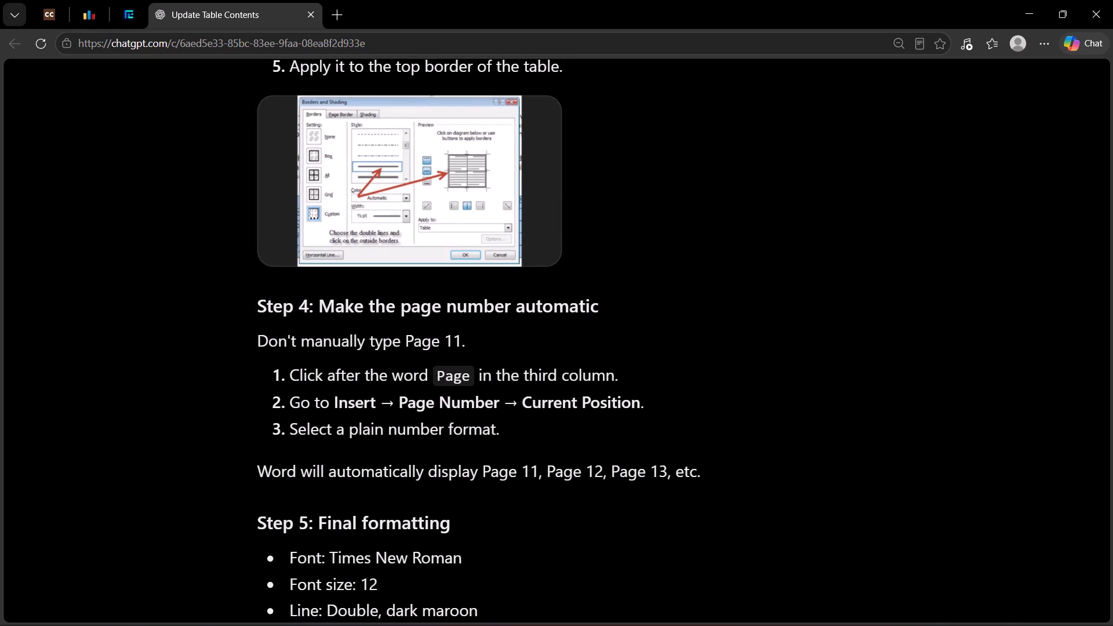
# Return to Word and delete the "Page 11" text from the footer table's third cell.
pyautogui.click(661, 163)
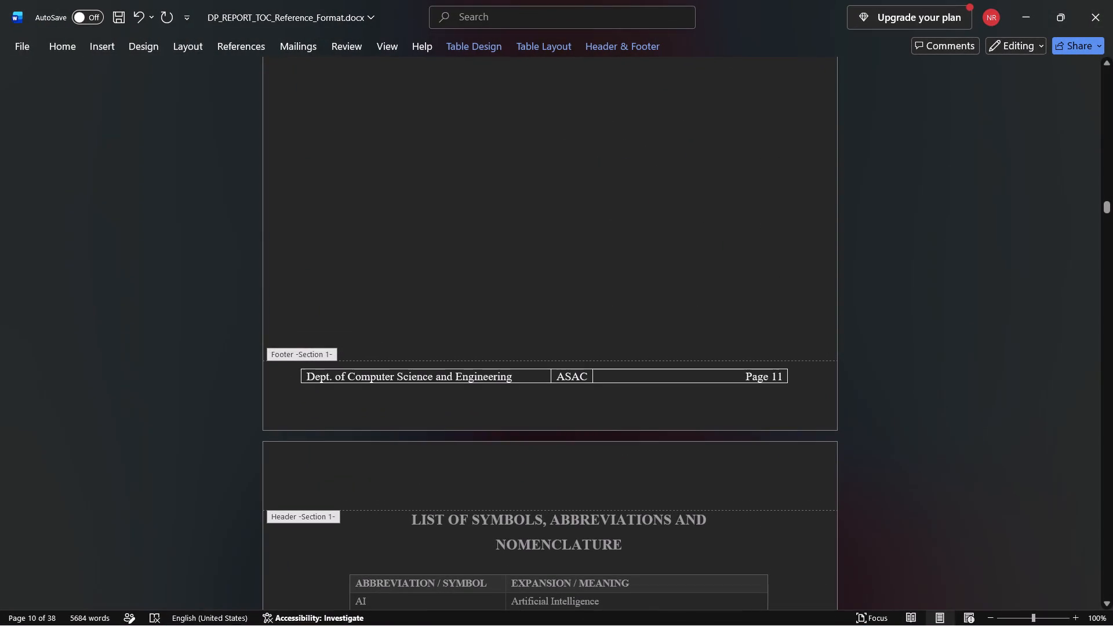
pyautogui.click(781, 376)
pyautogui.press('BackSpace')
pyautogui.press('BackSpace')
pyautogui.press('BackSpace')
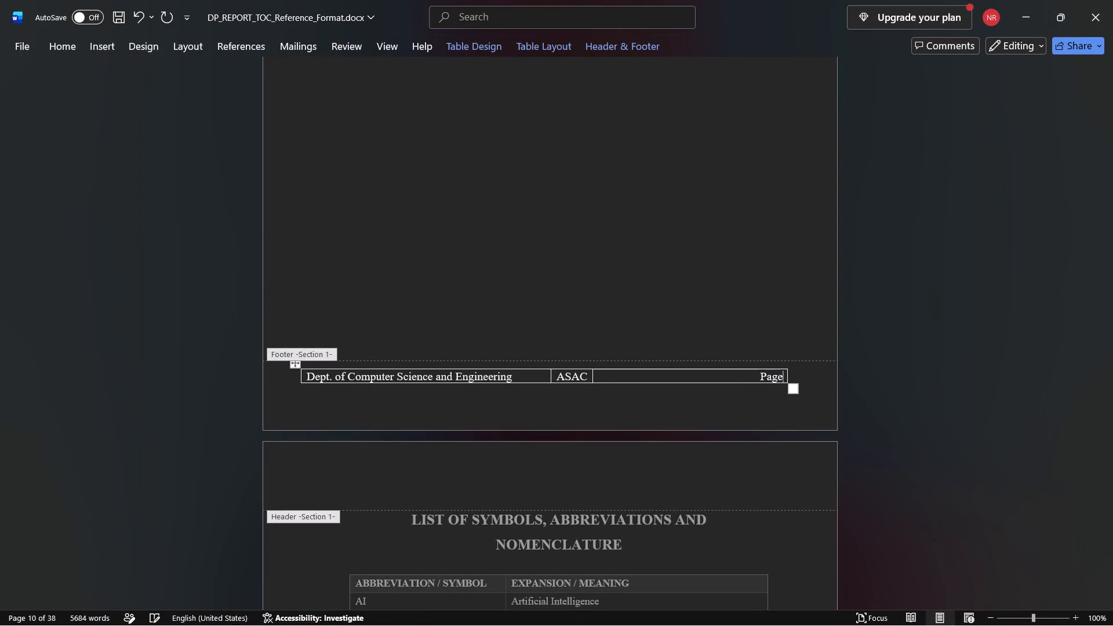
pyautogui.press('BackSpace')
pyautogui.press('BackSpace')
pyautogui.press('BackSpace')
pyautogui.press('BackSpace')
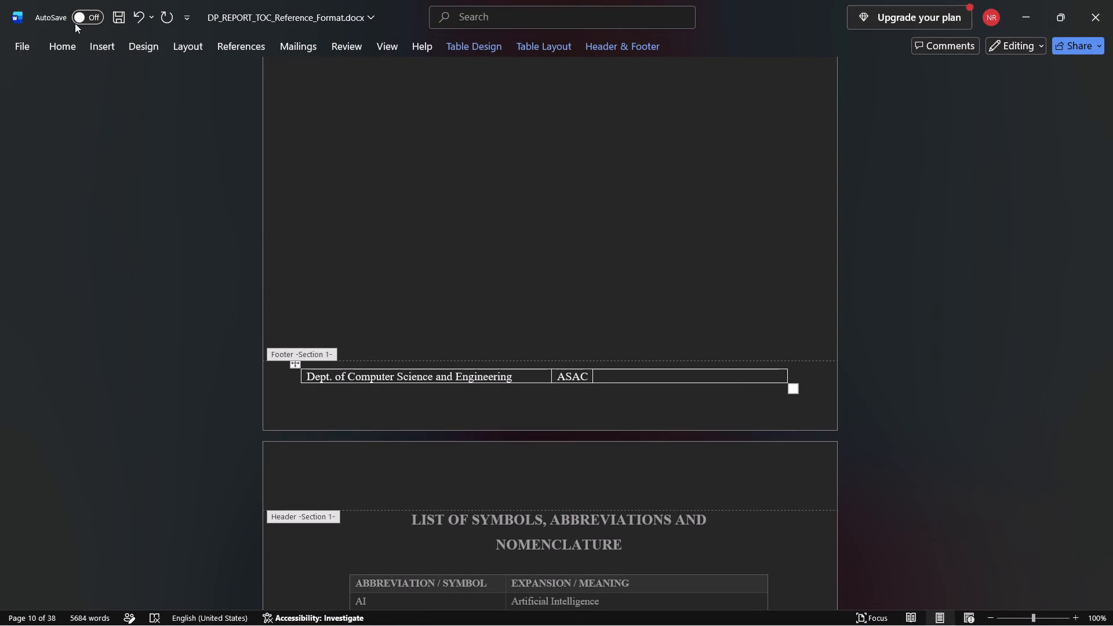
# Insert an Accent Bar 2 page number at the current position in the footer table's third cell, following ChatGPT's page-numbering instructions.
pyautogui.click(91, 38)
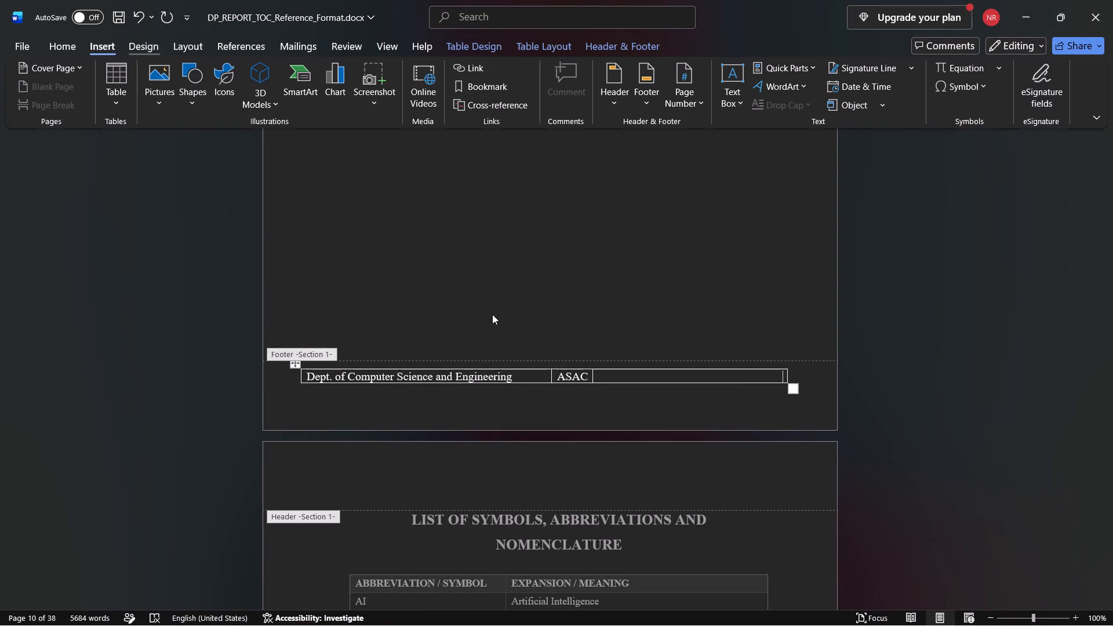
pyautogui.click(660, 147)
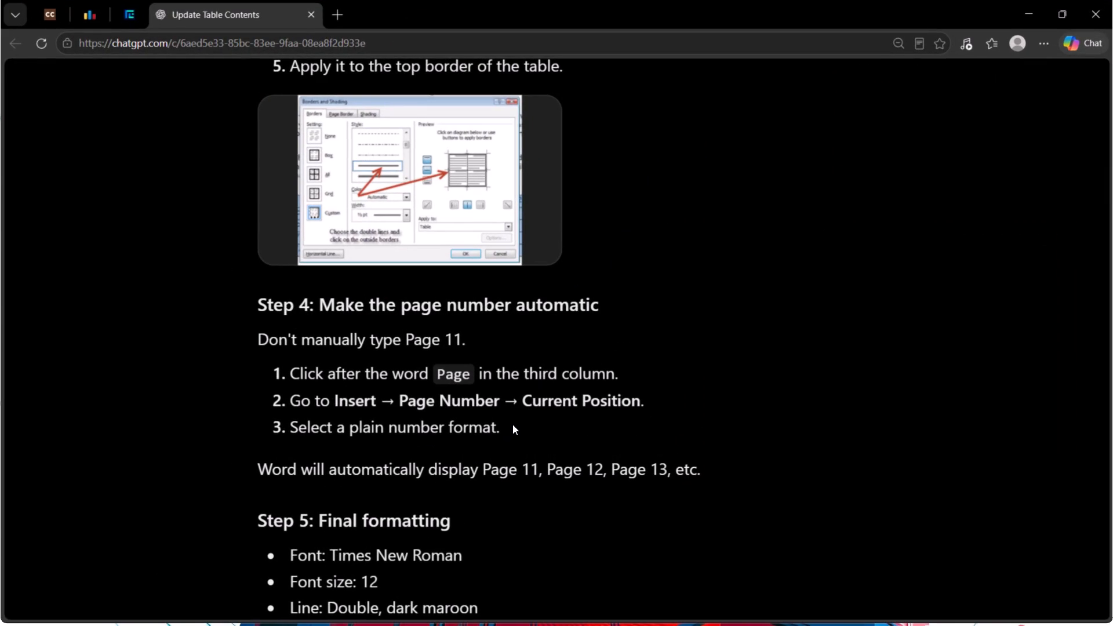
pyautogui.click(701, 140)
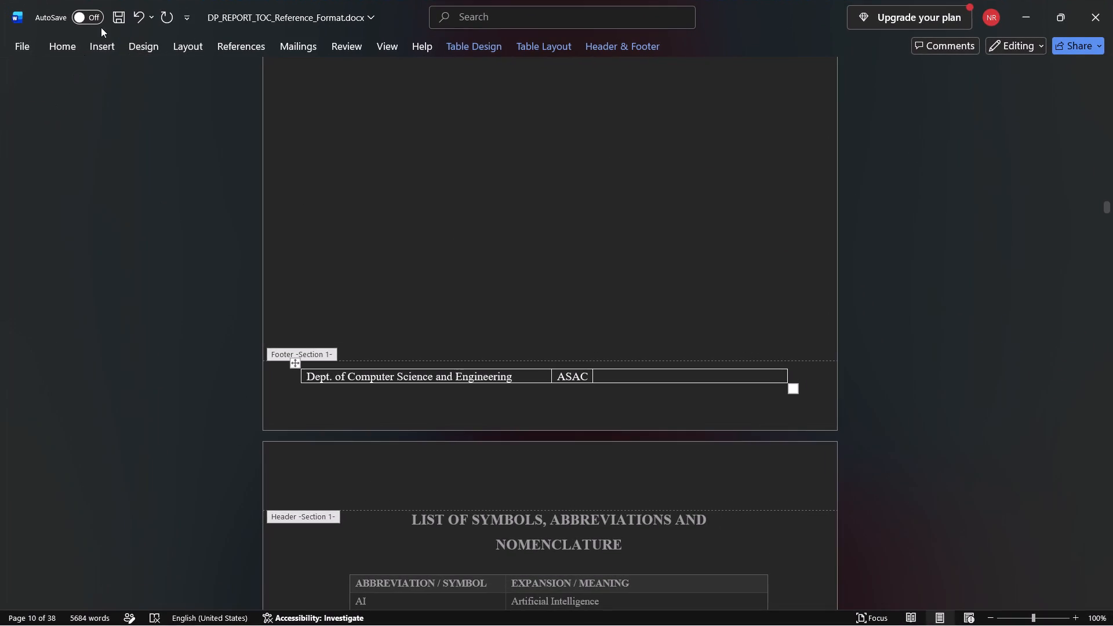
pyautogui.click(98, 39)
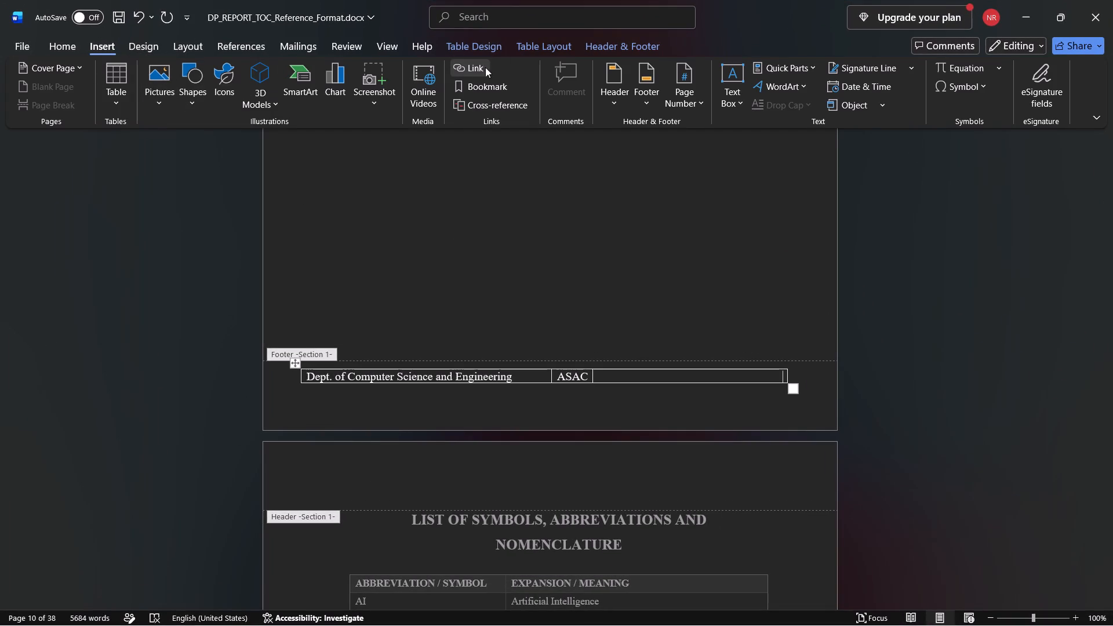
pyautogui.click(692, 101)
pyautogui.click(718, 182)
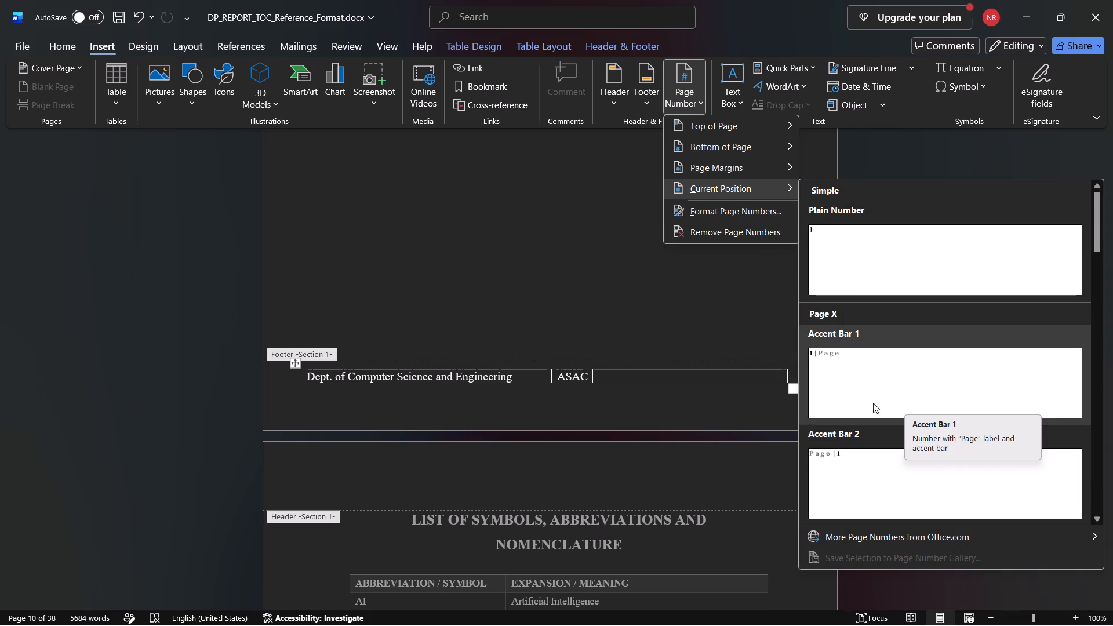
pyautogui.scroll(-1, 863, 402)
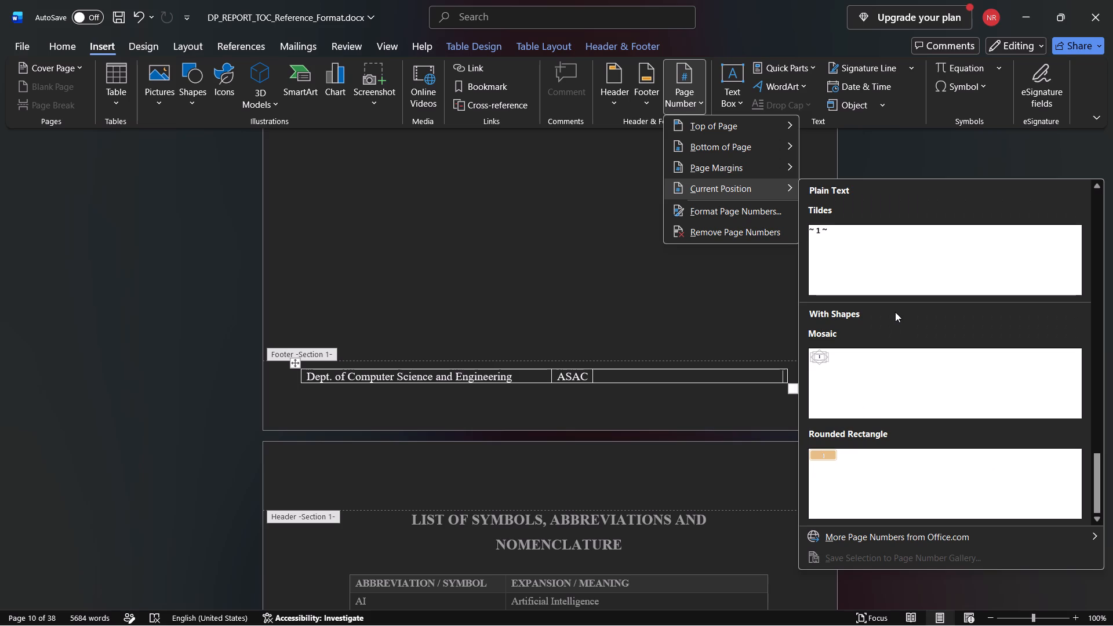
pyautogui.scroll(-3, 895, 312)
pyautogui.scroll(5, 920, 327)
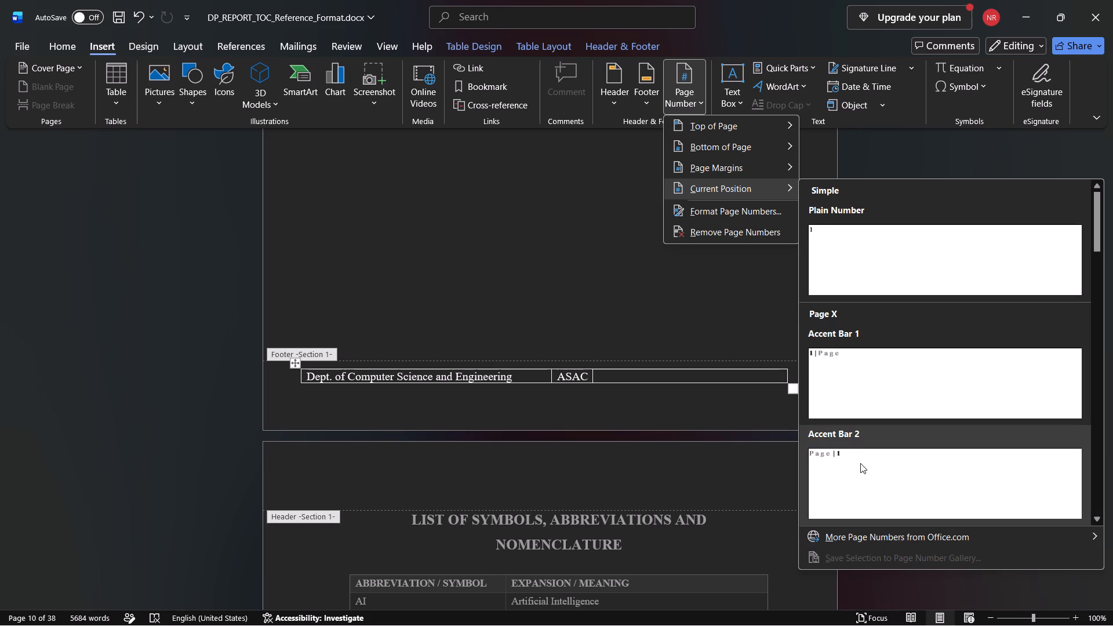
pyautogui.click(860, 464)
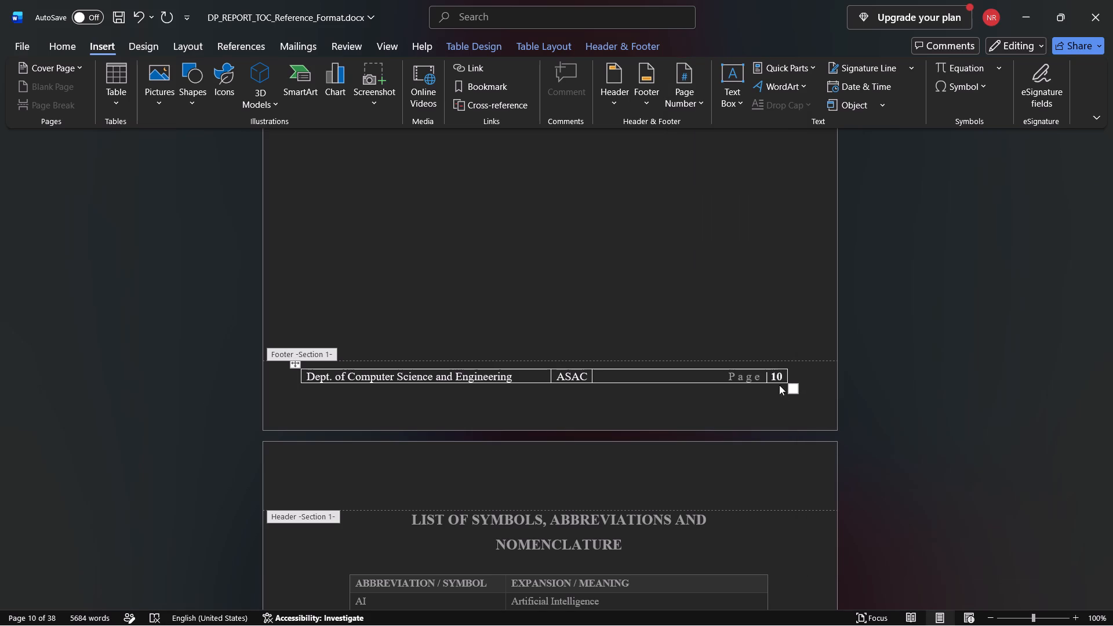
# Check the footer page number on the following page, and consult ChatGPT's page-numbering instructions again in Edge.
pyautogui.click(768, 375)
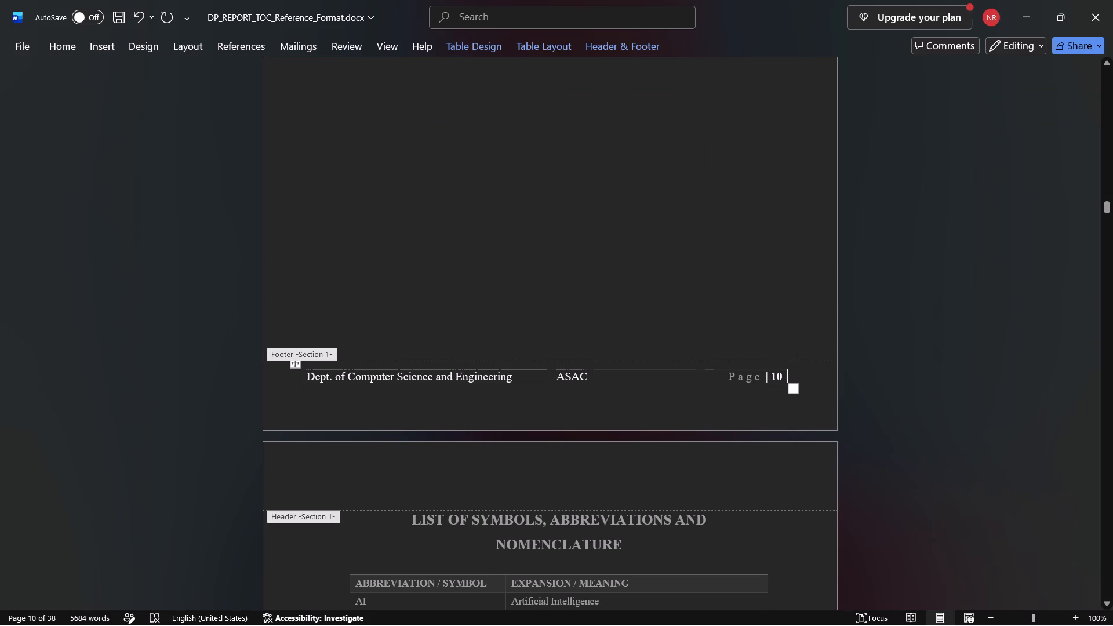
pyautogui.scroll(-4, 876, 299)
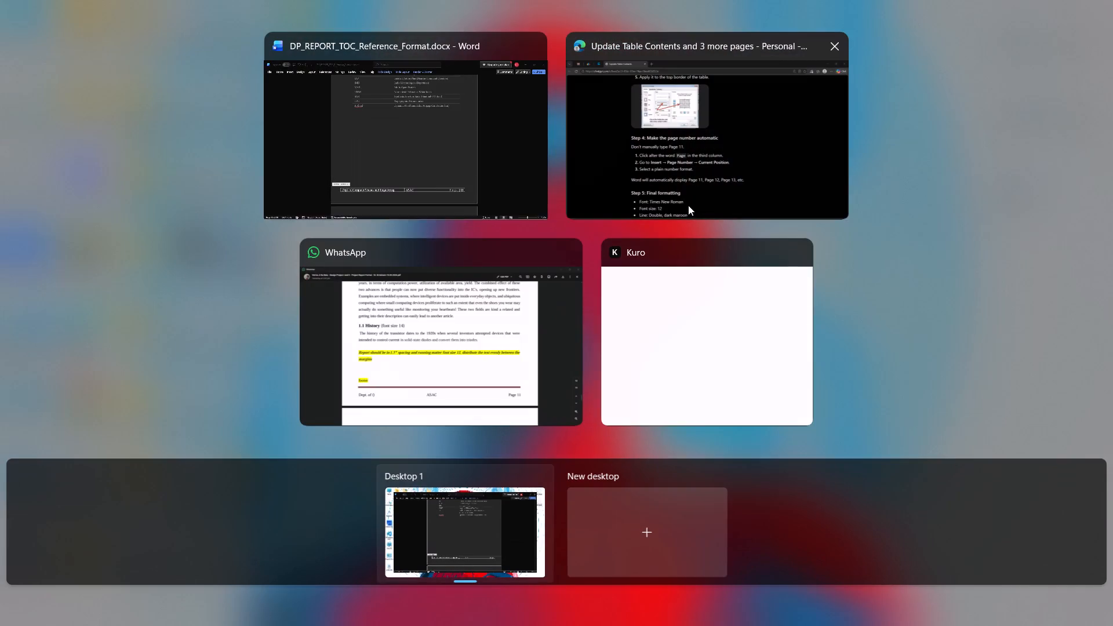
pyautogui.click(679, 175)
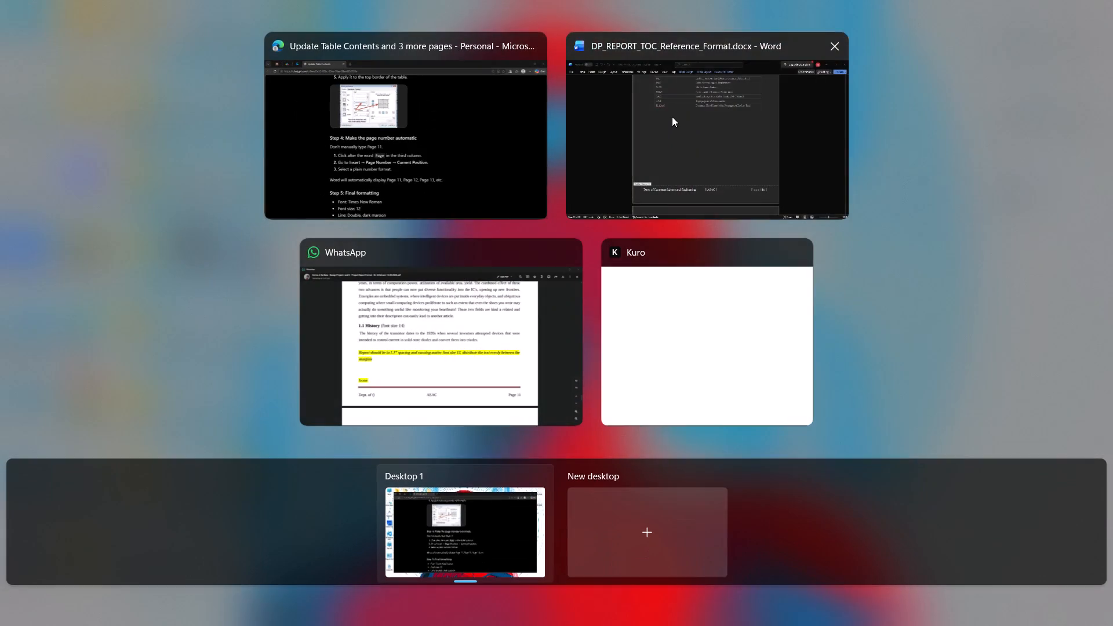
# Return to Word and insert a Plain Number page number at the current position in the footer table's third cell on page 11.
pyautogui.click(672, 117)
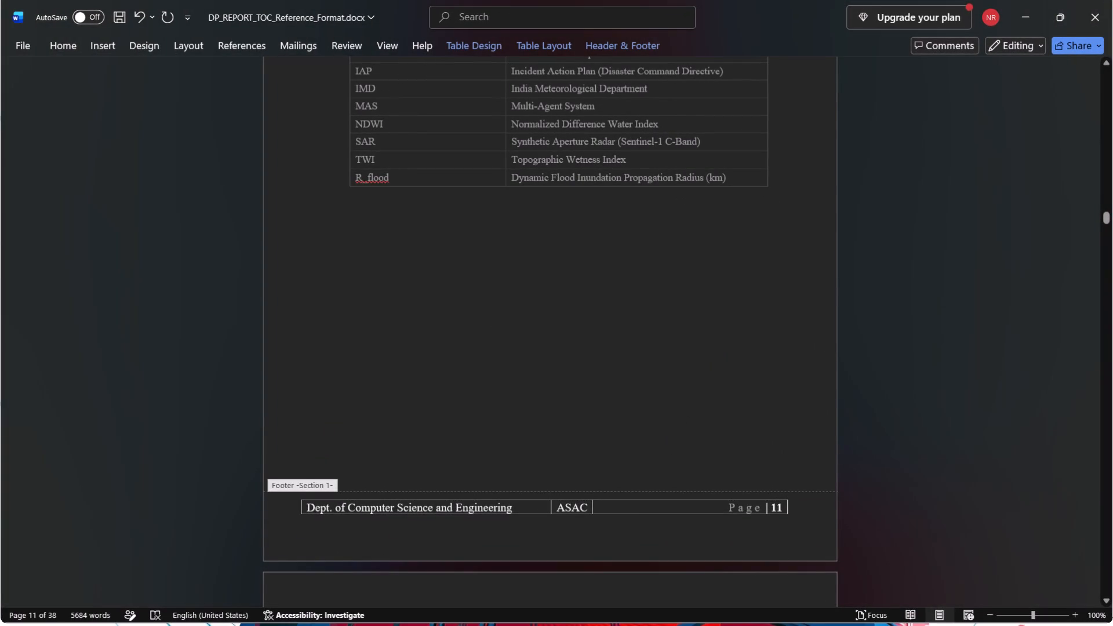
pyautogui.click(760, 514)
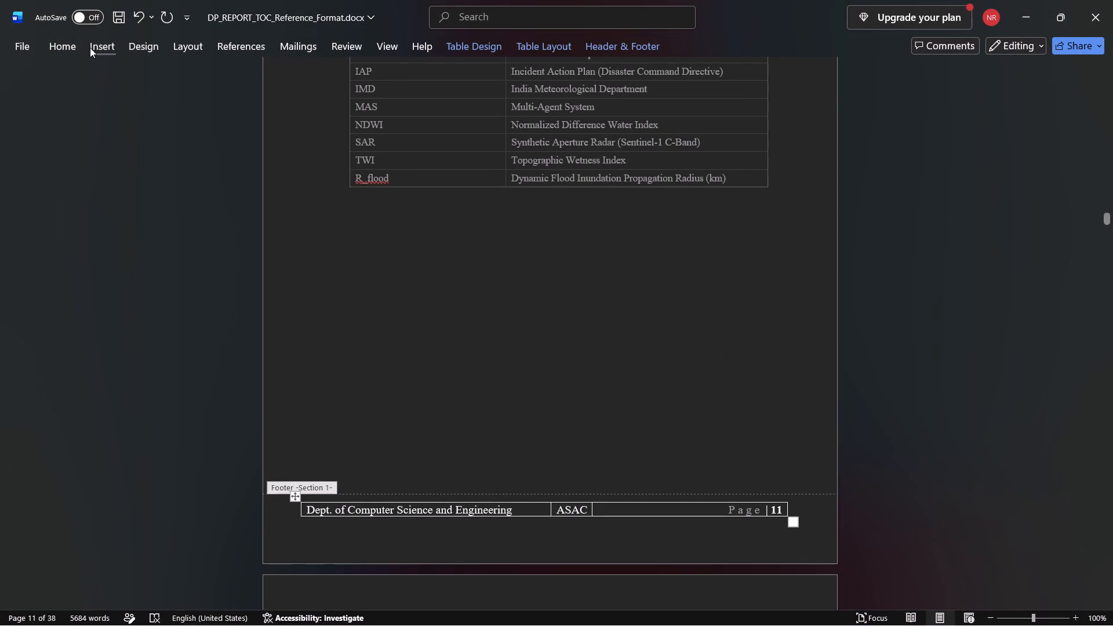
pyautogui.click(98, 42)
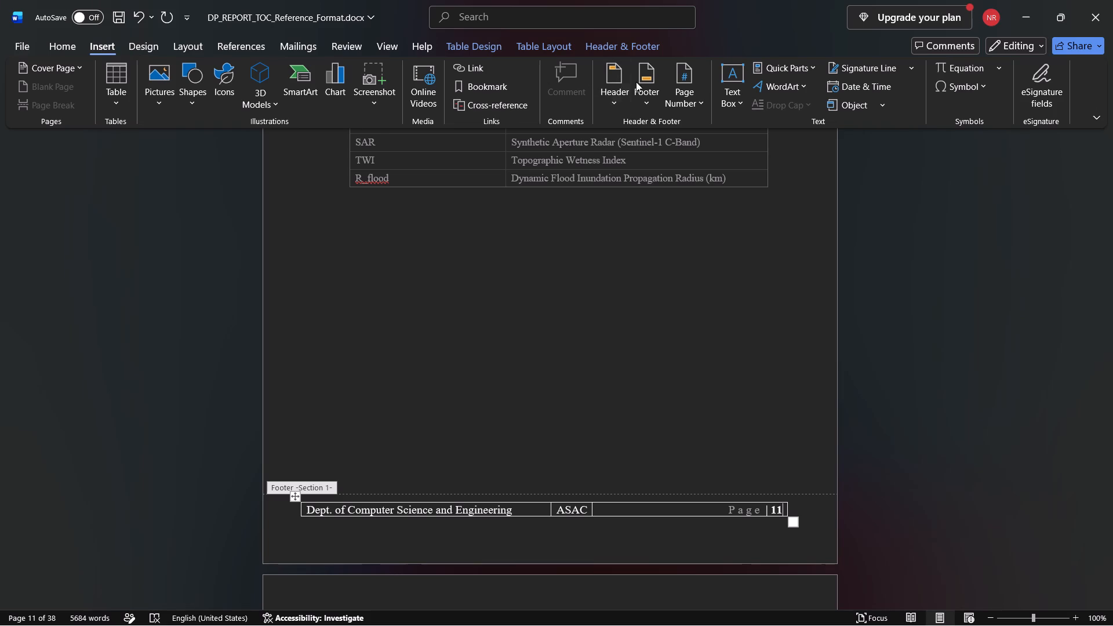
pyautogui.click(690, 95)
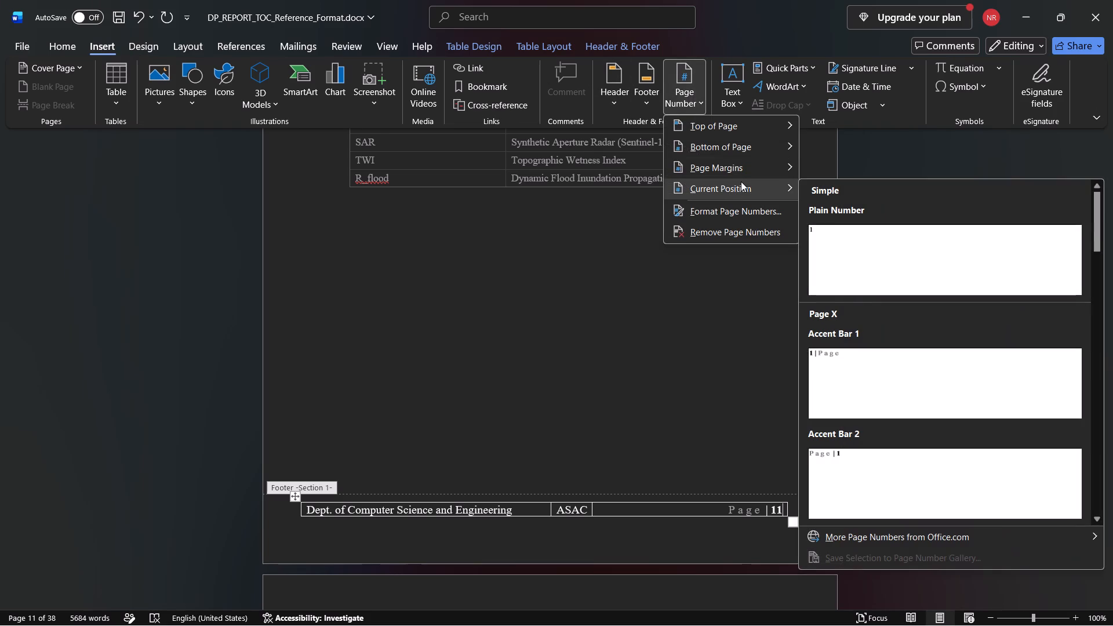
pyautogui.scroll(-2, 901, 397)
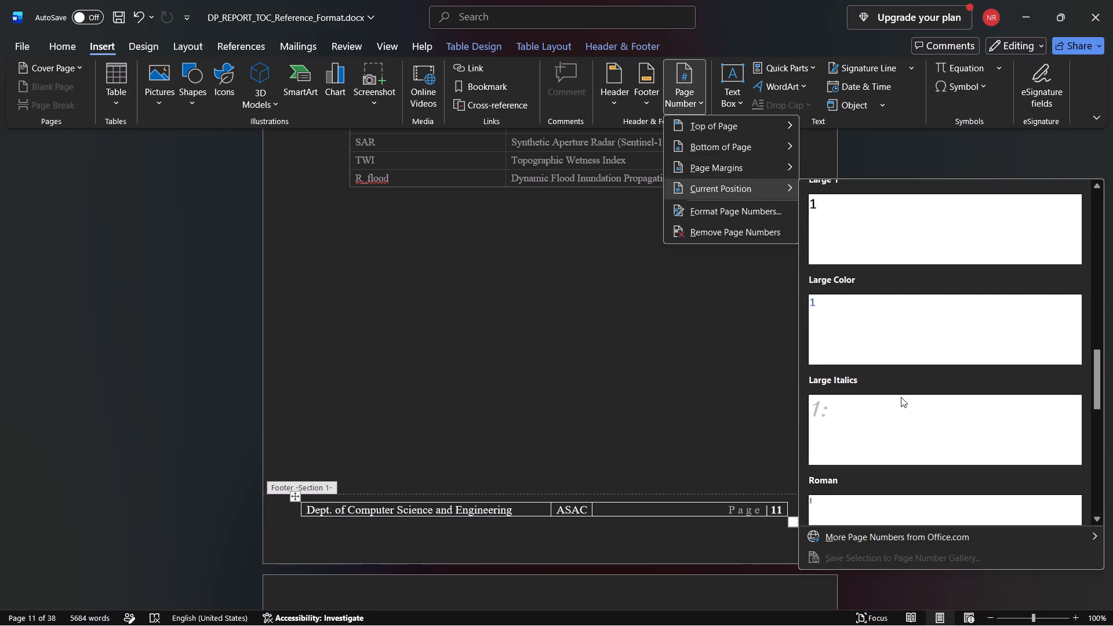
pyautogui.scroll(-2, 901, 397)
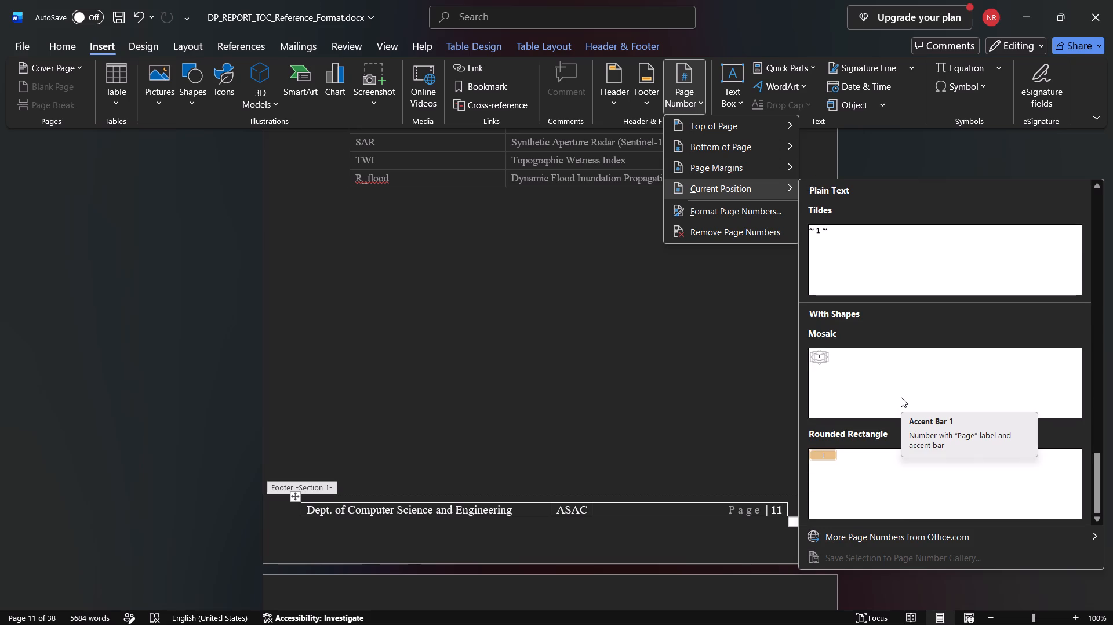
pyautogui.scroll(-6, 901, 397)
pyautogui.scroll(1, 901, 397)
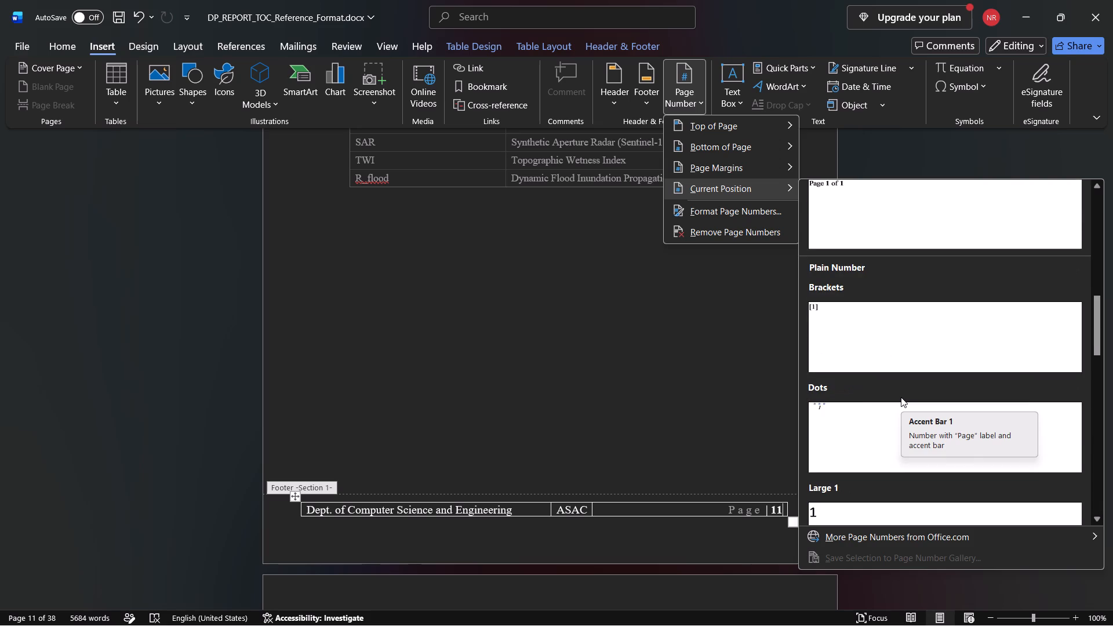
pyautogui.scroll(1, 901, 397)
pyautogui.scroll(-1, 863, 422)
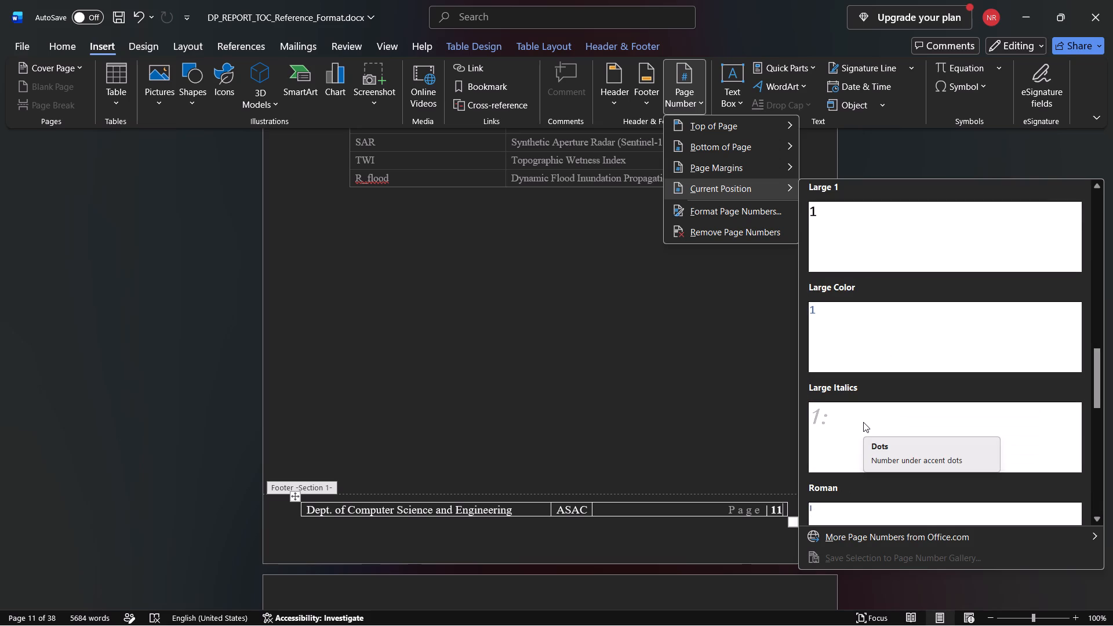
pyautogui.scroll(-2, 863, 422)
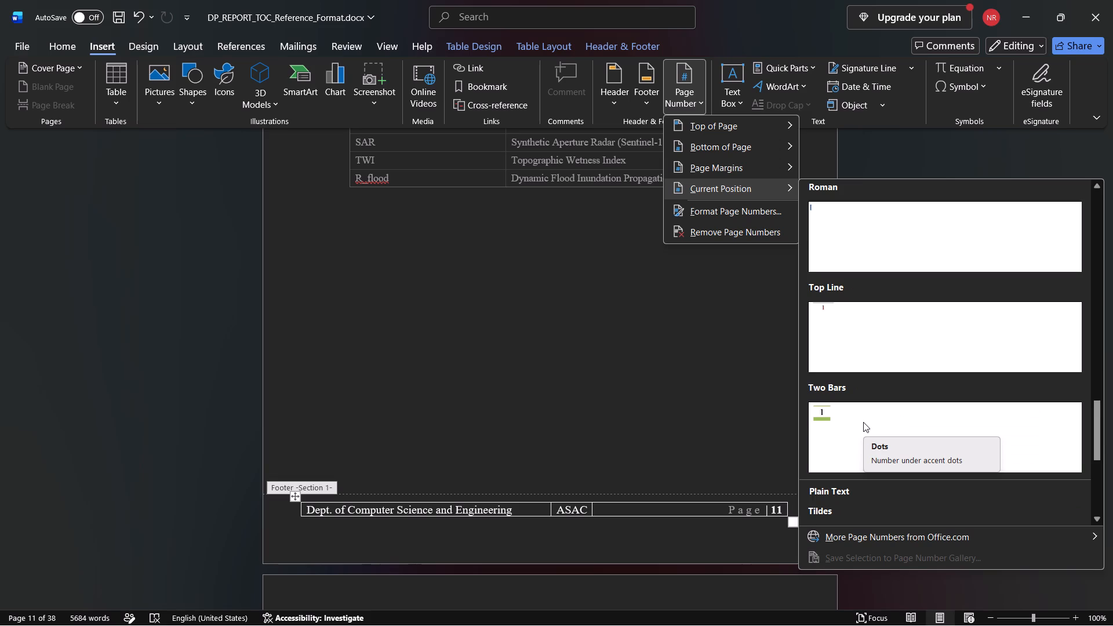
pyautogui.scroll(-2, 863, 422)
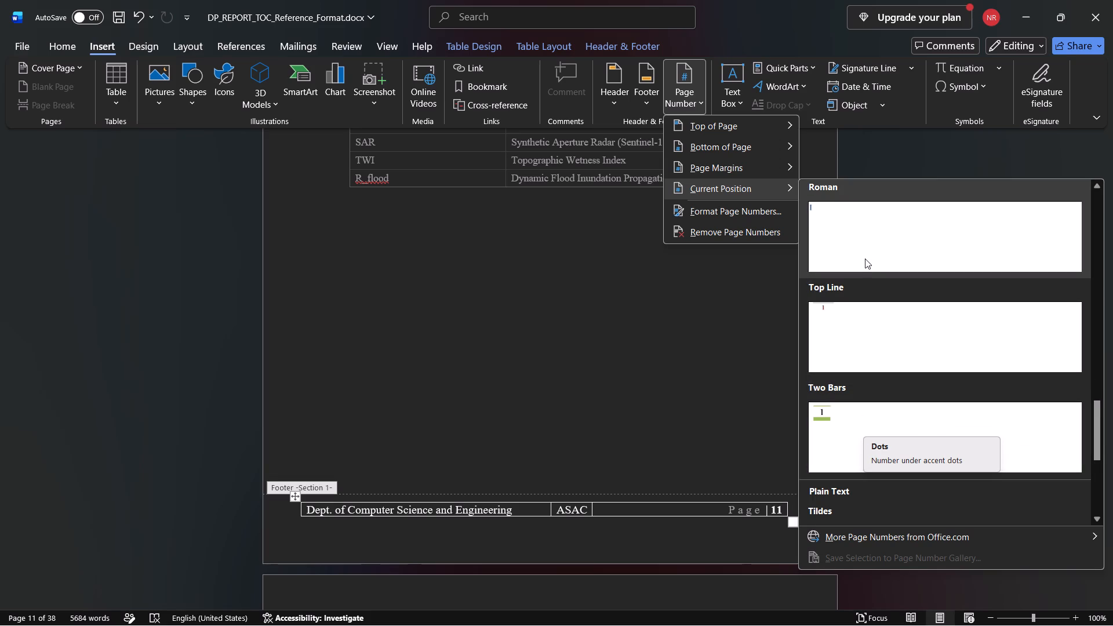
pyautogui.scroll(2, 865, 259)
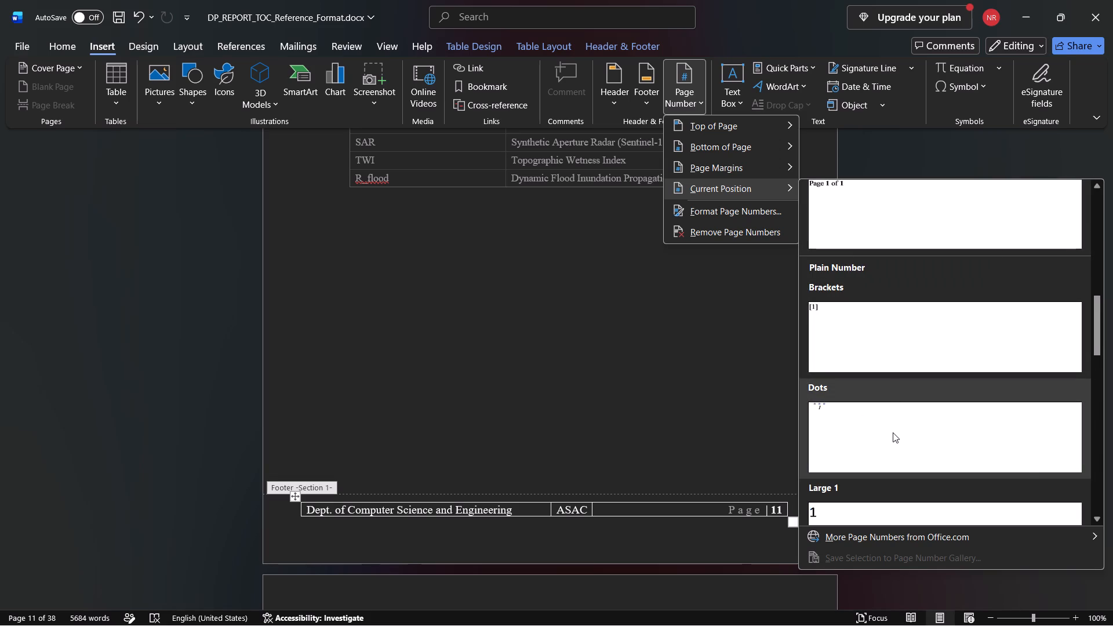
pyautogui.scroll(-2, 893, 432)
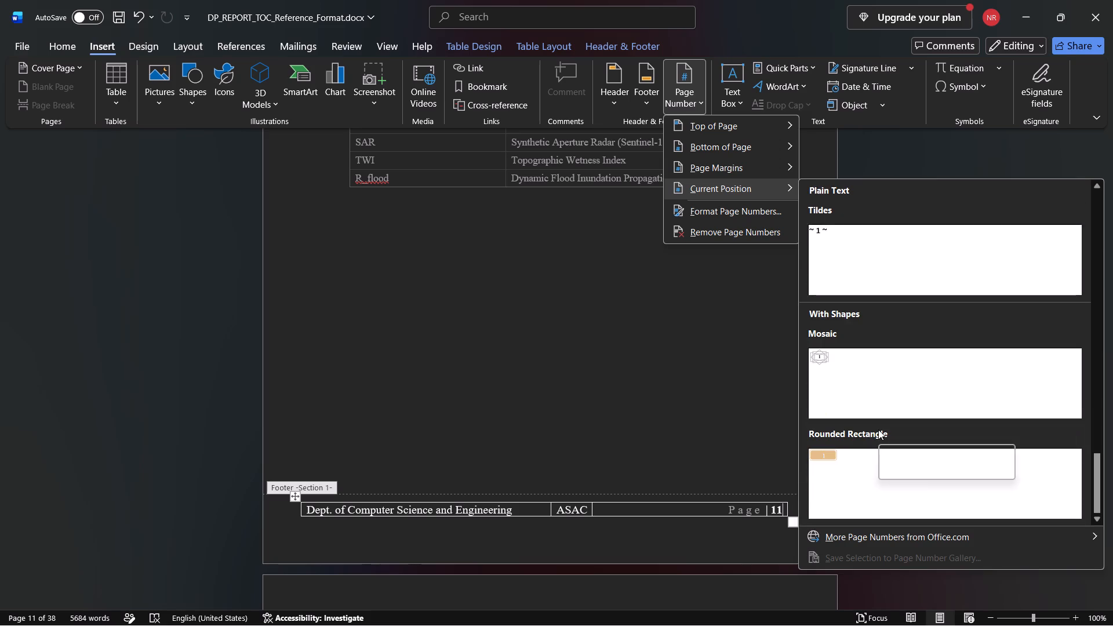
pyautogui.scroll(2, 864, 320)
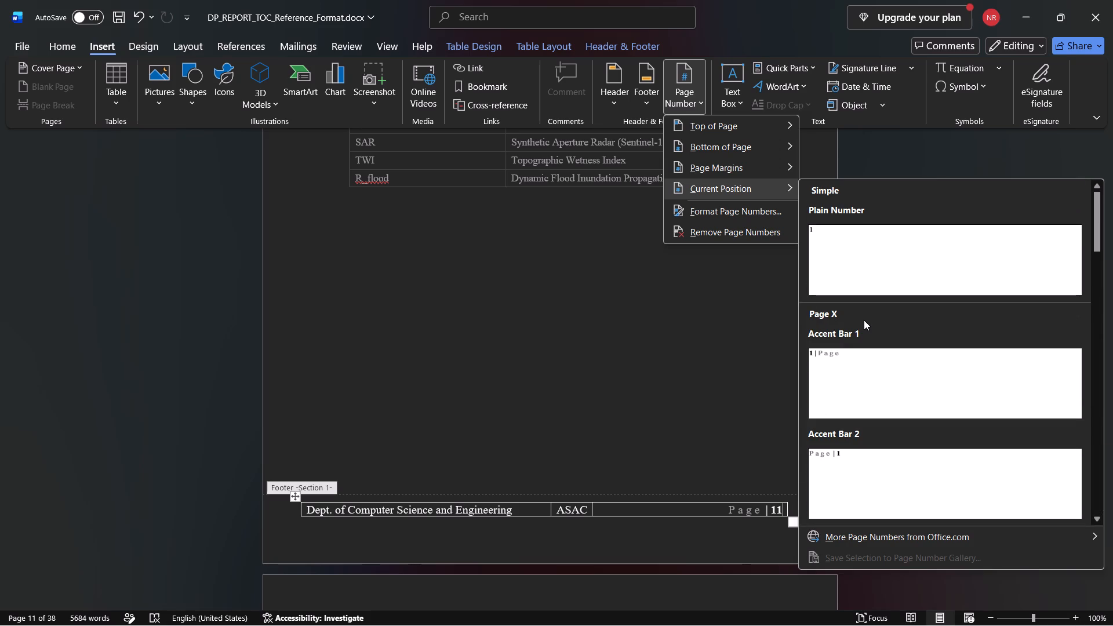
pyautogui.click(855, 253)
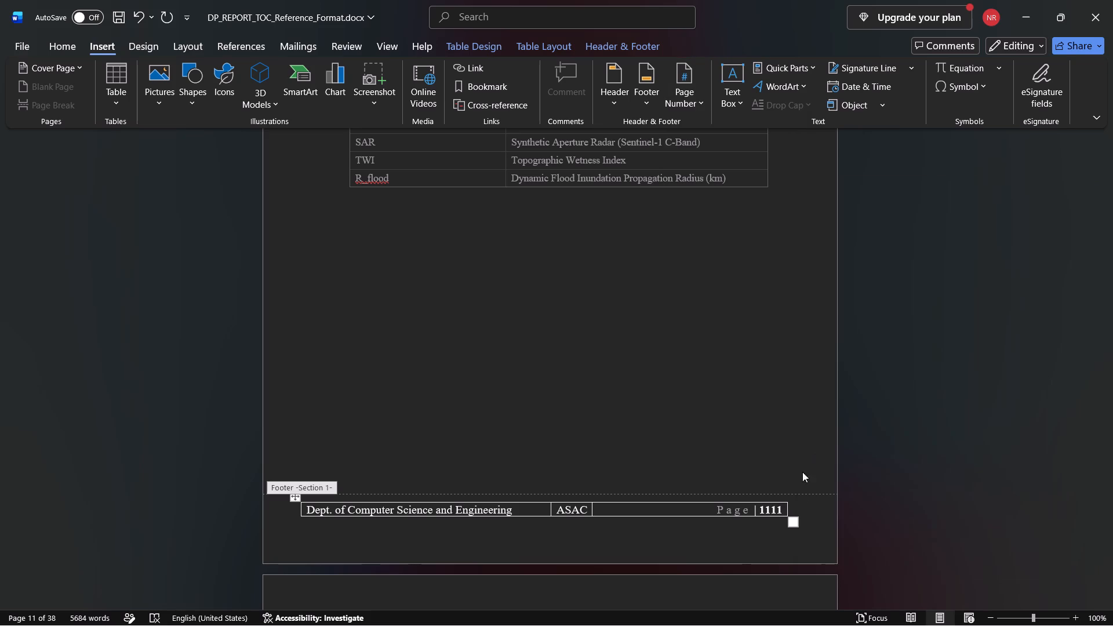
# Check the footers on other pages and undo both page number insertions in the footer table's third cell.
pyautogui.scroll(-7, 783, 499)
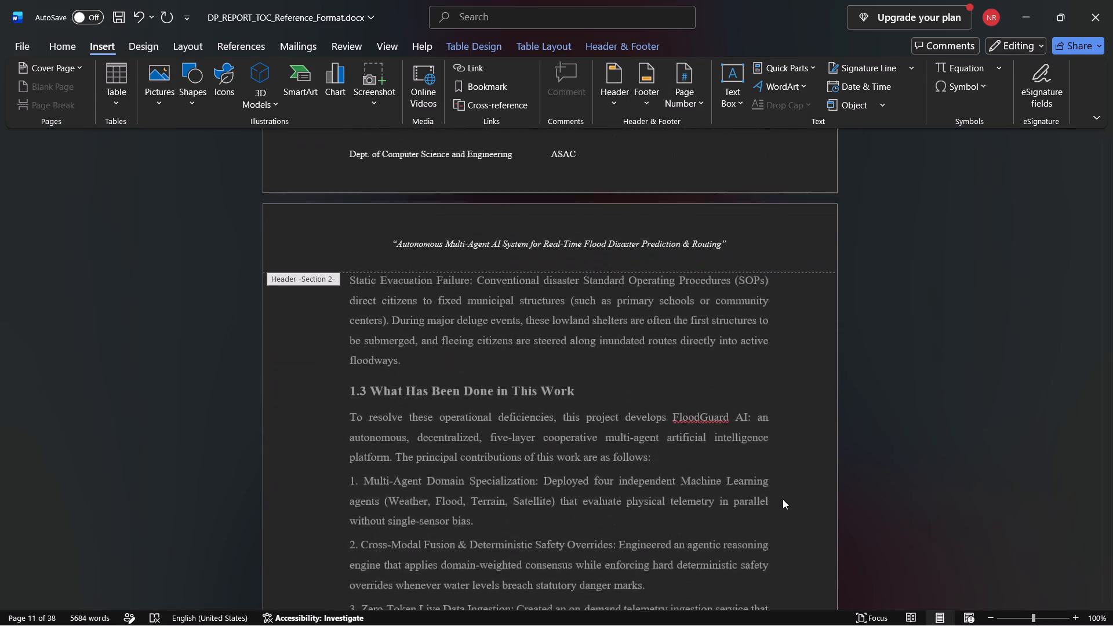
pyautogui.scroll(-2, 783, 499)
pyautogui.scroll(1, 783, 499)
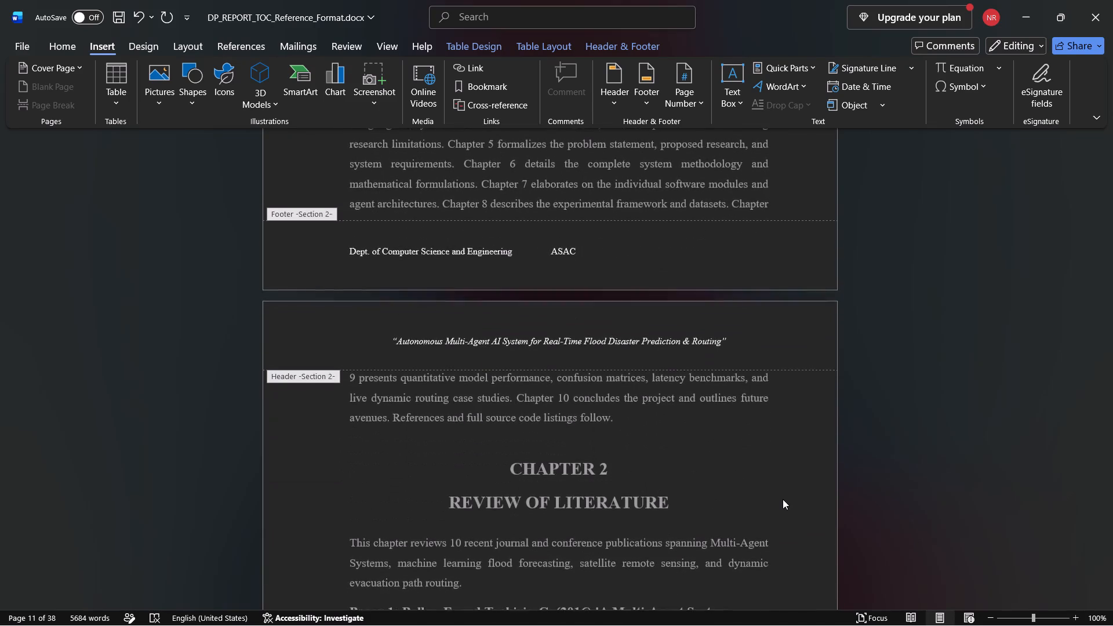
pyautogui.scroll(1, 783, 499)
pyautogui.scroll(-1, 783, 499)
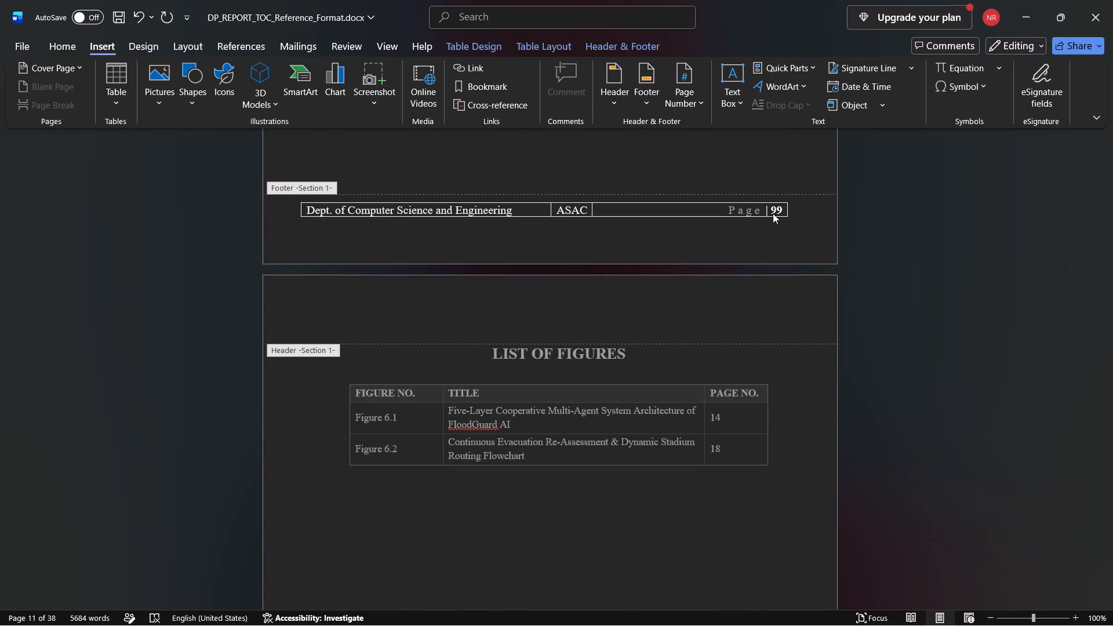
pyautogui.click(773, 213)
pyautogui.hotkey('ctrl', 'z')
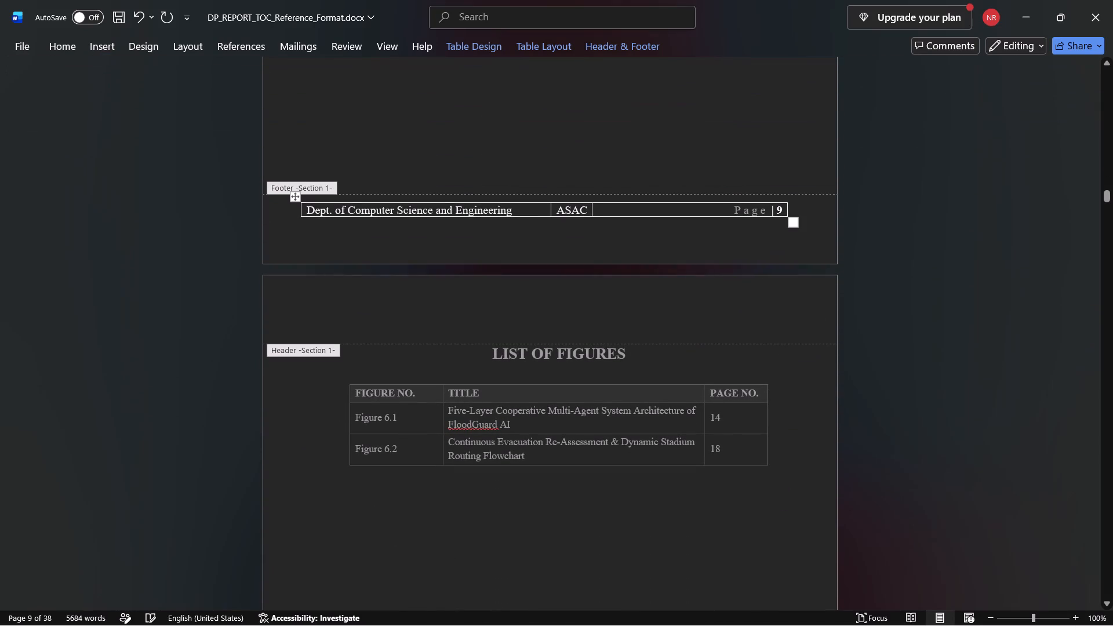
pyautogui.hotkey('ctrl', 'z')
# Correct the misspelled word in the footer table's third cell to "Page" followed by a space.
pyautogui.press('BackSpace')
pyautogui.press('BackSpace')
pyautogui.press('BackSpace')
pyautogui.write('ge')
pyautogui.press('space')
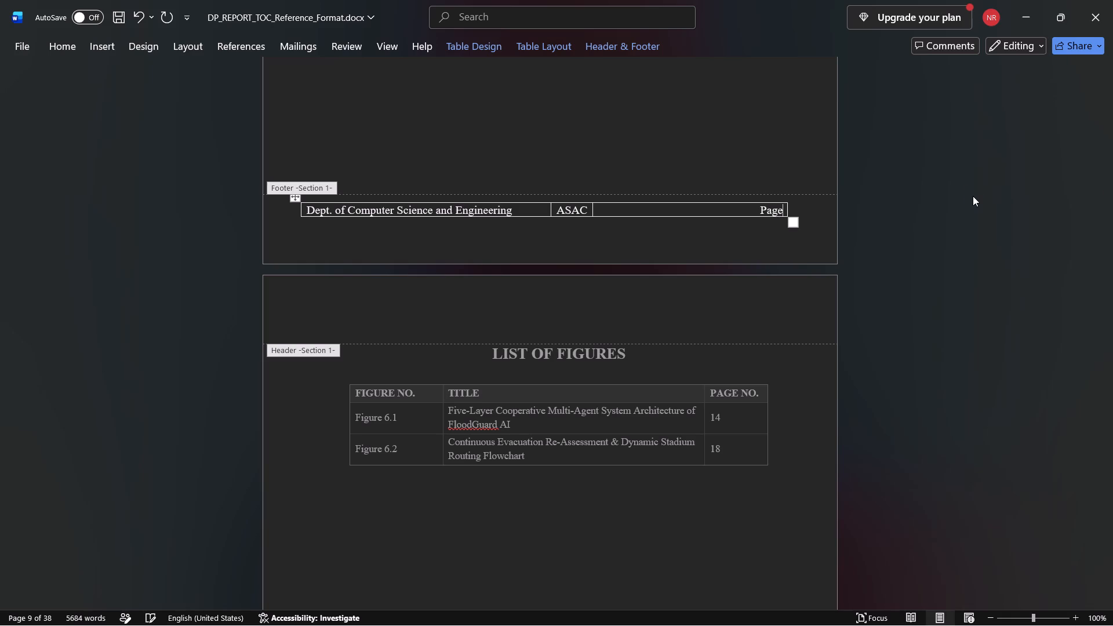
# Insert a Plain Number page number at the current position after "Page" and check the footer on the following page.
pyautogui.click(107, 45)
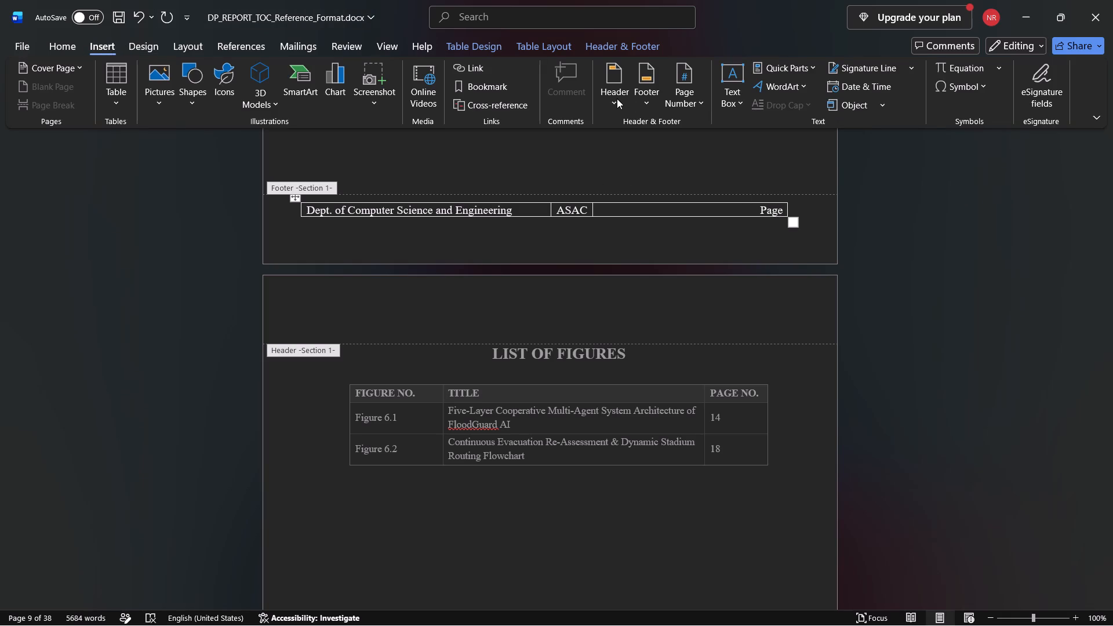
pyautogui.click(686, 101)
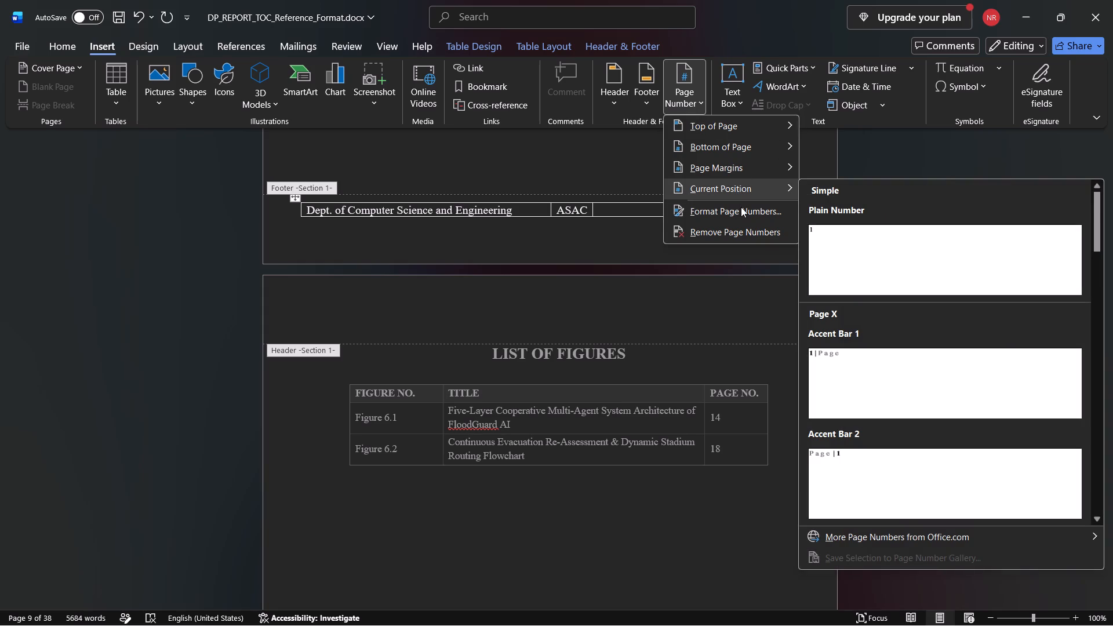
pyautogui.click(750, 194)
pyautogui.click(903, 271)
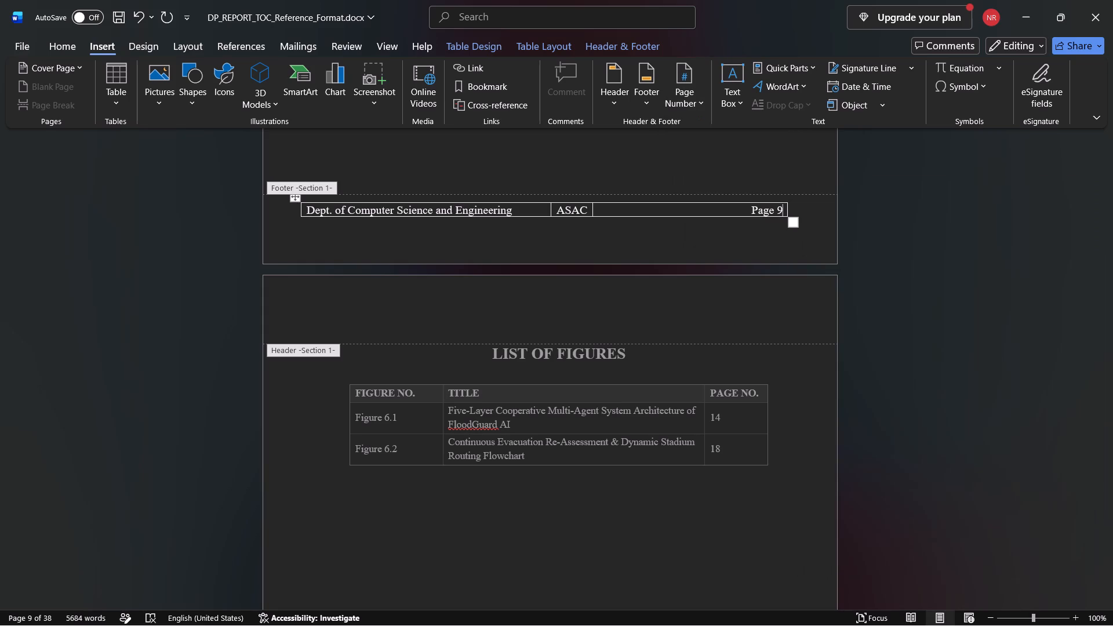
pyautogui.scroll(-3, 907, 260)
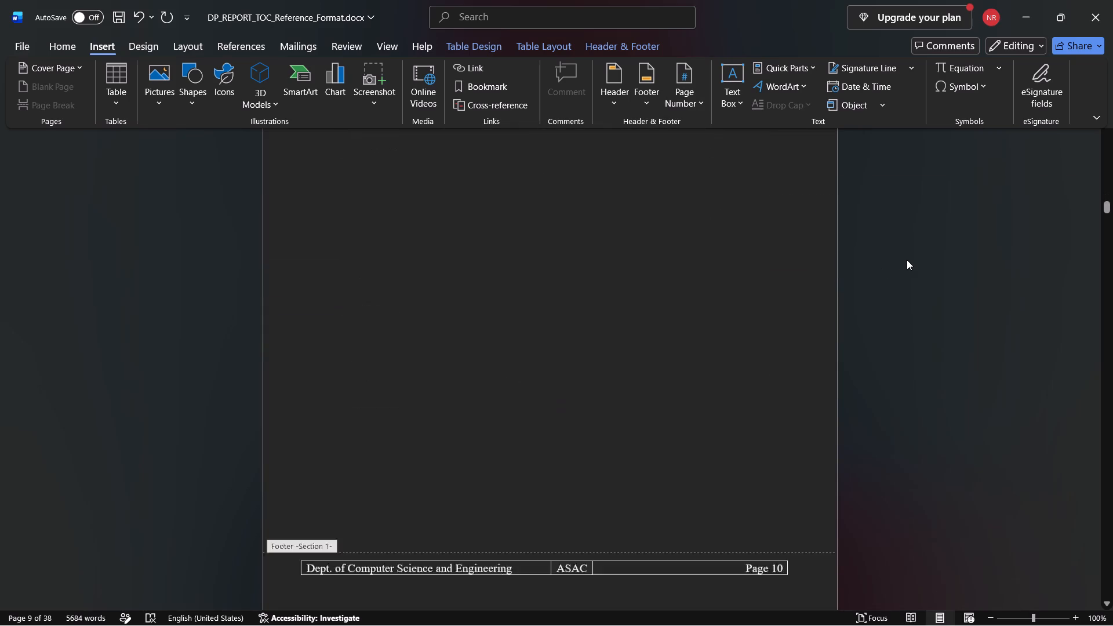
pyautogui.scroll(-3, 907, 260)
pyautogui.click(916, 250)
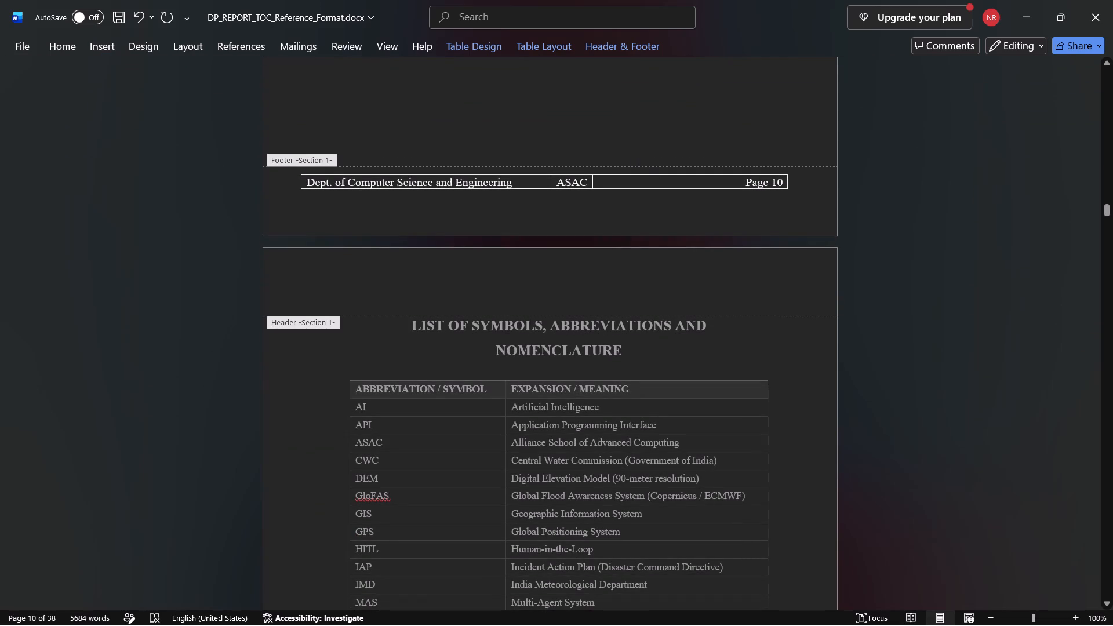
pyautogui.click(321, 322)
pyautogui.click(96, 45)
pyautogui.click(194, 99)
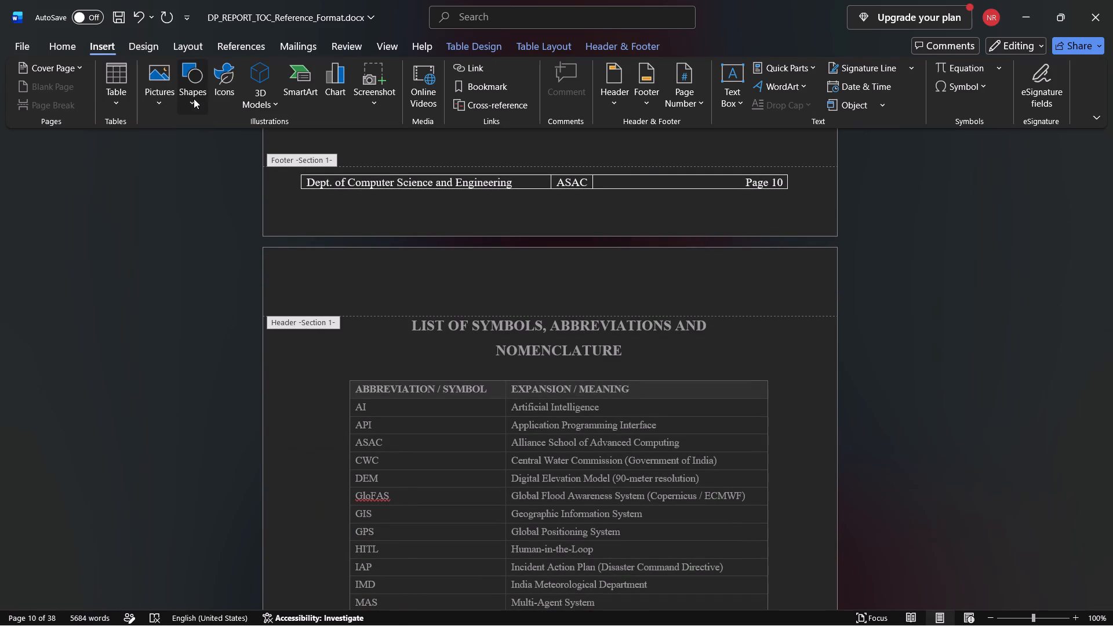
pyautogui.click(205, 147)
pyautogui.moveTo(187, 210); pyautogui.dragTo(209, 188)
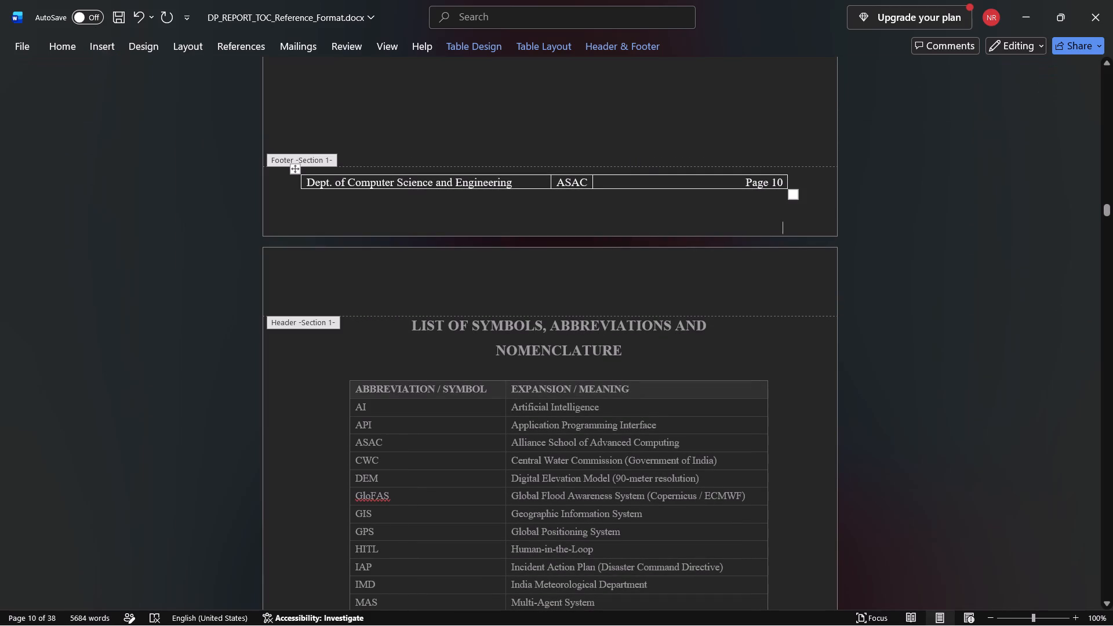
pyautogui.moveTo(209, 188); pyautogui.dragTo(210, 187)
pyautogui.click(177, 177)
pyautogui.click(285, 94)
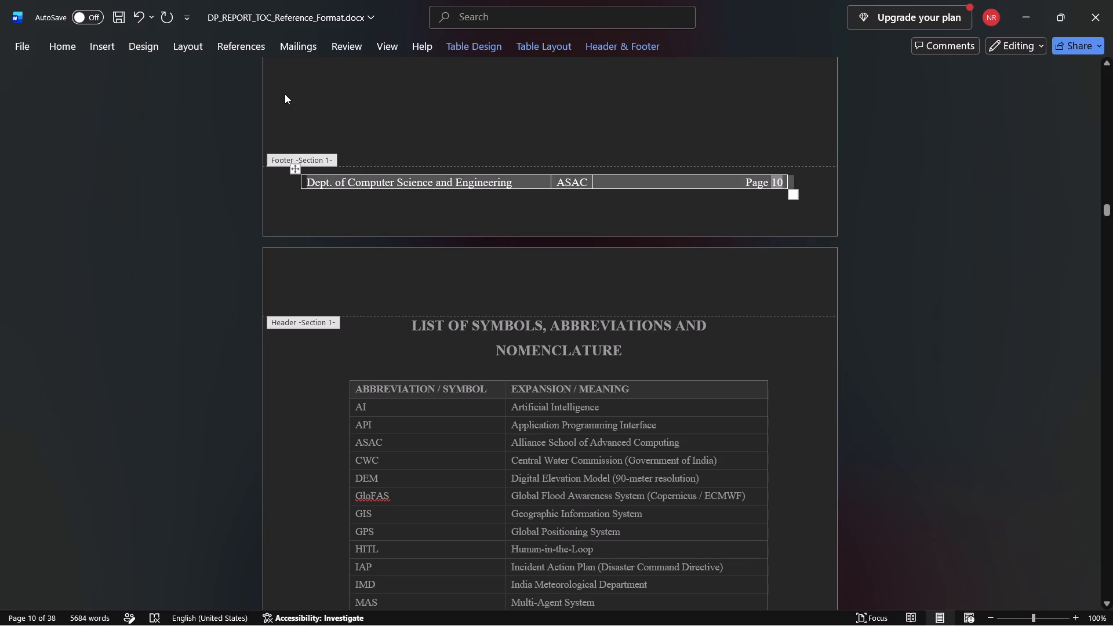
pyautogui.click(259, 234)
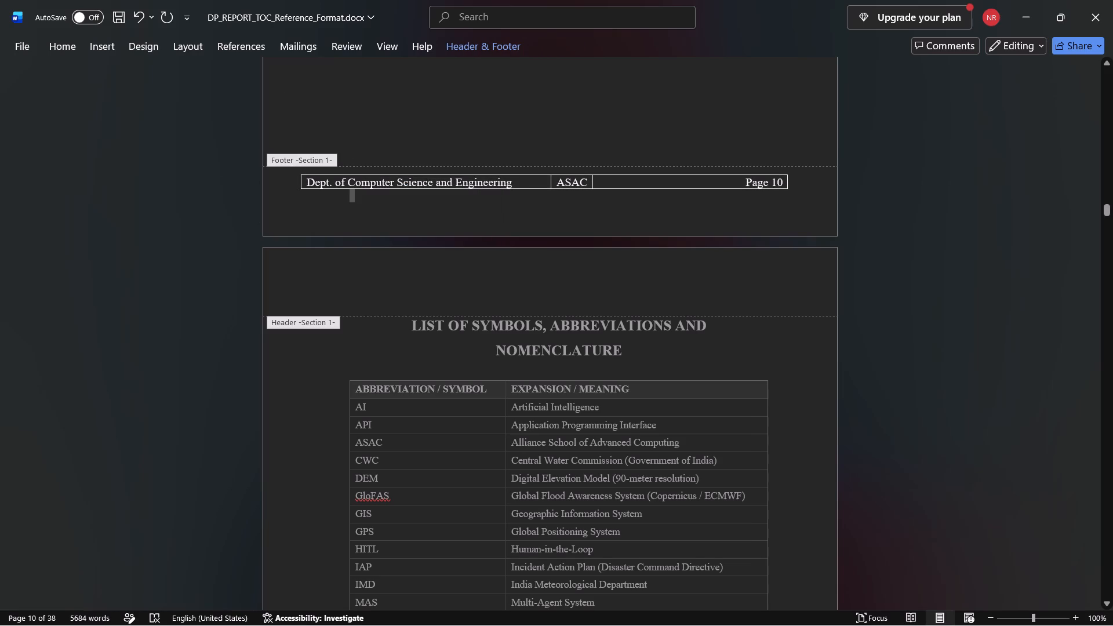
# Review the final formatting instructions in the Edge ChatGPT conversation, and remove all borders from the three-column footer table.
pyautogui.click(661, 130)
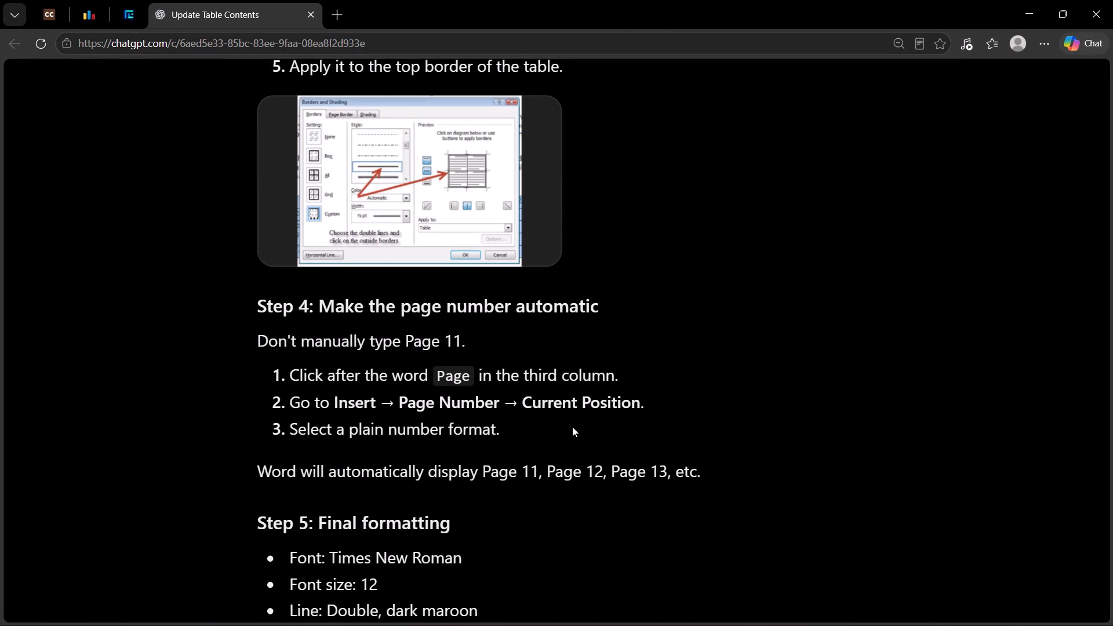
pyautogui.scroll(-4, 572, 427)
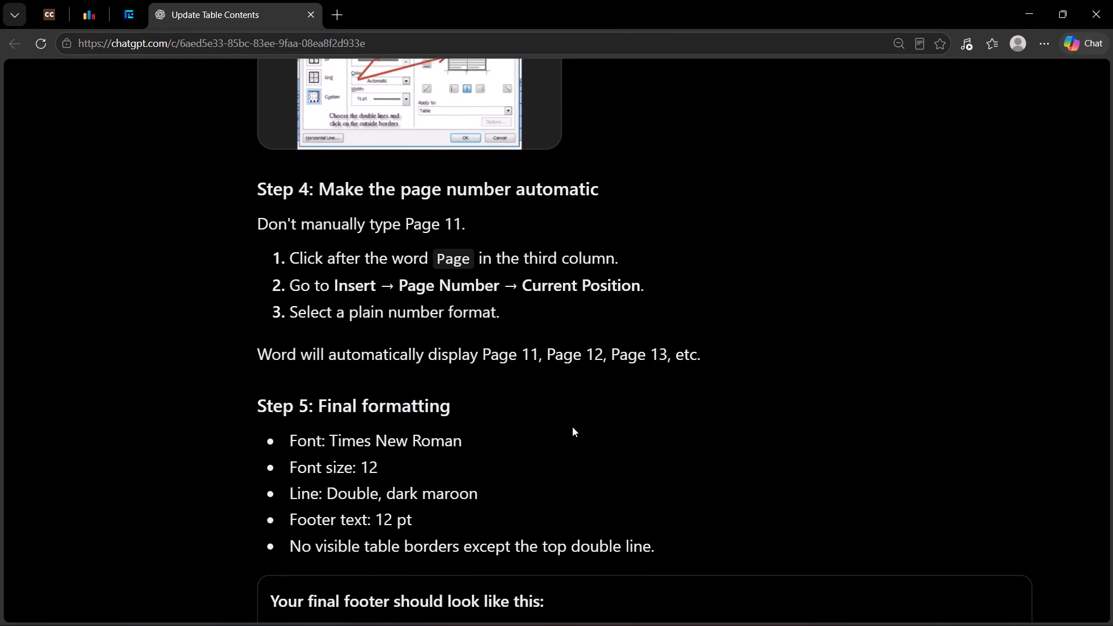
pyautogui.scroll(-1, 572, 427)
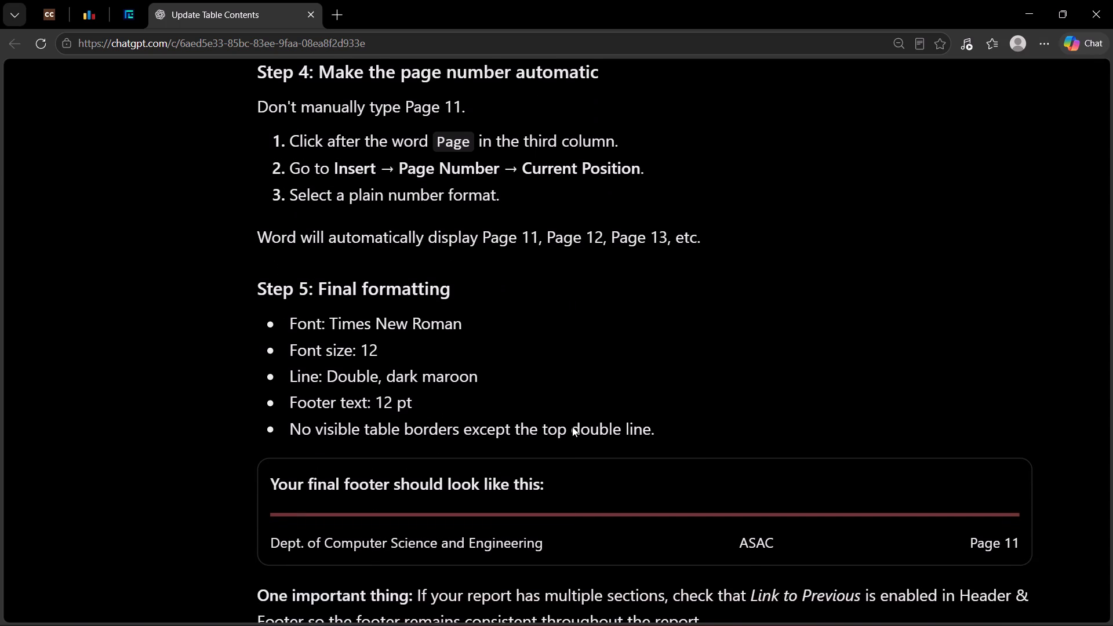
pyautogui.scroll(-1, 572, 427)
pyautogui.click(643, 139)
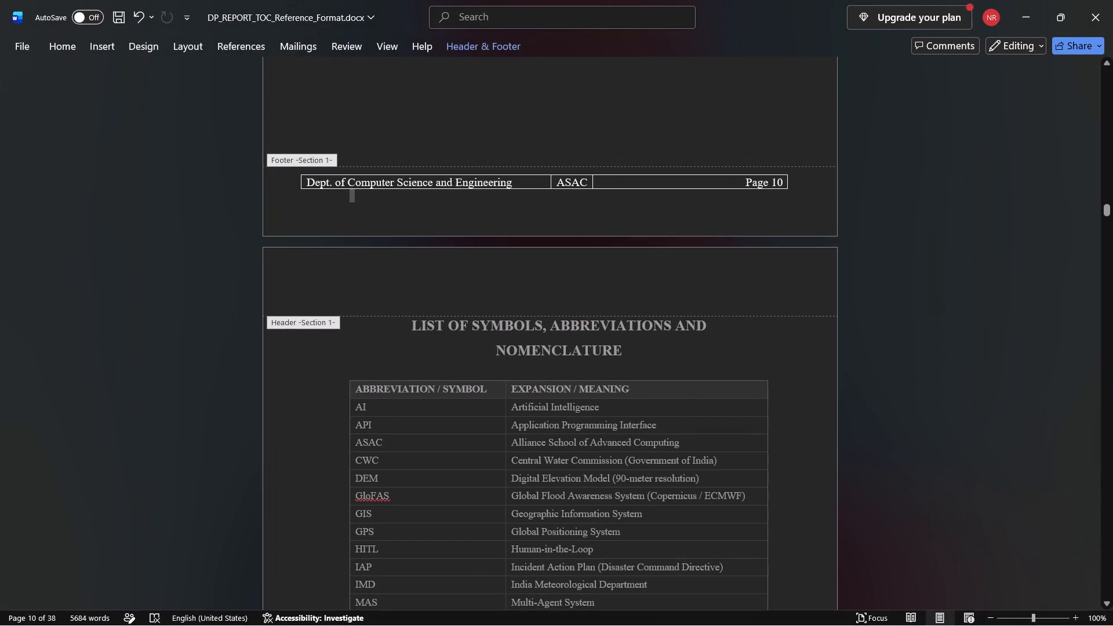
pyautogui.click(440, 186)
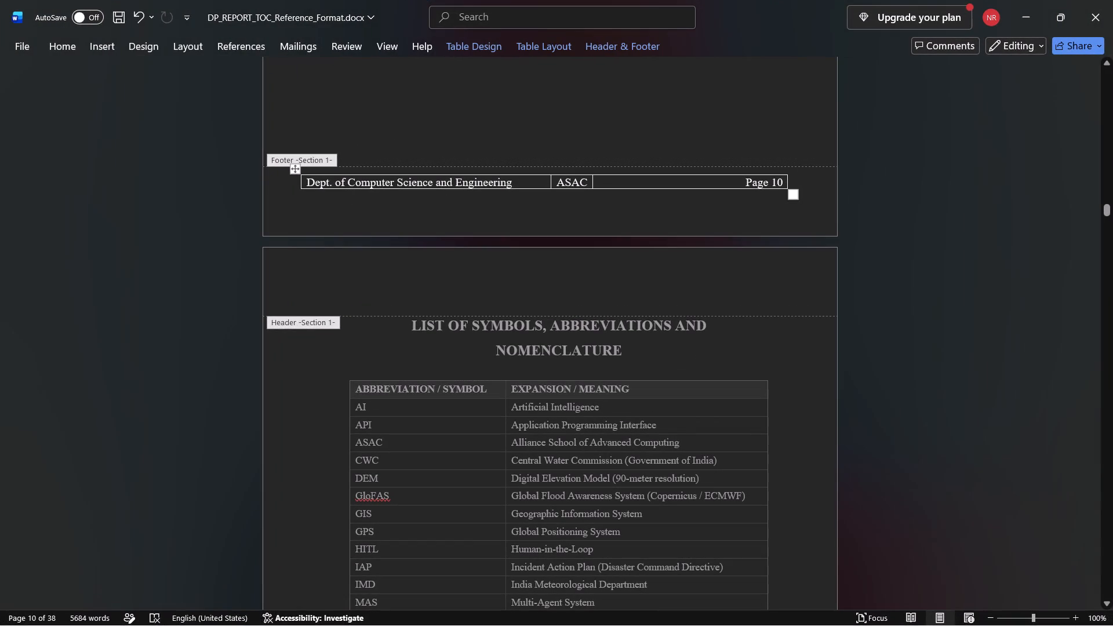
pyautogui.moveTo(308, 181); pyautogui.dragTo(749, 164)
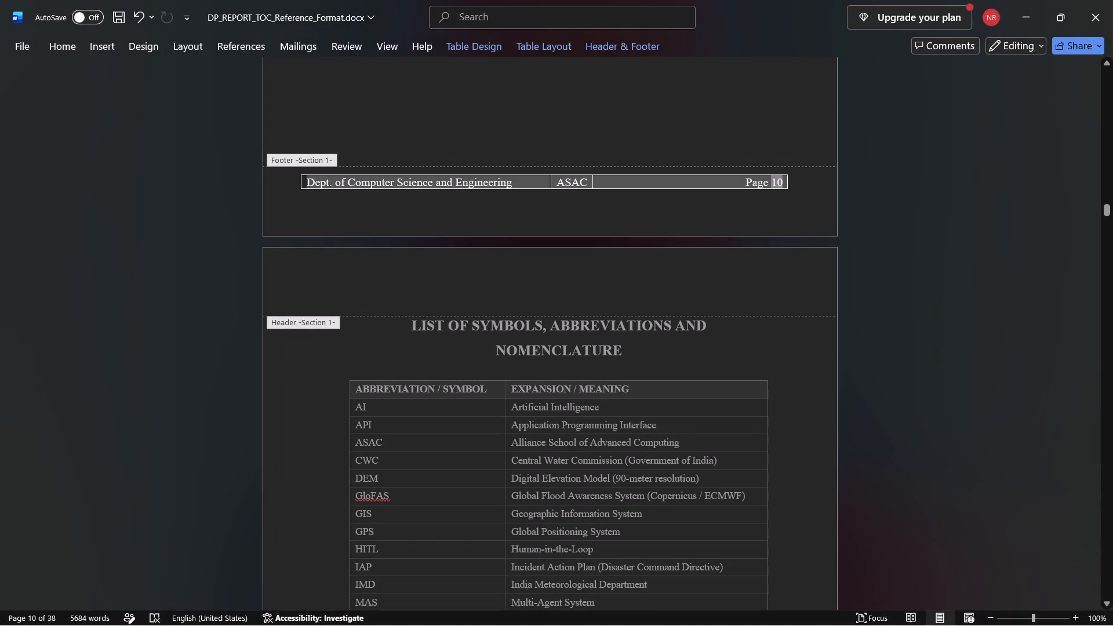
pyautogui.moveTo(749, 164); pyautogui.dragTo(813, 168)
pyautogui.click(70, 41)
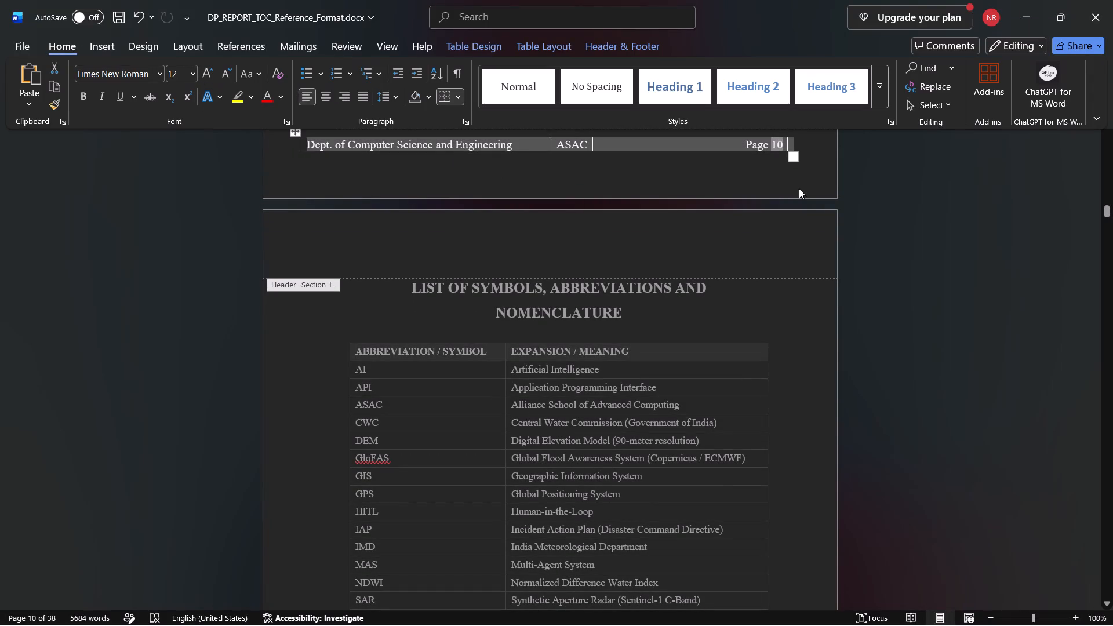
pyautogui.click(445, 98)
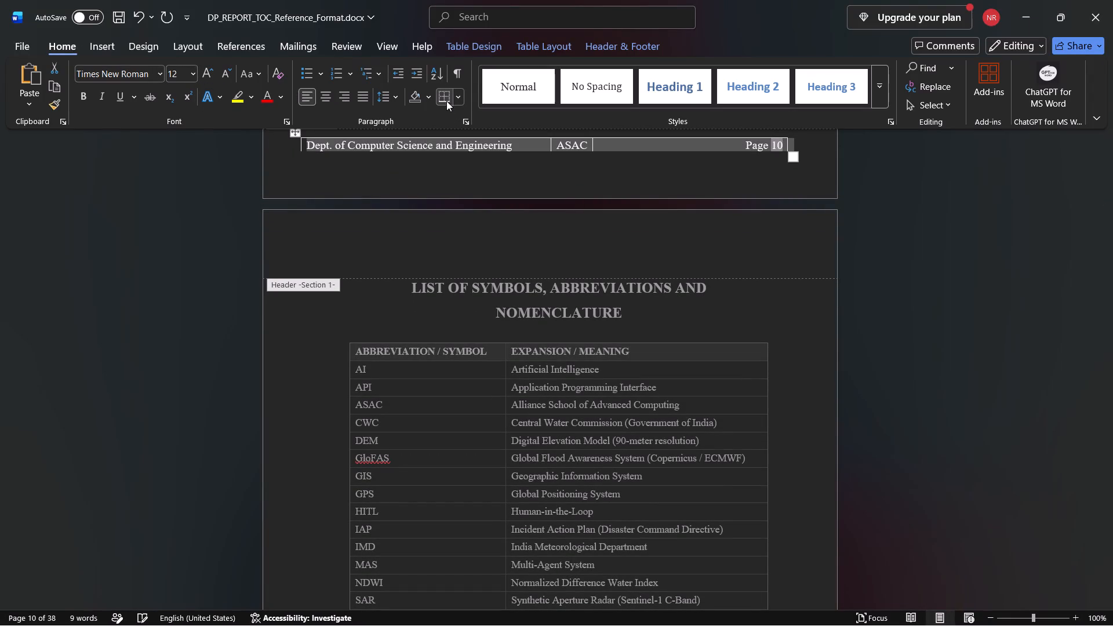
pyautogui.click(453, 96)
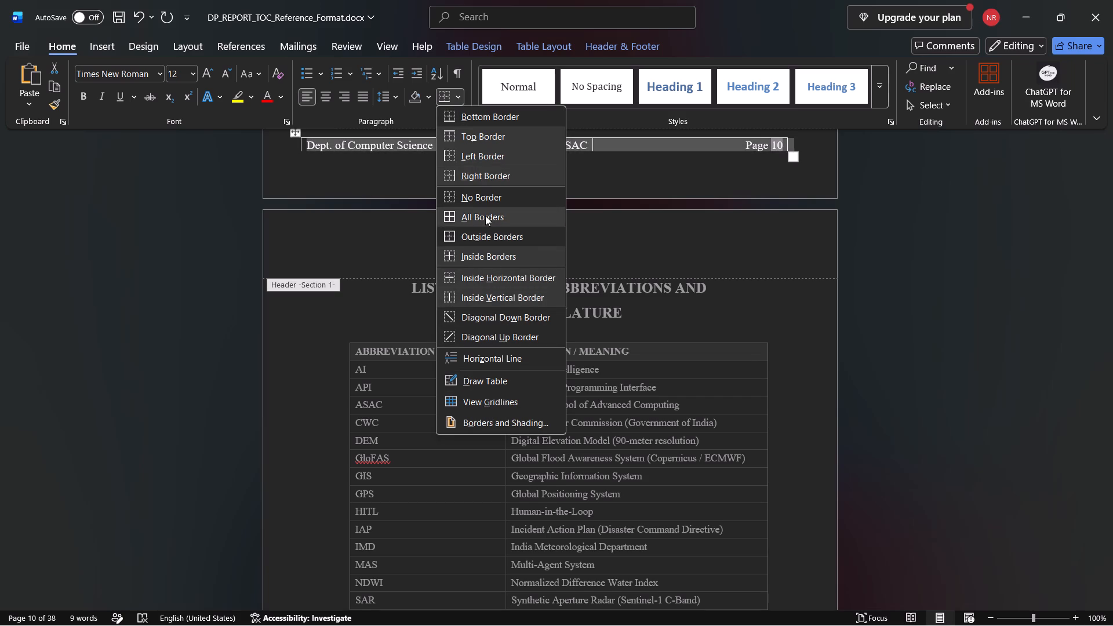
pyautogui.click(481, 187)
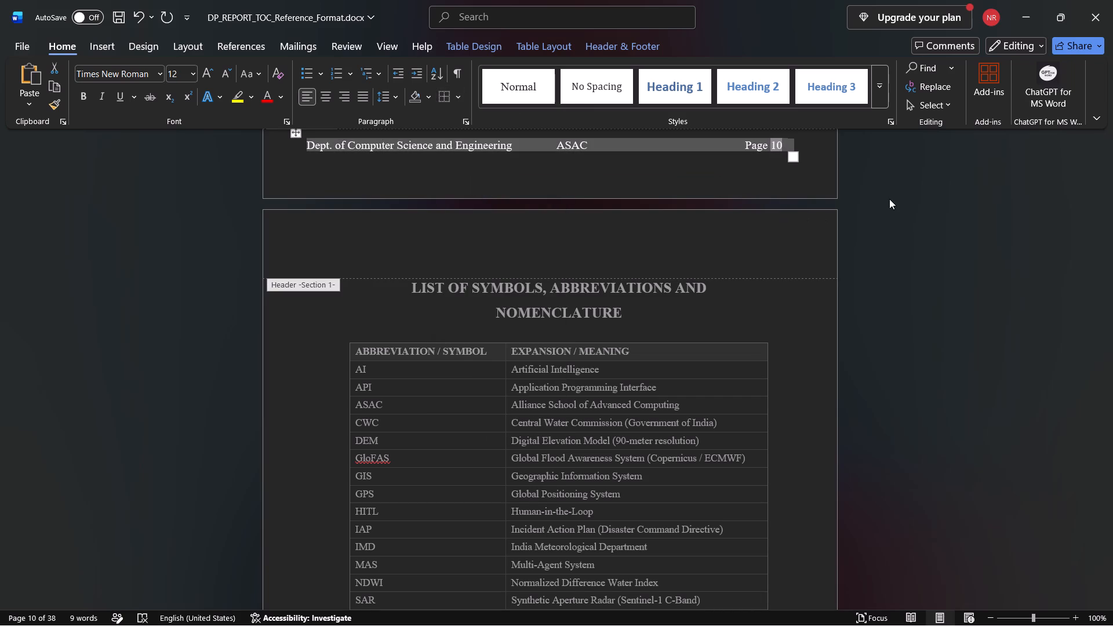
pyautogui.click(889, 199)
pyautogui.click(871, 205)
pyautogui.scroll(1, 871, 205)
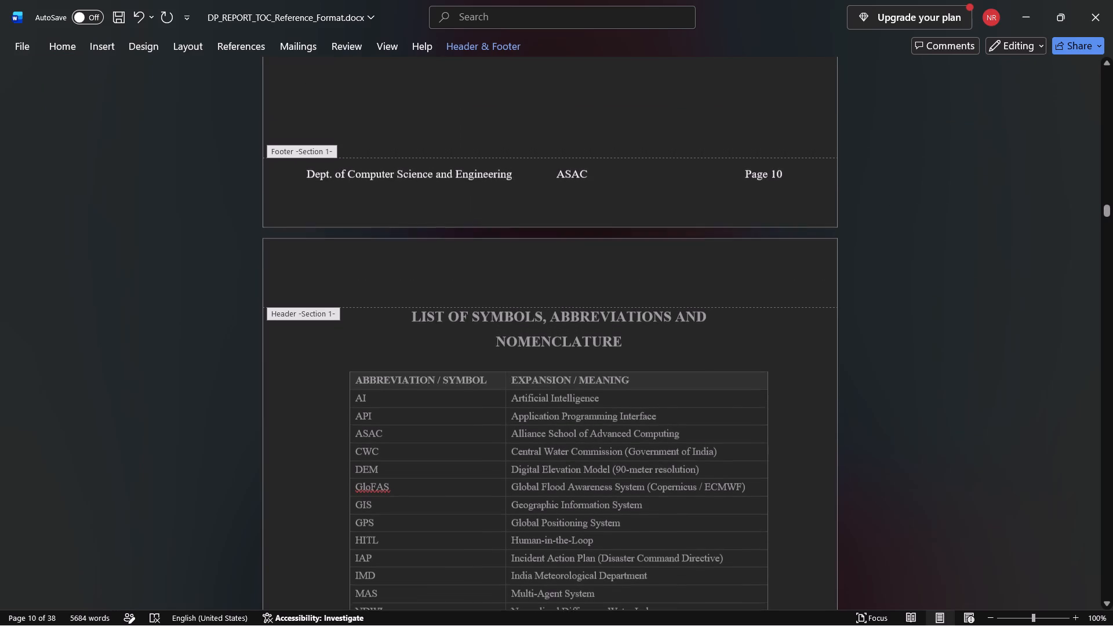
pyautogui.scroll(1, 871, 205)
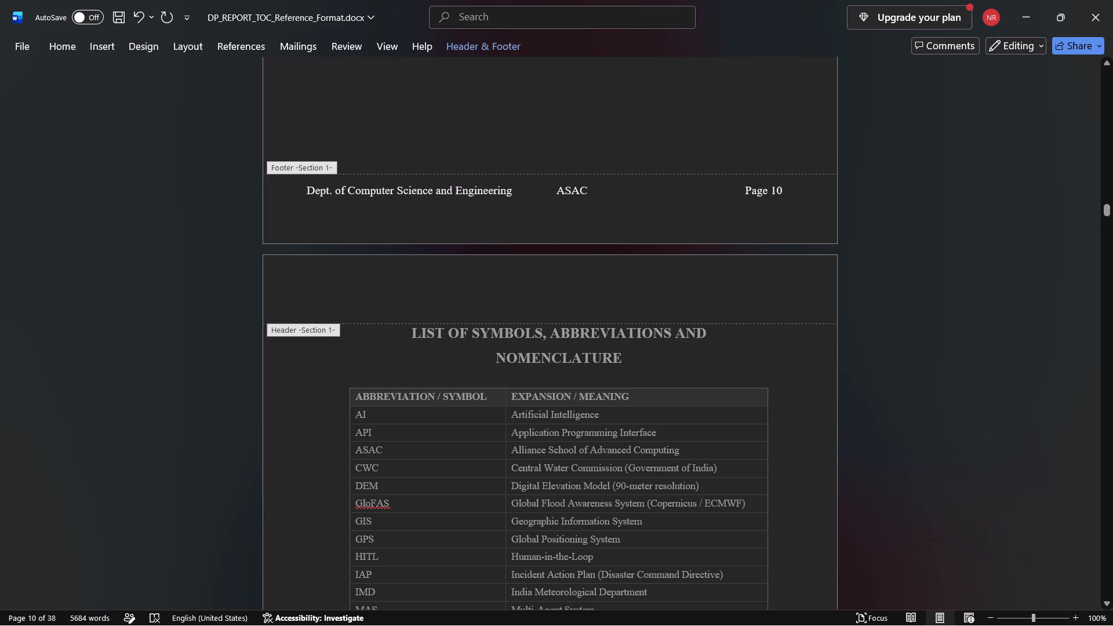
# Save the report, including a copy named DP_REPORT_TOC_Reference_Format.docx in the OneDrive Desktop folder, and close it.
pyautogui.hotkey('ctrl', 's')
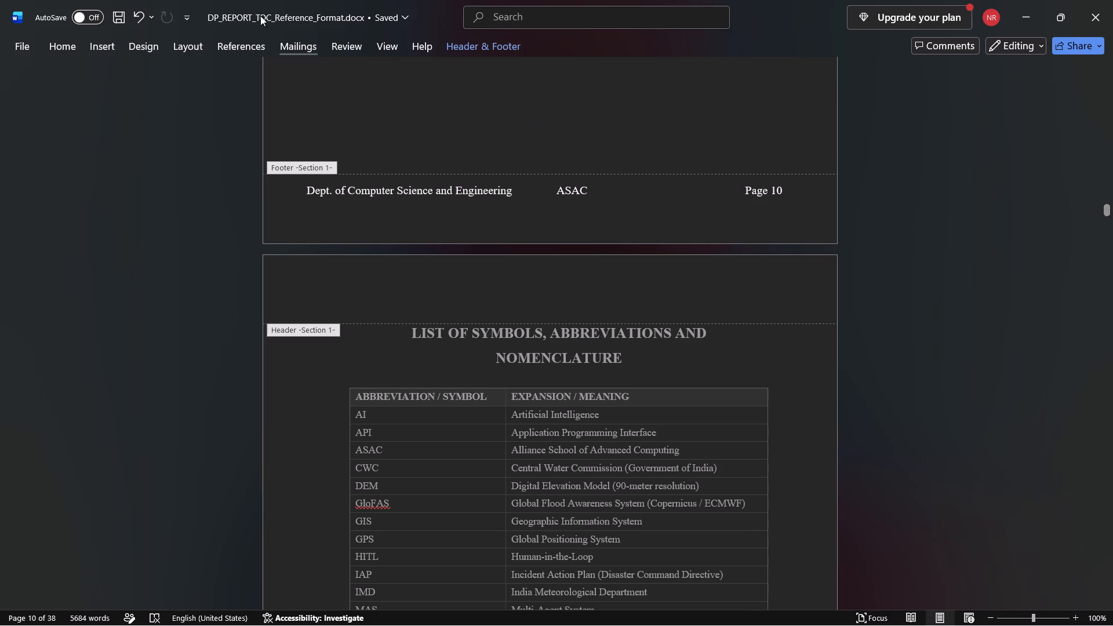
pyautogui.click(32, 45)
pyautogui.click(59, 263)
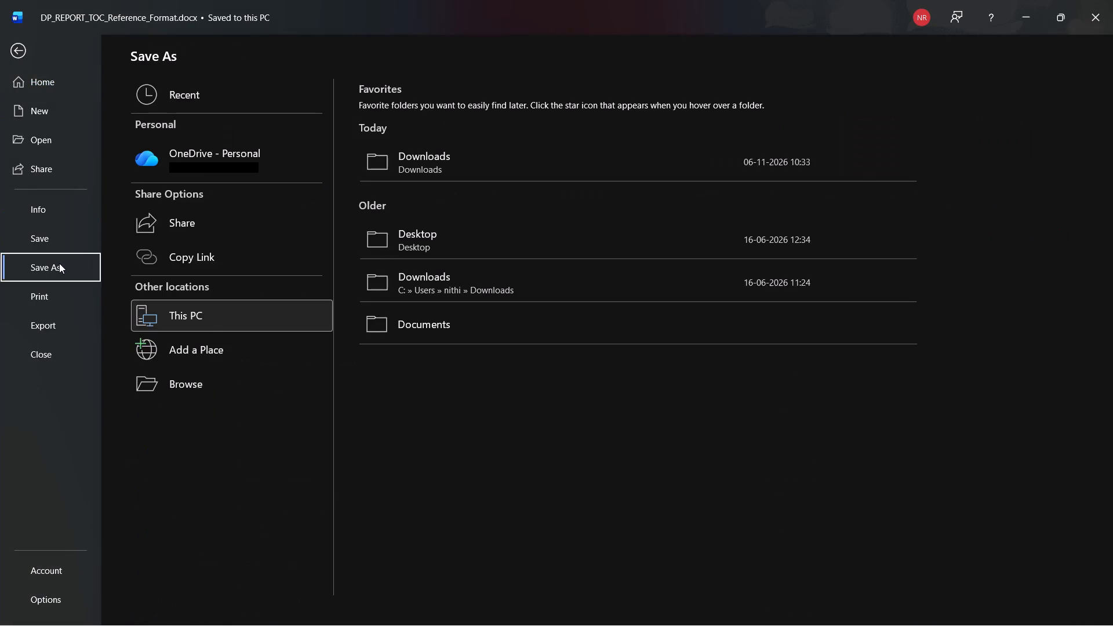
pyautogui.click(206, 322)
pyautogui.click(410, 235)
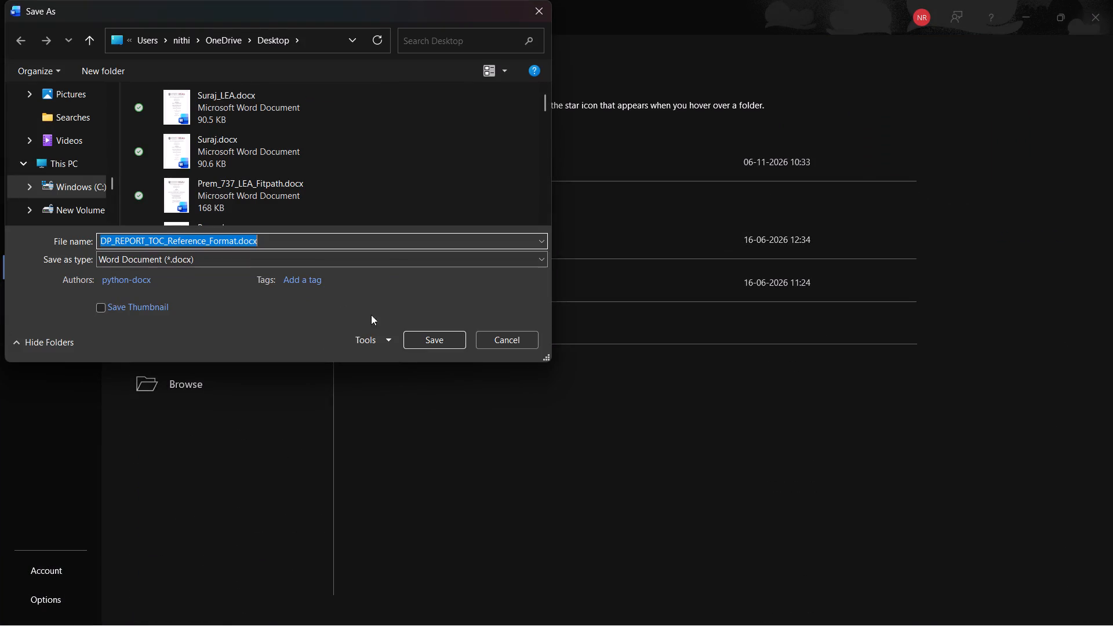
pyautogui.click(426, 336)
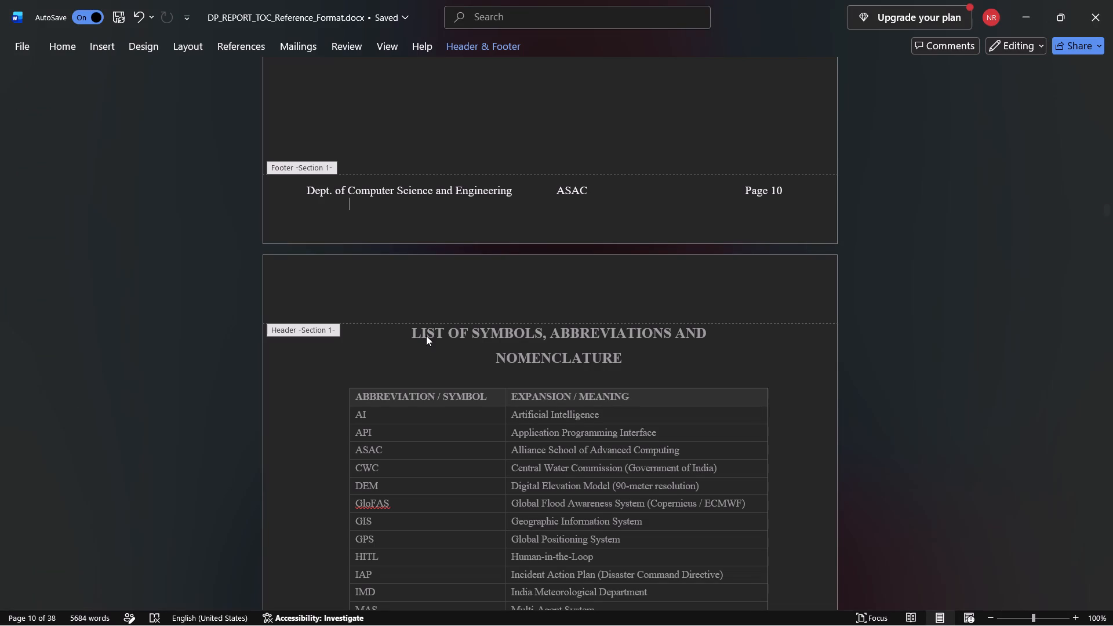
pyautogui.click(1112, 12)
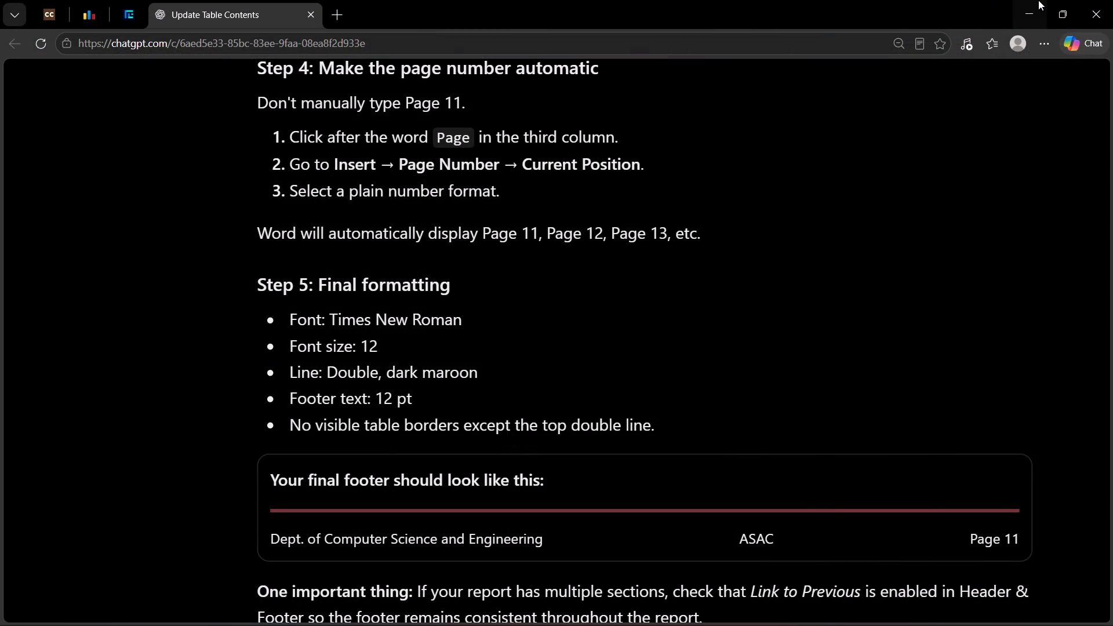
# Read the final formatting list, footer example and closing notes in the ChatGPT answer in Edge.
pyautogui.scroll(-1, 867, 227)
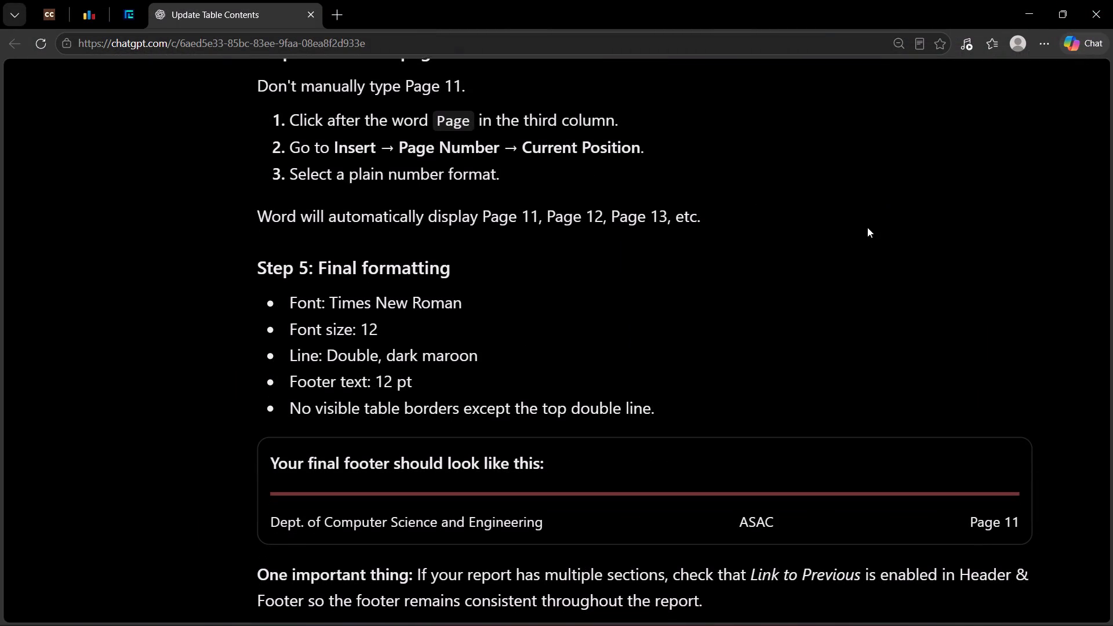
pyautogui.scroll(-2, 867, 227)
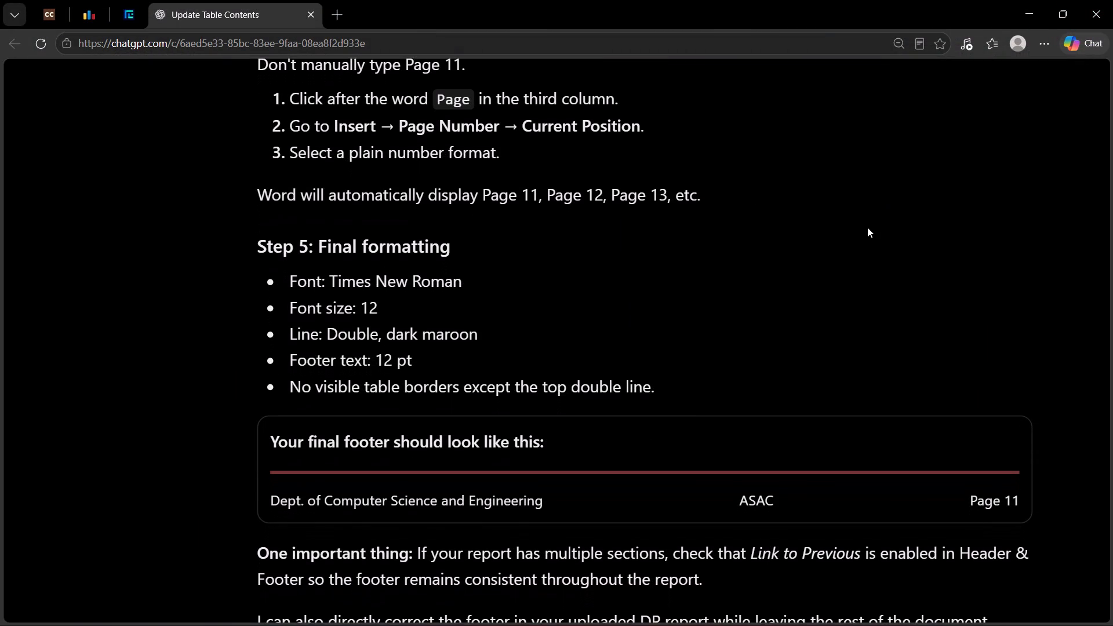
pyautogui.scroll(-1, 867, 227)
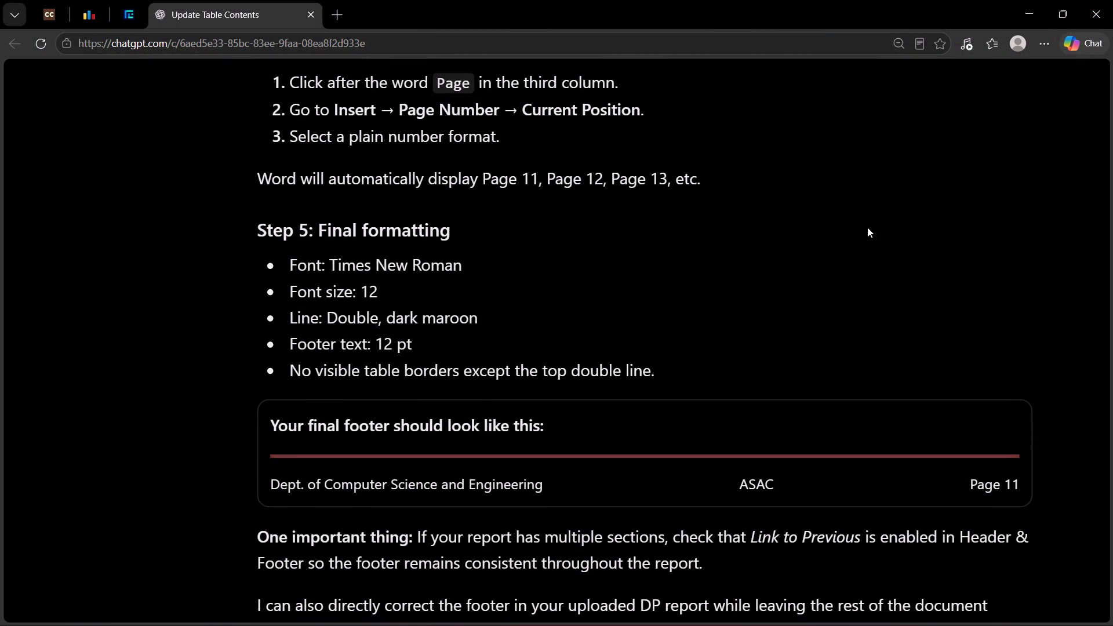
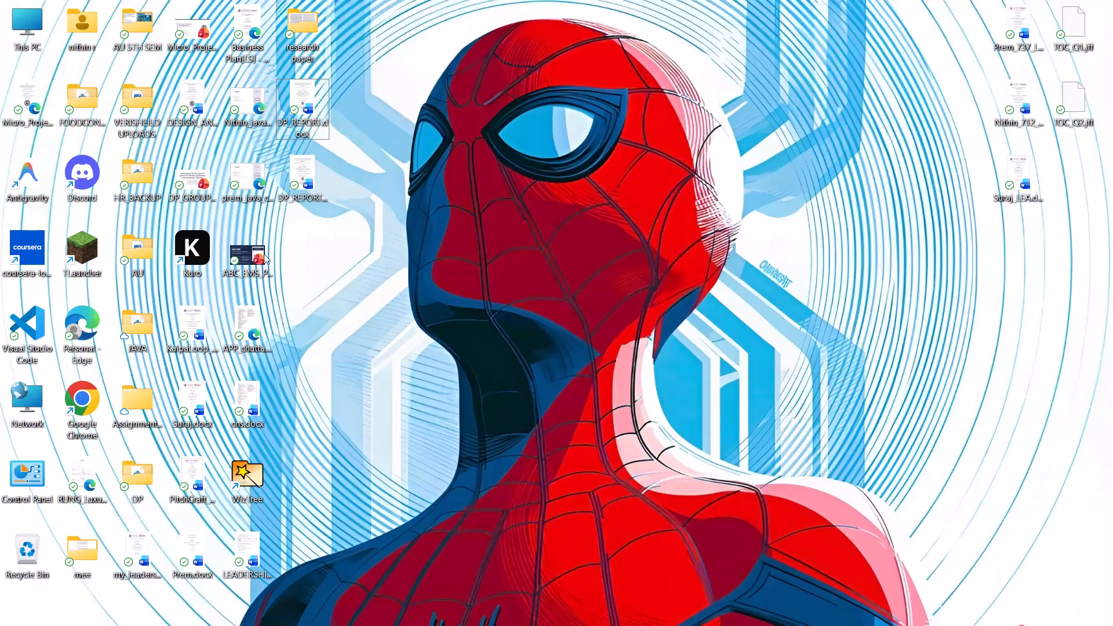
# Reopen DP_REPORT_TOC_Reference_Format.docx from the desktop, maximize its window, and check the cover page footer and the certificate page.
pyautogui.doubleClick(306, 180)
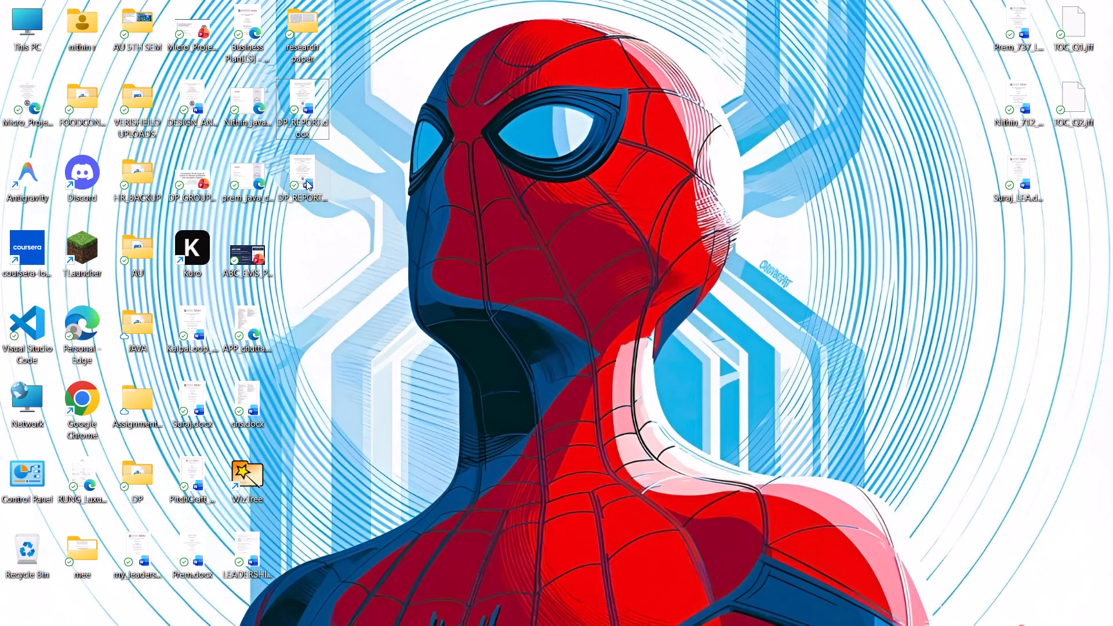
pyautogui.scroll(-1, 747, 315)
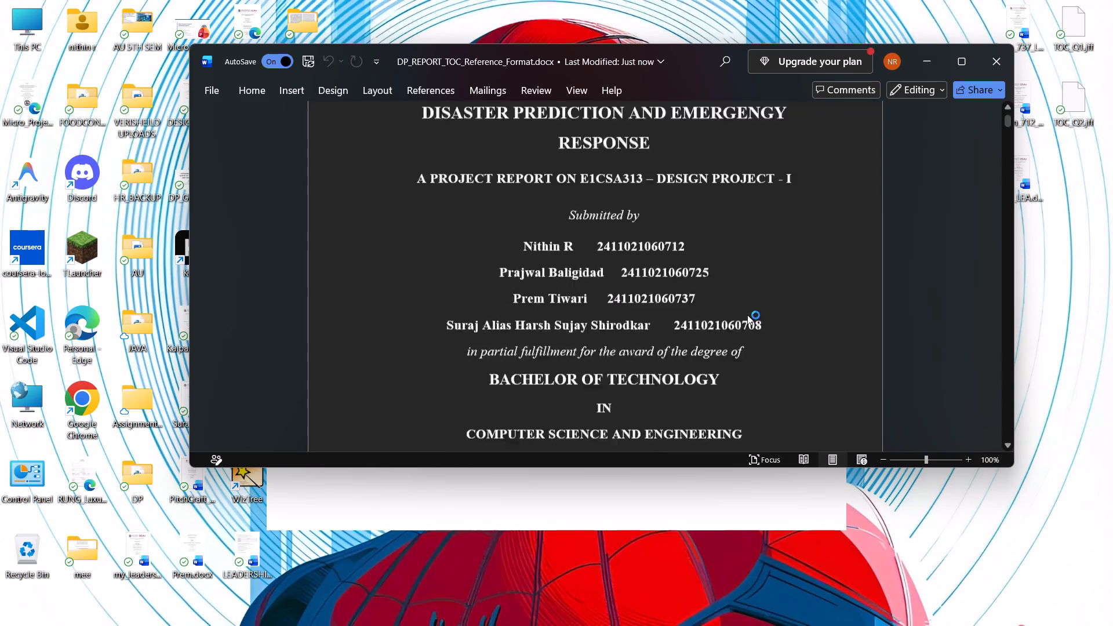
pyautogui.scroll(-1, 747, 315)
pyautogui.click(954, 70)
pyautogui.scroll(-2, 733, 283)
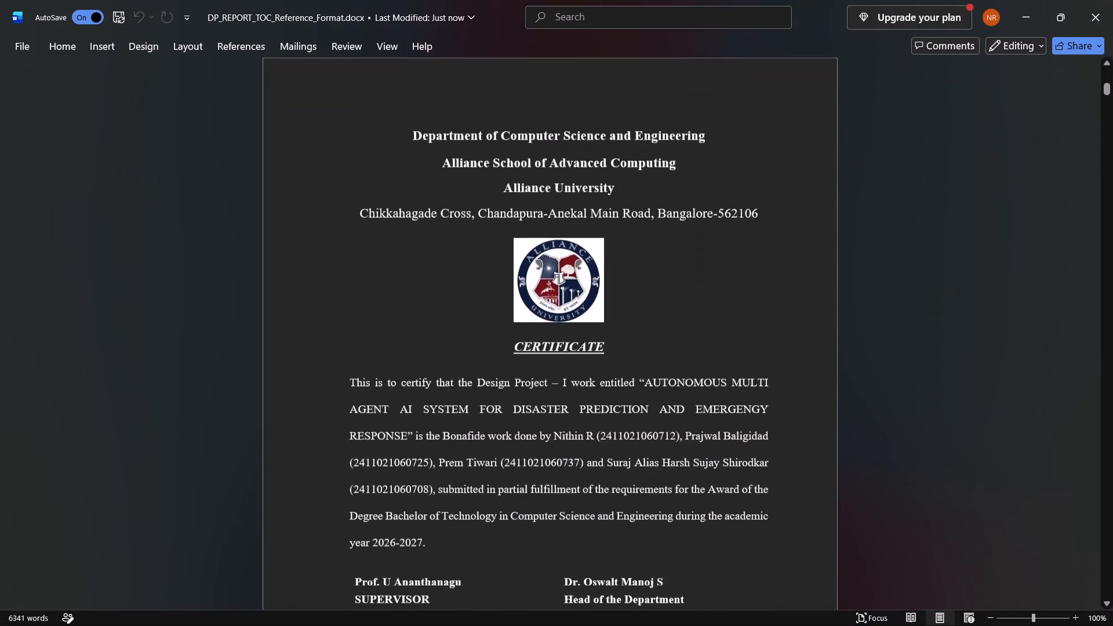
pyautogui.scroll(1, 733, 283)
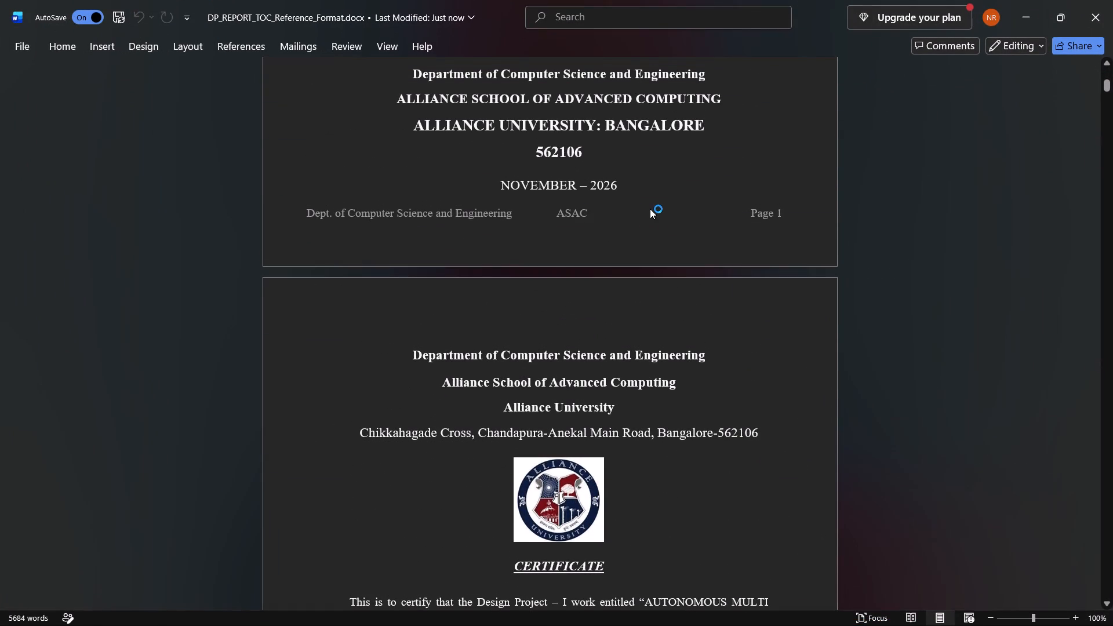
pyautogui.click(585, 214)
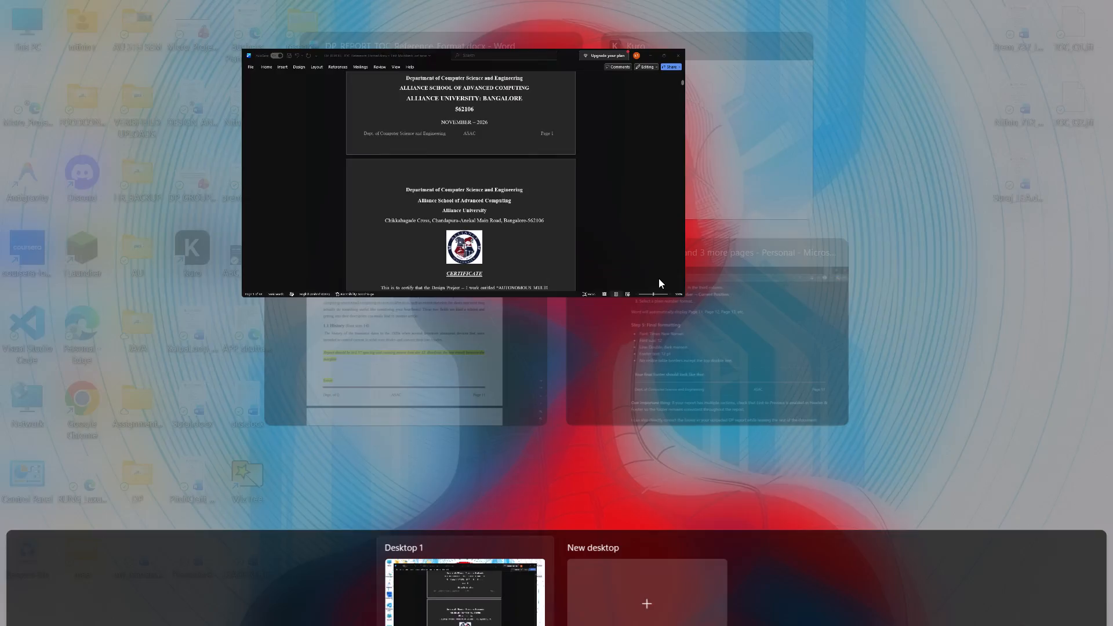
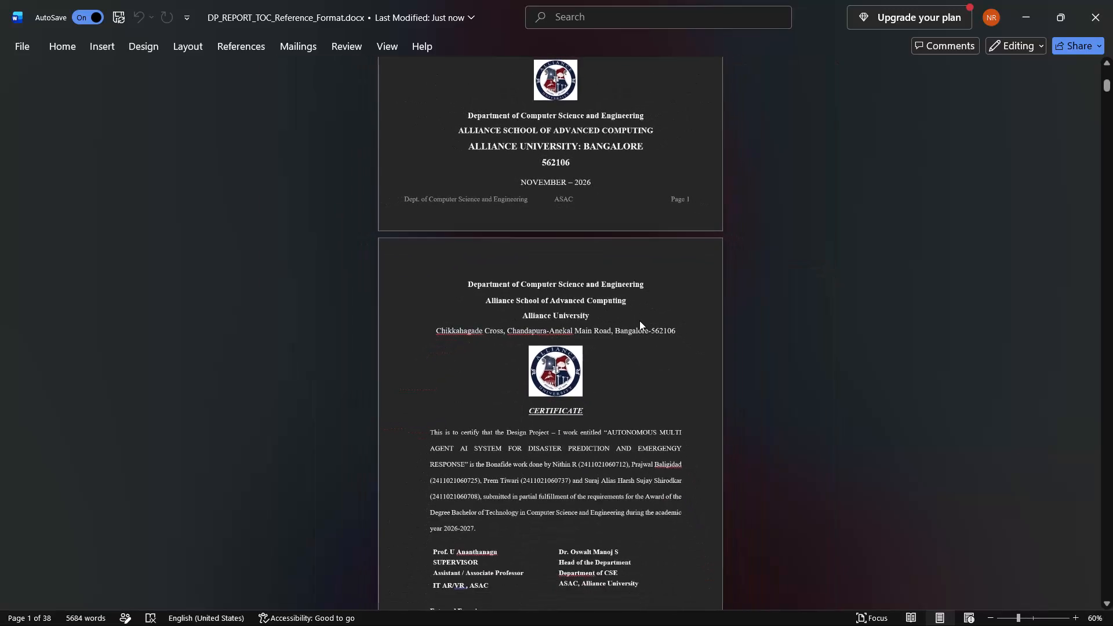
# Bring the cover, certificate and declaration pages into view together and start a screen snip to capture them with their footers.
pyautogui.scroll(5, 639, 321)
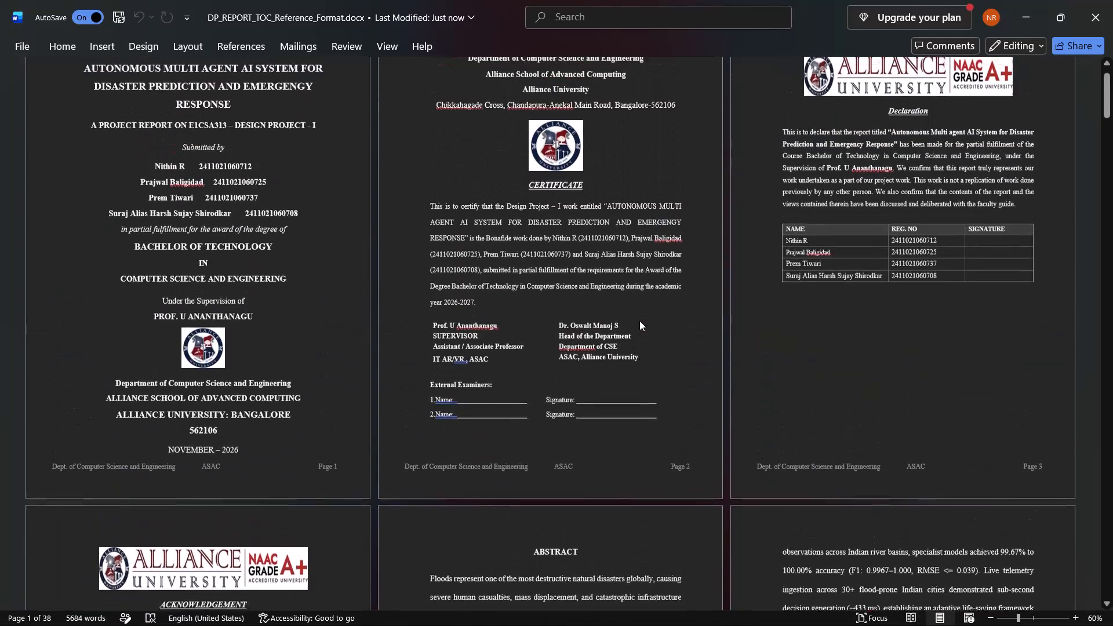
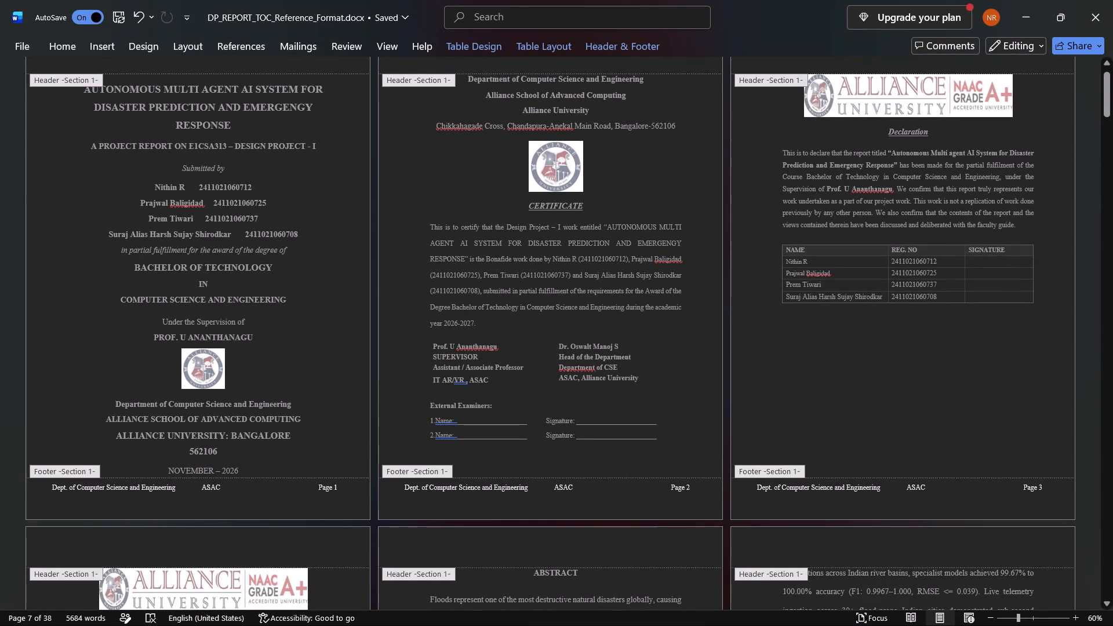
pyautogui.doubleClick(214, 486)
pyautogui.doubleClick(170, 488)
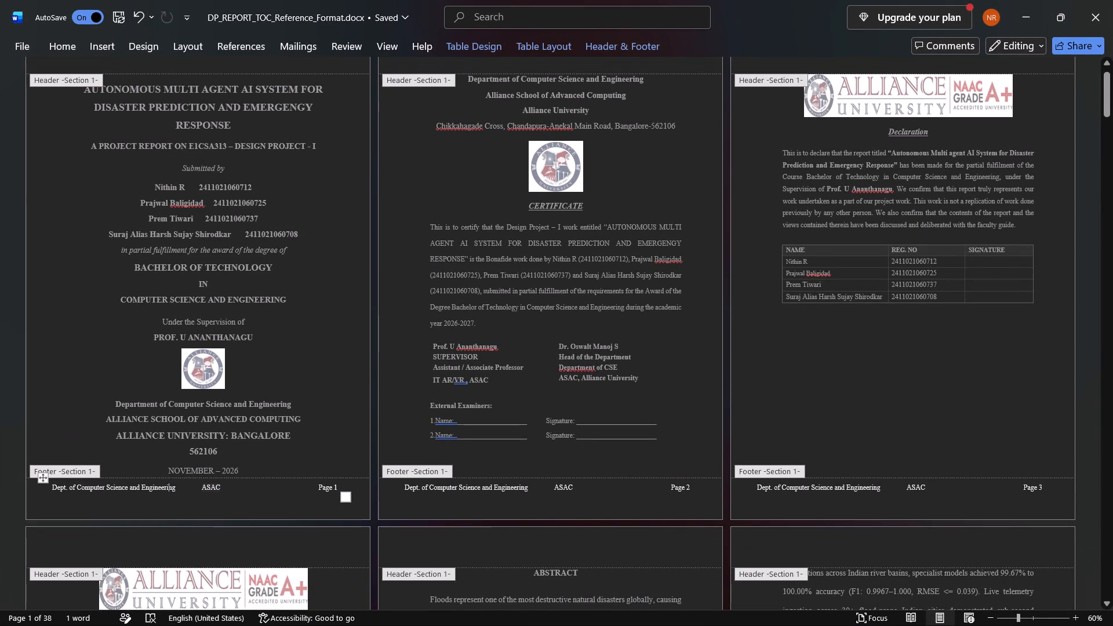
pyautogui.hotkey('ctrl', 'a')
pyautogui.press('BackSpace')
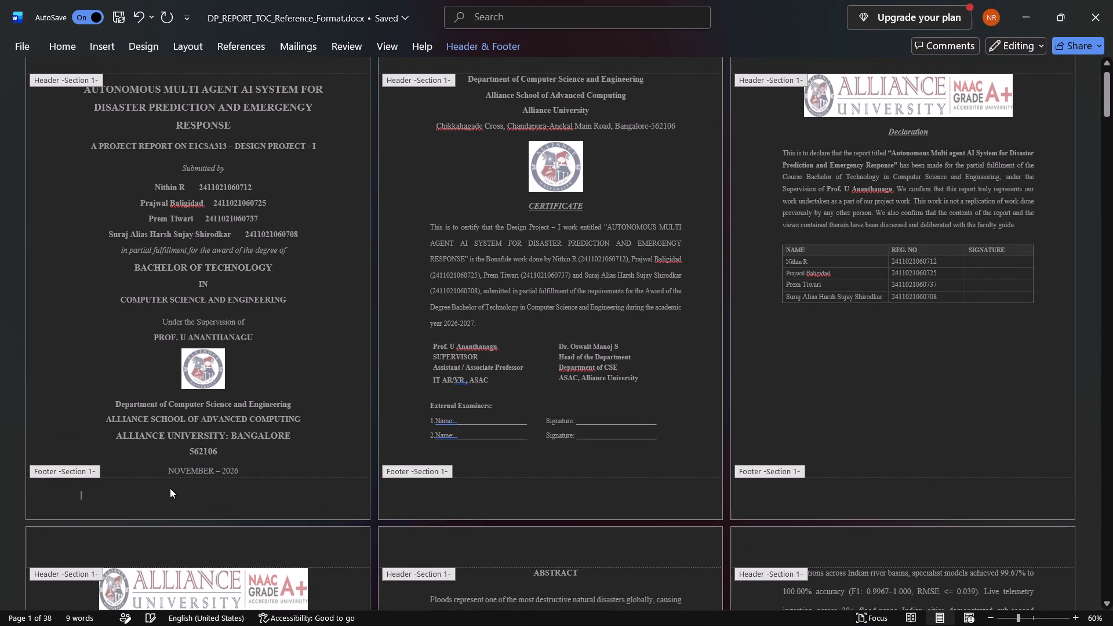
# Check the Section 2 footers on pages 7–9 and place the cursor in the page 9 footer text.
pyautogui.scroll(-8, 625, 527)
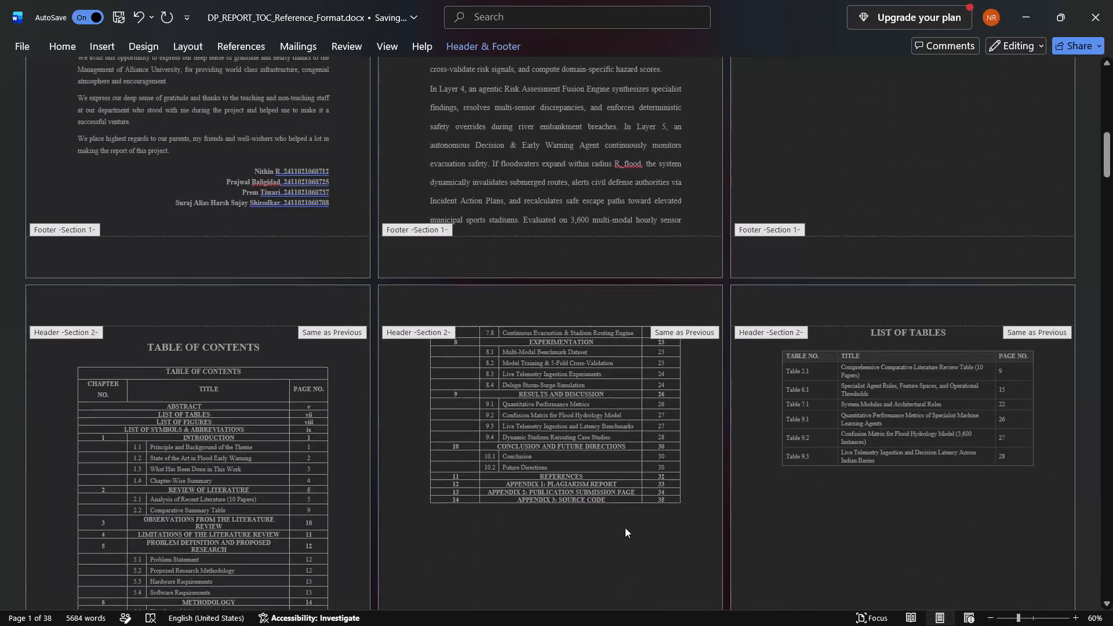
pyautogui.scroll(-5, 625, 527)
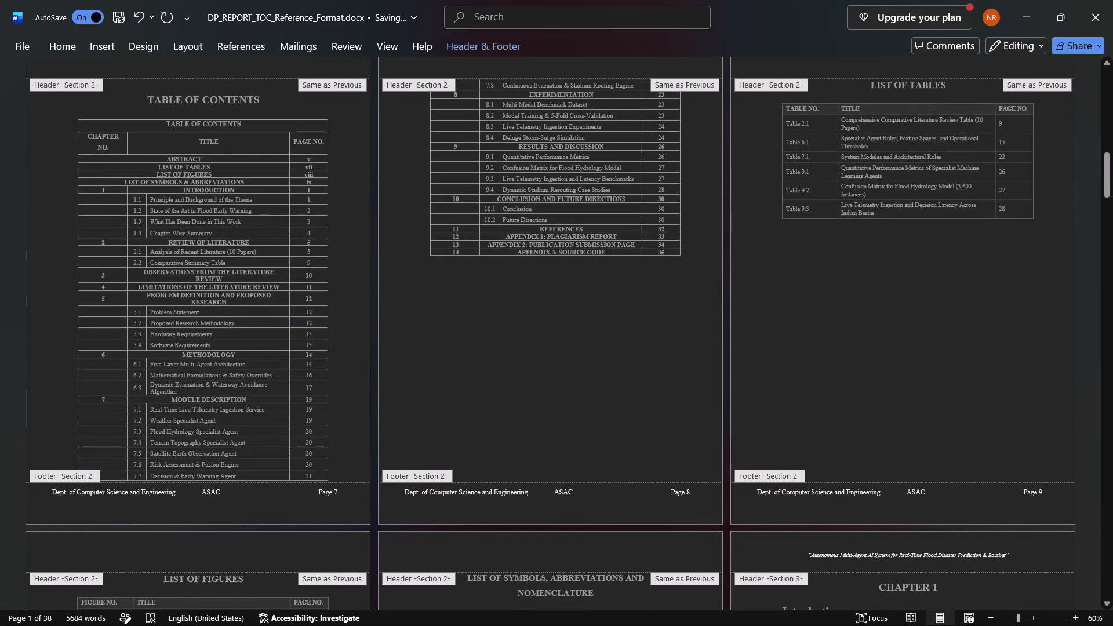
pyautogui.scroll(-1, 625, 527)
pyautogui.click(819, 493)
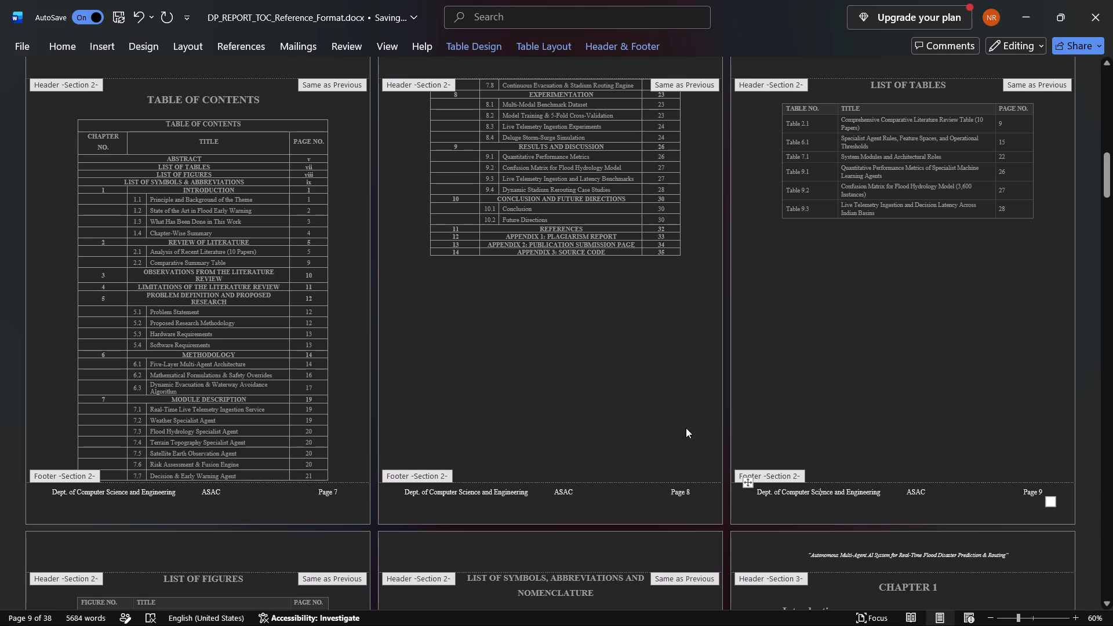
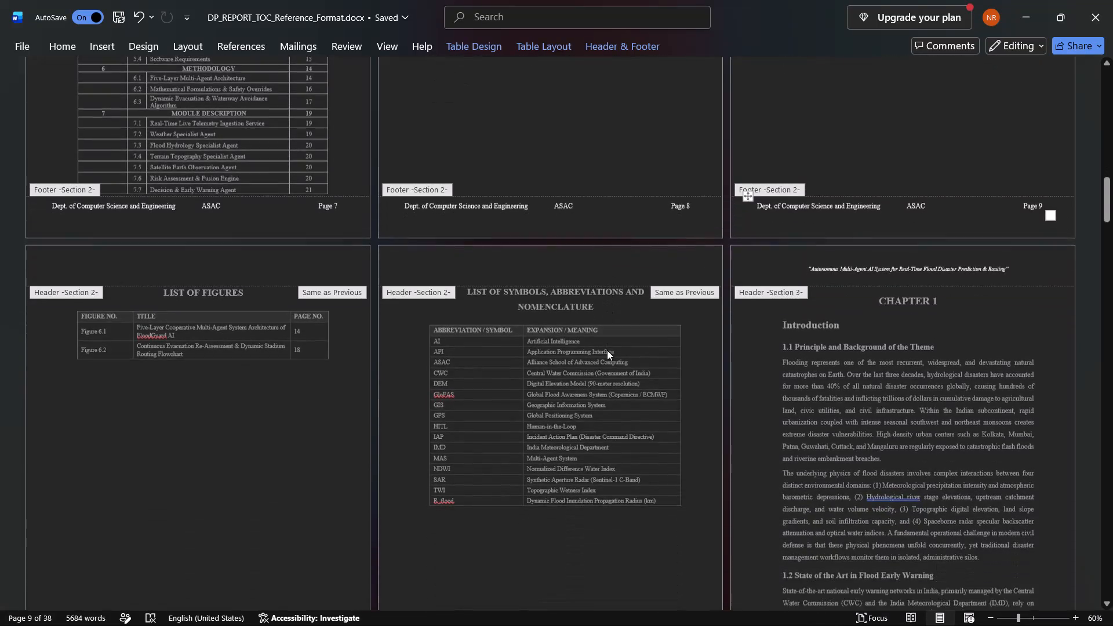
# Check the footers on pages 10–12 and place the cursor in the Section 3 footer beneath Chapter 1.
pyautogui.scroll(-1, 607, 350)
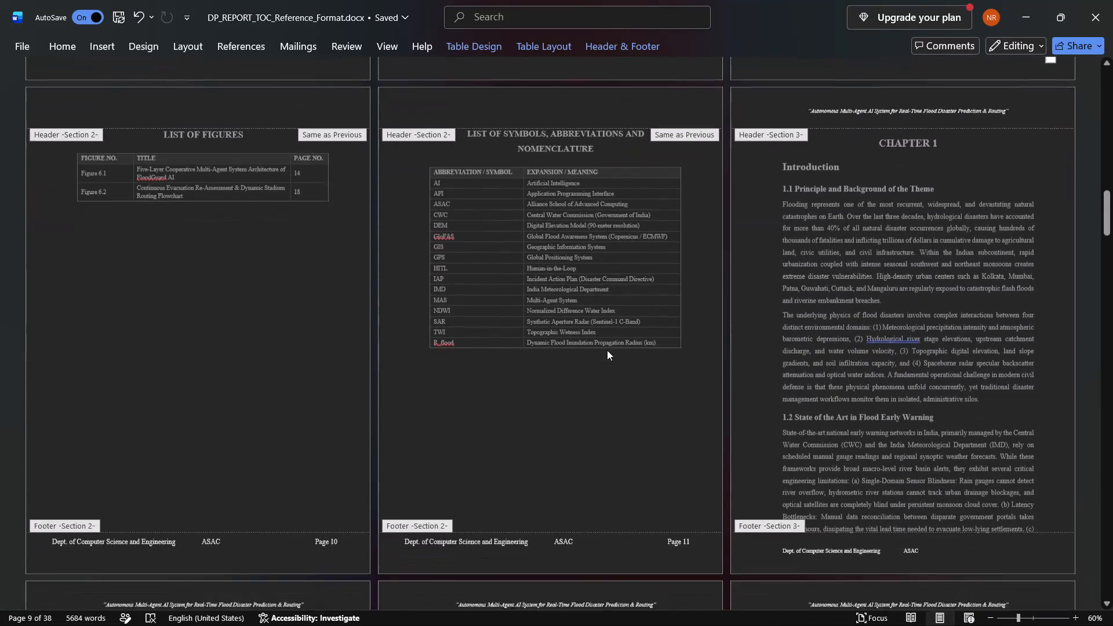
pyautogui.scroll(-1, 607, 350)
pyautogui.hscroll(1, 607, 350)
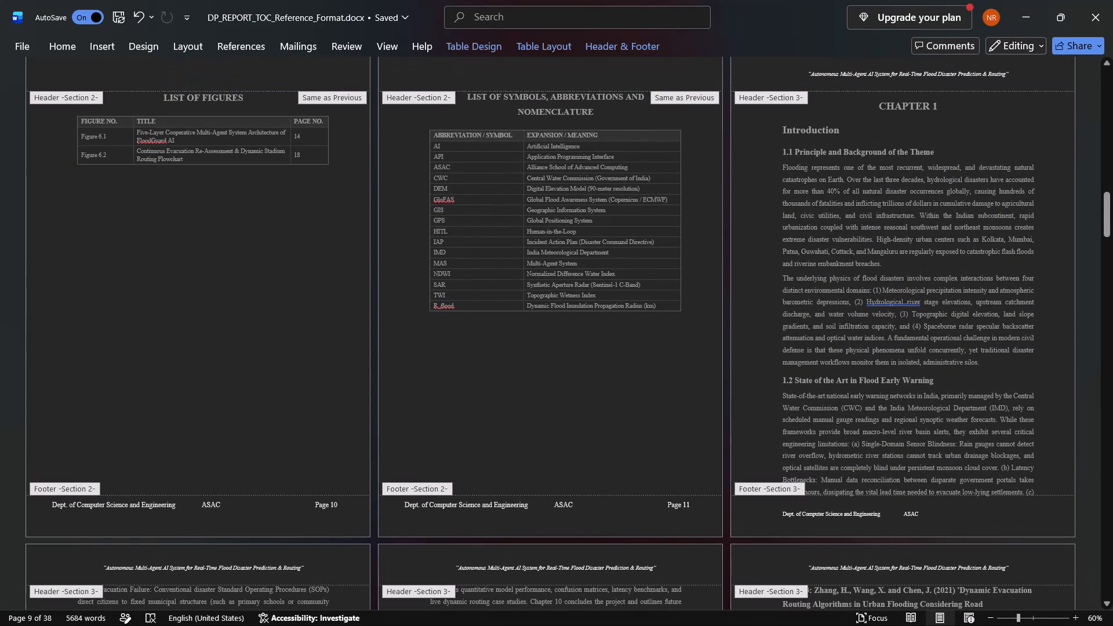
pyautogui.click(799, 514)
pyautogui.click(780, 513)
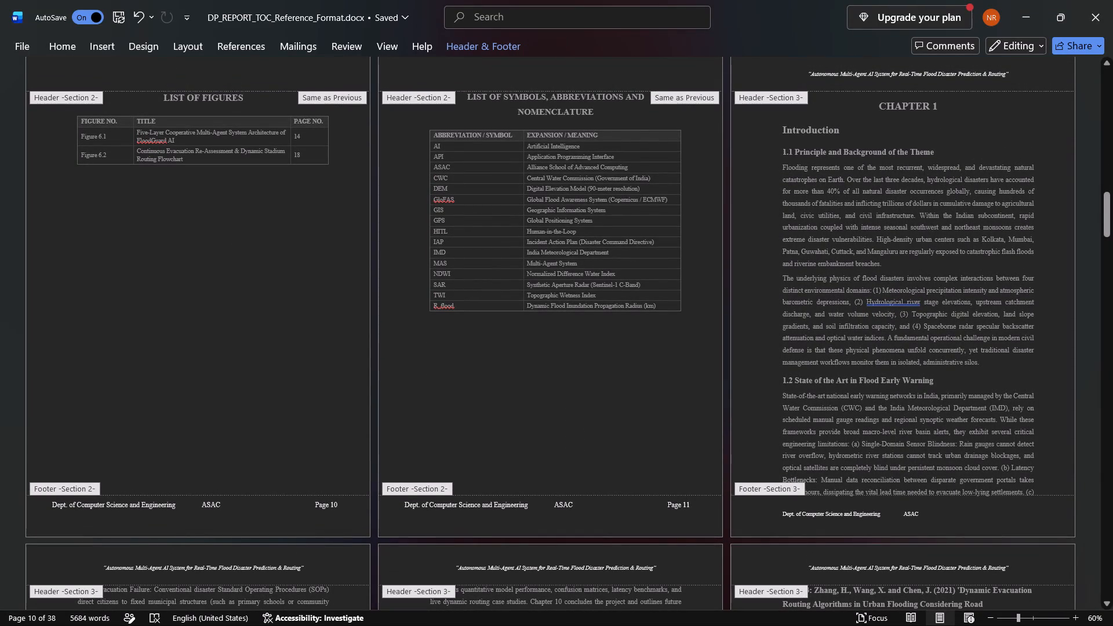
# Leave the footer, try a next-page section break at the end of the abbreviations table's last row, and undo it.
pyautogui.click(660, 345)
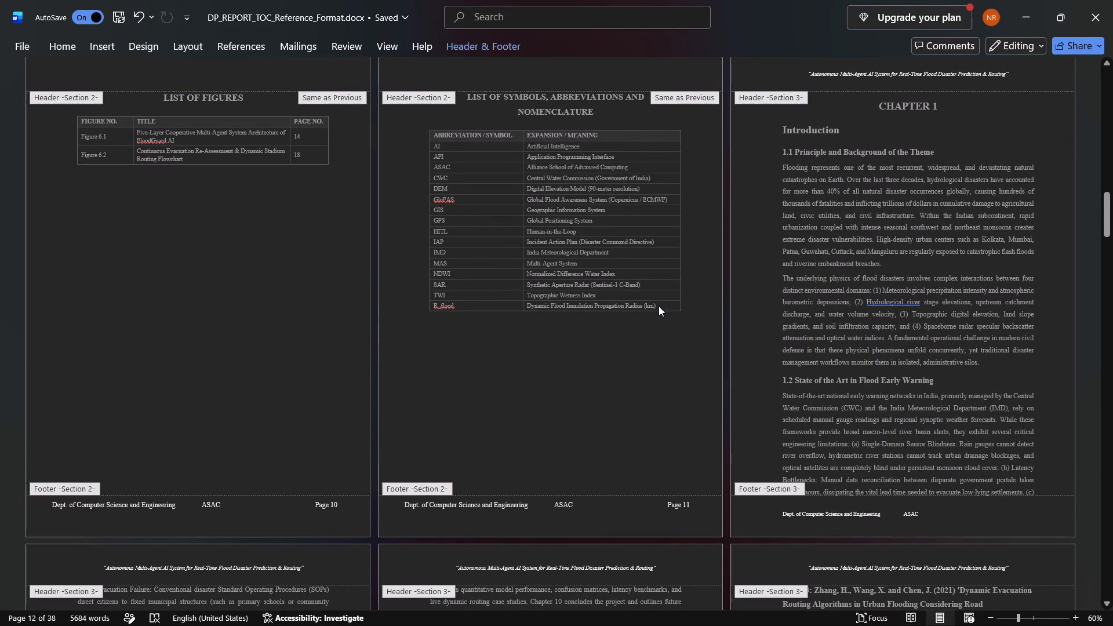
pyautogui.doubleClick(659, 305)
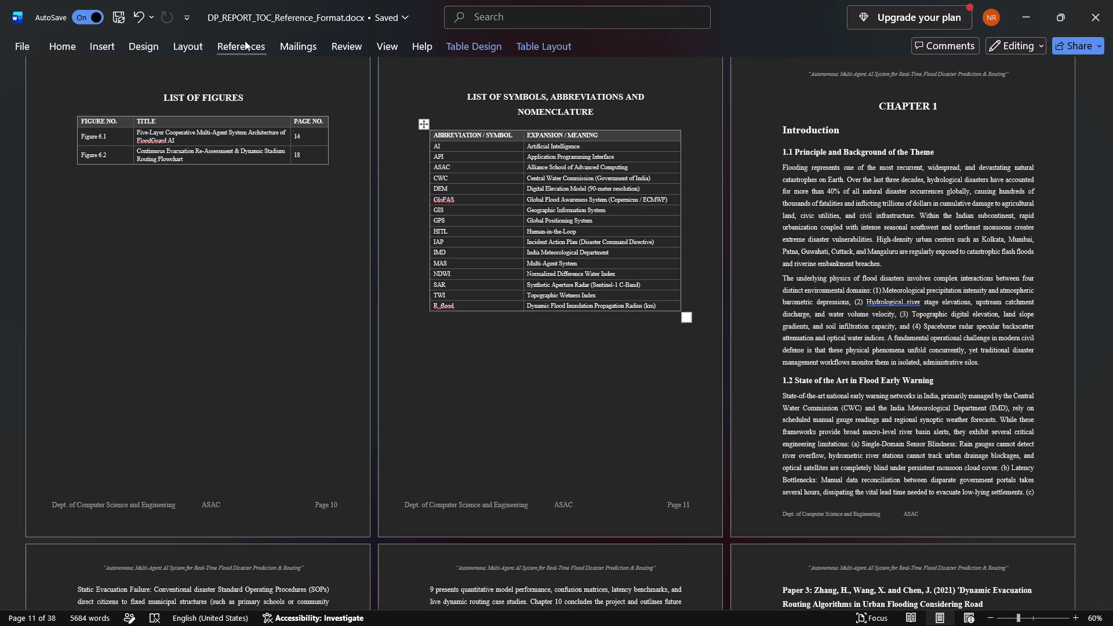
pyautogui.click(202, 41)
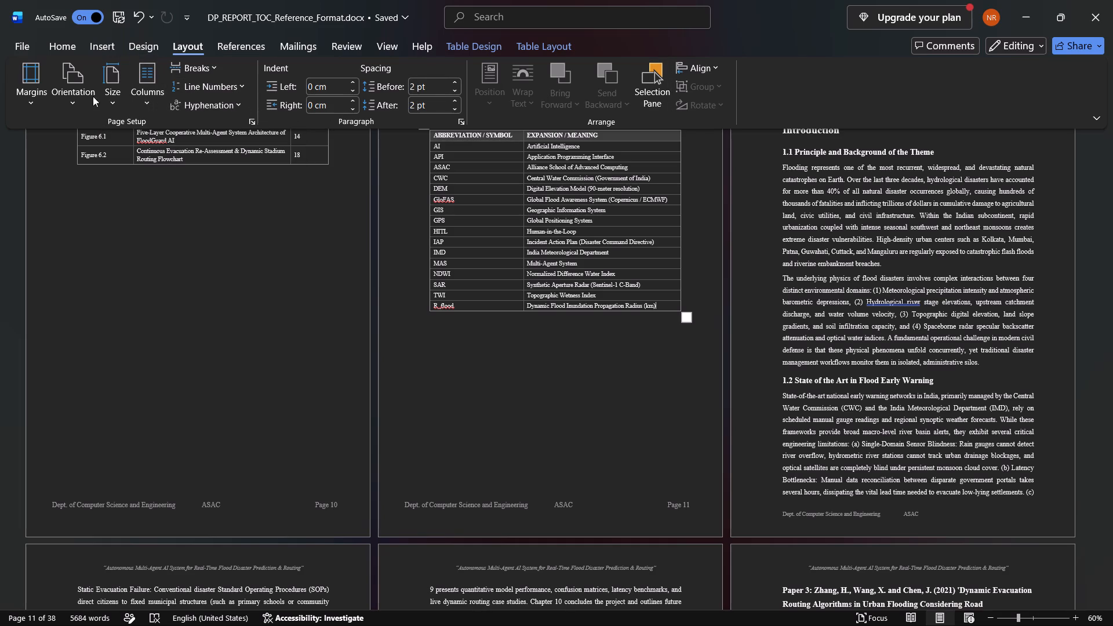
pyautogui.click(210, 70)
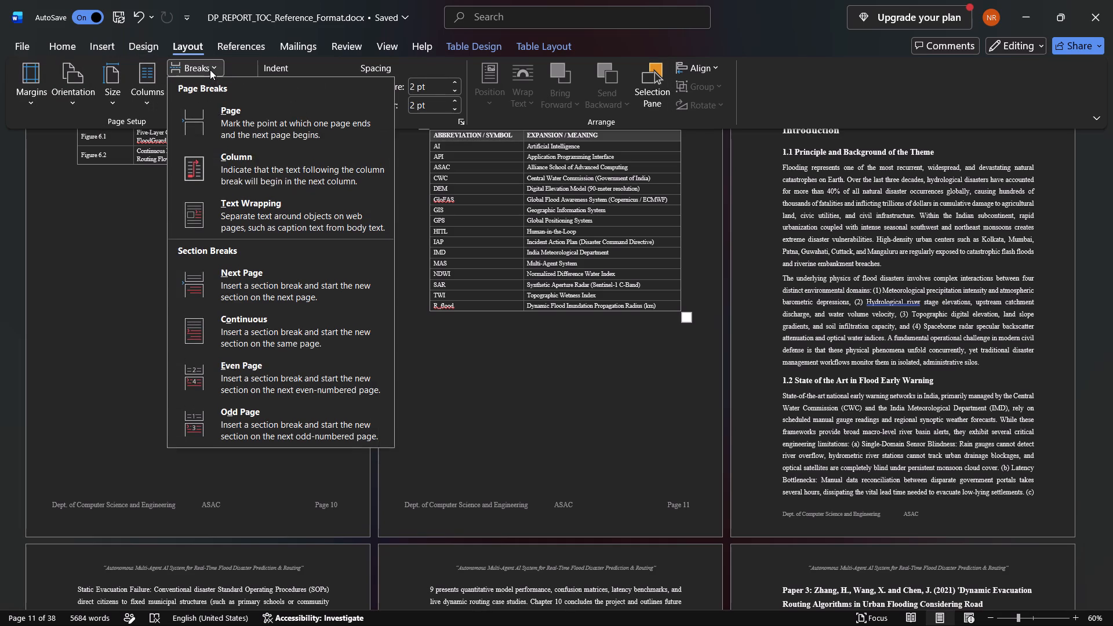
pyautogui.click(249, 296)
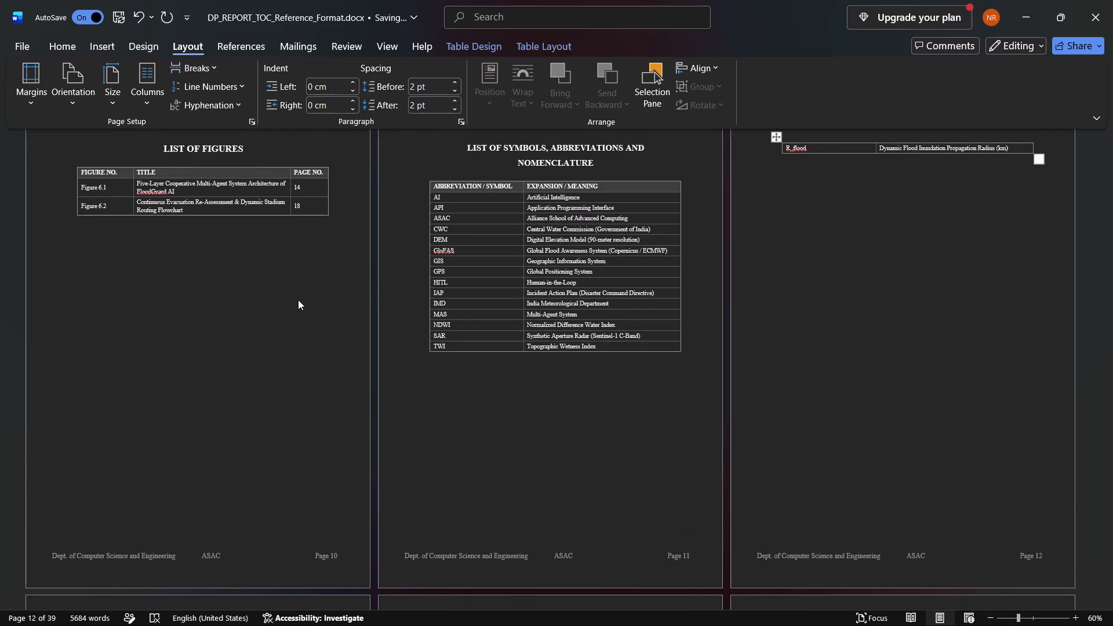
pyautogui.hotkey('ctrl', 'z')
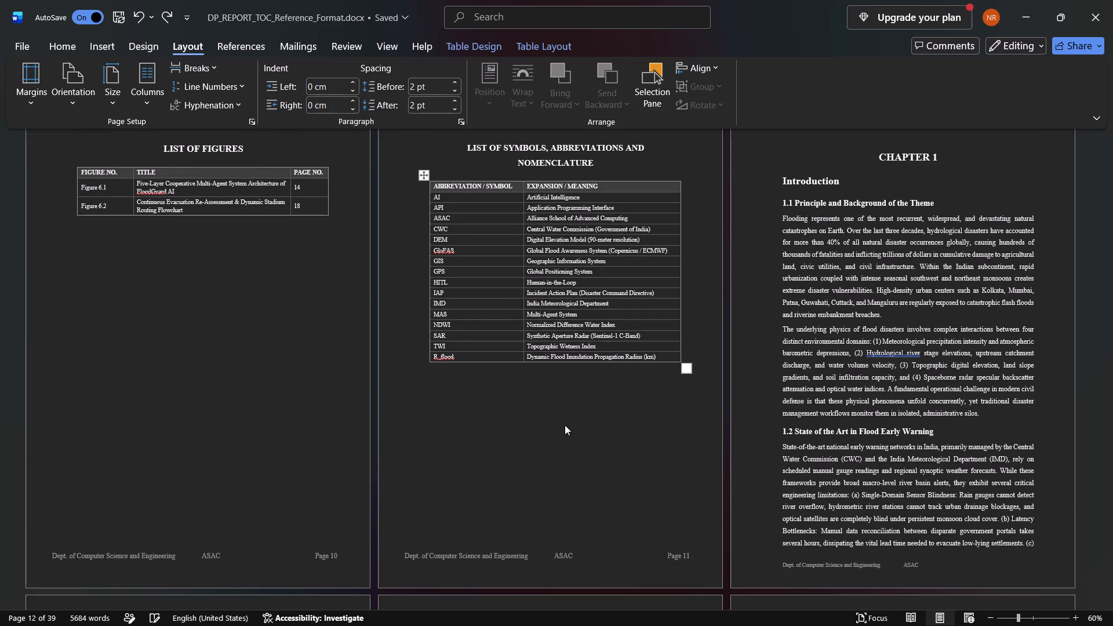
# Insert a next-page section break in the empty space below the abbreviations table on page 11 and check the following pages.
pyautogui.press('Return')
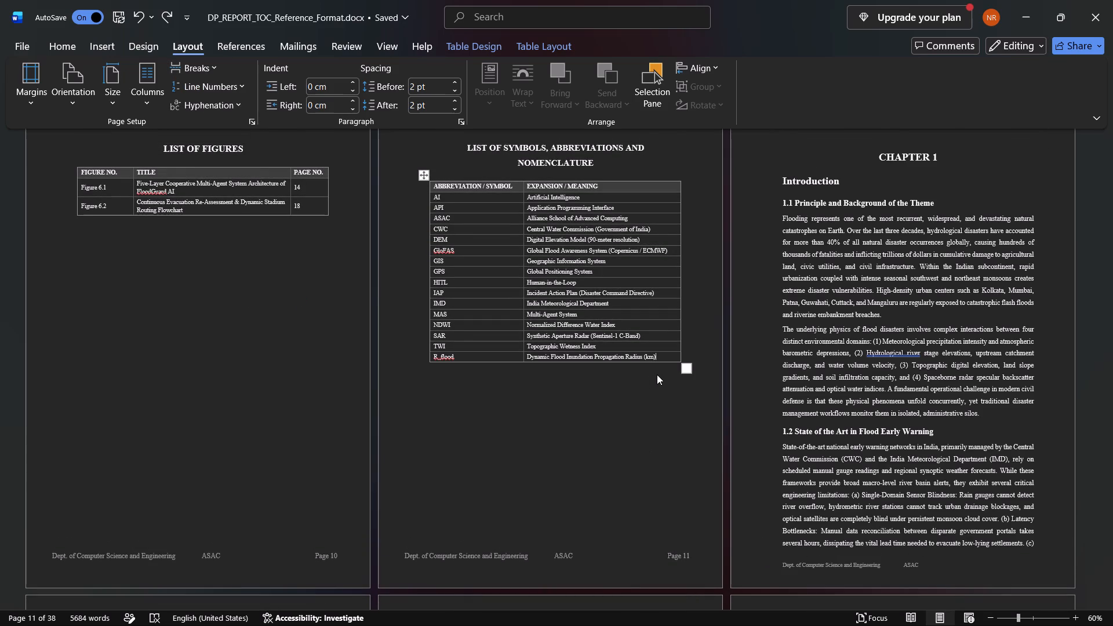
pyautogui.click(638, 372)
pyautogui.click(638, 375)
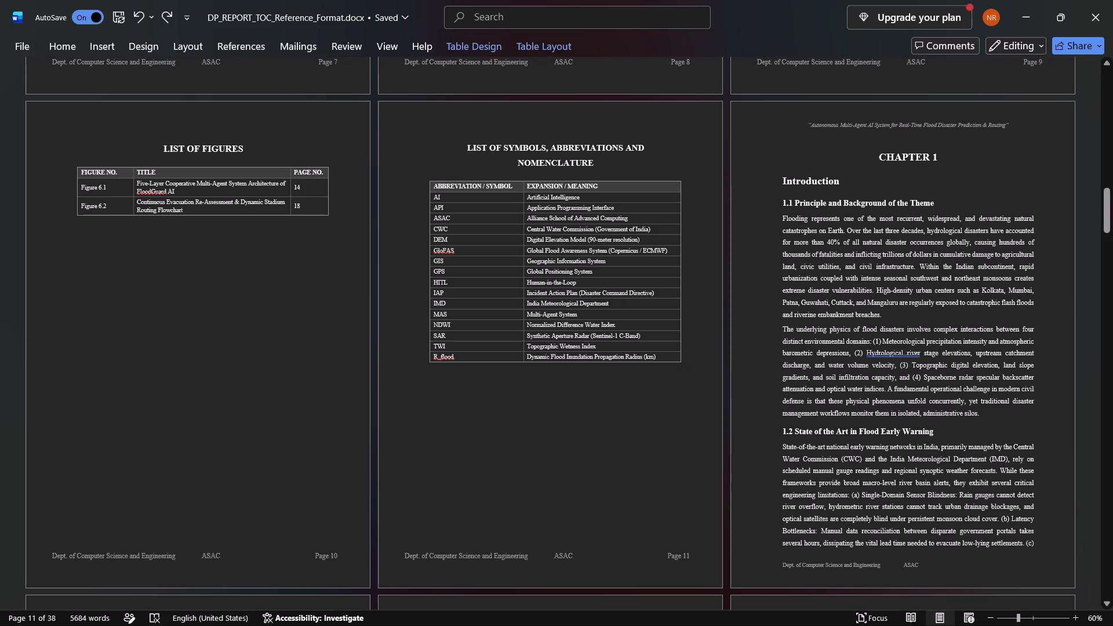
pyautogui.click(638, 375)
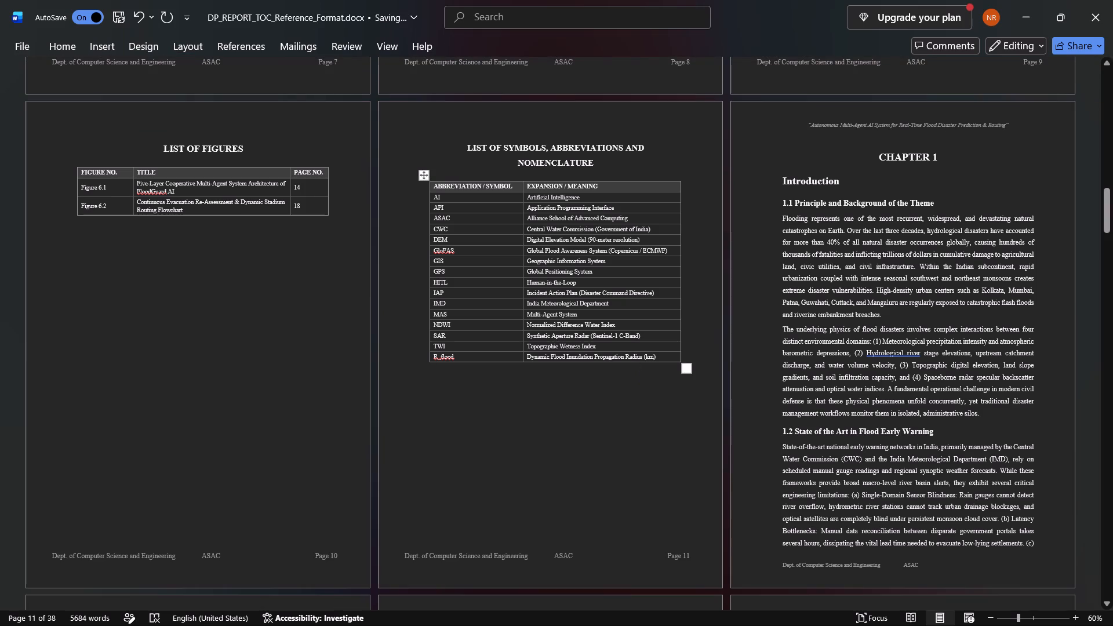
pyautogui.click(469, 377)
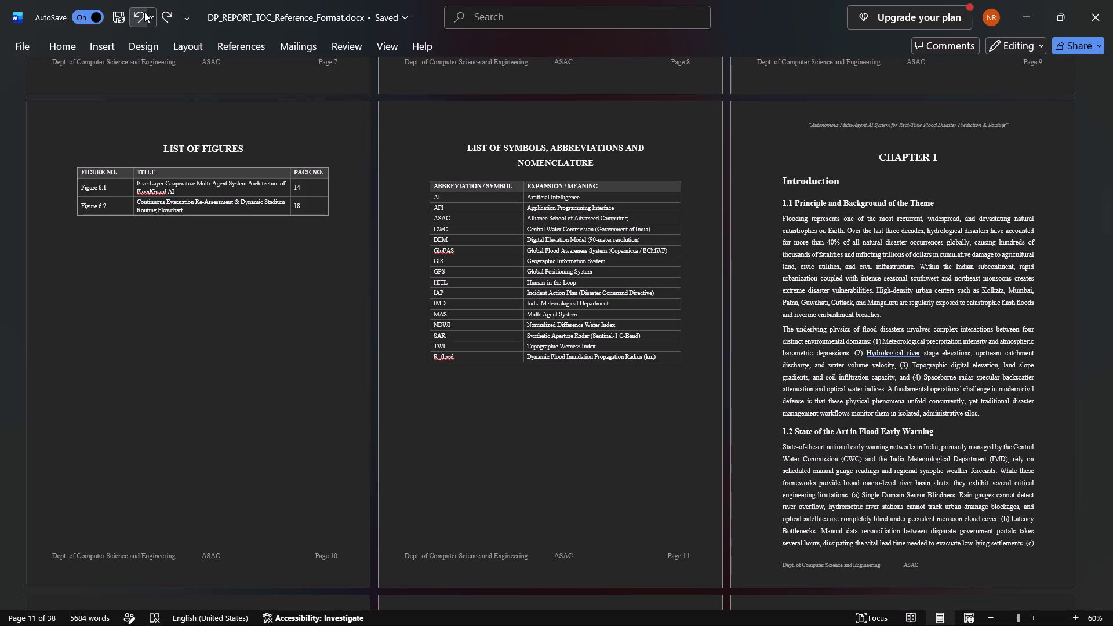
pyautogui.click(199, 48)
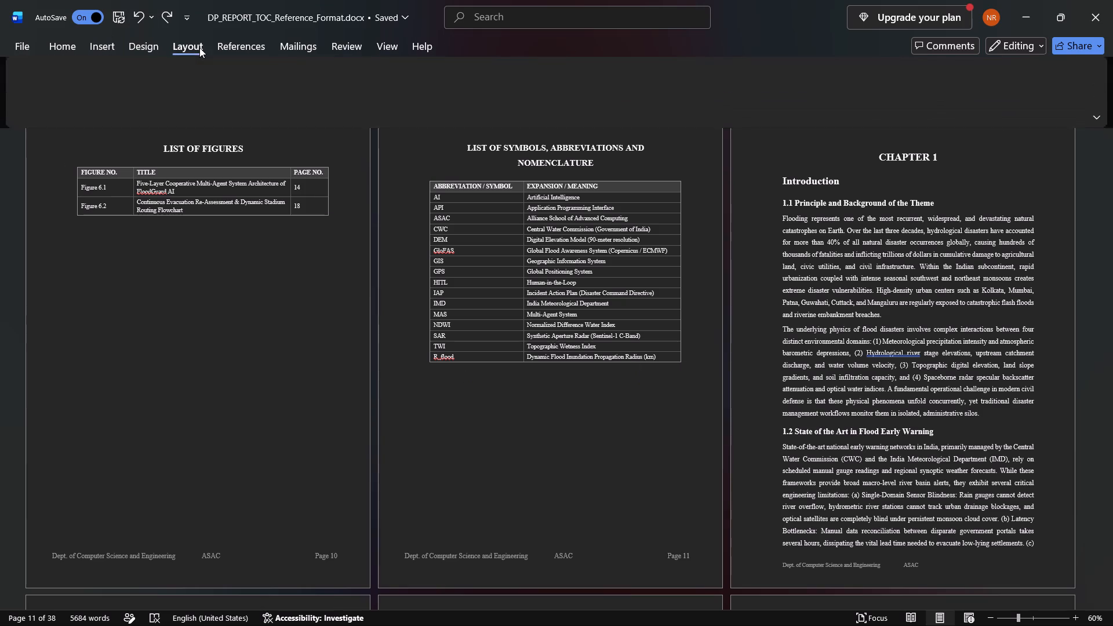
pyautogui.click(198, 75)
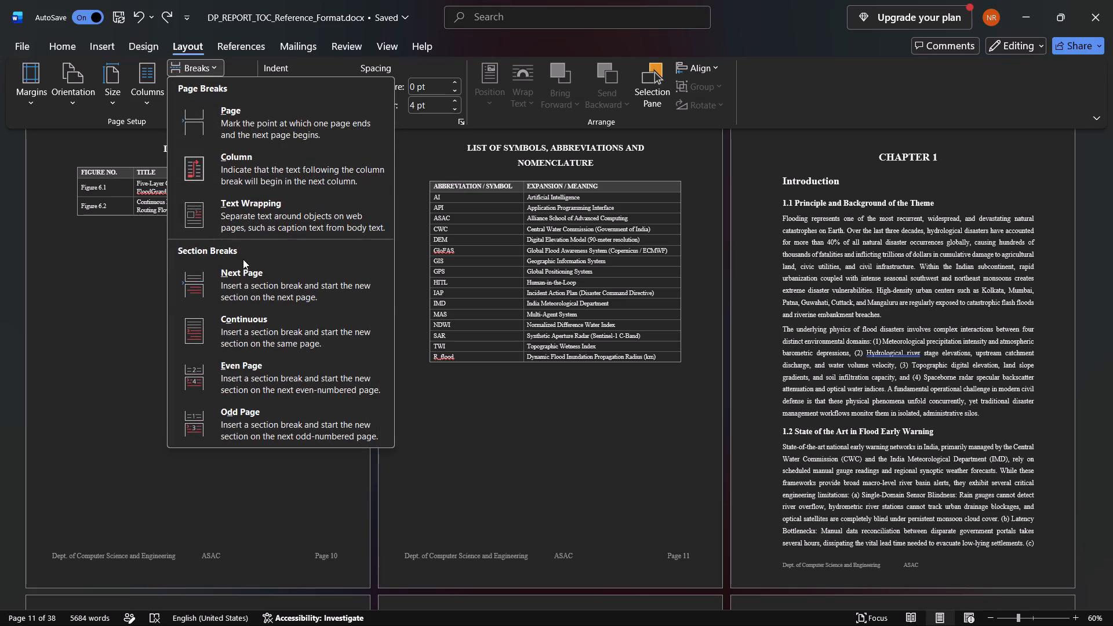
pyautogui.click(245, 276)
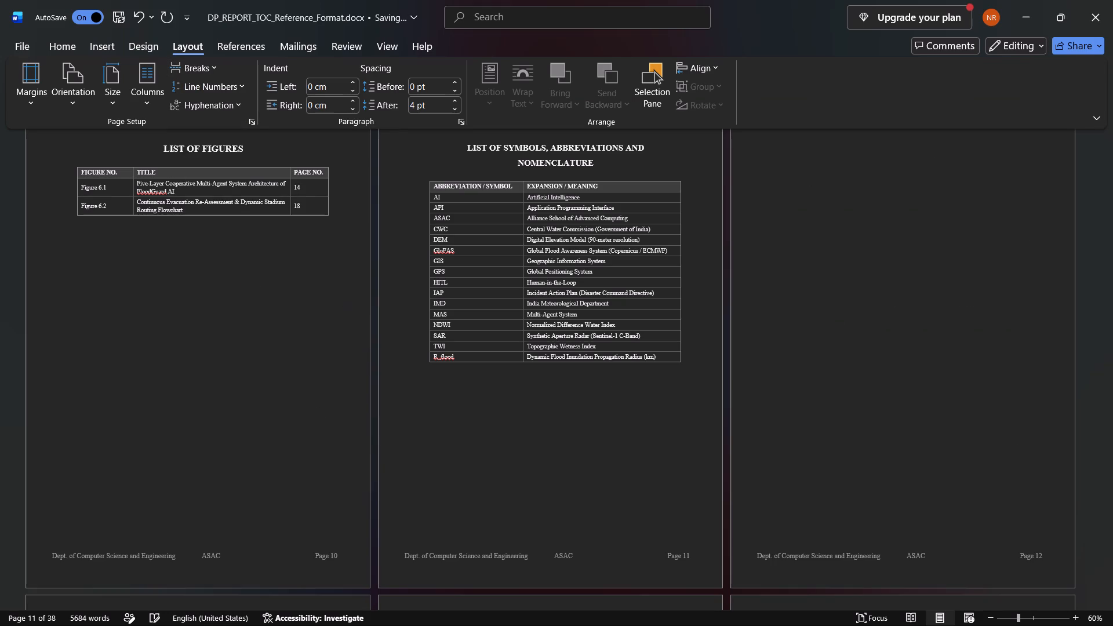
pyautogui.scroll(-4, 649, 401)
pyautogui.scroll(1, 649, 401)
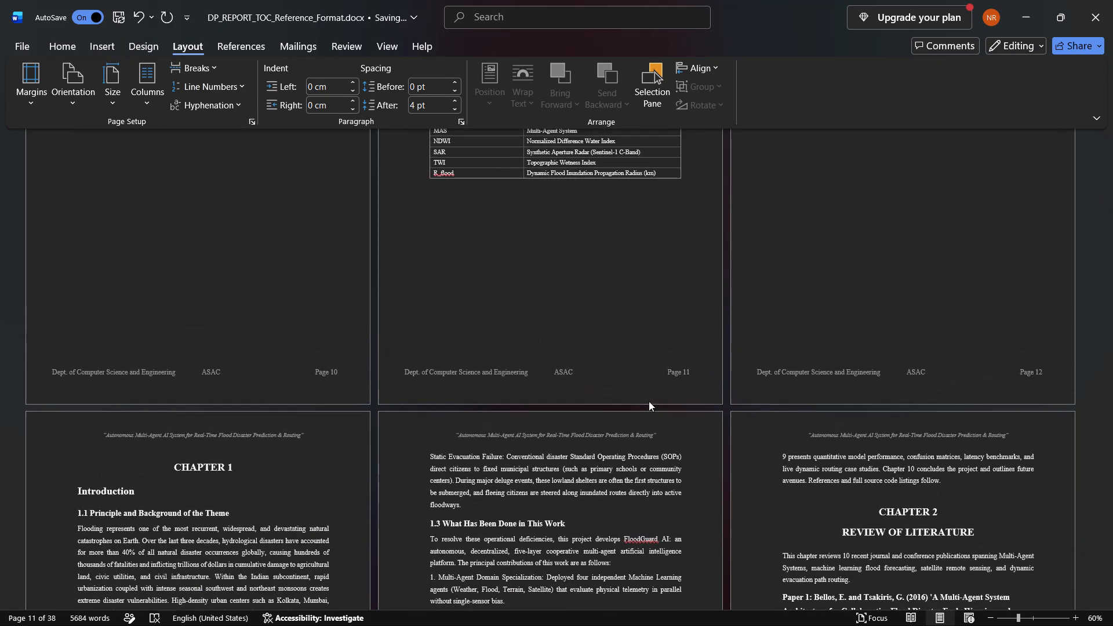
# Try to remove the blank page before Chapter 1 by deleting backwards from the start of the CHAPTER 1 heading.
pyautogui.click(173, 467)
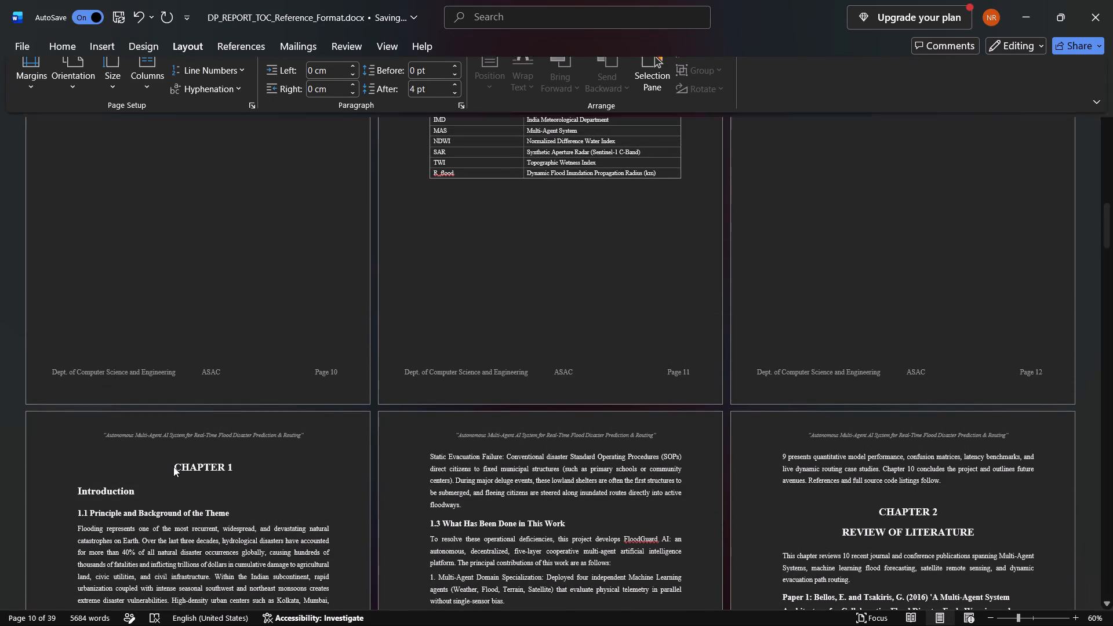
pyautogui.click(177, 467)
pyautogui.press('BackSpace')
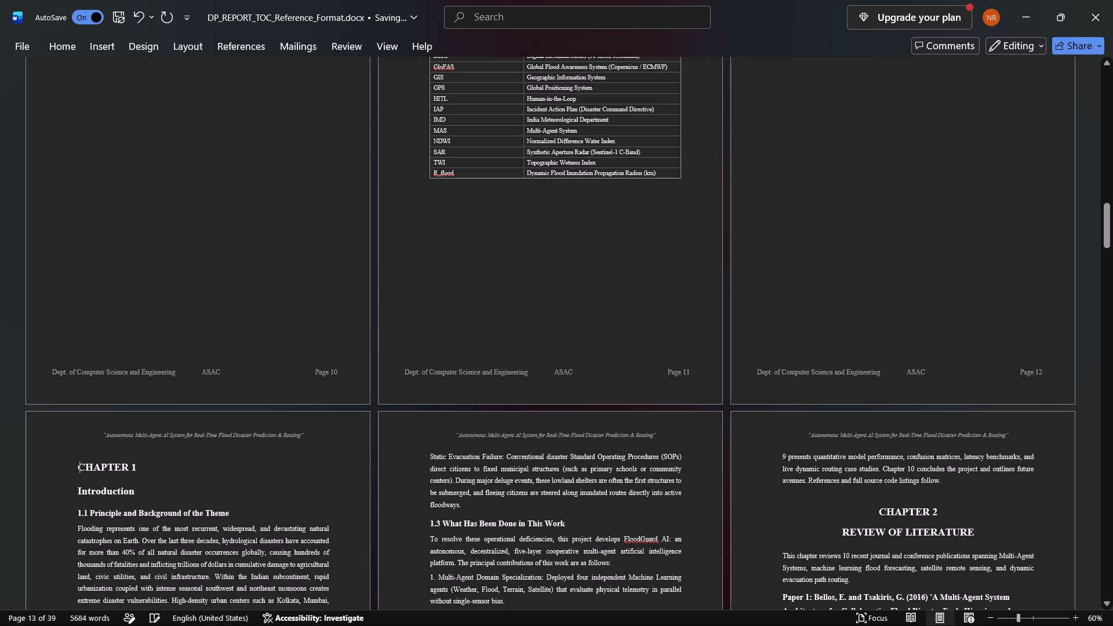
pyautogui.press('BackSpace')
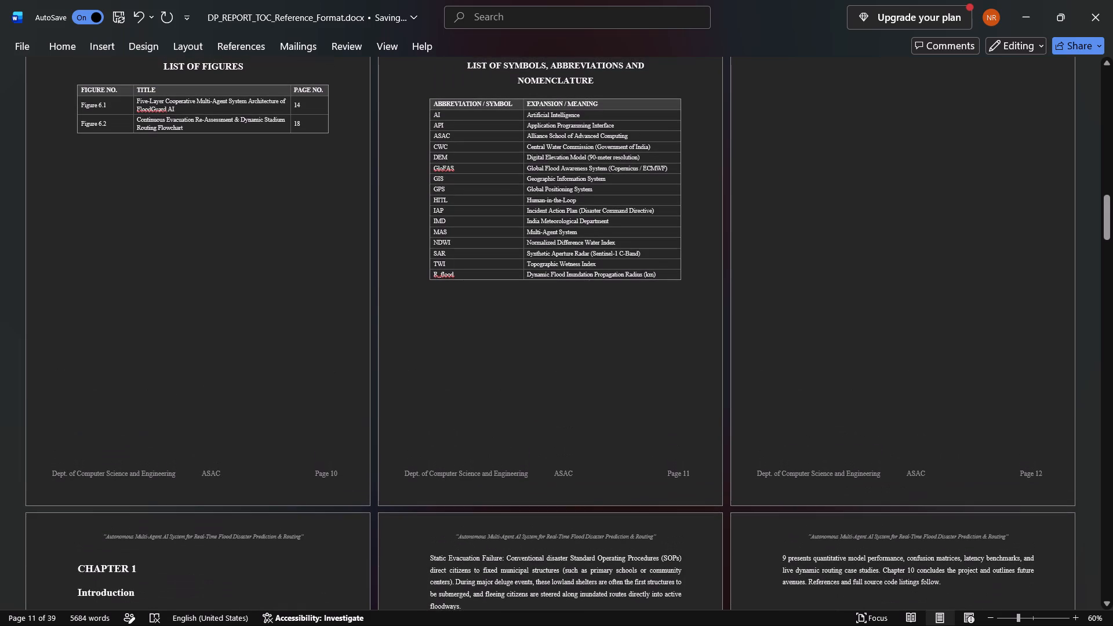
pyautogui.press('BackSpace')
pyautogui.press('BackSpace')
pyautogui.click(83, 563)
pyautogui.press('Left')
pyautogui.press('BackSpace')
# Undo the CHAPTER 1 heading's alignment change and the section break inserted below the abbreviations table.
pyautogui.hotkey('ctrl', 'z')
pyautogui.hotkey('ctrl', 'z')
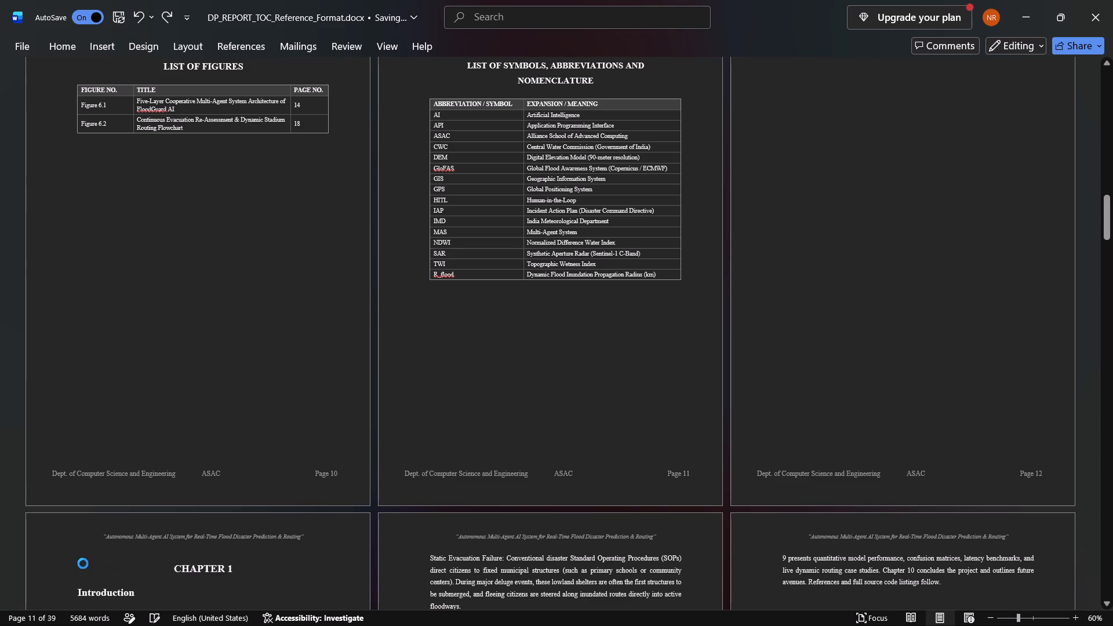
# Review pages 7–12, comparing the footers of the contents and list pages with the start of Chapter 1.
pyautogui.scroll(1, 498, 378)
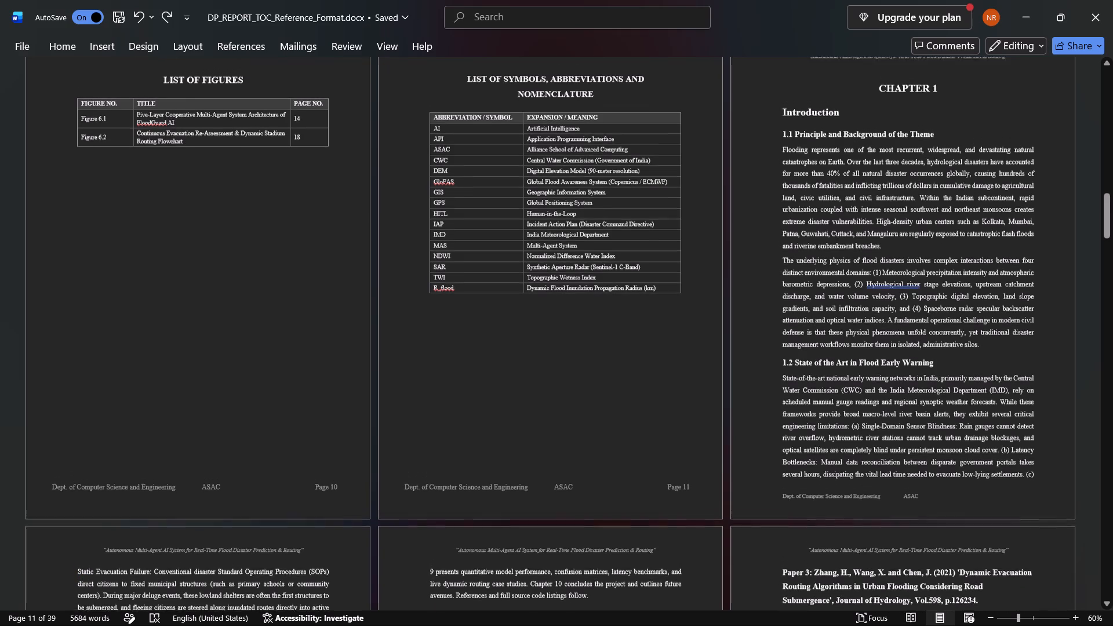
pyautogui.scroll(1, 498, 378)
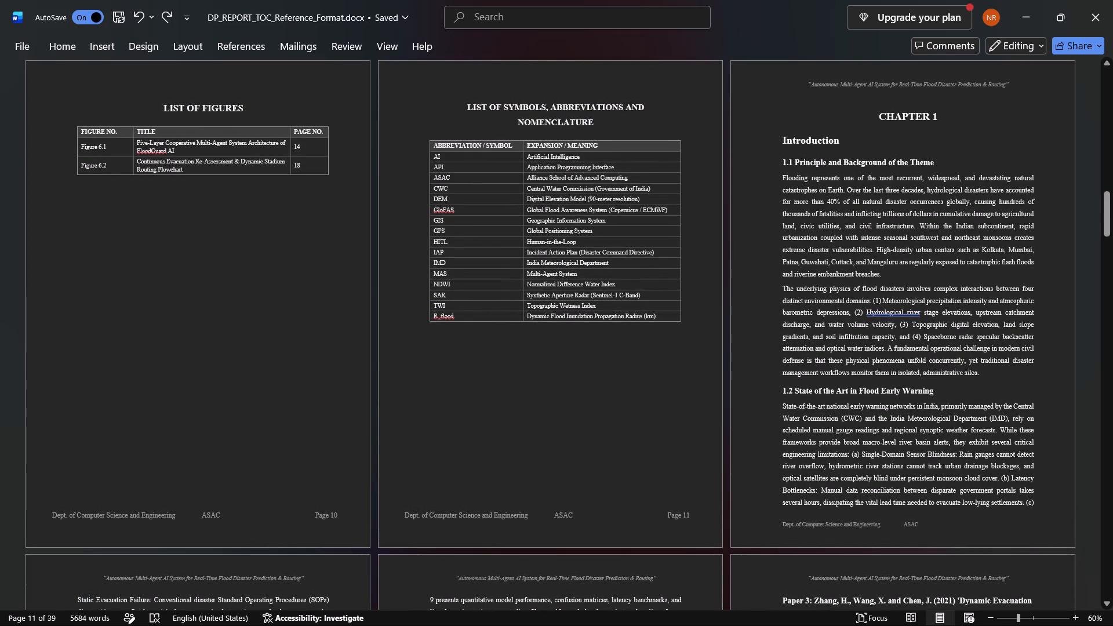
pyautogui.scroll(4, 674, 279)
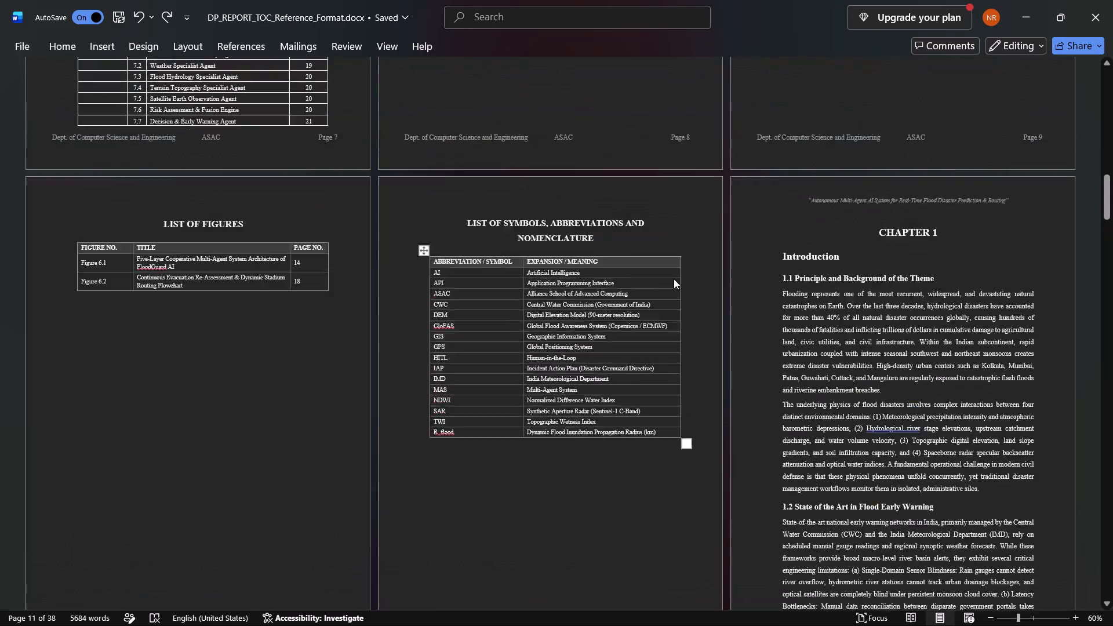
pyautogui.scroll(3, 674, 279)
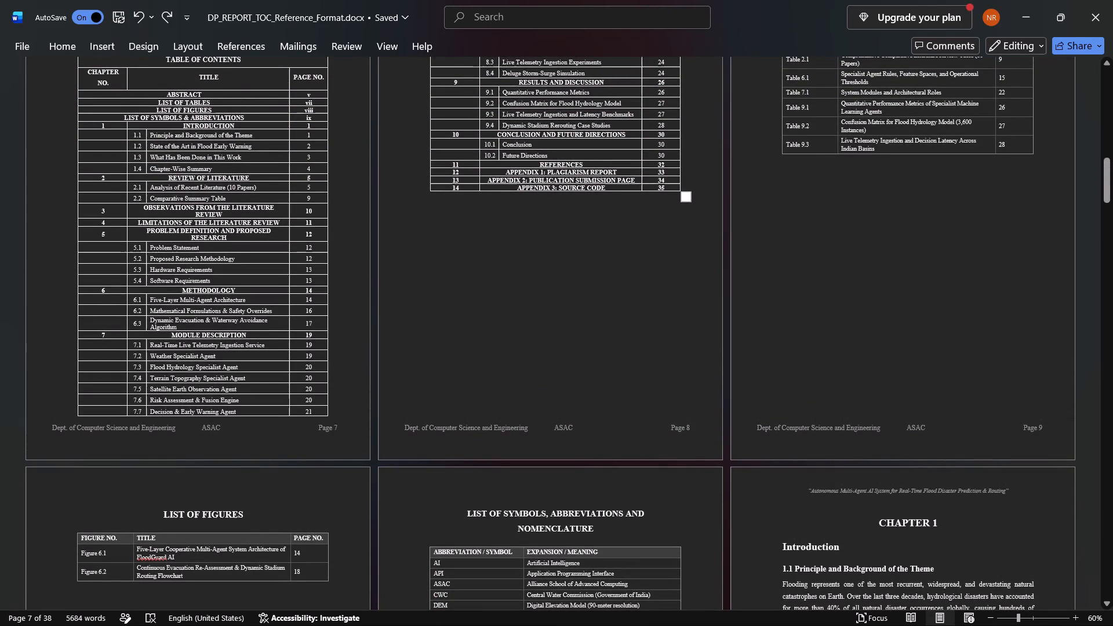
pyautogui.scroll(-1, 416, 305)
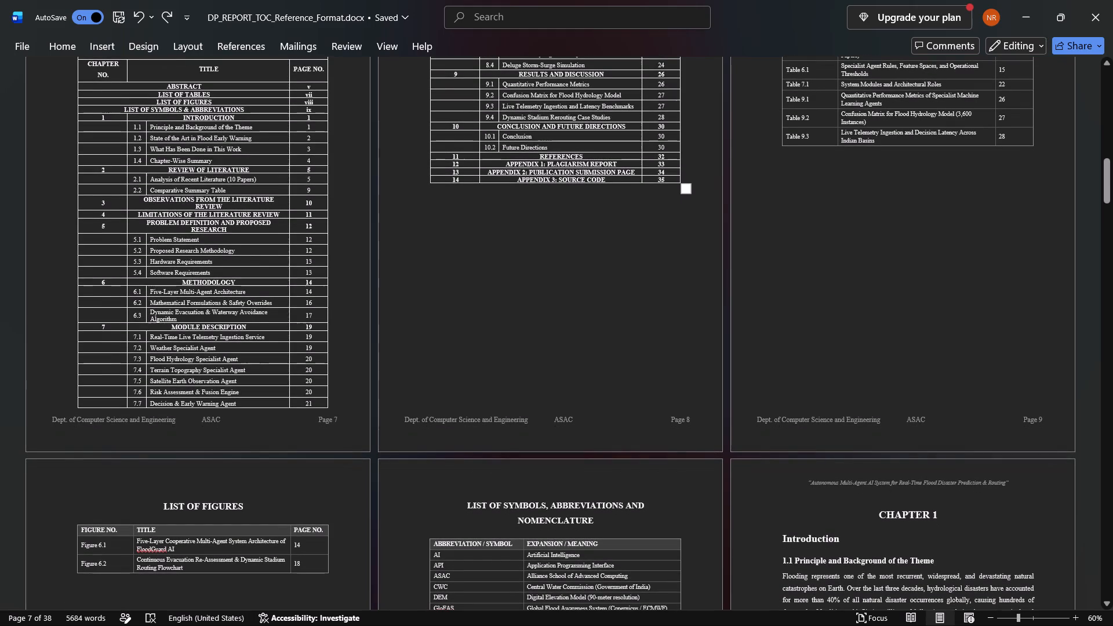
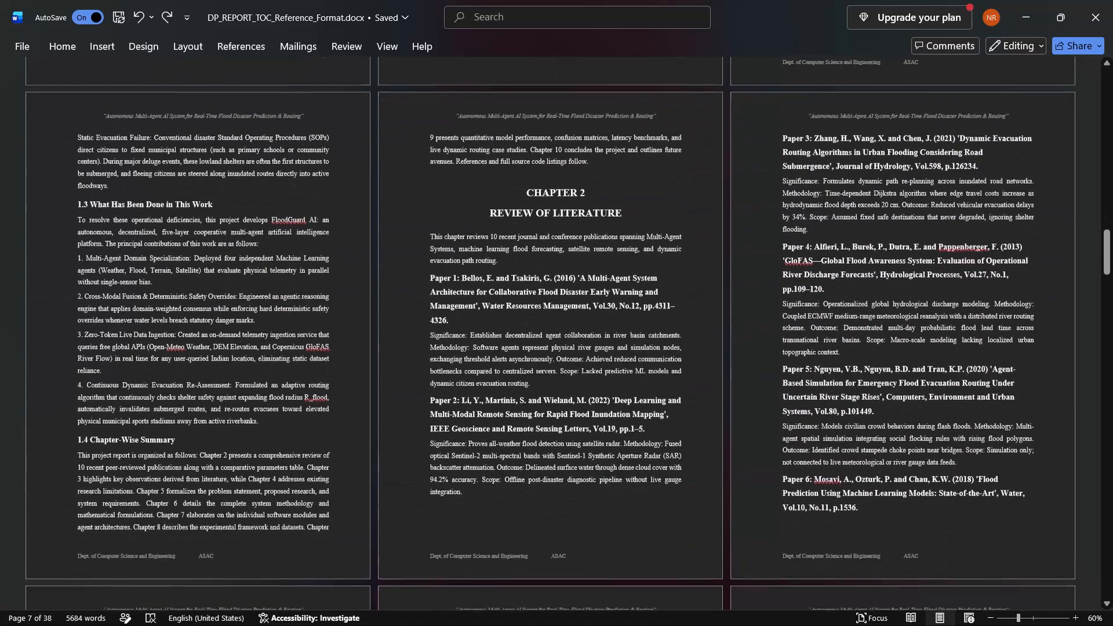
# Review pages 10–18, comparing the footers of the figures and abbreviations list pages with those of the Chapter 1 and Chapter 2 pages.
pyautogui.scroll(-1, 590, 497)
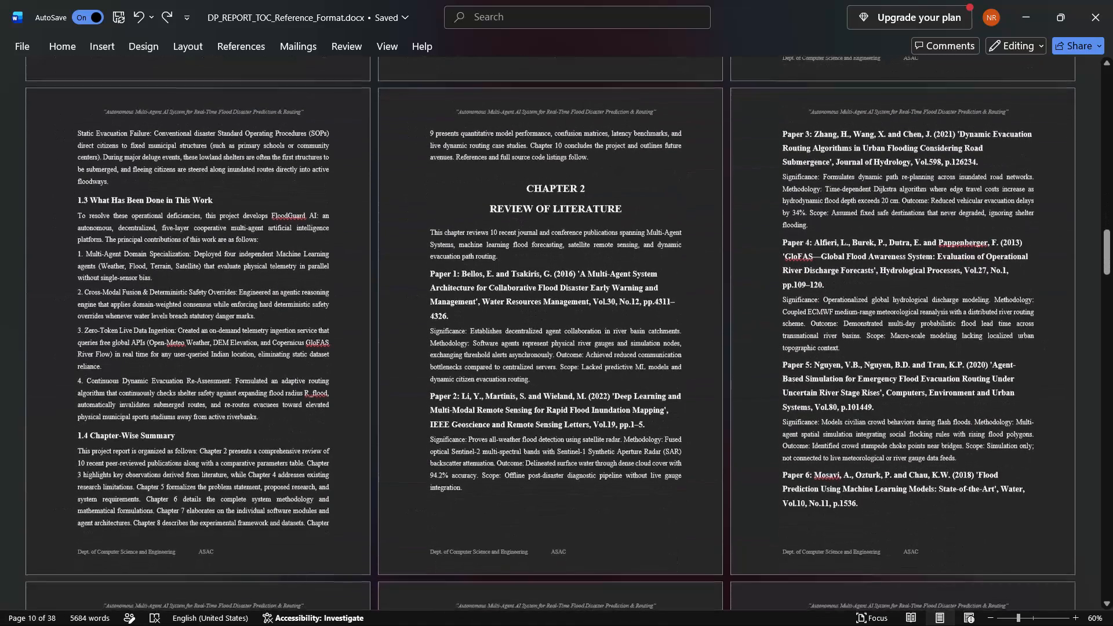
pyautogui.scroll(-1, 590, 497)
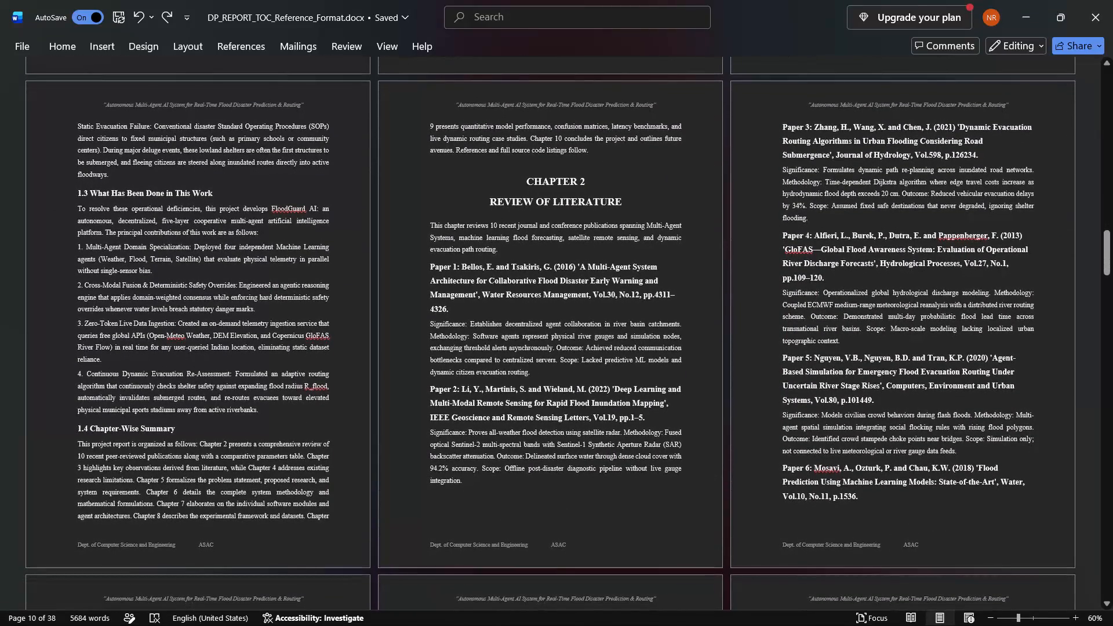
pyautogui.moveTo(521, 176); pyautogui.dragTo(705, 562)
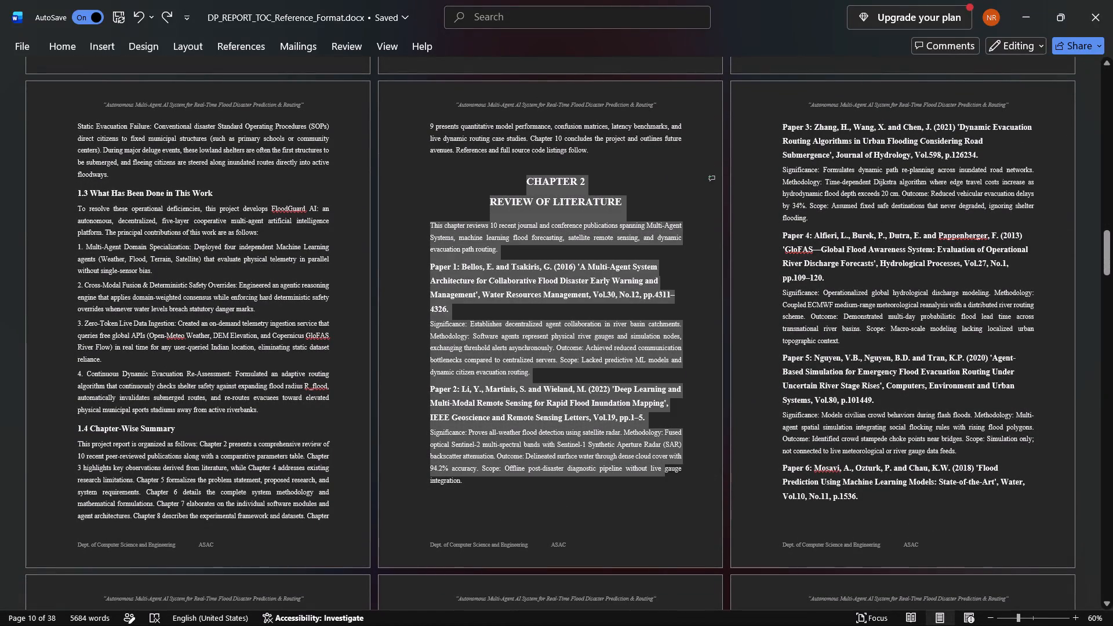
pyautogui.moveTo(705, 562); pyautogui.dragTo(671, 419)
pyautogui.click(702, 221)
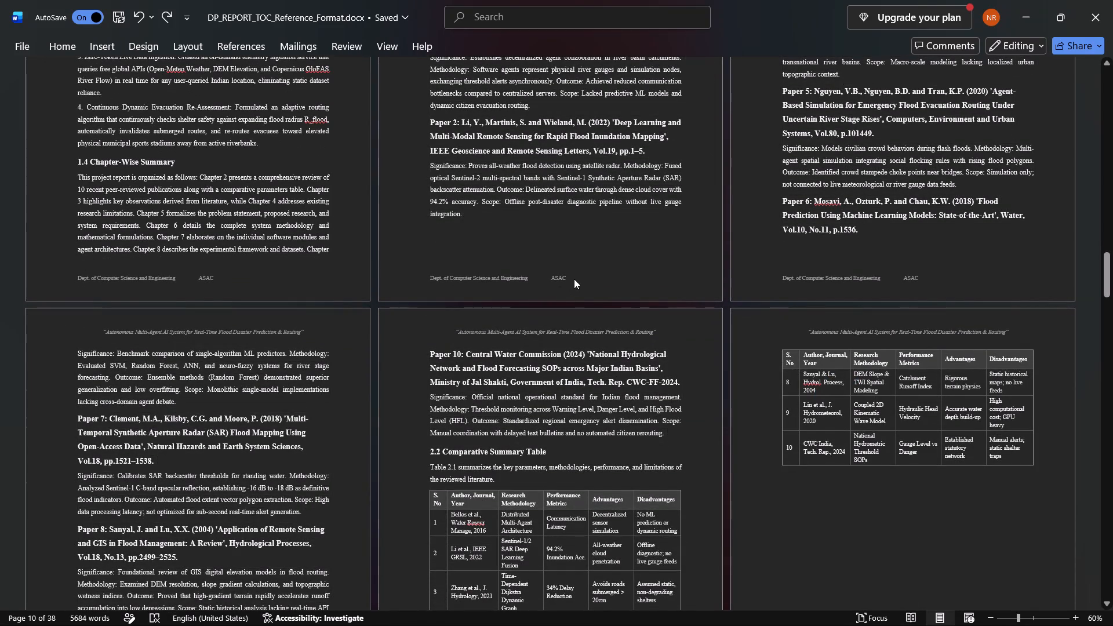
pyautogui.click(576, 278)
pyautogui.click(555, 275)
pyautogui.scroll(5, 663, 245)
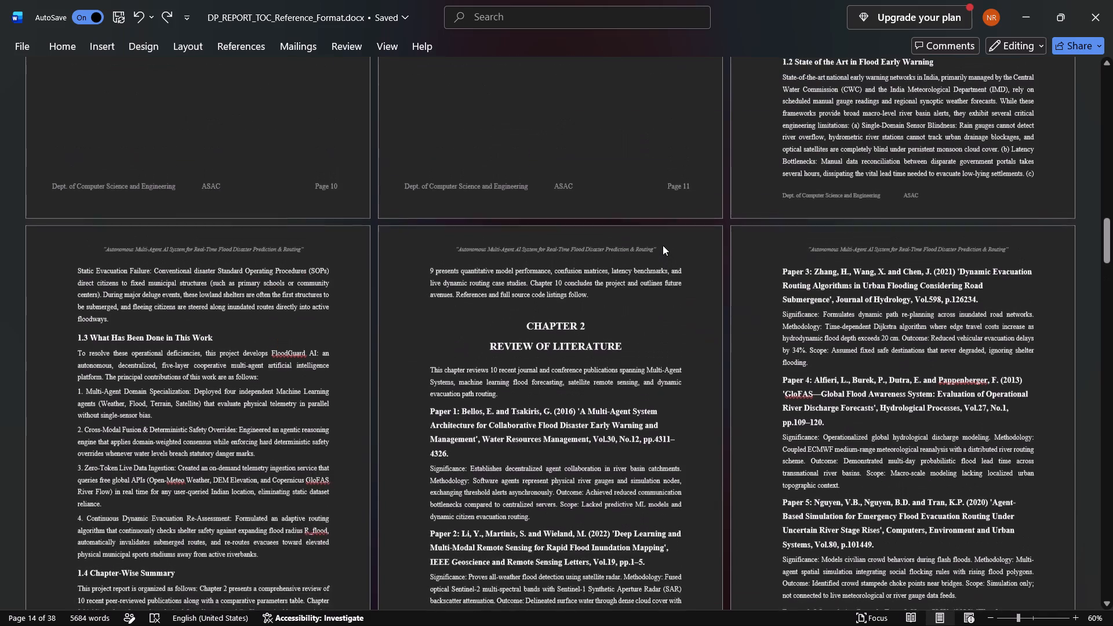
pyautogui.scroll(1, 663, 245)
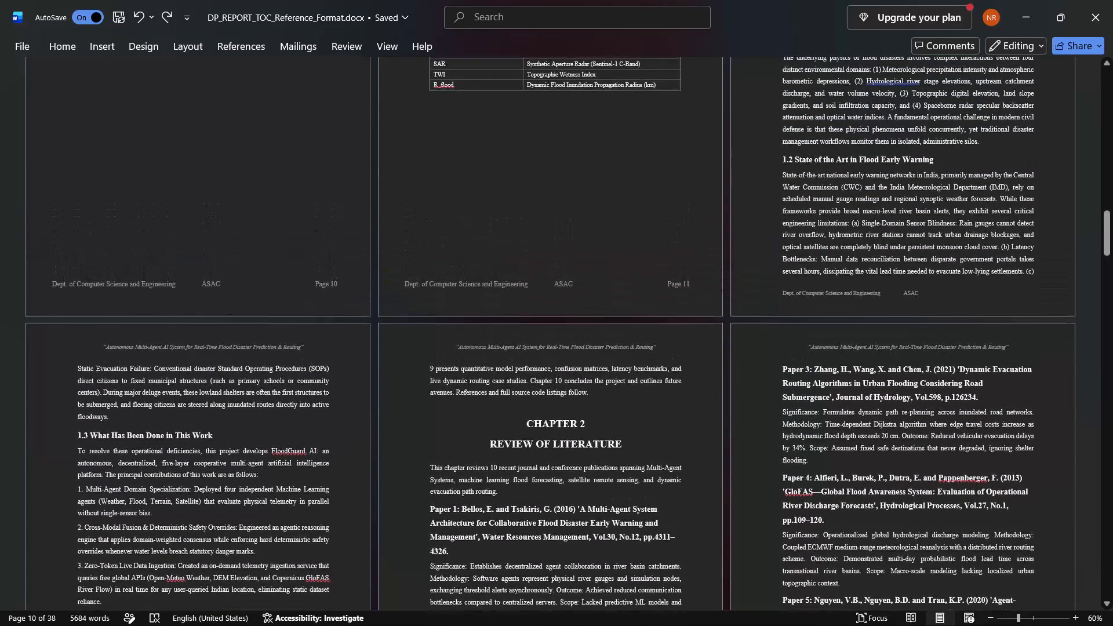
pyautogui.hscroll(1, 663, 245)
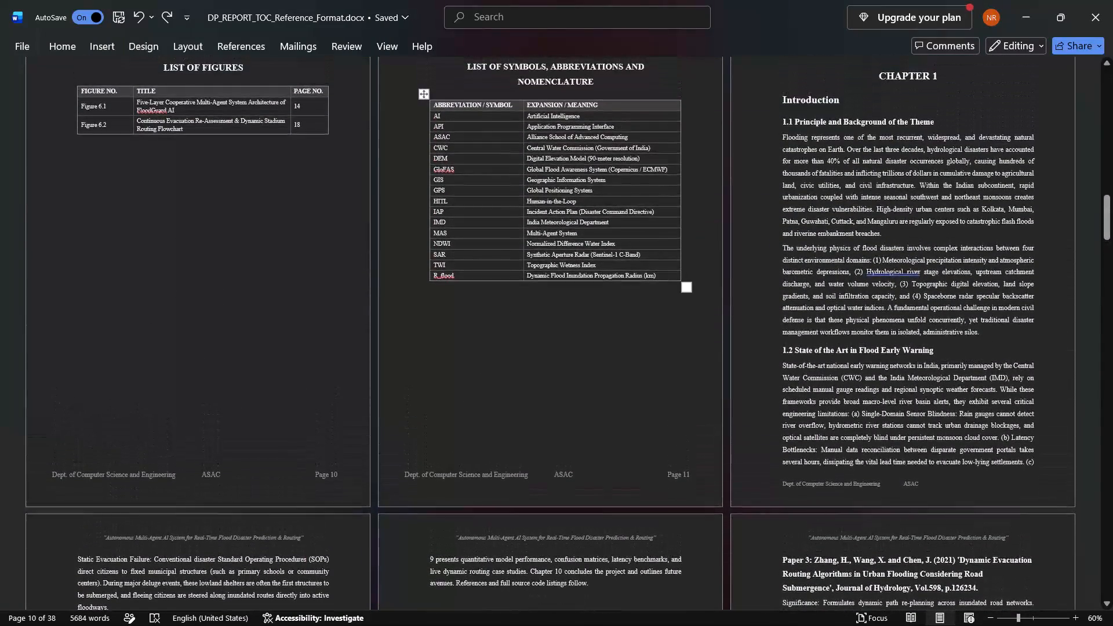
pyautogui.hscroll(1, 663, 245)
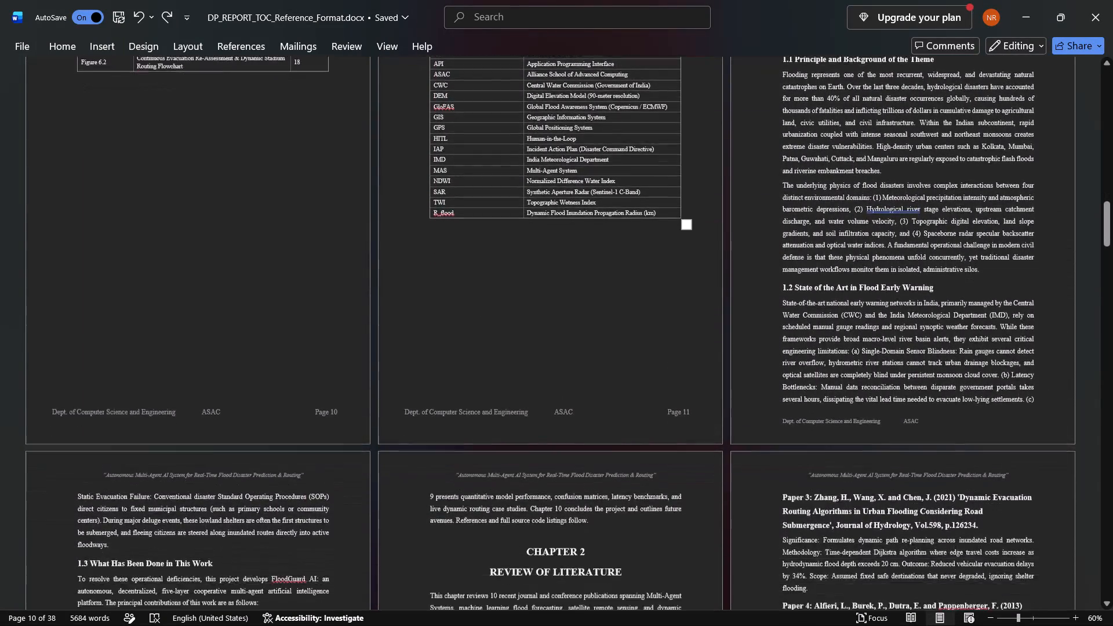
pyautogui.hscroll(1, 663, 245)
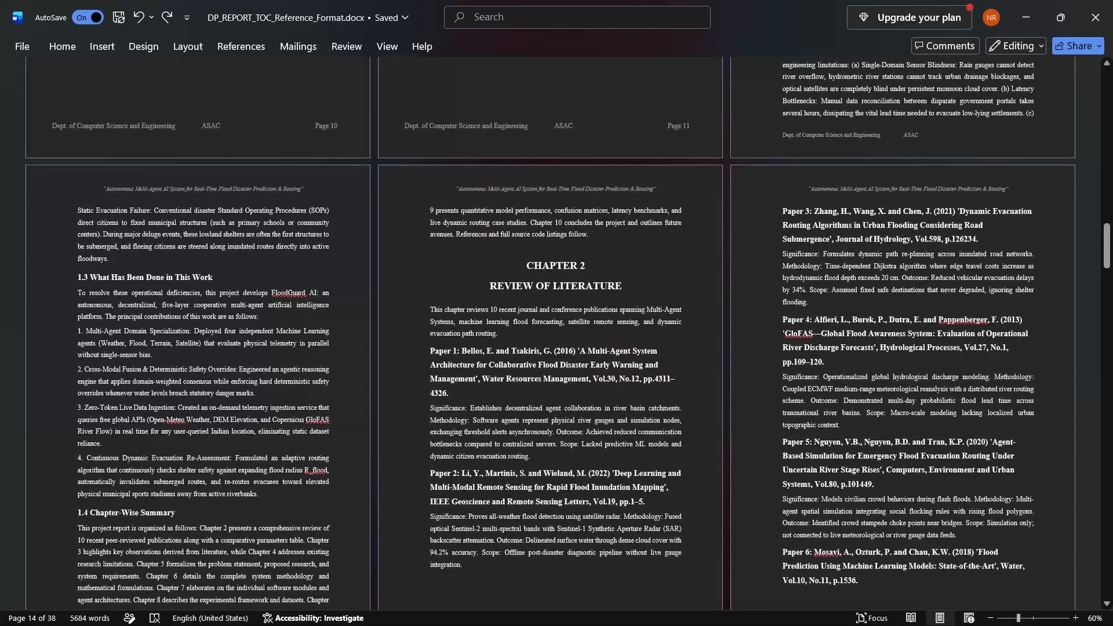
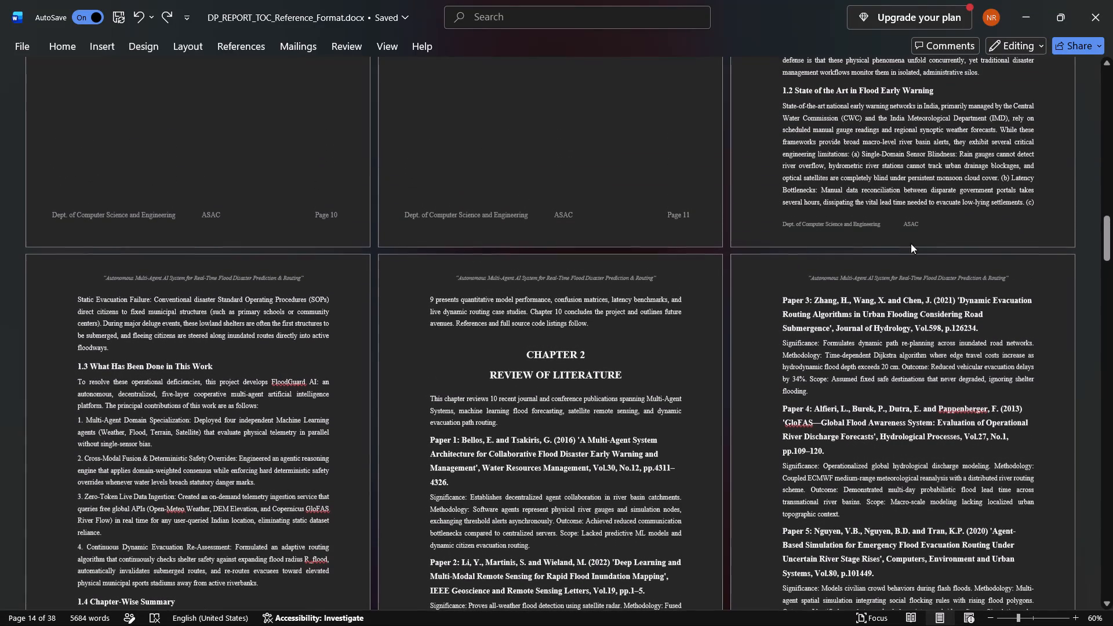
pyautogui.doubleClick(919, 226)
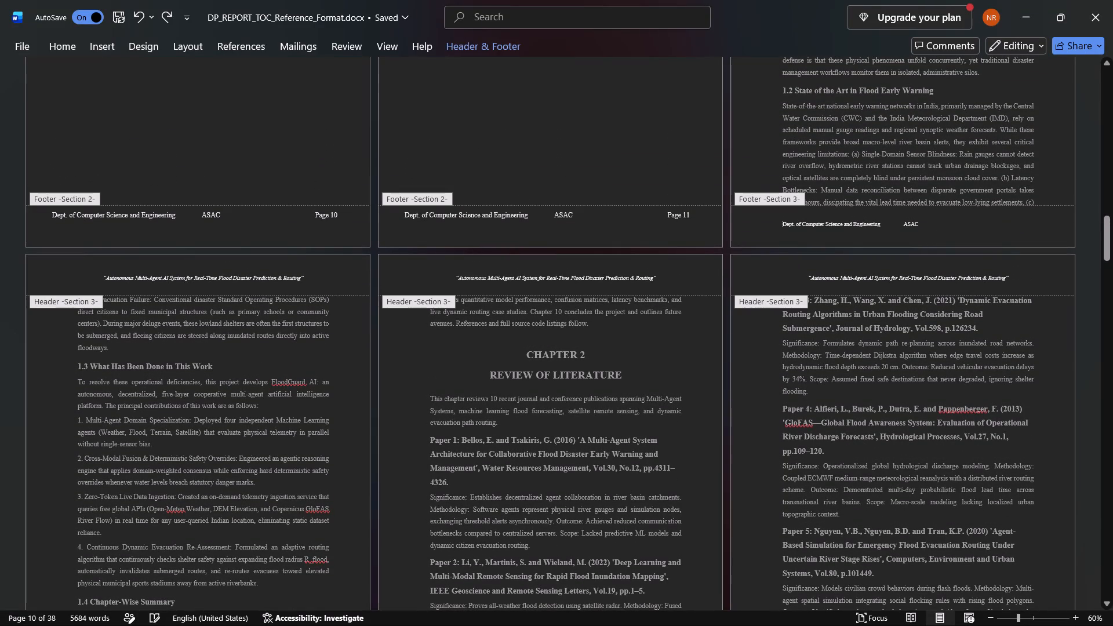
pyautogui.click(941, 224)
pyautogui.press('space')
pyautogui.press('space')
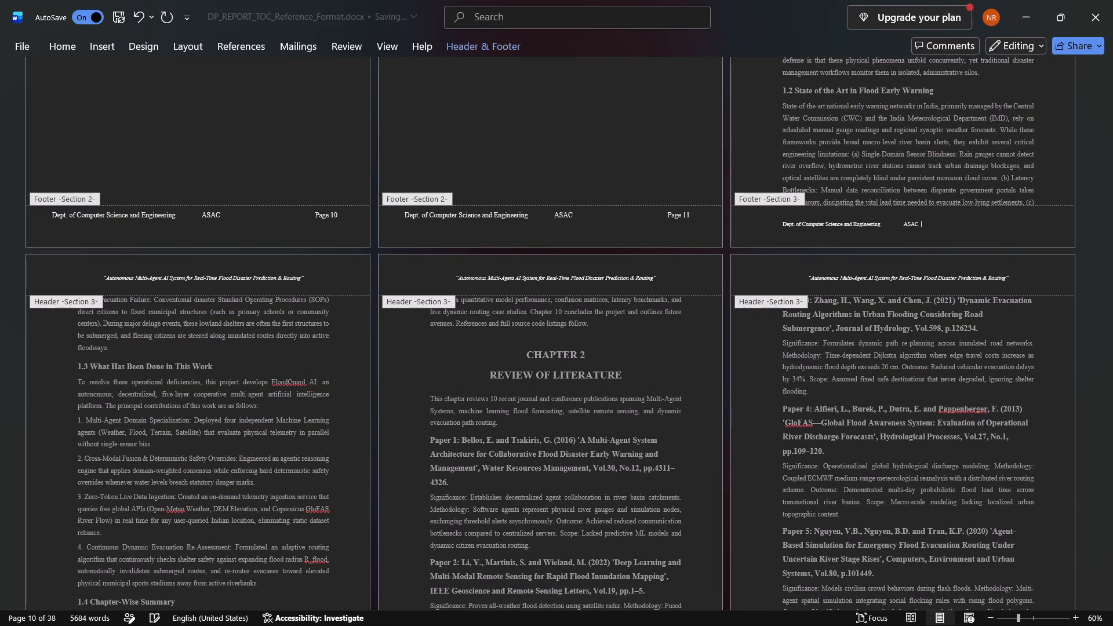
pyautogui.press('p')
pyautogui.press('BackSpace')
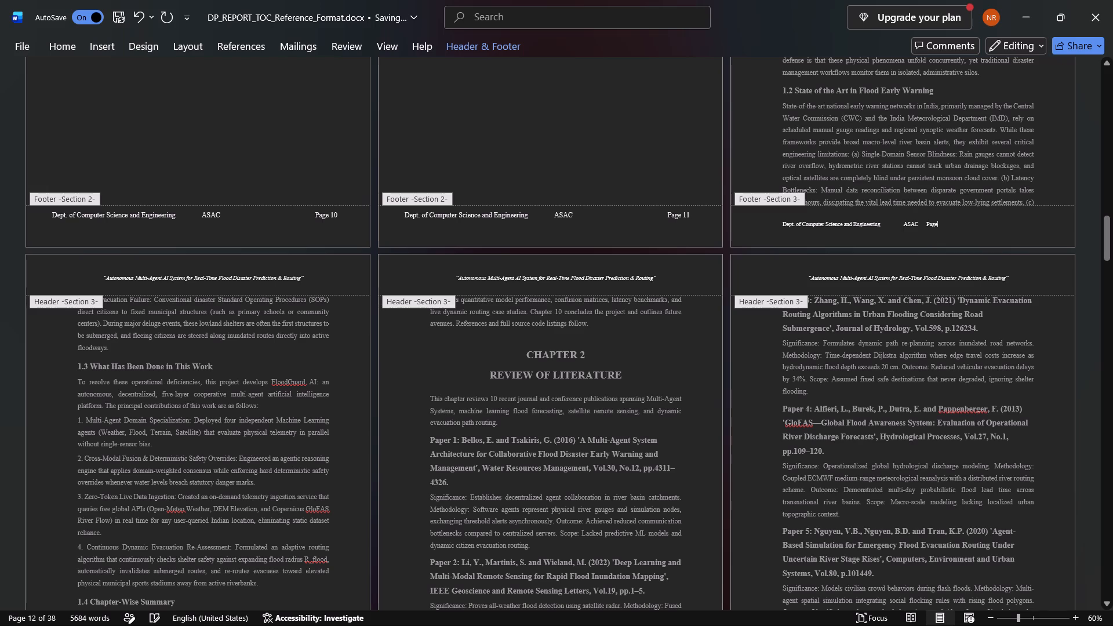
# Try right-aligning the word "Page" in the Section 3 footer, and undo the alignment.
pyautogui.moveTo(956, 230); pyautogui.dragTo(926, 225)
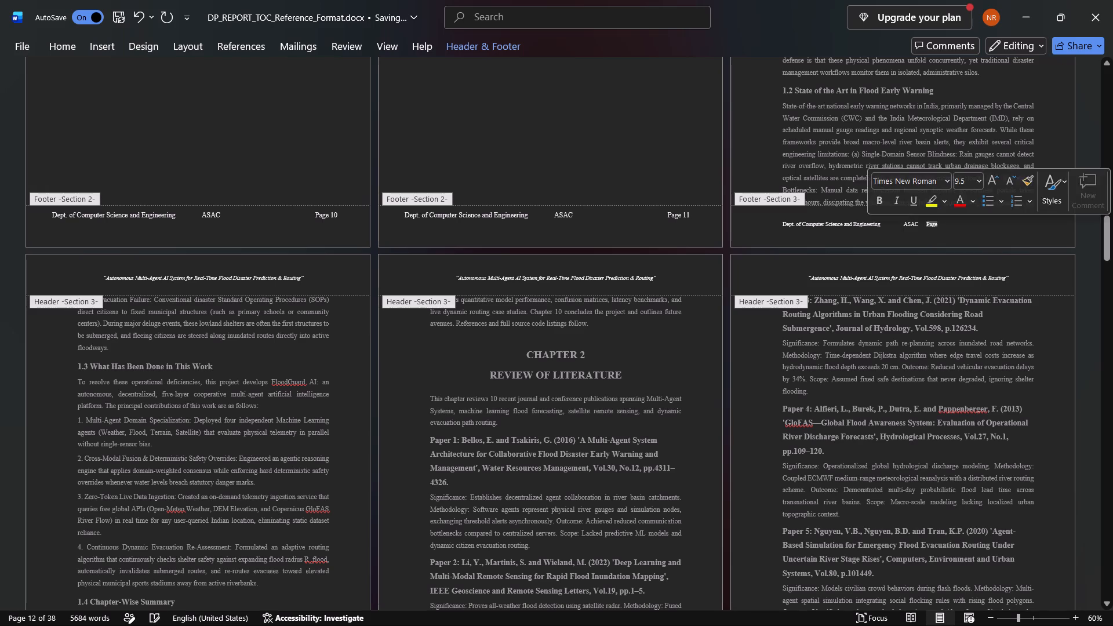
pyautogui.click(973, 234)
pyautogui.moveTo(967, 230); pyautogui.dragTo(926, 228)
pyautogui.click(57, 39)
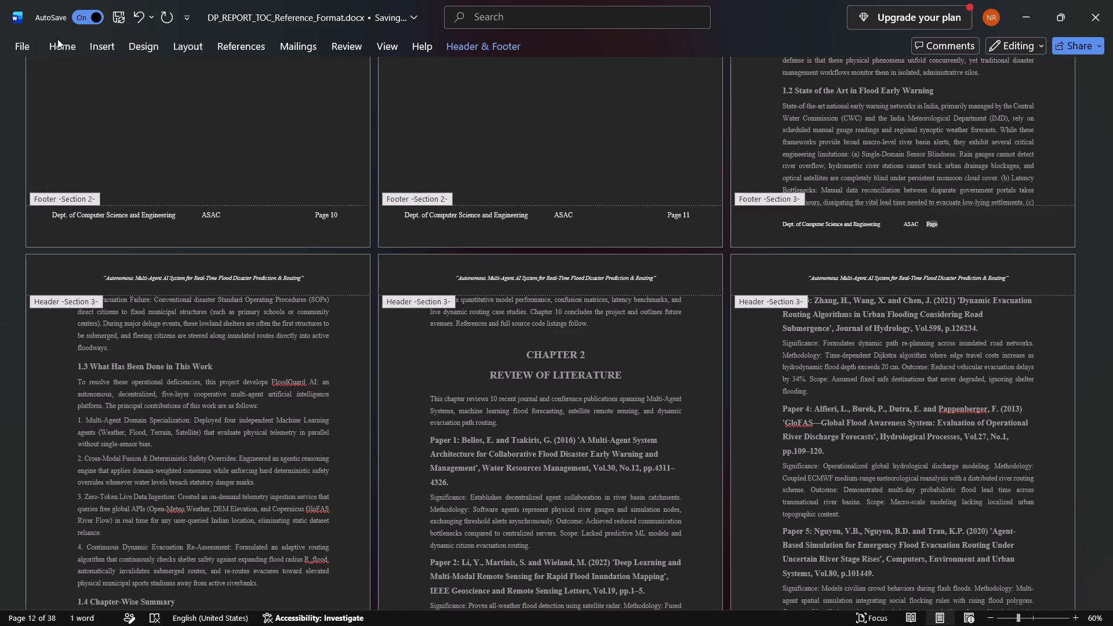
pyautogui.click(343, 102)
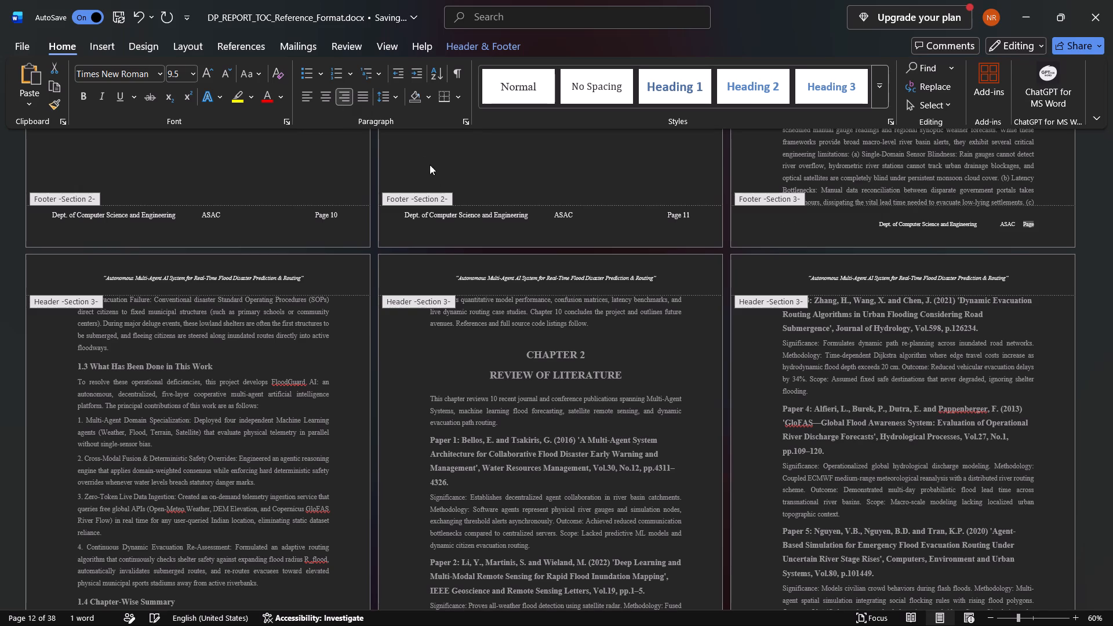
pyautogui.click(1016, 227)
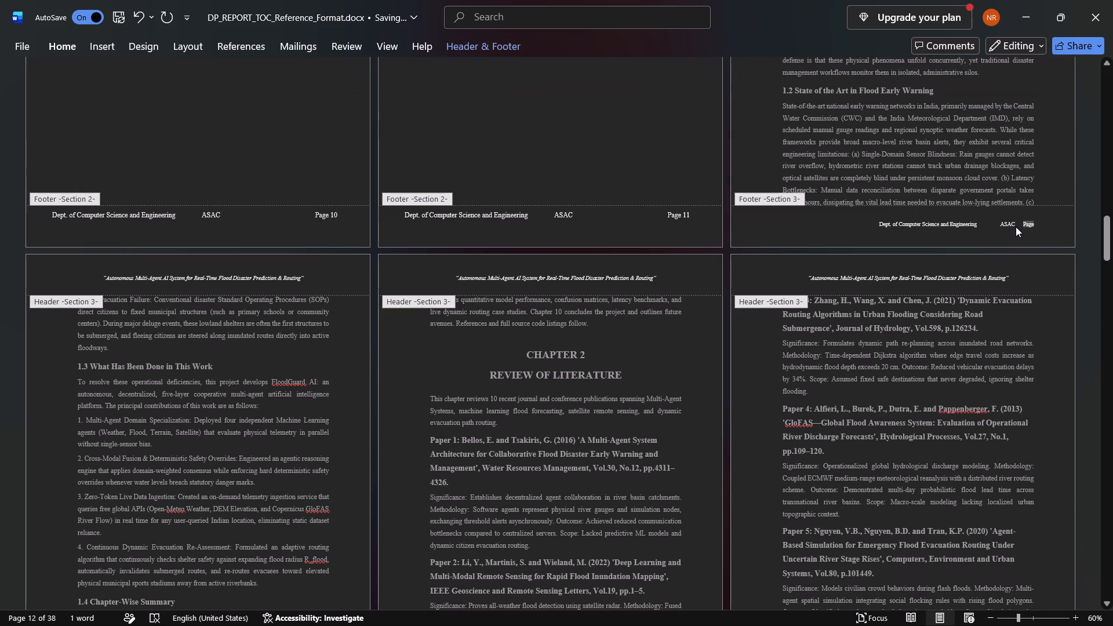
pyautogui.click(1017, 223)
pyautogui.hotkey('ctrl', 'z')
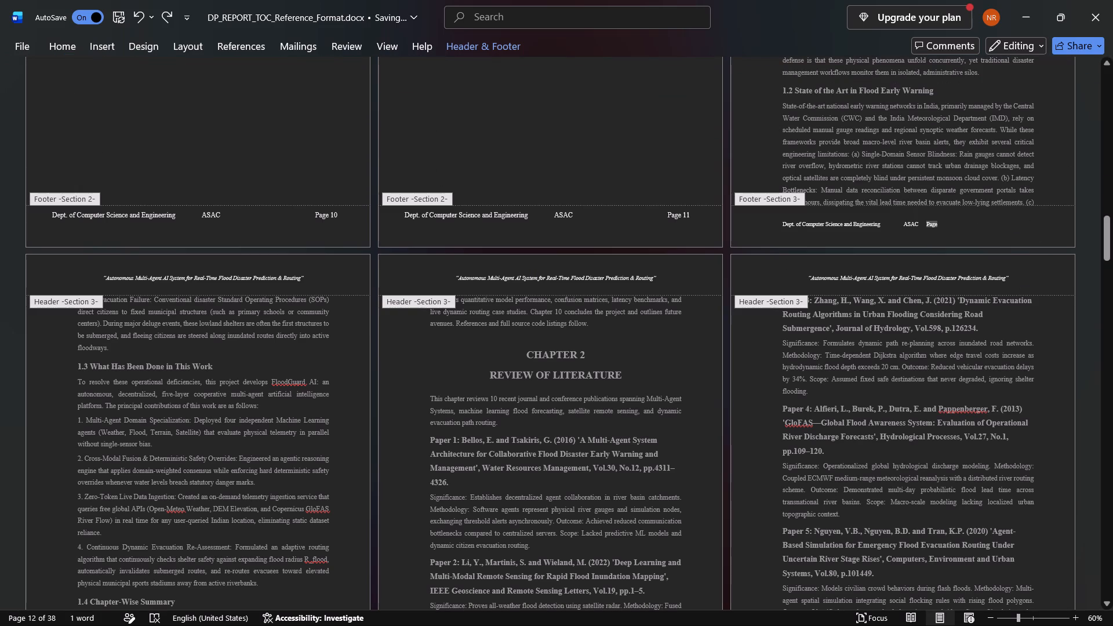
# Space the word "Page" away from ASAC so it sits near the right margin of the Section 3 footer.
pyautogui.click(918, 223)
pyautogui.press('space')
pyautogui.press('space')
pyautogui.press('space')
pyautogui.press('space')
pyautogui.press('space')
pyautogui.press('space')
pyautogui.press('space')
pyautogui.press('space')
pyautogui.press('space')
pyautogui.press('space')
pyautogui.press('space')
pyautogui.press('space')
pyautogui.press('space')
pyautogui.press('space')
pyautogui.press('space')
pyautogui.press('space')
pyautogui.press('space')
pyautogui.press('space')
pyautogui.press('space')
pyautogui.press('space')
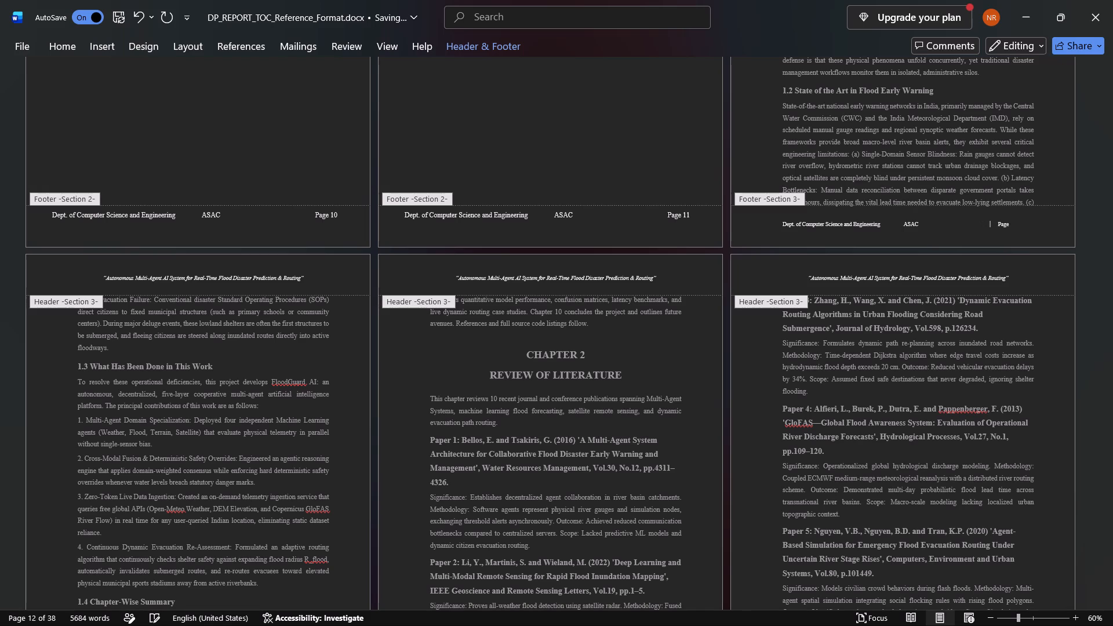
pyautogui.press('space')
pyautogui.press('space')
pyautogui.press('space')
pyautogui.press('space')
# Insert a Plain Number page number at the current position after the word "Page" in the Section 3 footer.
pyautogui.click(1027, 227)
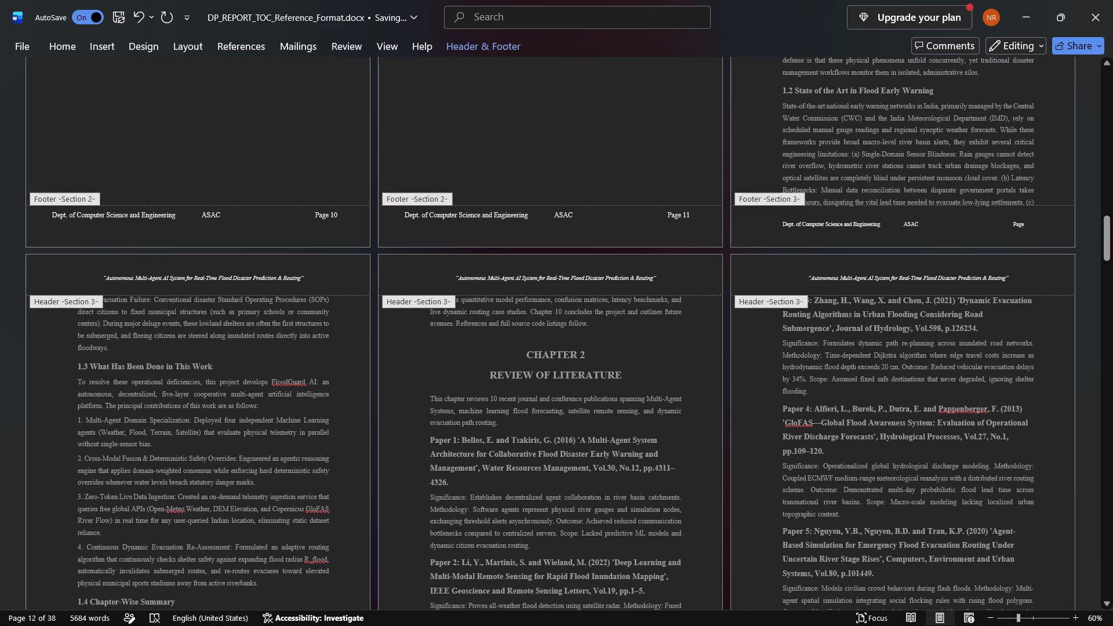
pyautogui.press('space')
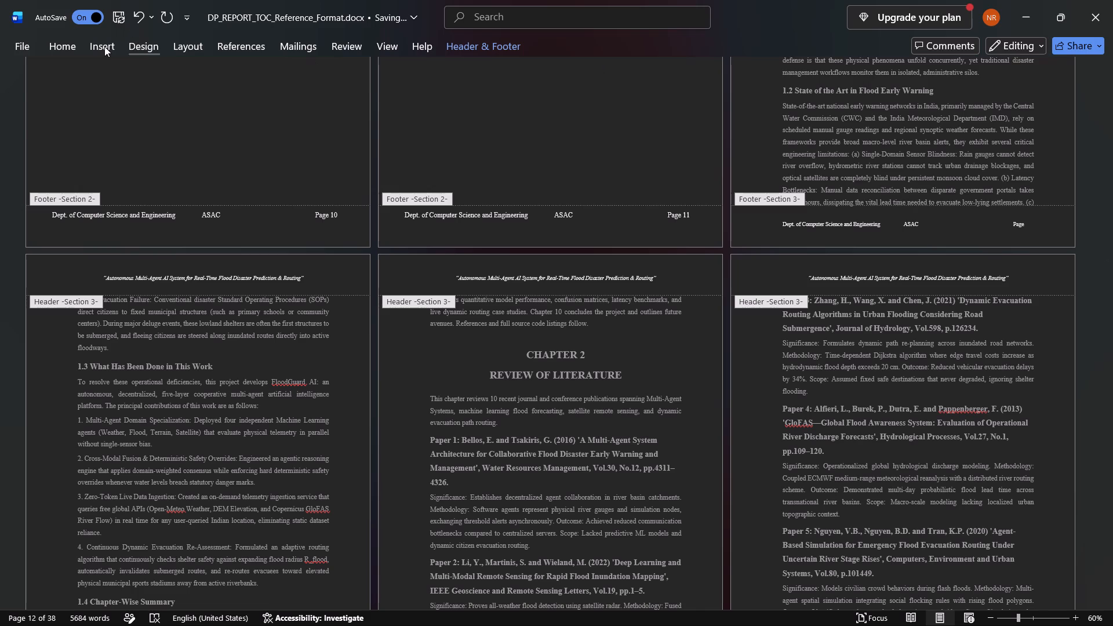
pyautogui.click(103, 47)
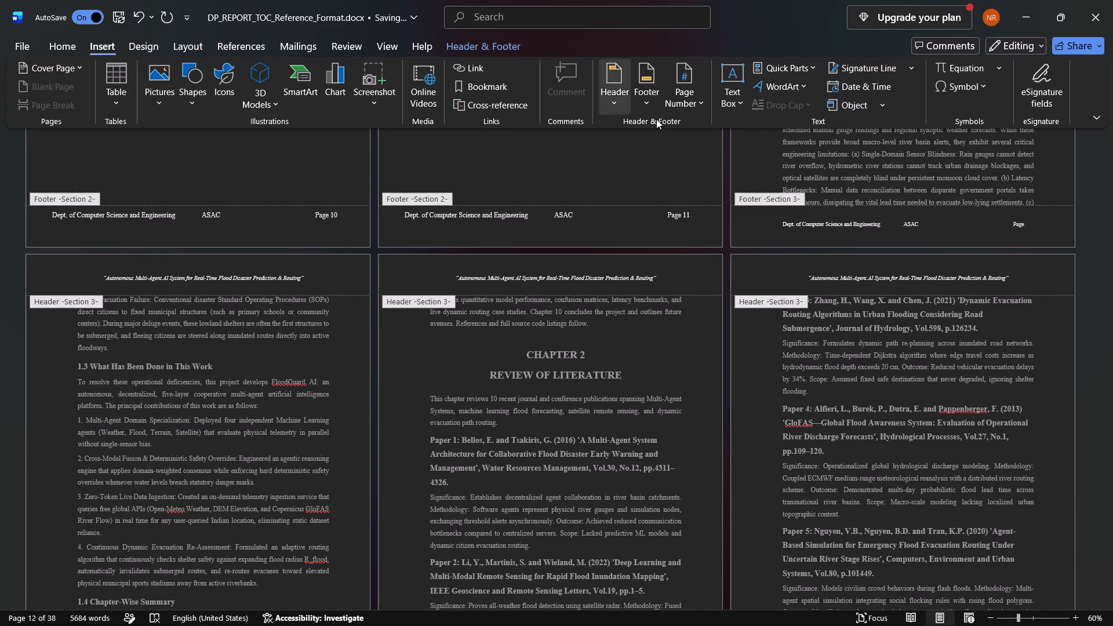
pyautogui.click(693, 101)
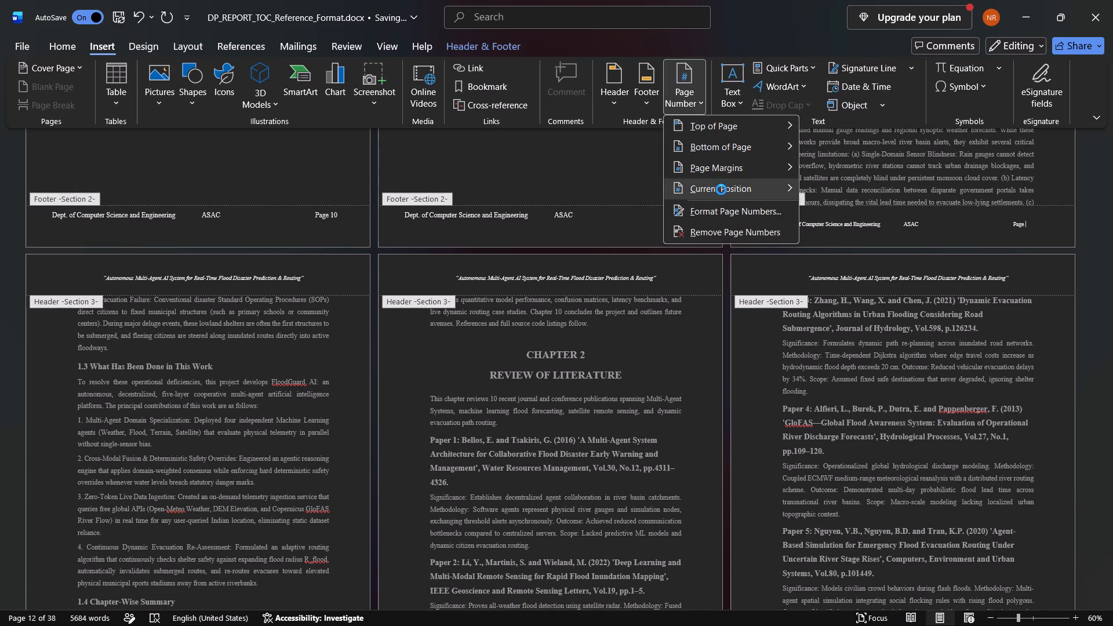
pyautogui.click(721, 190)
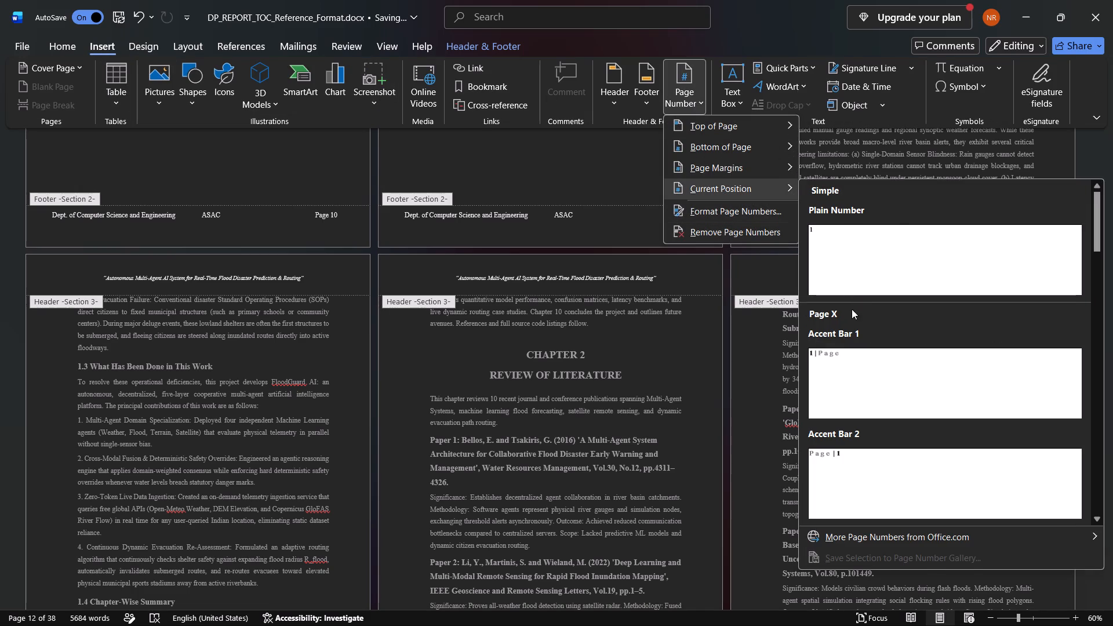
pyautogui.click(862, 274)
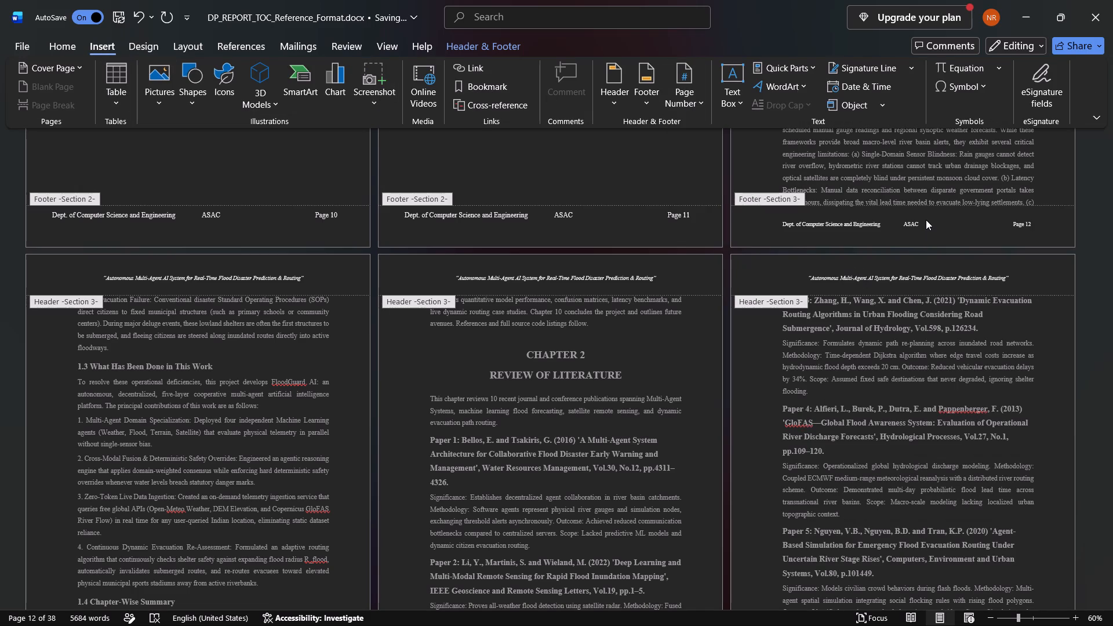
# Shift ASAC toward the centre of the Section 3 footer with extra spaces, trimming the gap before "Page" to keep everything on one line.
pyautogui.click(926, 220)
pyautogui.click(921, 224)
pyautogui.click(902, 224)
pyautogui.press('space')
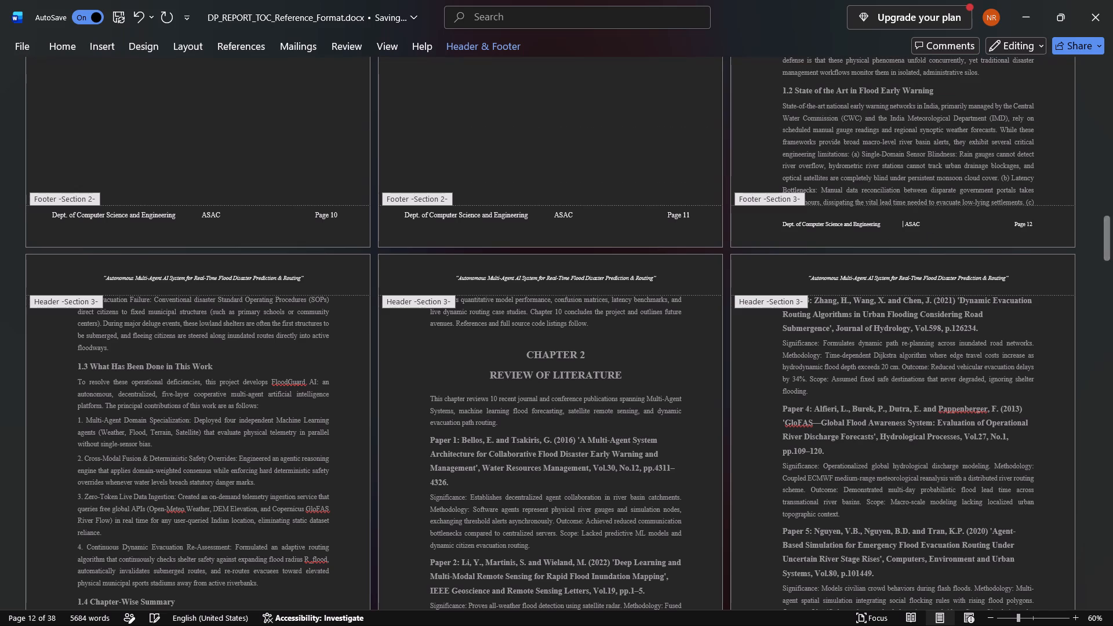
pyautogui.press('space')
pyautogui.press('space')
pyautogui.press('space')
pyautogui.press('space')
pyautogui.press('space')
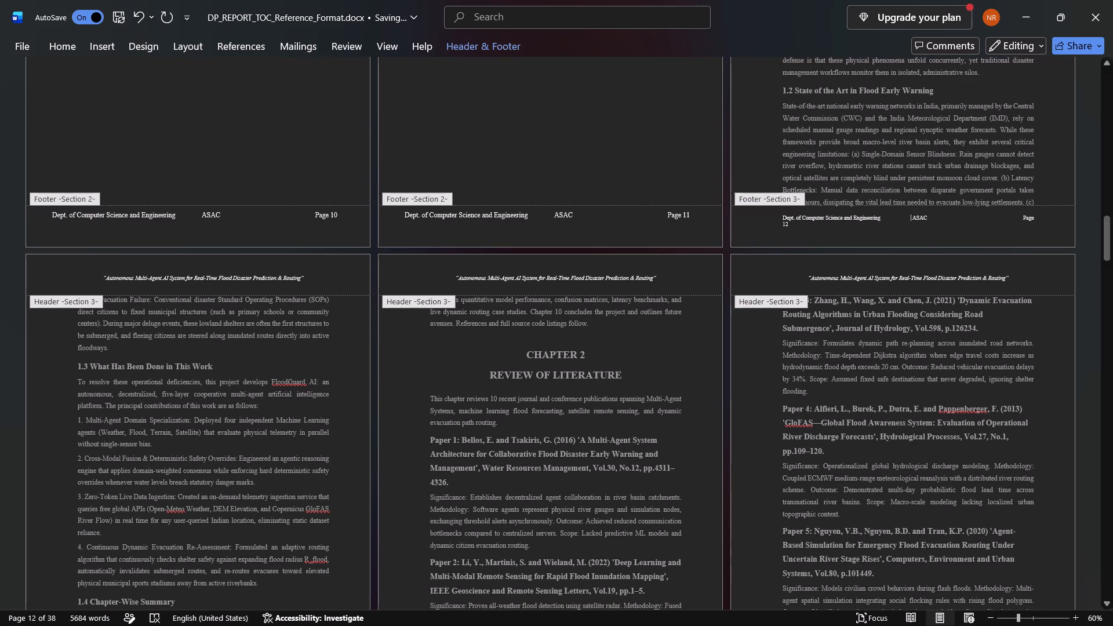
pyautogui.press('space')
pyautogui.press('space')
pyautogui.click(1014, 214)
pyautogui.press('BackSpace')
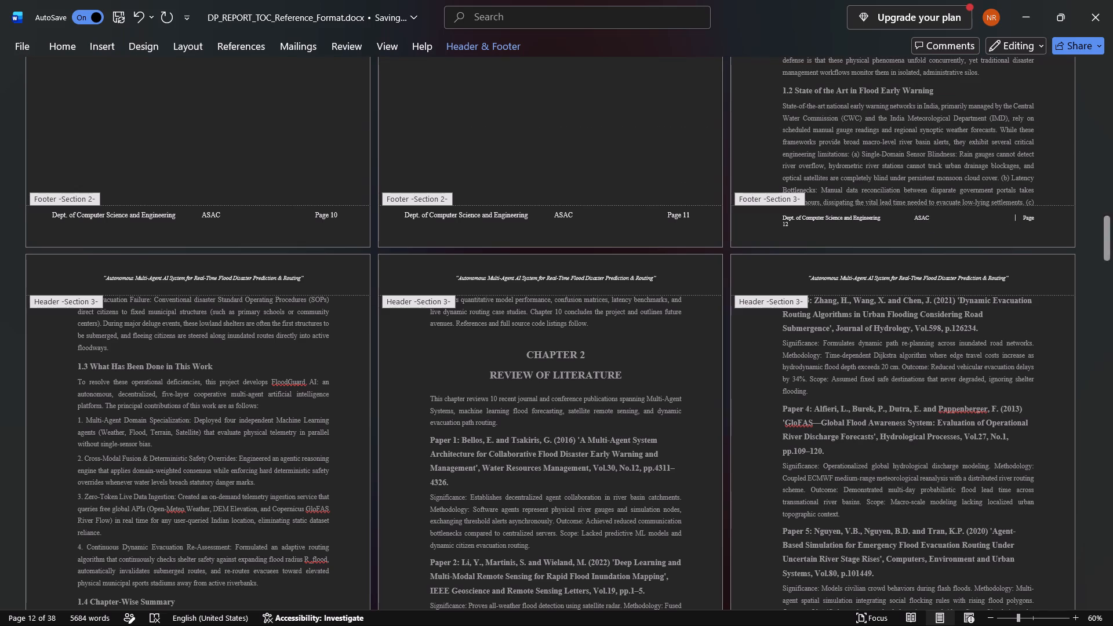
pyautogui.press('BackSpace')
pyautogui.press('BackSpace')
pyautogui.press('BackSpace')
pyautogui.press('BackSpace')
pyautogui.press('BackSpace')
pyautogui.press('BackSpace')
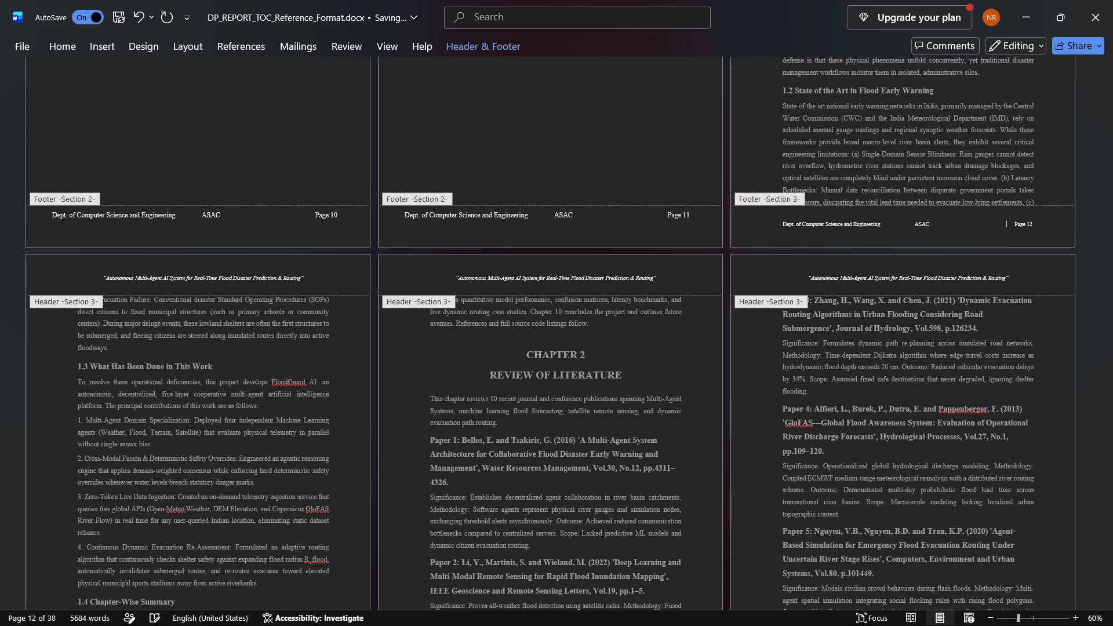
pyautogui.press('space')
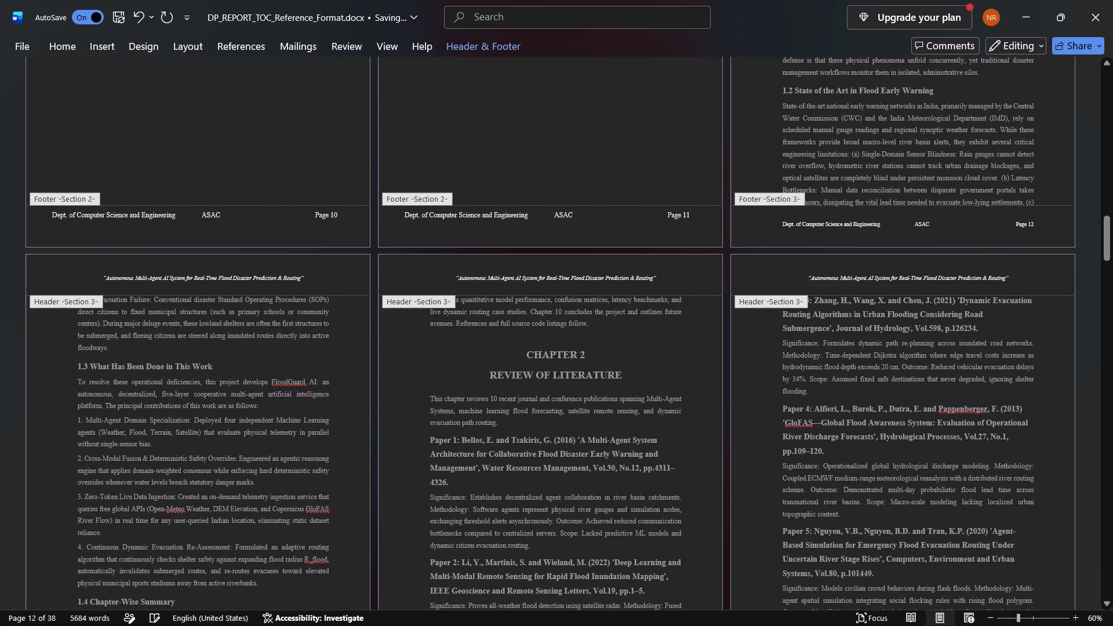
# Move ASAC further toward the footer's centre with more spaces before it, and trim the gap before "Page" to bring the number back up.
pyautogui.click(905, 227)
pyautogui.press('space')
pyautogui.press('space')
pyautogui.press('space')
pyautogui.press('space')
pyautogui.press('space')
pyautogui.press('space')
pyautogui.press('space')
pyautogui.press('space')
pyautogui.press('space')
pyautogui.press('space')
pyautogui.press('space')
pyautogui.press('space')
pyautogui.press('space')
pyautogui.press('space')
pyautogui.press('space')
pyautogui.press('space')
pyautogui.press('space')
pyautogui.press('space')
pyautogui.press('space')
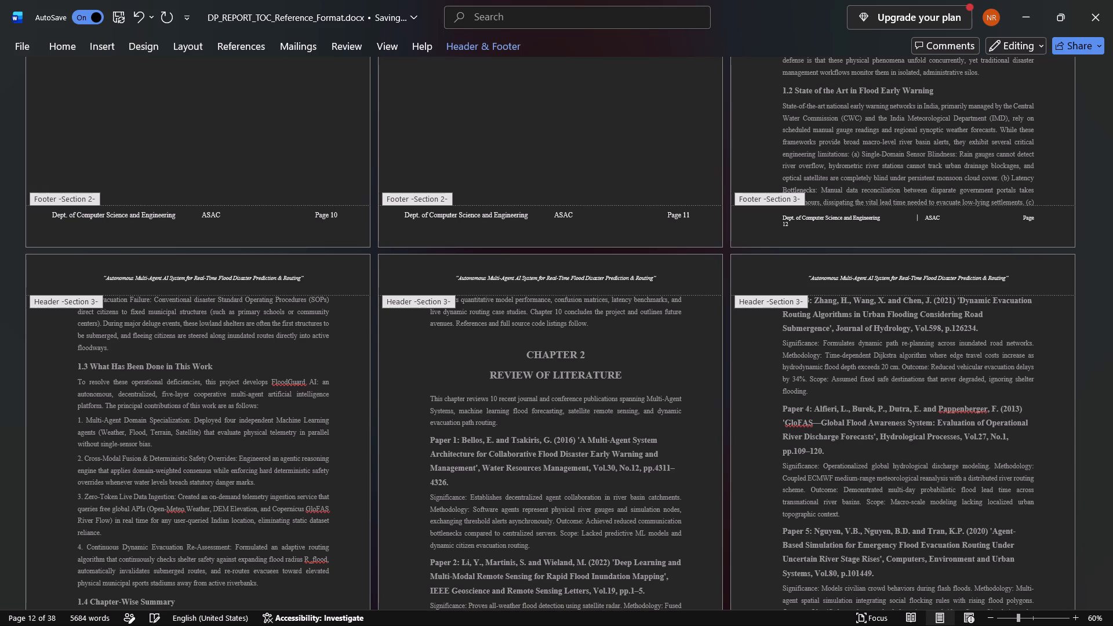
pyautogui.click(1022, 219)
pyautogui.press('BackSpace')
pyautogui.press('BackSpace')
pyautogui.press('BackSpace')
pyautogui.press('BackSpace')
pyautogui.press('BackSpace')
pyautogui.press('BackSpace')
pyautogui.press('BackSpace')
pyautogui.press('BackSpace')
pyautogui.press('BackSpace')
pyautogui.press('BackSpace')
pyautogui.press('BackSpace')
pyautogui.press('BackSpace')
pyautogui.press('BackSpace')
pyautogui.press('BackSpace')
pyautogui.press('BackSpace')
# Trim the gap before "Page" in the Section 3 footer so the page number sits on the same line.
pyautogui.press('BackSpace')
pyautogui.press('BackSpace')
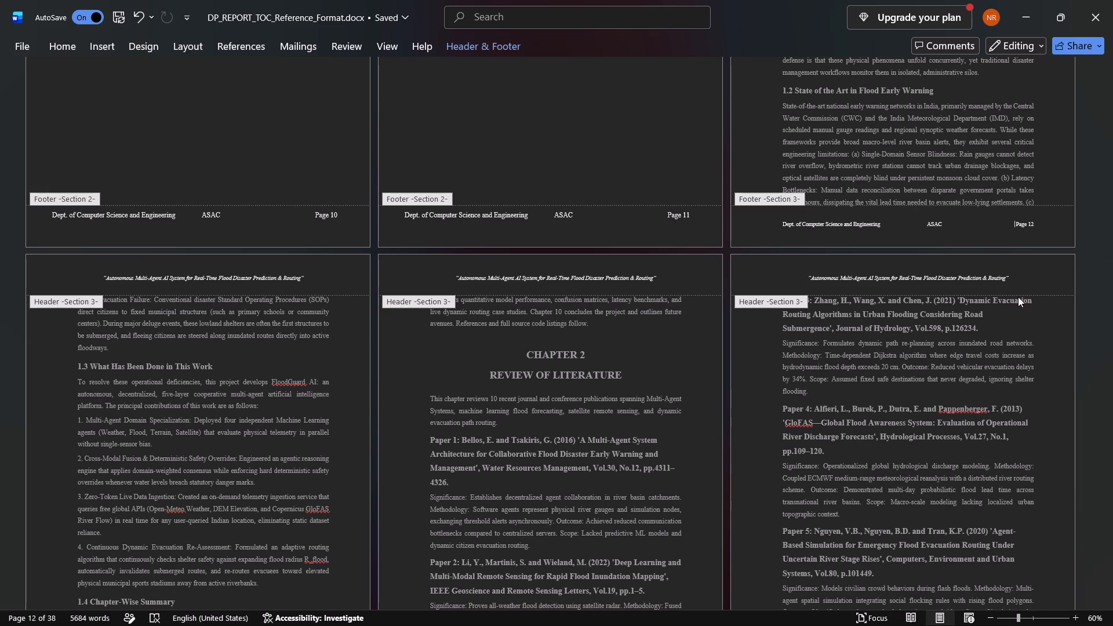
# Save the report and close the document after checking the Section 3 footers through to the last page.
pyautogui.scroll(-4, 1039, 391)
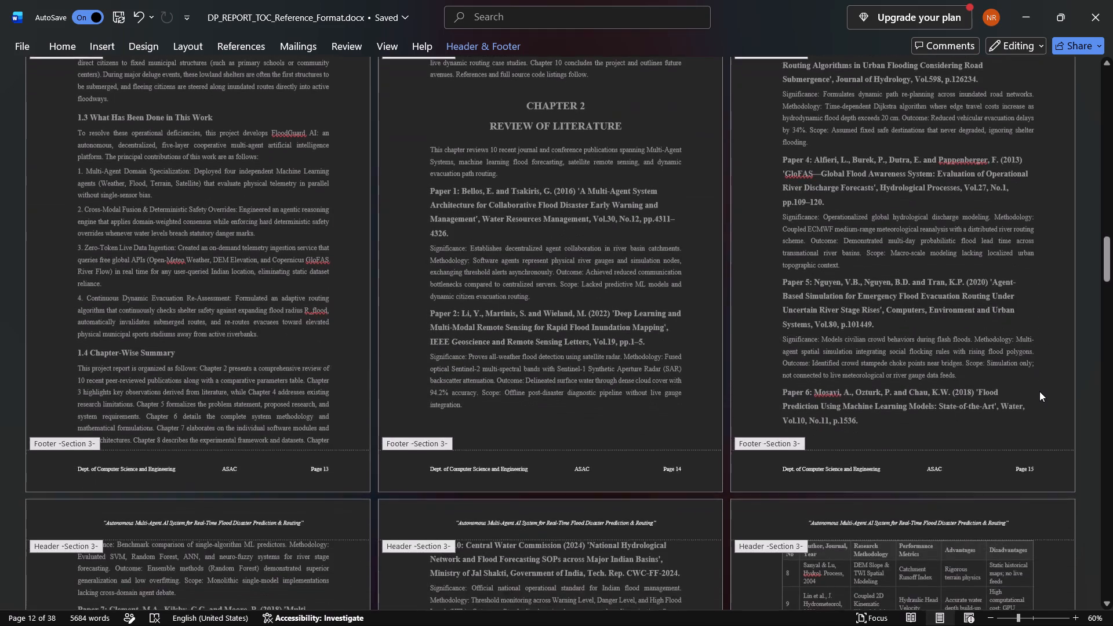
pyautogui.scroll(-20, 1039, 391)
pyautogui.scroll(-20, 1039, 391)
pyautogui.scroll(-20, 1039, 391)
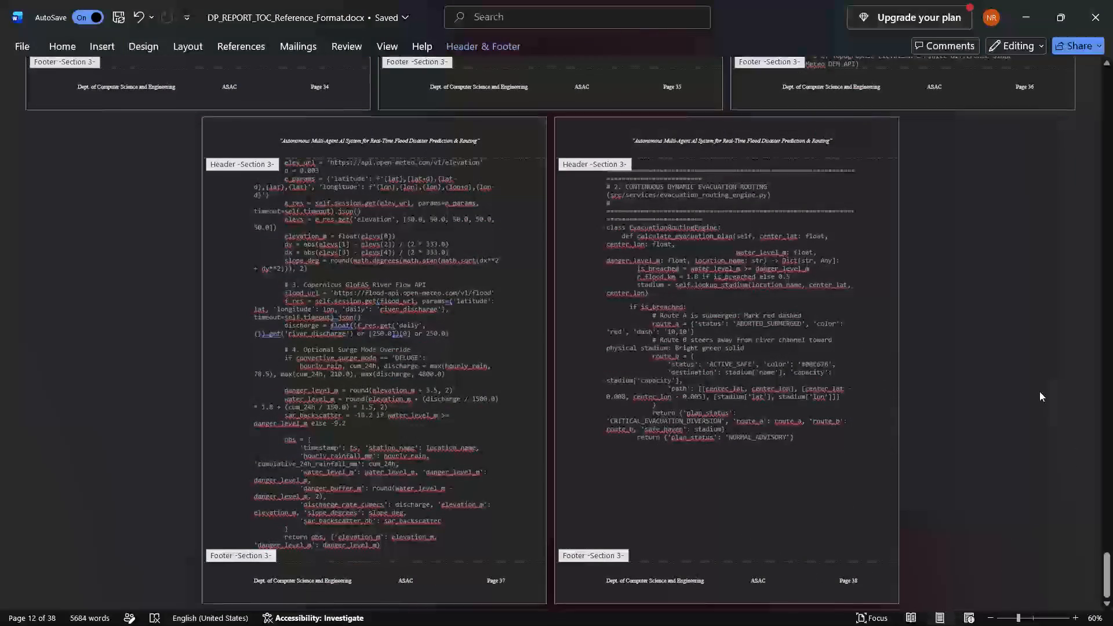
pyautogui.scroll(-5, 1039, 391)
pyautogui.click(1037, 299)
pyautogui.click(1043, 186)
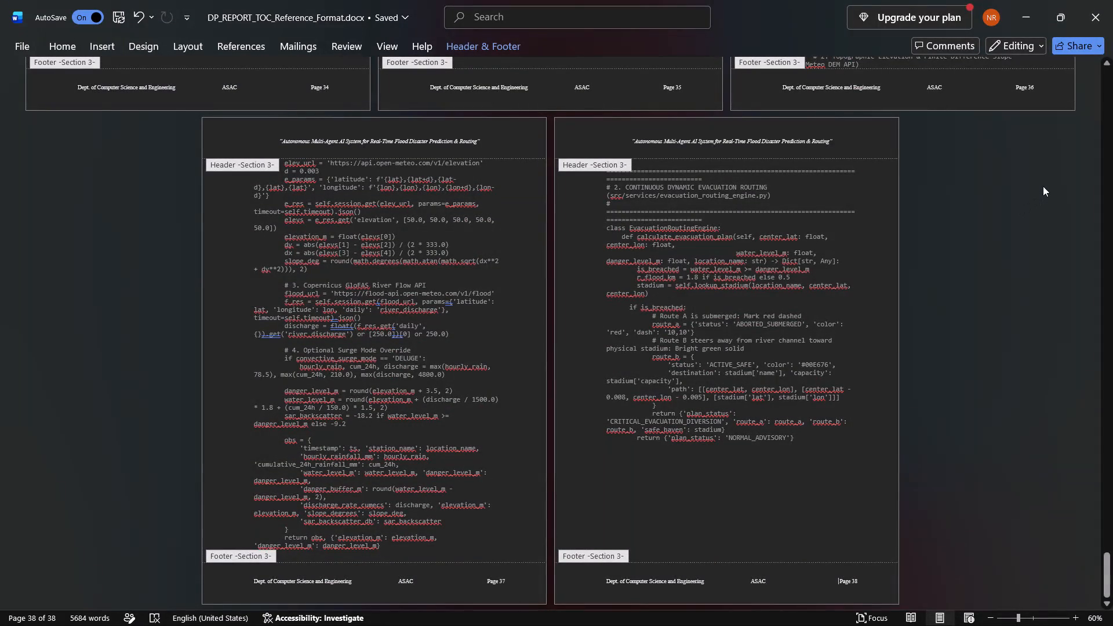
pyautogui.hotkey('ctrl', 's')
pyautogui.hotkey('ctrl', 's')
pyautogui.hotkey('ctrl', 's')
pyautogui.hotkey('ctrl', 's')
pyautogui.click(1112, 0)
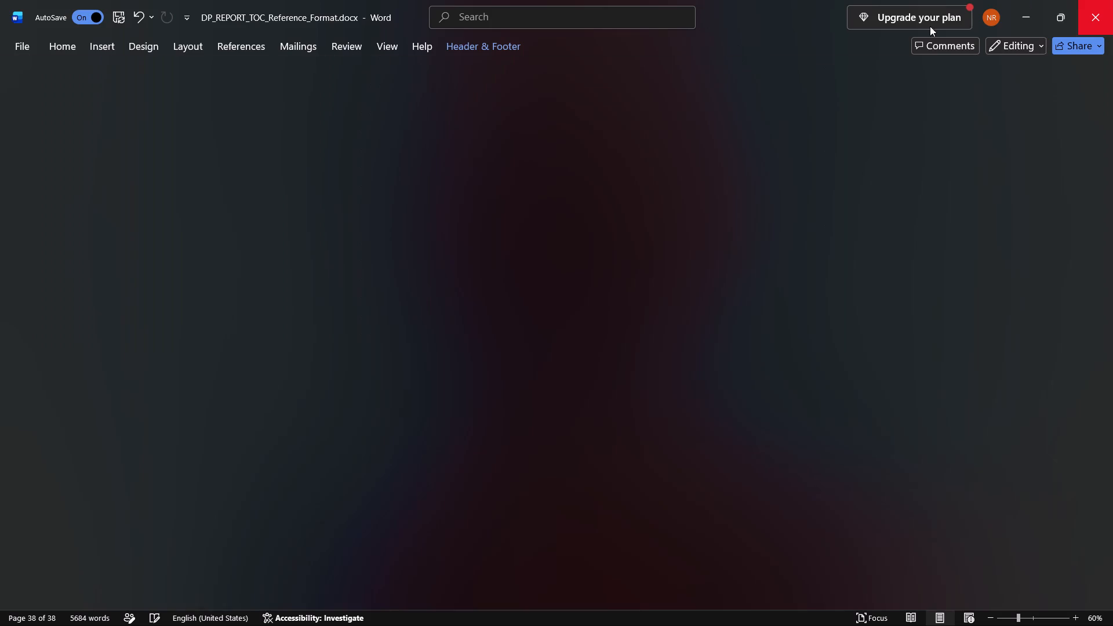
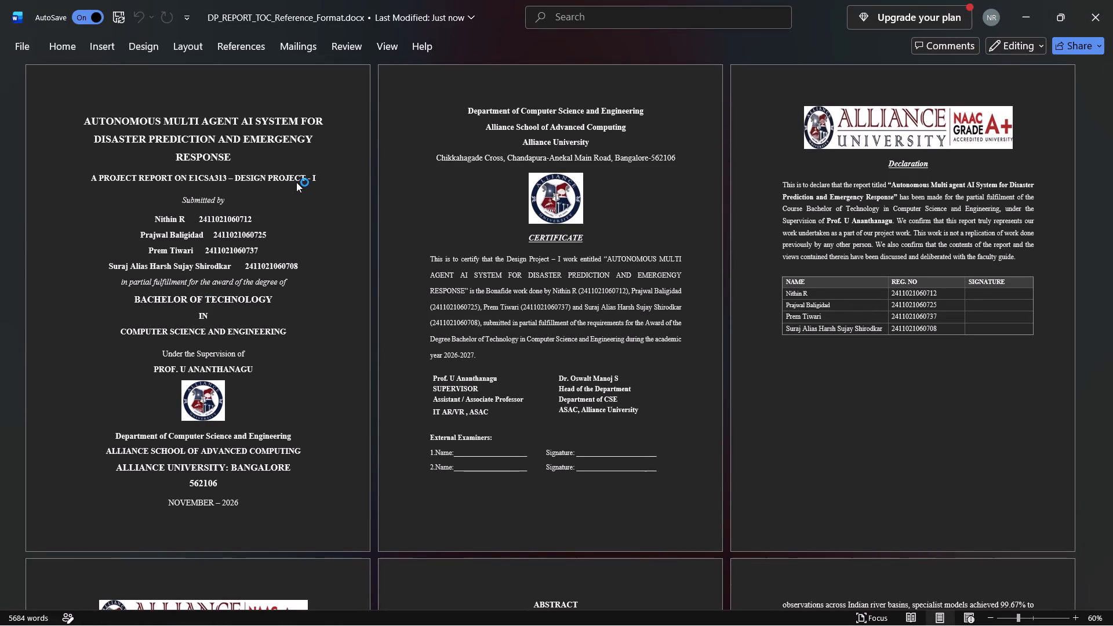
# Check the footers and page numbers in the reopened report, from the front matter through the Chapter 2 pages.
pyautogui.scroll(-13, 336, 379)
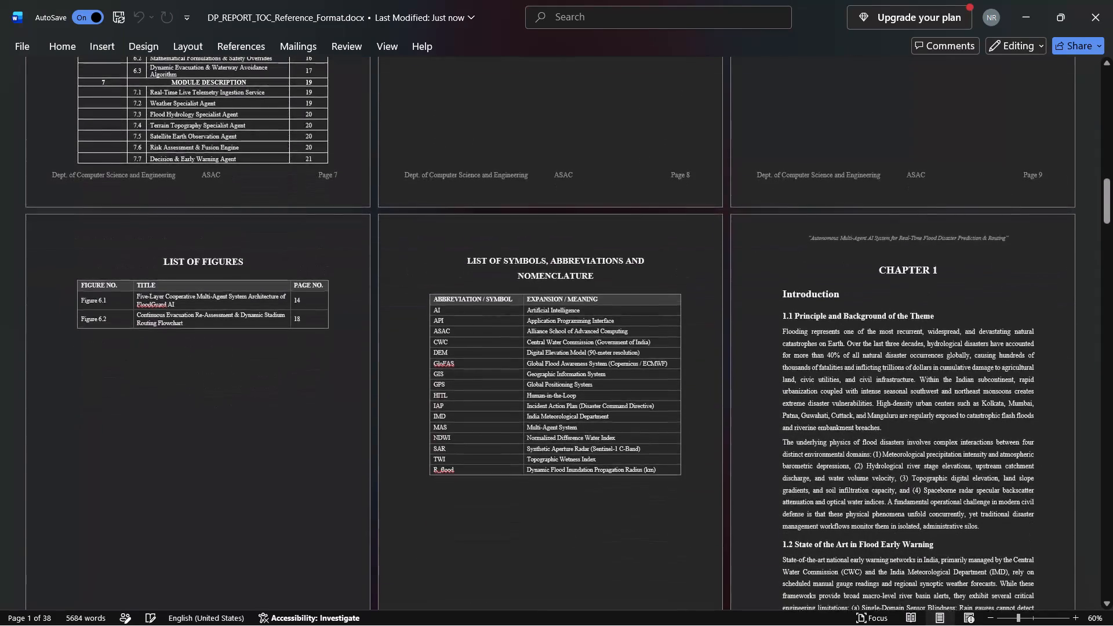
pyautogui.scroll(-4, 336, 379)
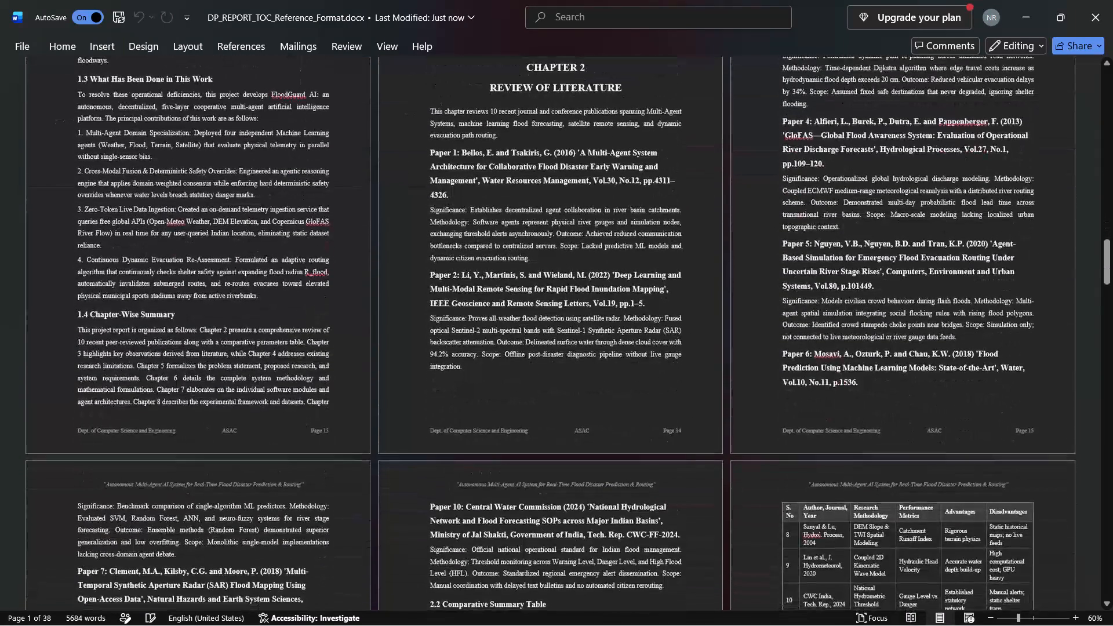
pyautogui.click(572, 427)
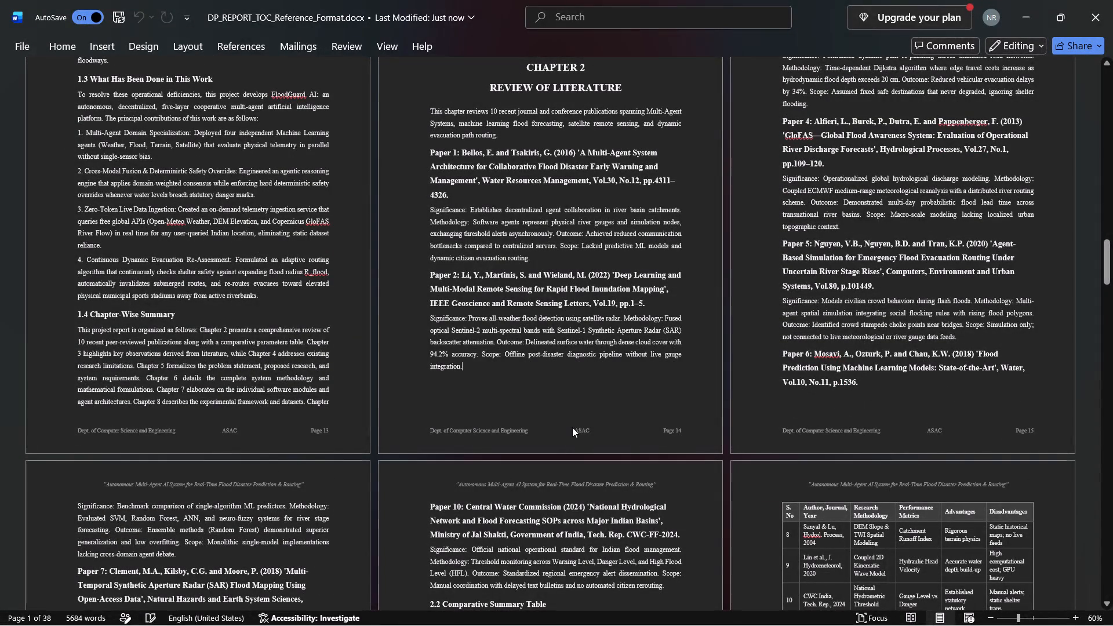
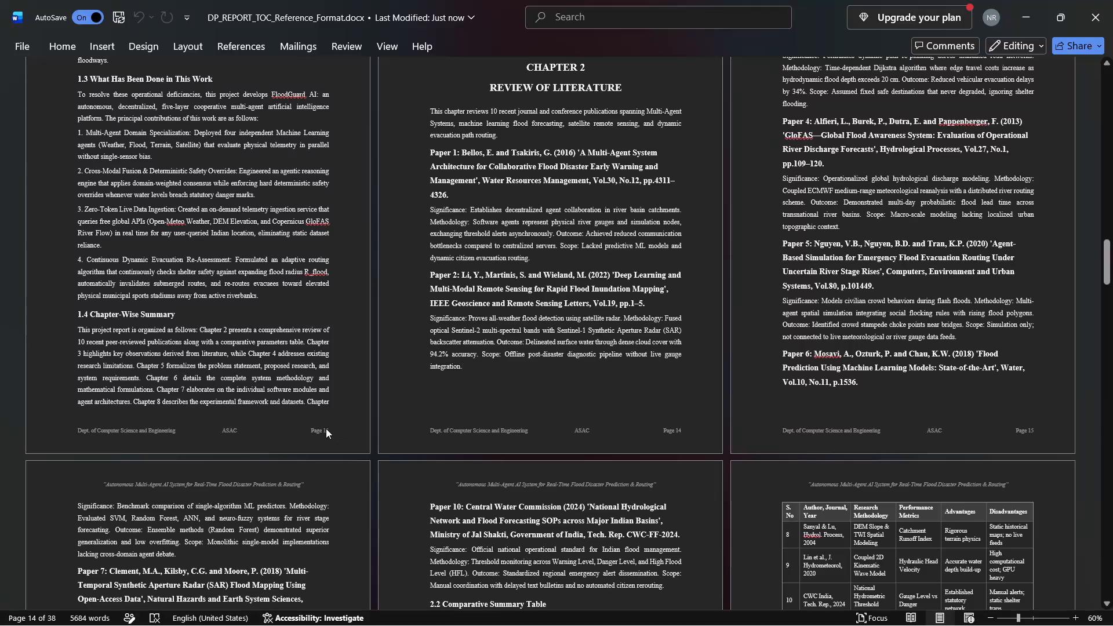
# Add a top border line above the text of the Section 3 footer.
pyautogui.click(326, 428)
pyautogui.doubleClick(292, 434)
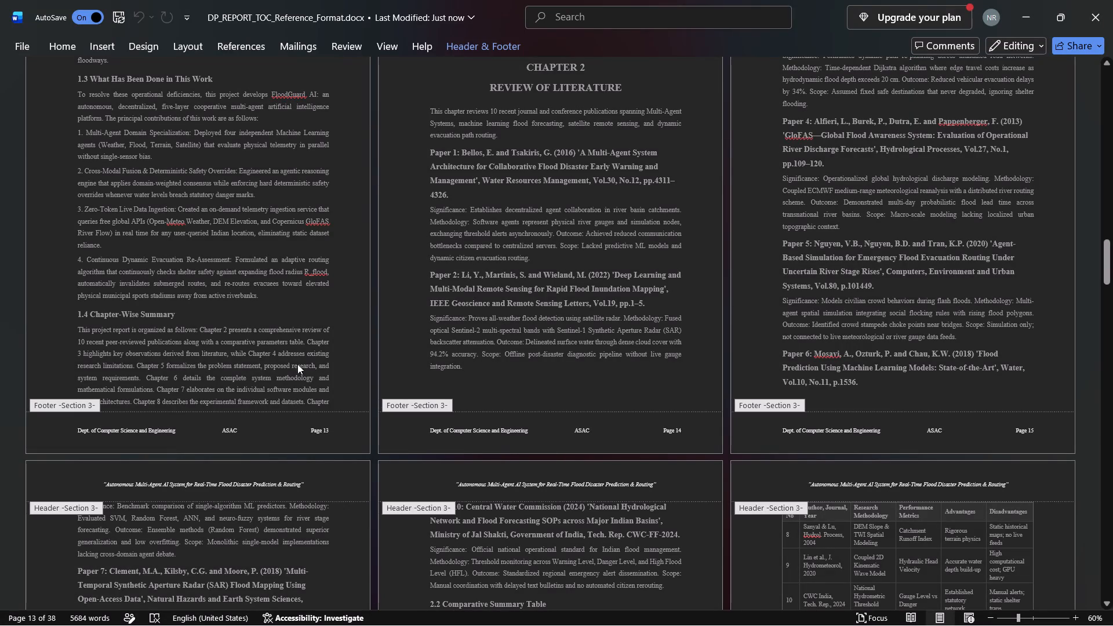
pyautogui.click(72, 48)
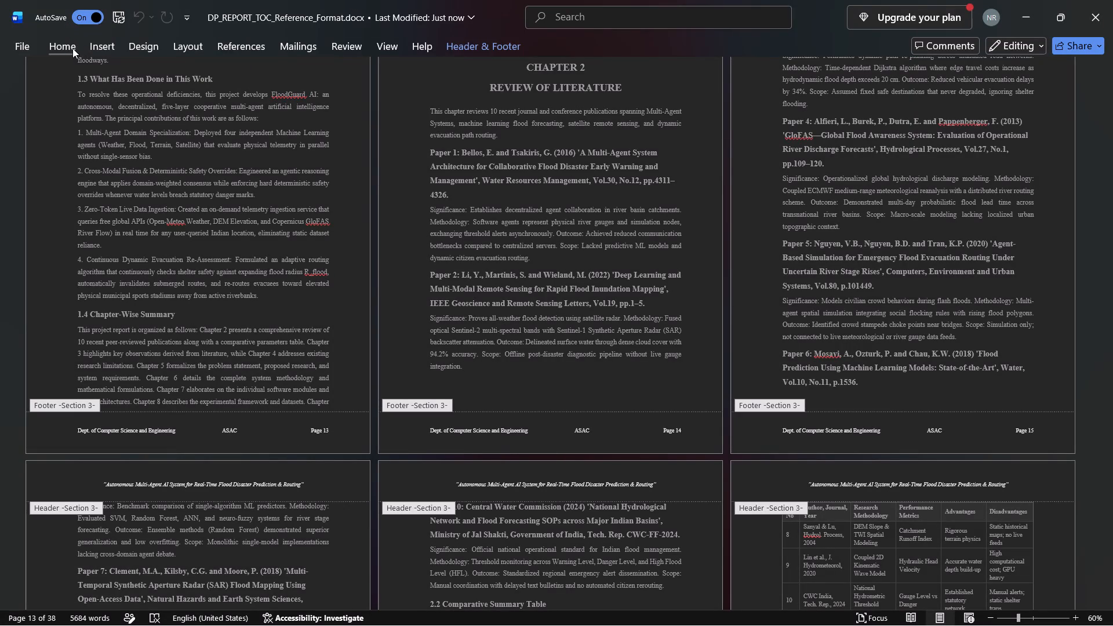
pyautogui.click(457, 100)
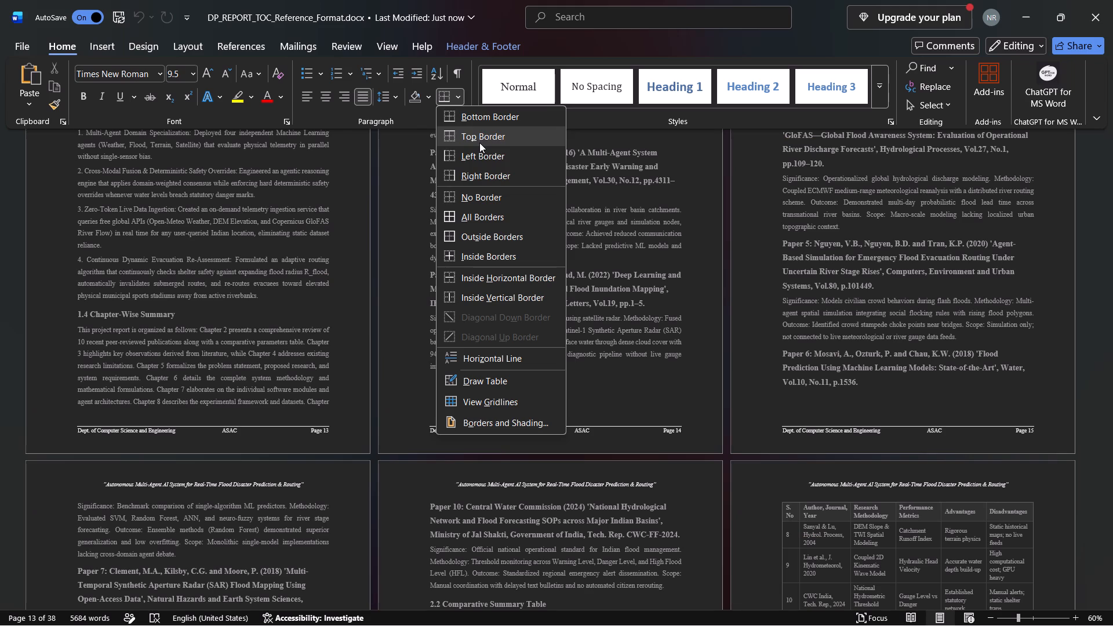
pyautogui.click(473, 141)
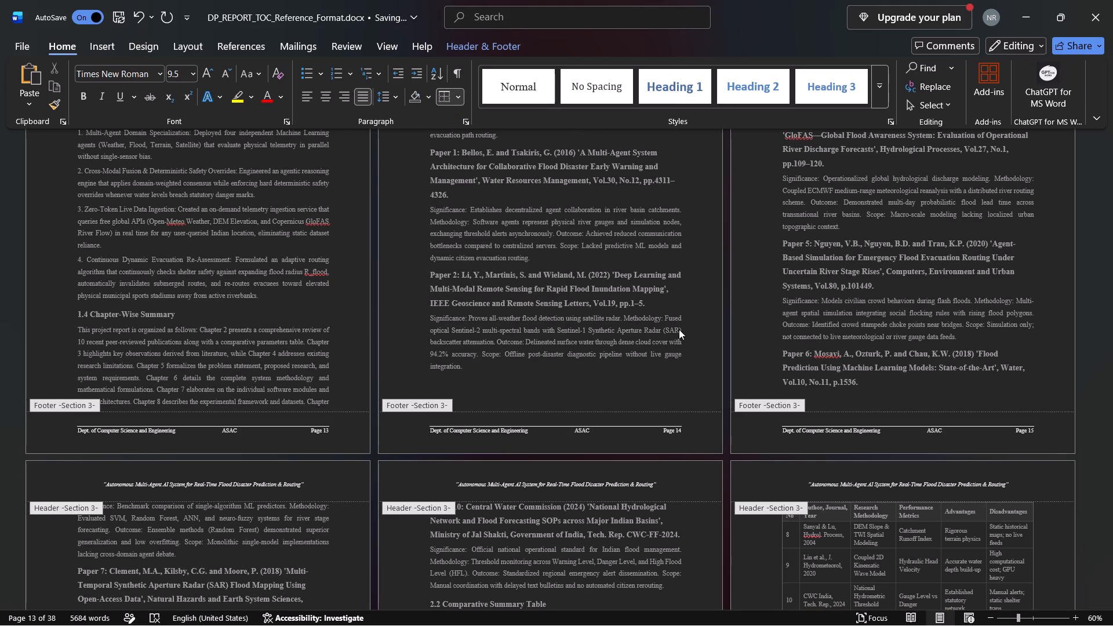
pyautogui.click(593, 297)
pyautogui.click(569, 297)
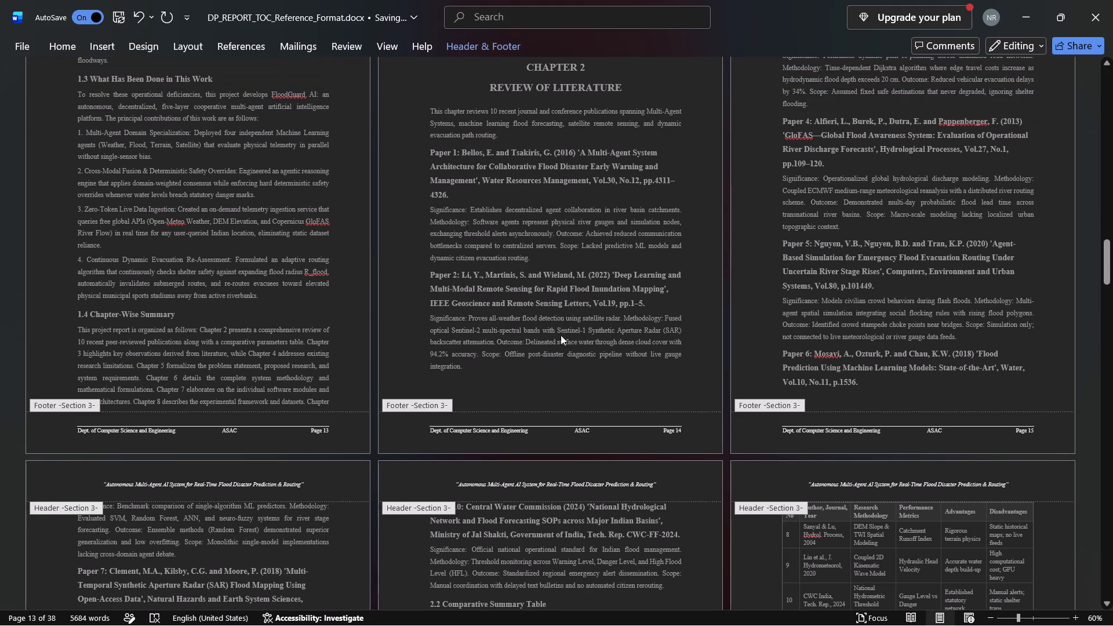
# Shift ASAC slightly back toward the department name in the Section 3 footer by reducing the spaces before it.
pyautogui.click(573, 432)
pyautogui.press('BackSpace')
pyautogui.press('BackSpace')
pyautogui.press('BackSpace')
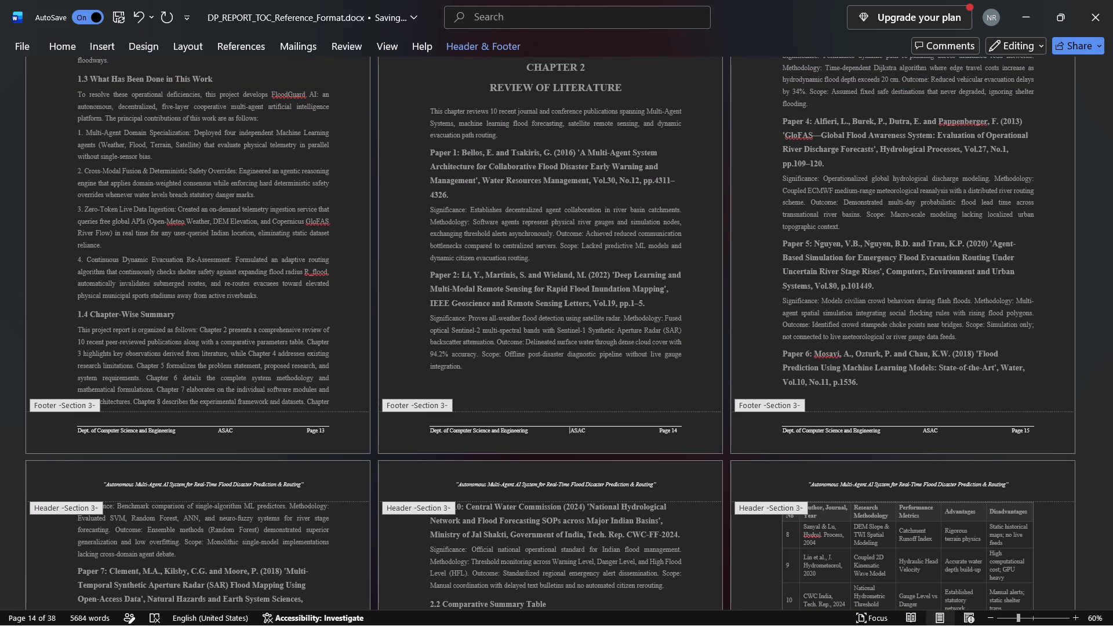
pyautogui.press('BackSpace')
pyautogui.press('BackSpace')
pyautogui.press('BackSpace')
pyautogui.press('BackSpace')
pyautogui.press('BackSpace')
pyautogui.press('BackSpace')
pyautogui.press('BackSpace')
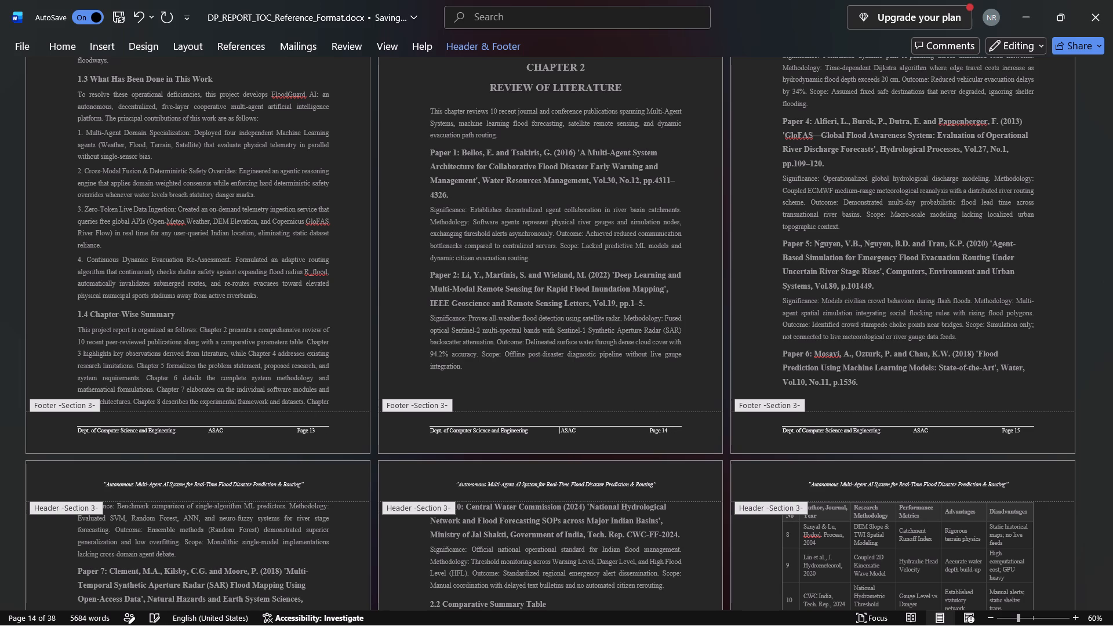
pyautogui.press('BackSpace')
pyautogui.press('BackSpace')
pyautogui.press('BackSpace')
pyautogui.press('space')
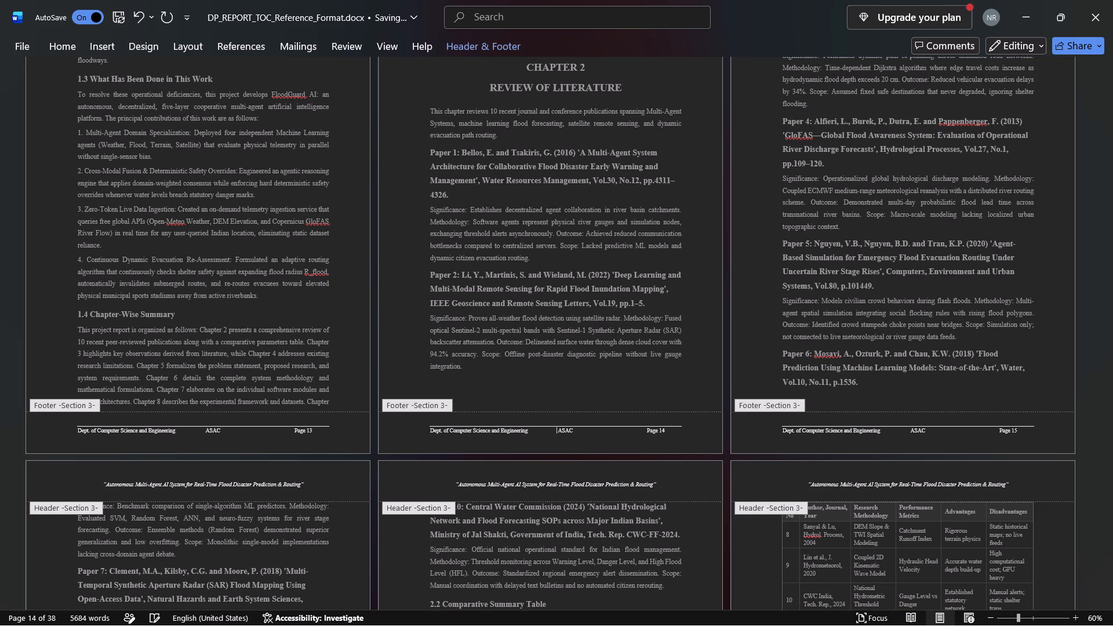
pyautogui.press('space')
pyautogui.press('space')
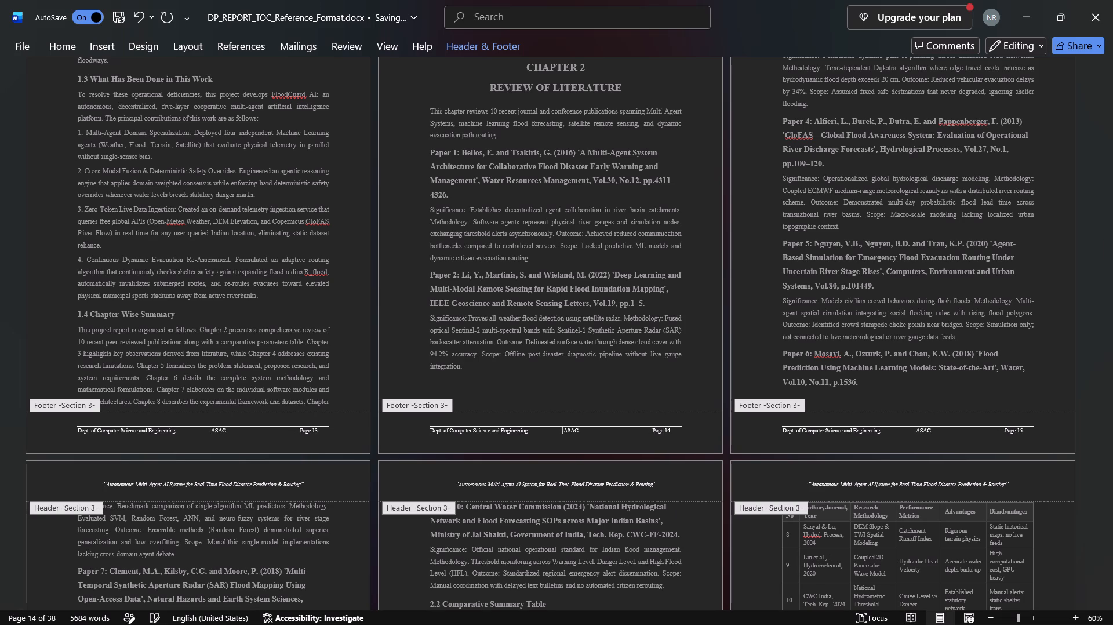
# Fine-tune the Section 3 footer spacing with five more spaces before "Page" and three more before ASAC.
pyautogui.click(631, 433)
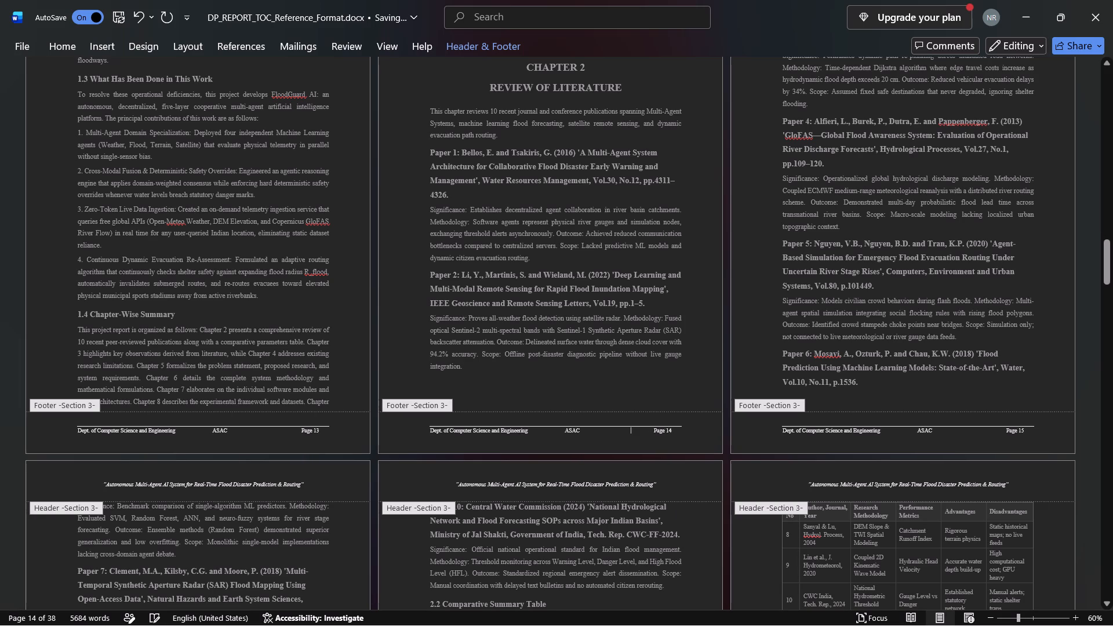
pyautogui.press('space')
pyautogui.press('space')
pyautogui.press('space')
pyautogui.press('space')
pyautogui.press('space')
pyautogui.click(544, 432)
pyautogui.press('space')
pyautogui.press('space')
pyautogui.press('space')
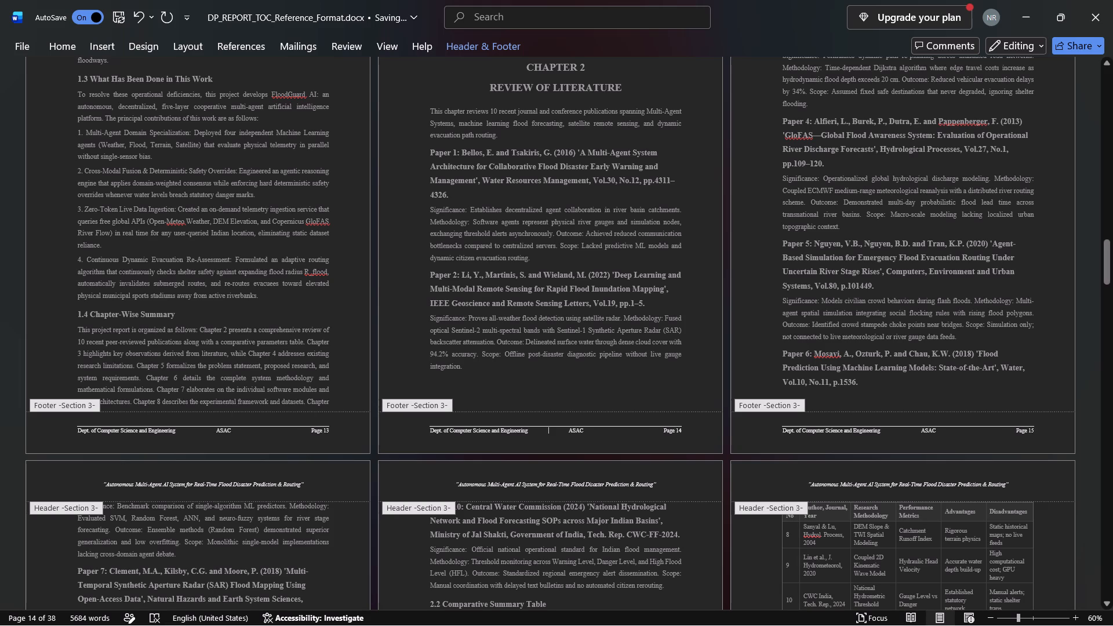
# Save the report with the footer changes.
pyautogui.hotkey('ctrl', 's')
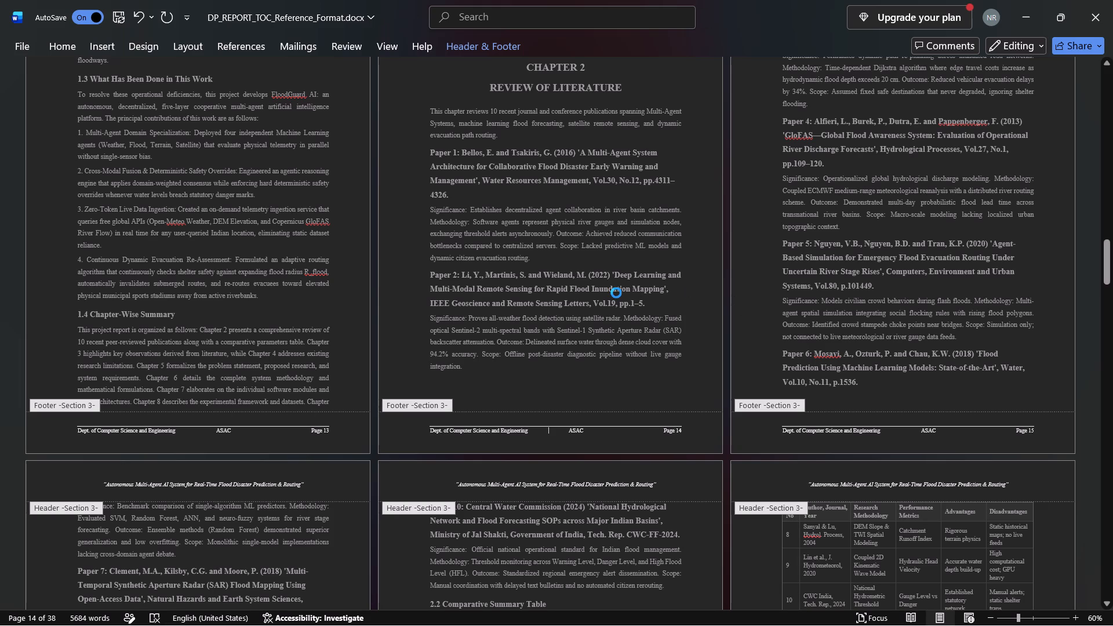
# Add a bottom border line beneath the project title in the Section 3 header.
pyautogui.scroll(1, 639, 245)
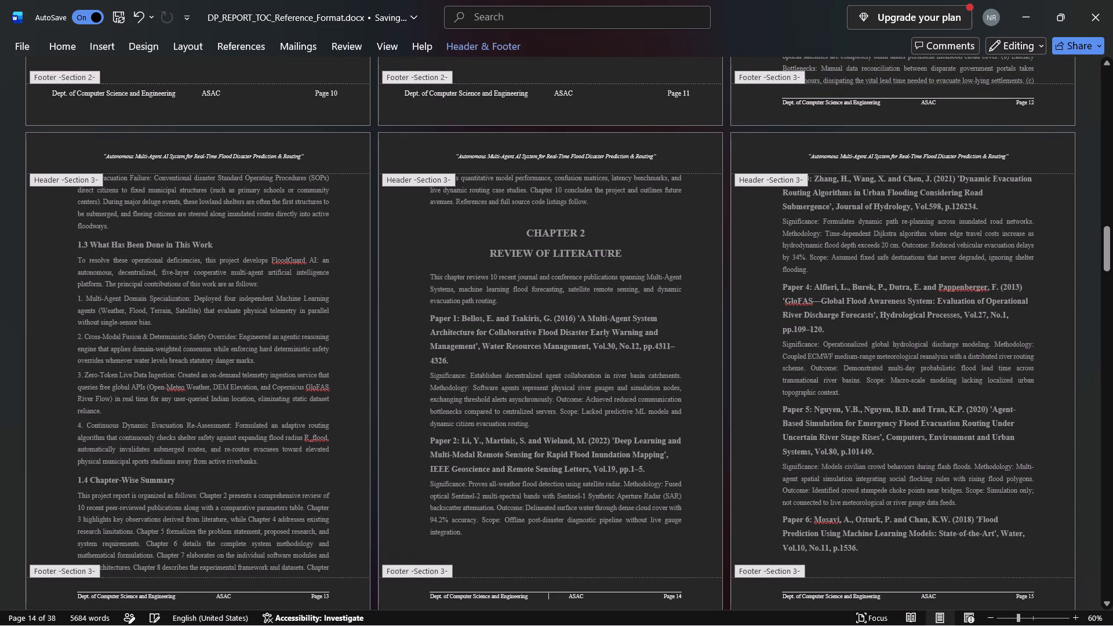
pyautogui.doubleClick(667, 154)
pyautogui.click(667, 154)
pyautogui.click(71, 45)
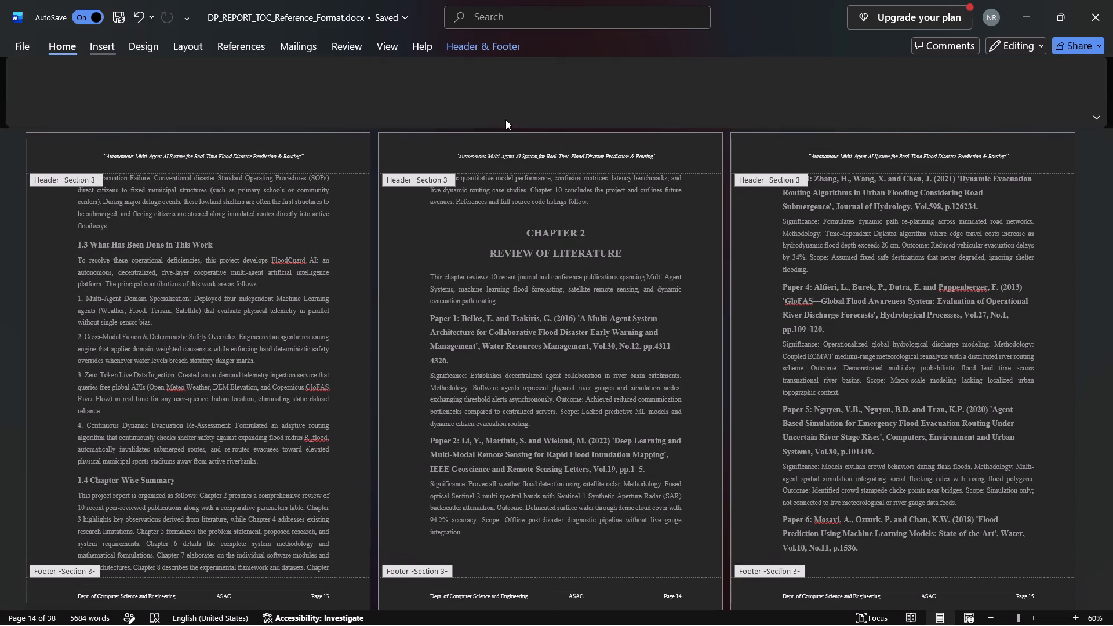
pyautogui.click(458, 97)
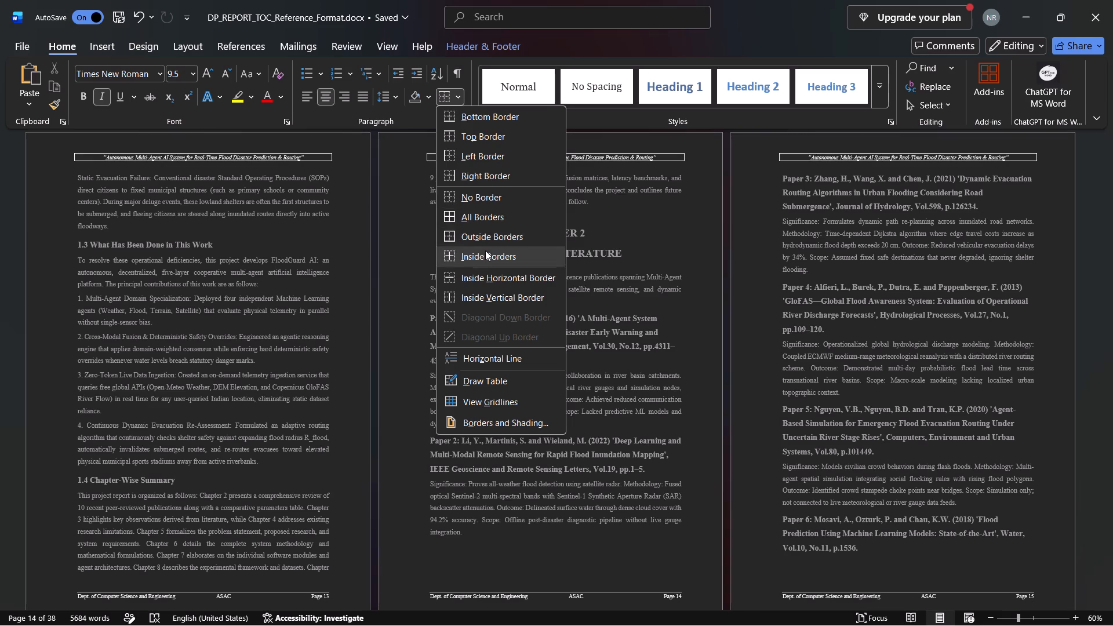
pyautogui.click(492, 115)
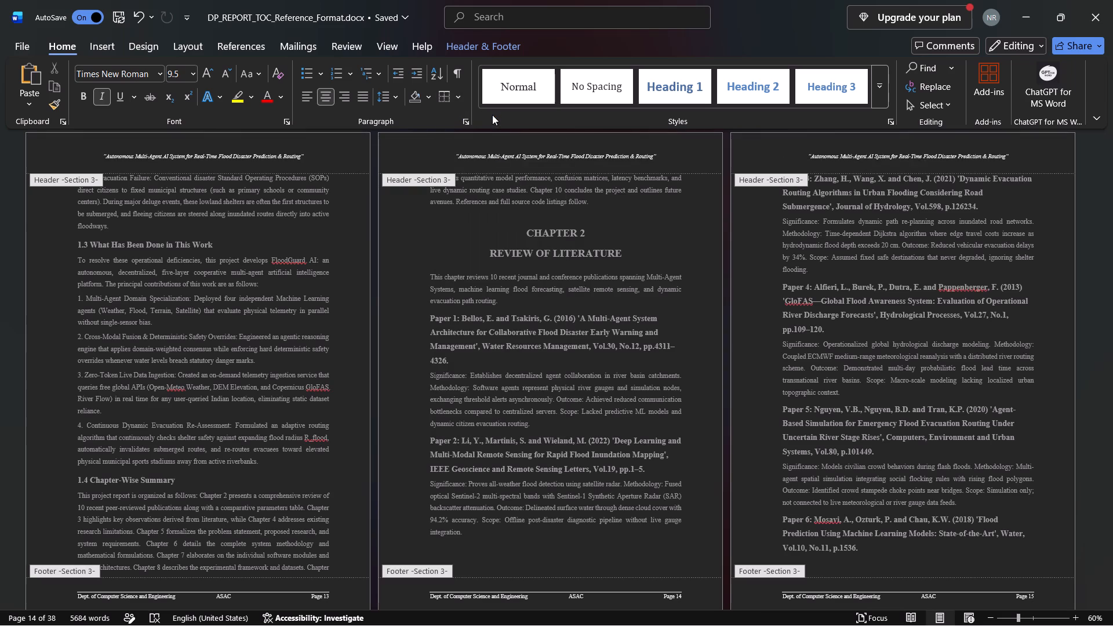
pyautogui.click(461, 98)
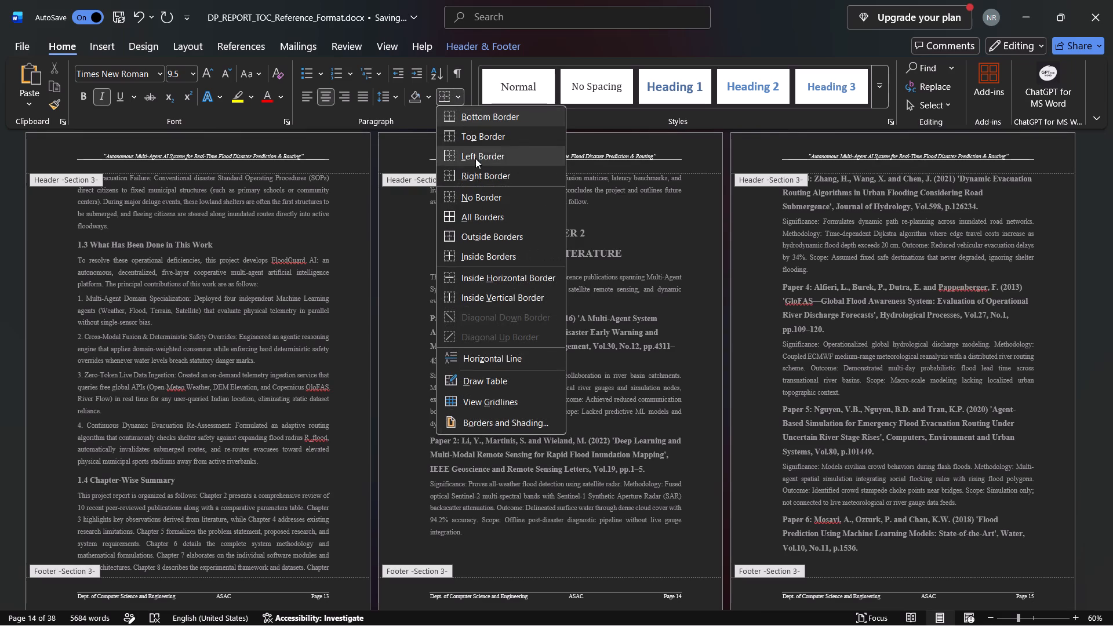
pyautogui.click(650, 323)
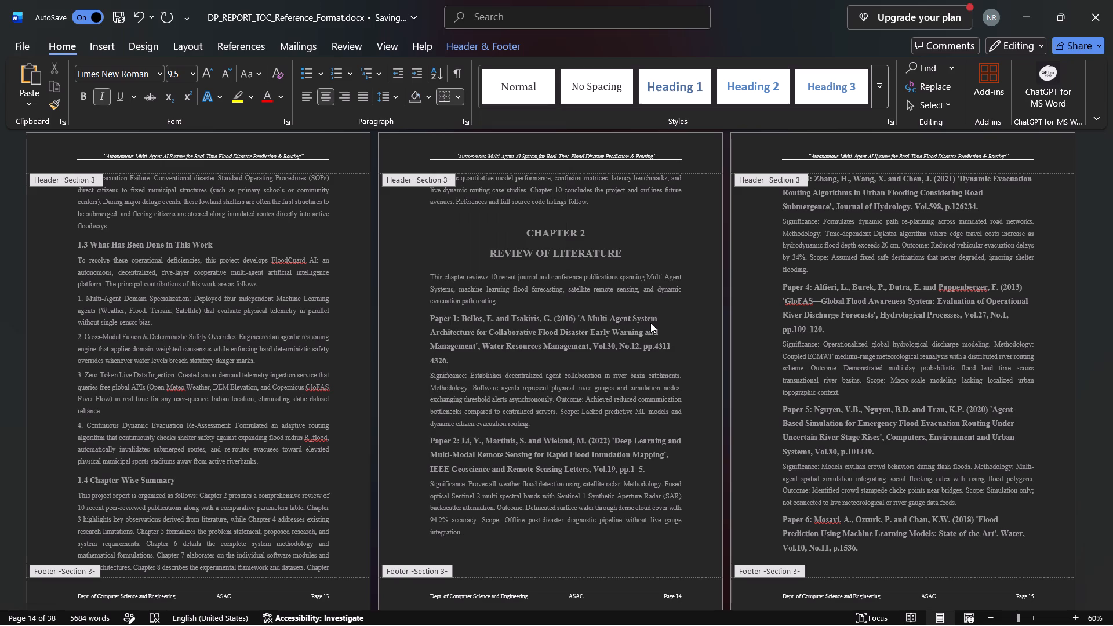
pyautogui.click(696, 326)
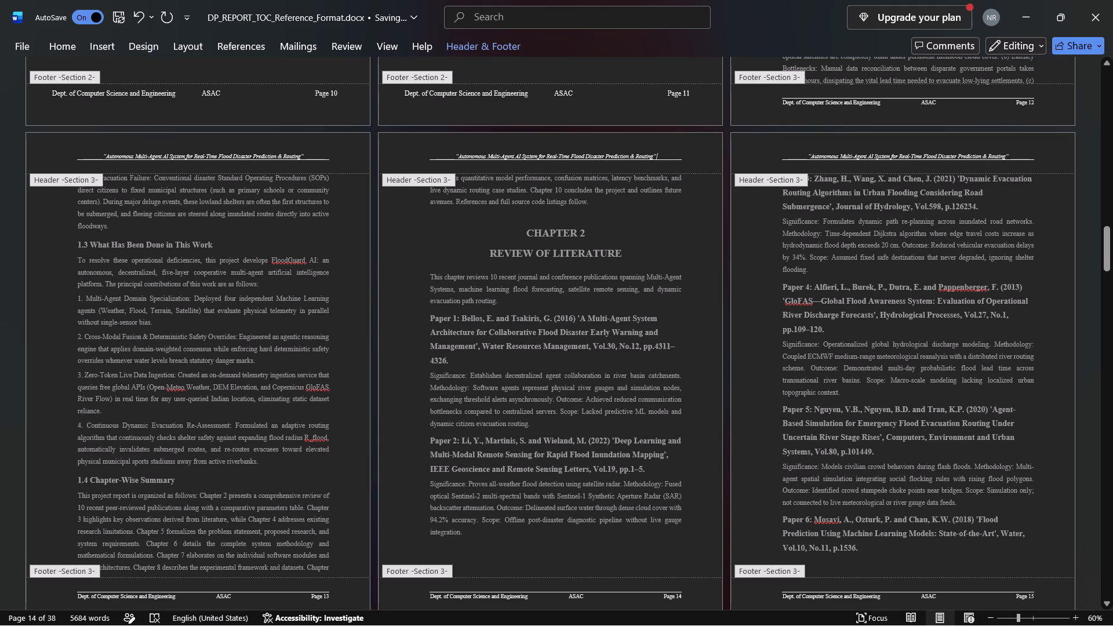
# Save the report and close the document.
pyautogui.hotkey('ctrl', 's')
pyautogui.hotkey('ctrl', 's')
pyautogui.click(1107, 9)
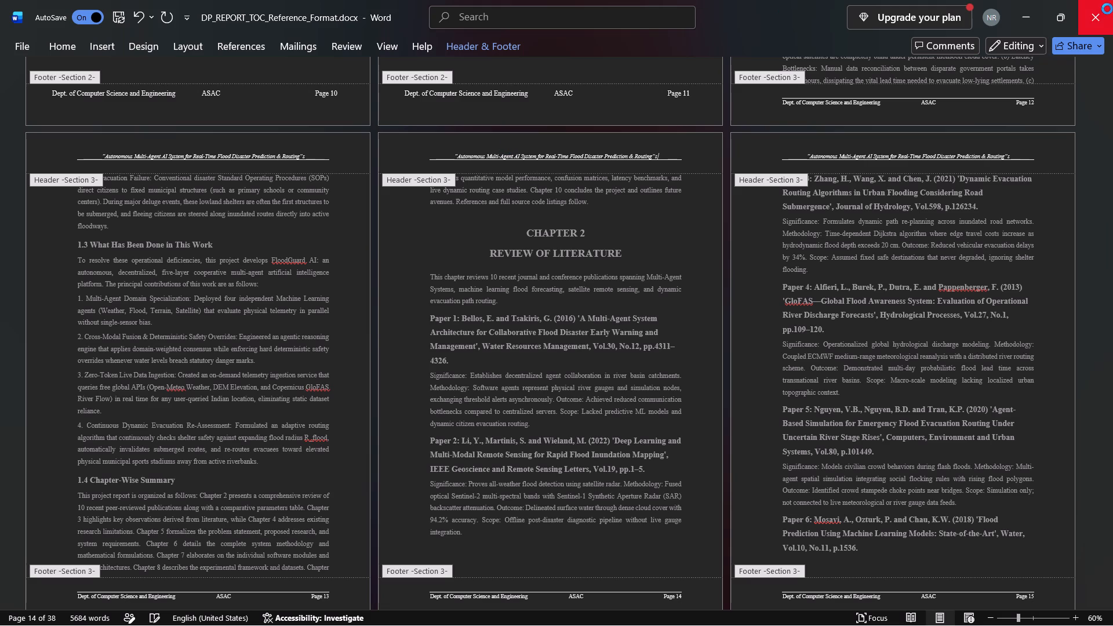
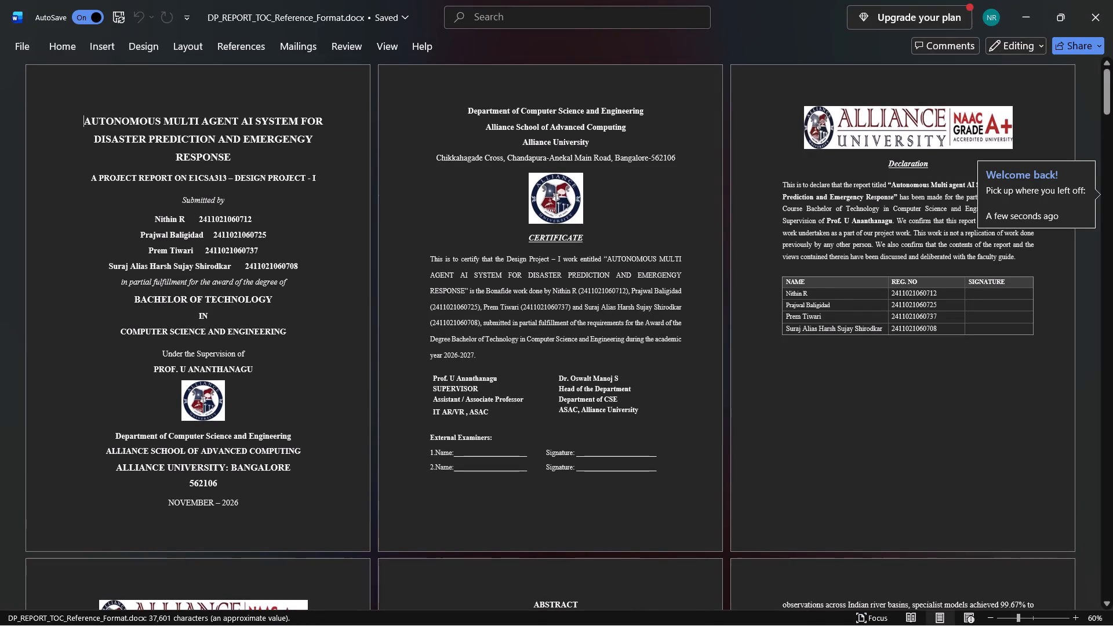
# Review the reopened report's header and footer layout from the table of contents through the Chapter 7 pages.
pyautogui.scroll(-7, 430, 304)
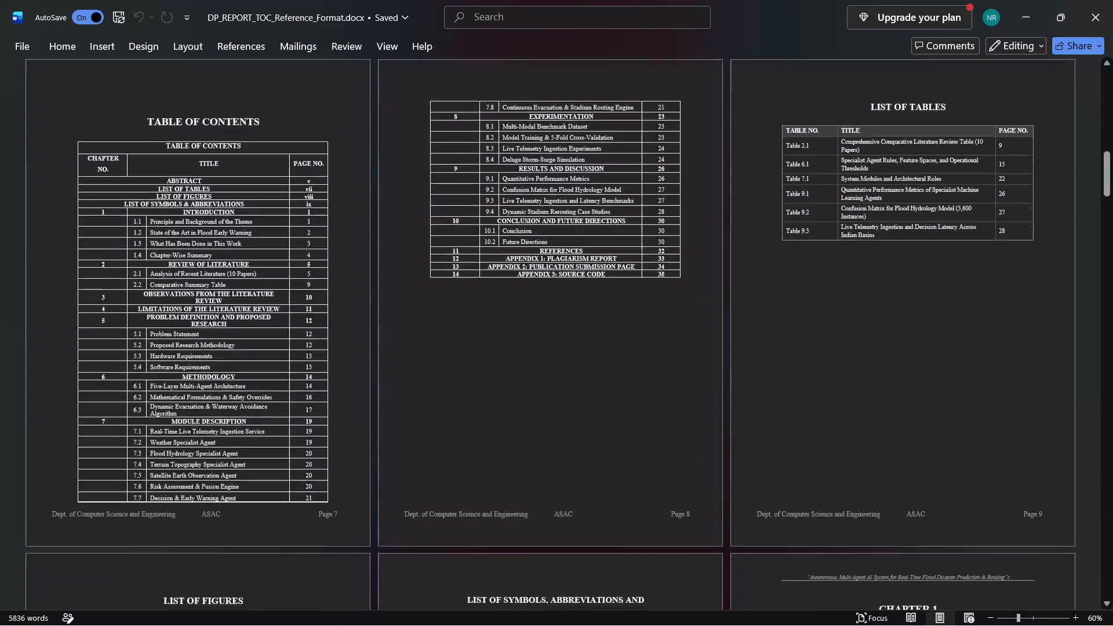
pyautogui.scroll(-7, 430, 304)
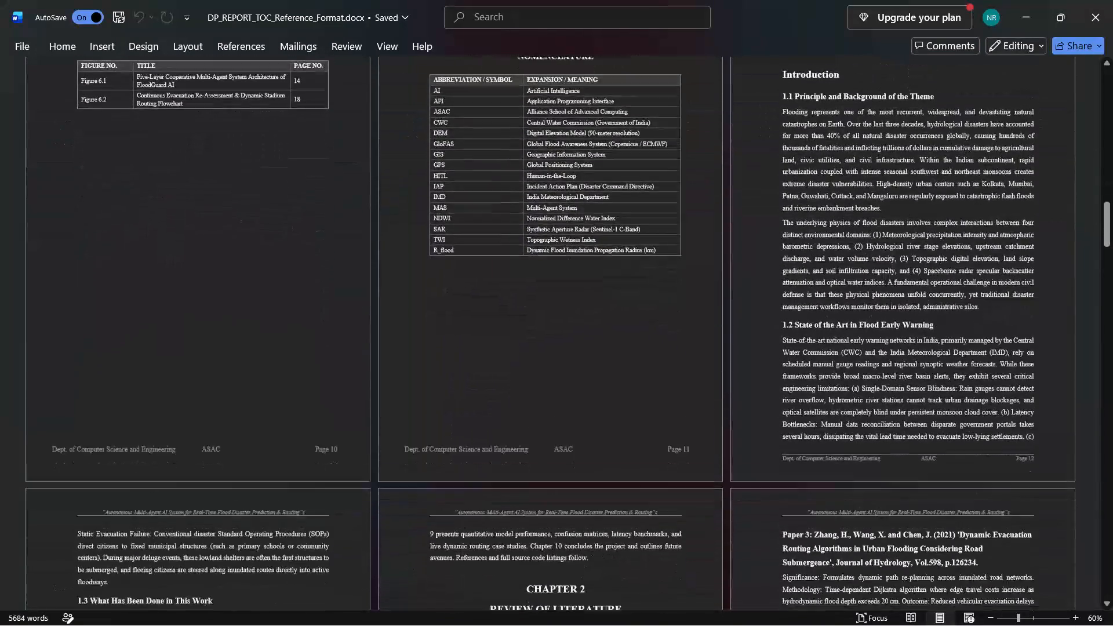
pyautogui.scroll(-2, 430, 304)
pyautogui.scroll(2, 430, 304)
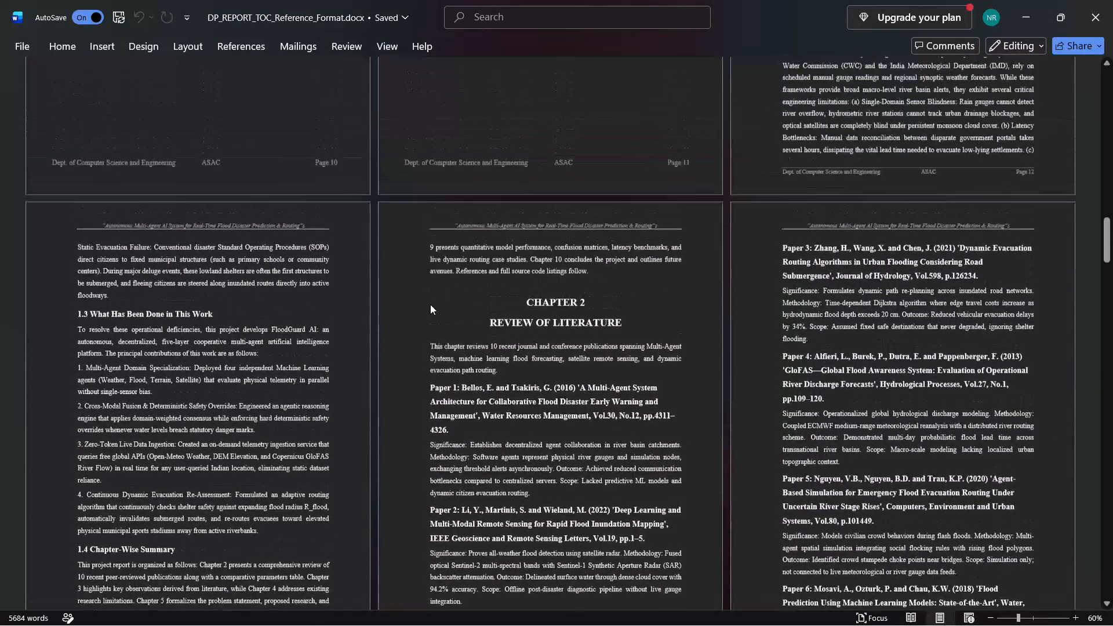
pyautogui.scroll(1, 430, 304)
pyautogui.scroll(-1, 430, 304)
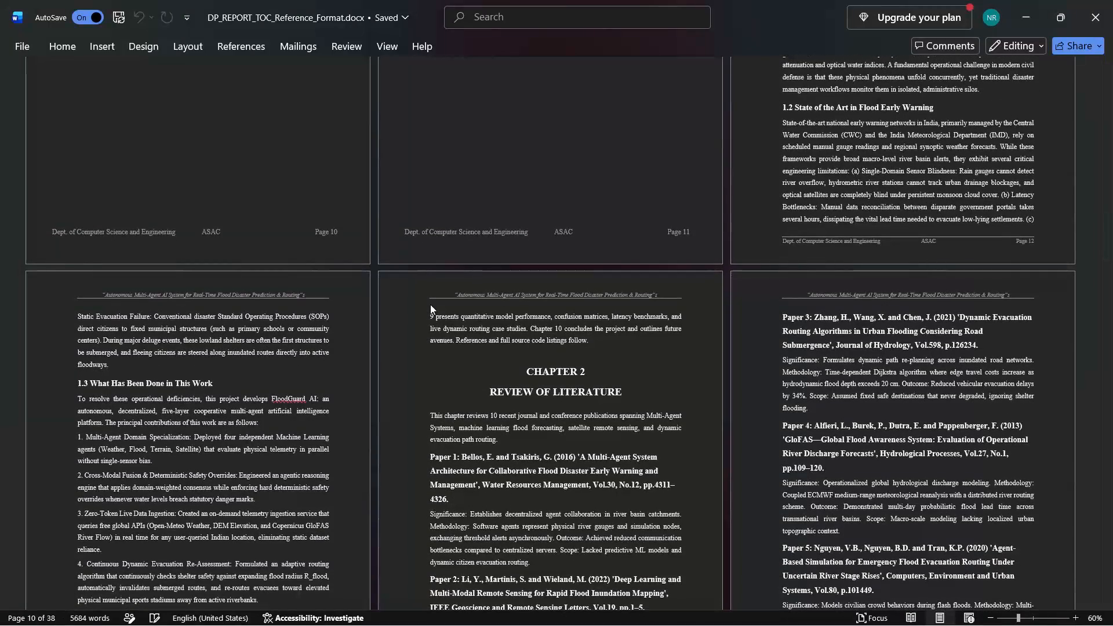
pyautogui.scroll(-2, 517, 379)
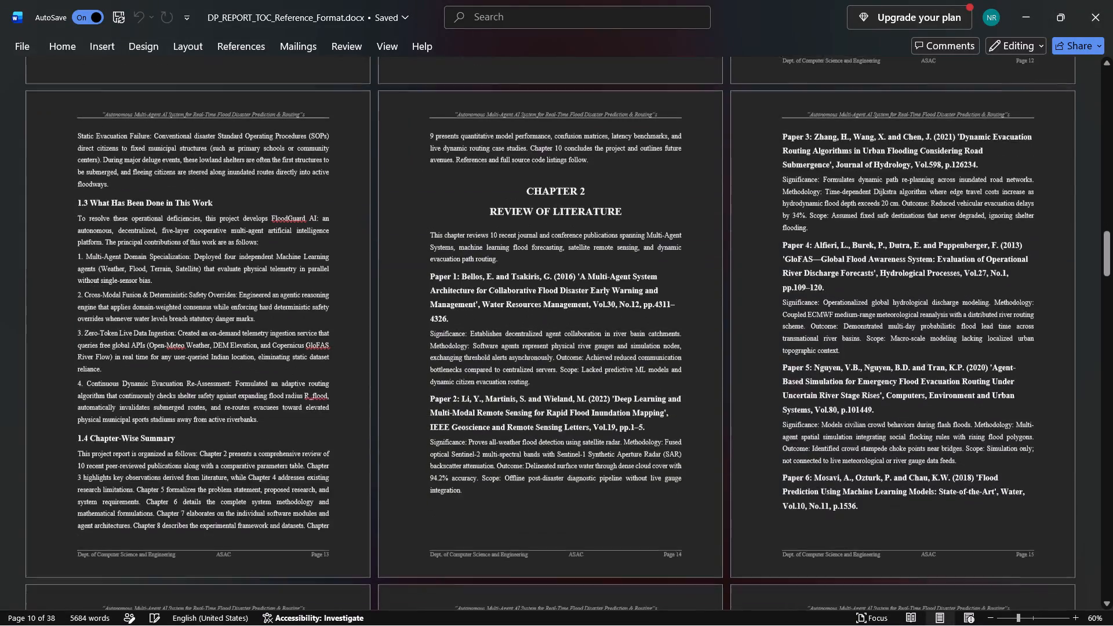
pyautogui.scroll(-7, 517, 379)
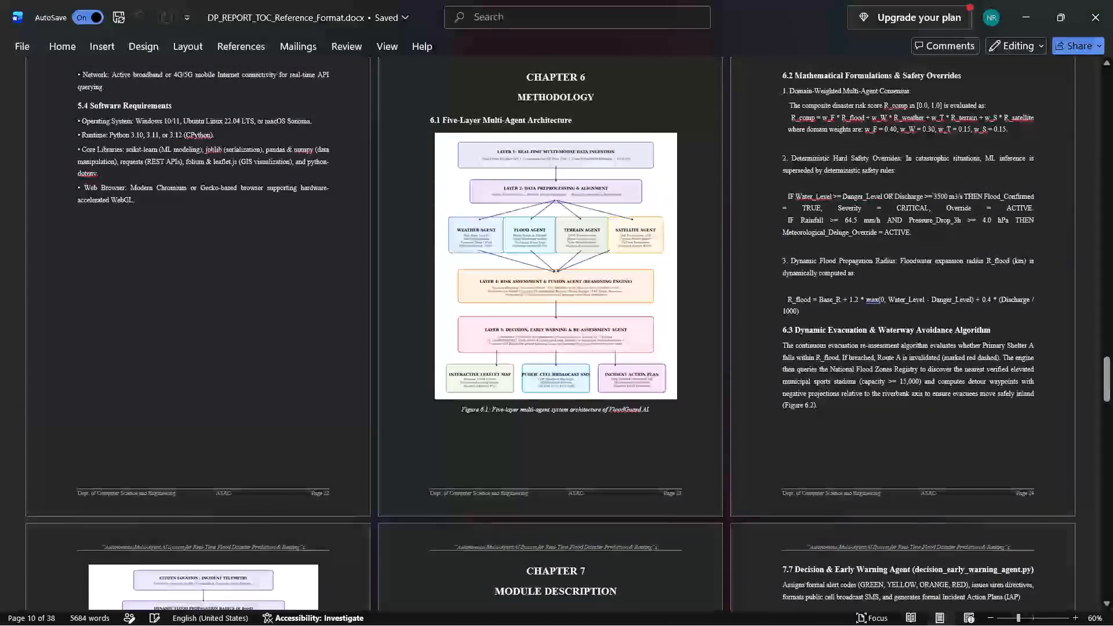
pyautogui.scroll(5, 517, 379)
pyautogui.scroll(-1, 517, 379)
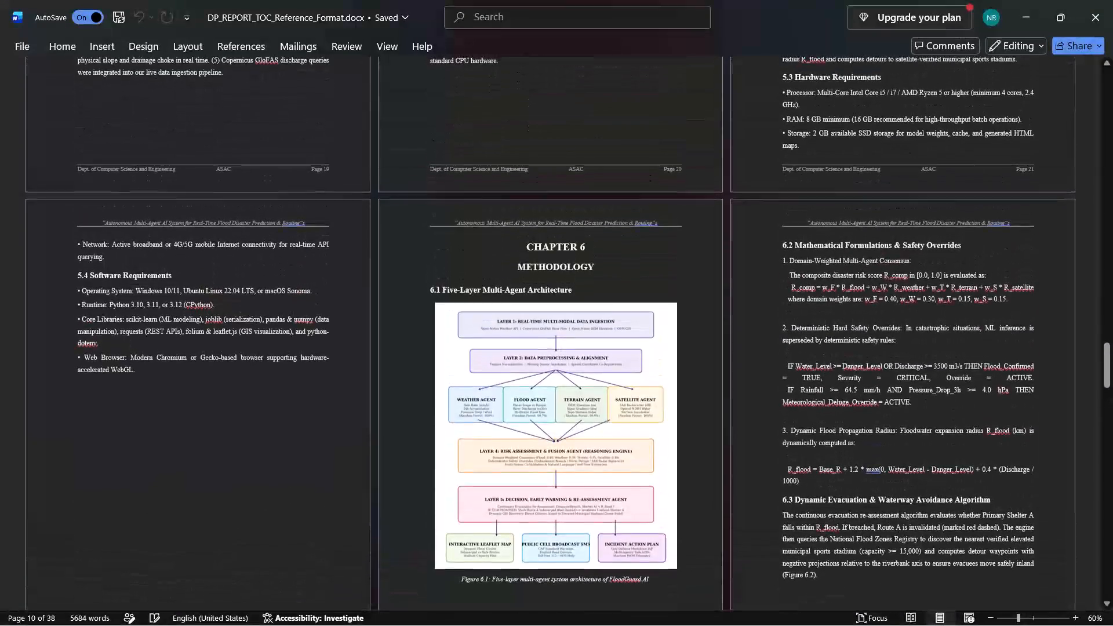
pyautogui.scroll(-4, 517, 379)
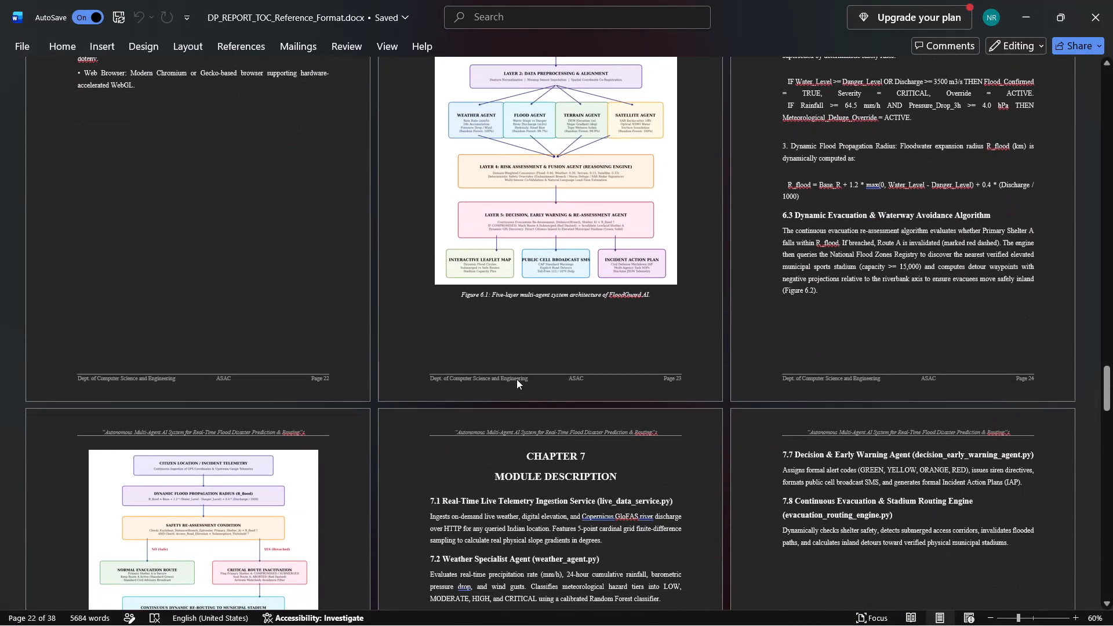
pyautogui.scroll(6, 517, 379)
pyautogui.scroll(-5, 517, 379)
pyautogui.scroll(2, 517, 379)
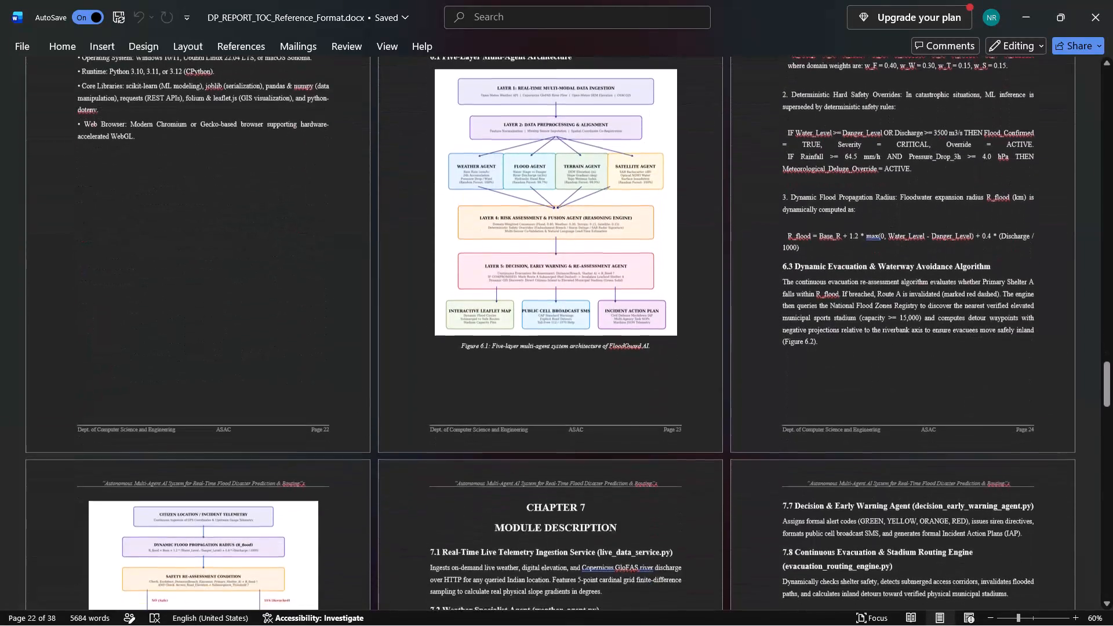
pyautogui.scroll(2, 517, 379)
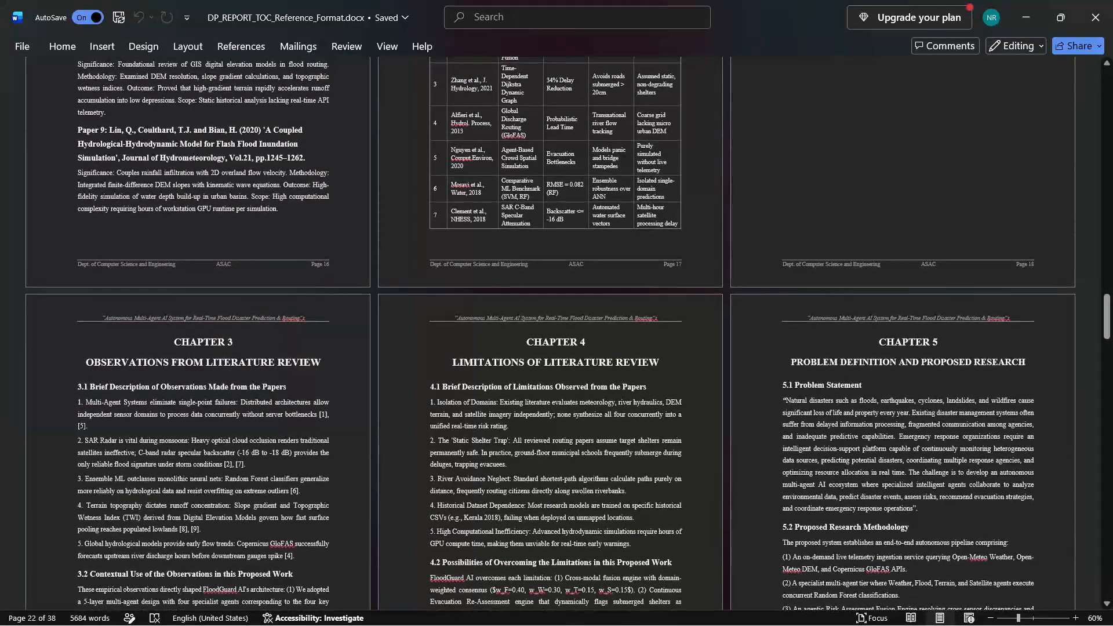
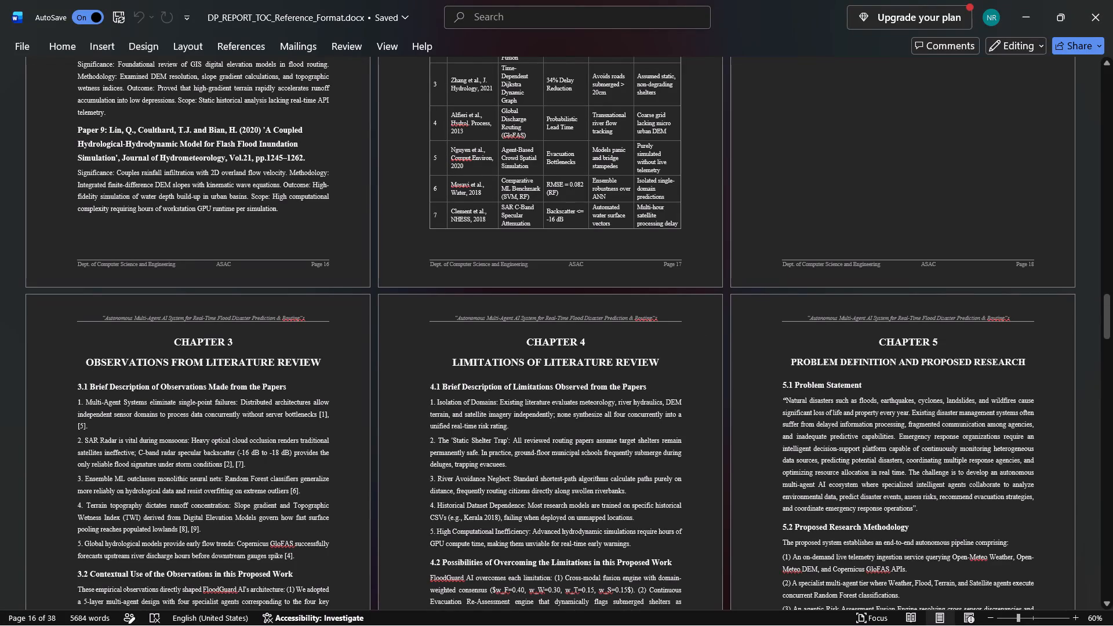
# Review the page layout, headers and footers back through the Chapter 2 literature review to the end of Chapter 1.
pyautogui.scroll(2, 714, 250)
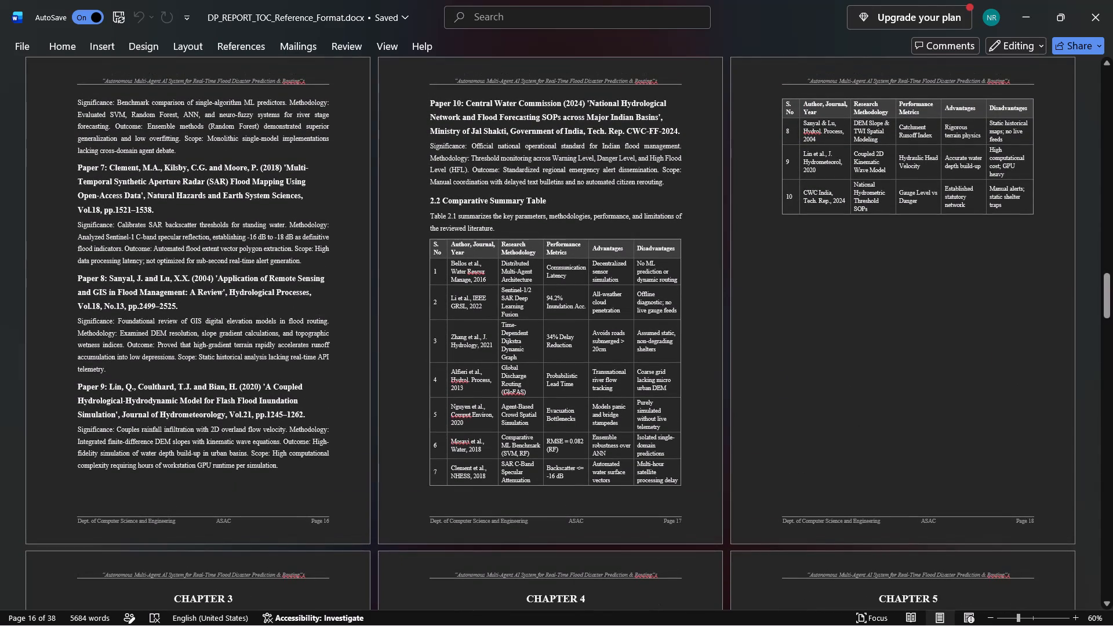
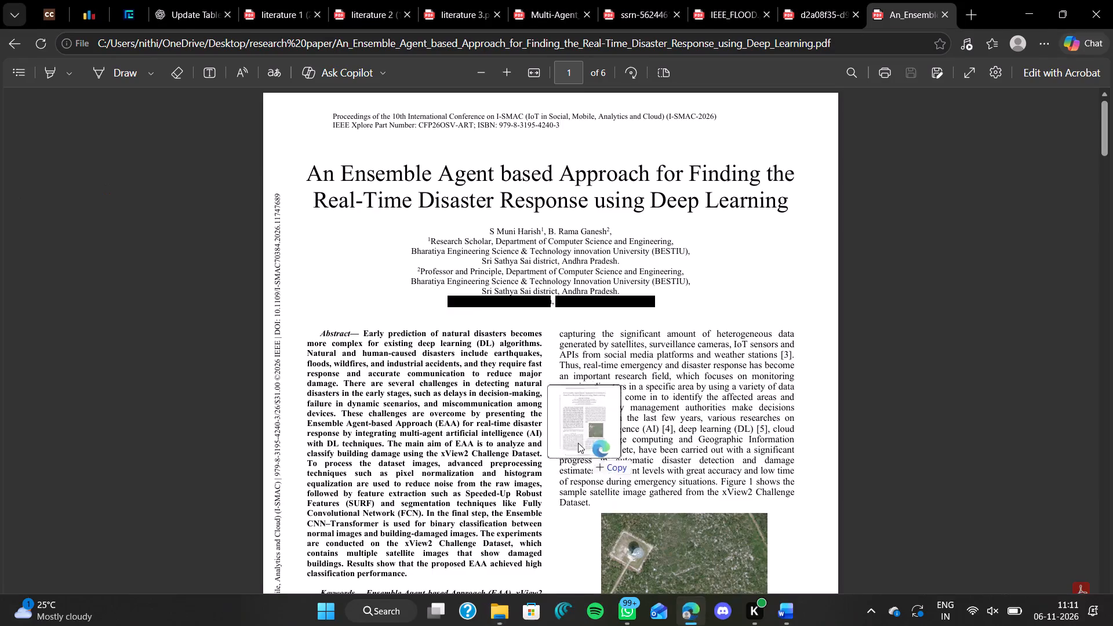
pyautogui.moveTo(578, 443); pyautogui.dragTo(482, 406)
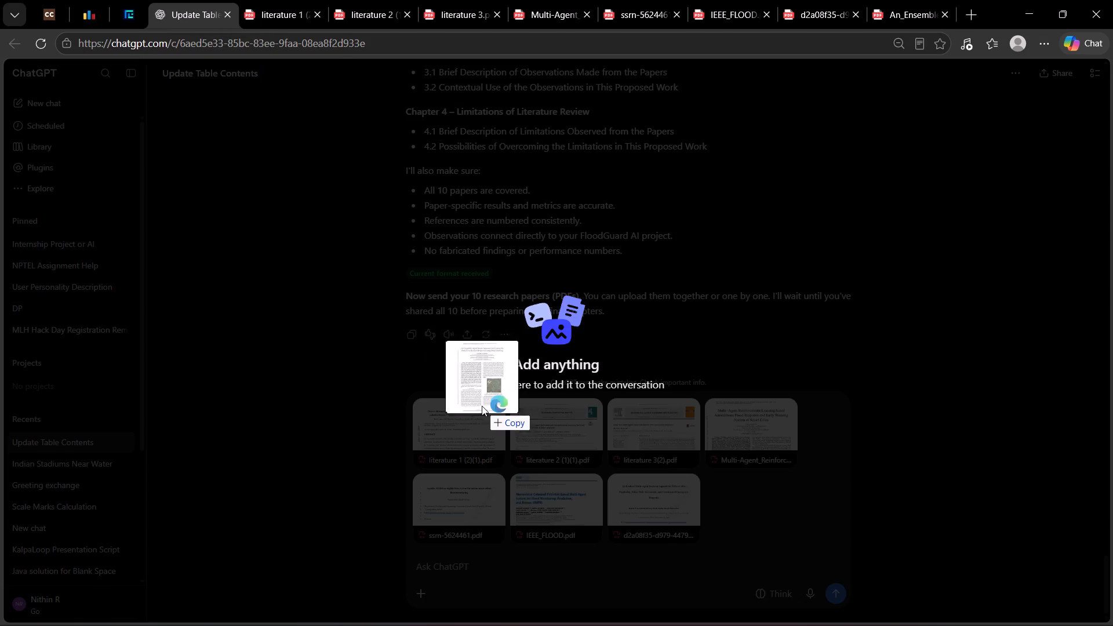
pyautogui.moveTo(482, 406); pyautogui.dragTo(482, 405)
# Open 2510.16034v2.pdf from the research paper folder to check which paper it is, and close it.
pyautogui.click(686, 217)
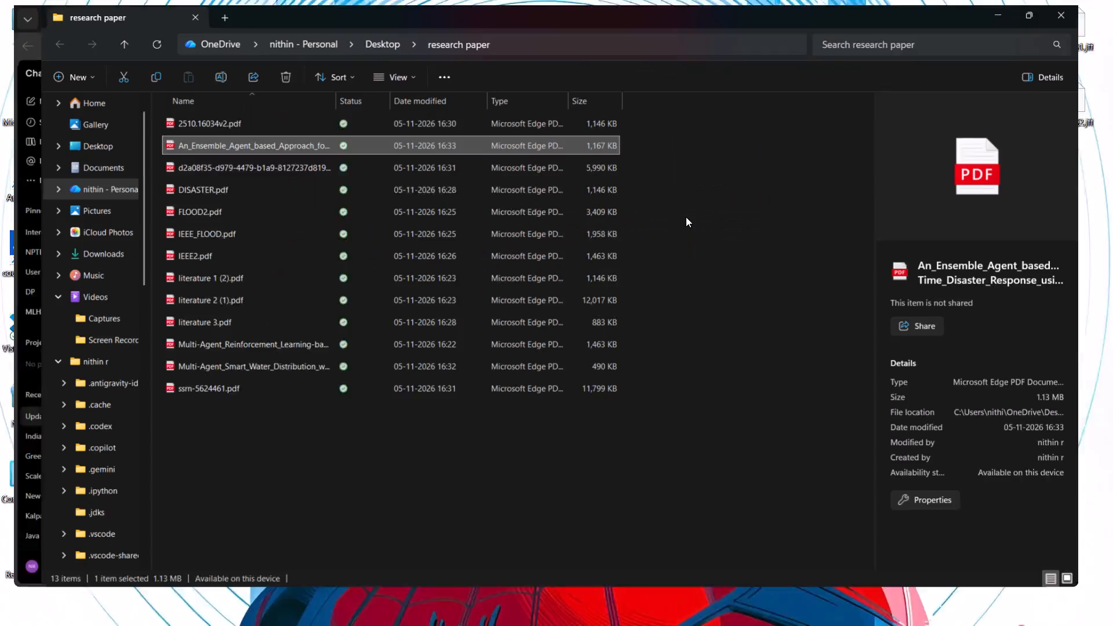
pyautogui.doubleClick(234, 121)
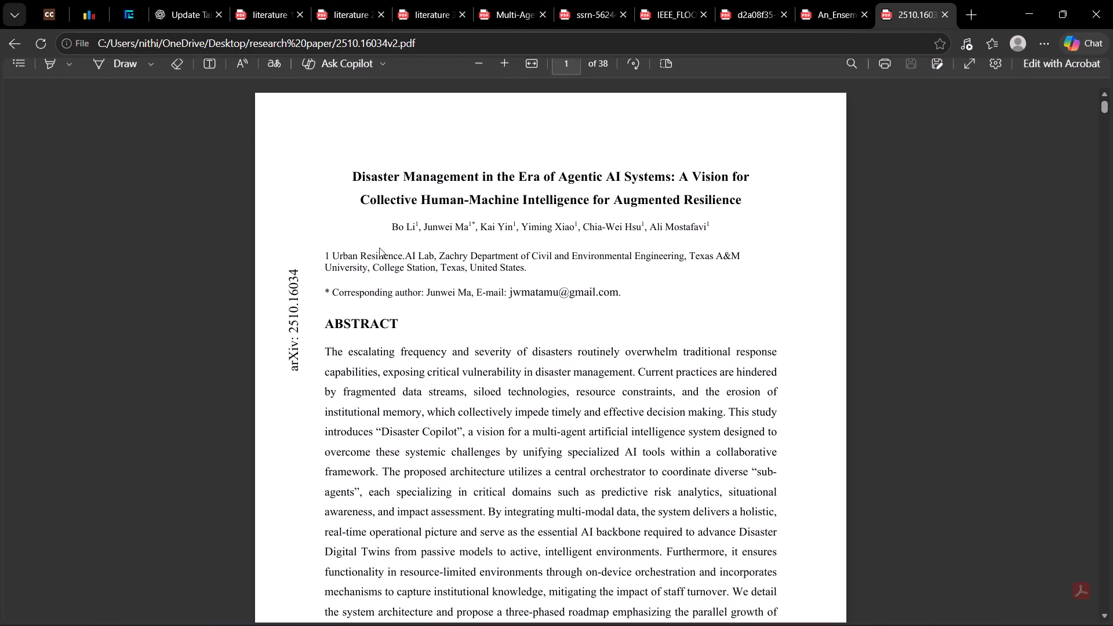
pyautogui.scroll(-1, 853, 82)
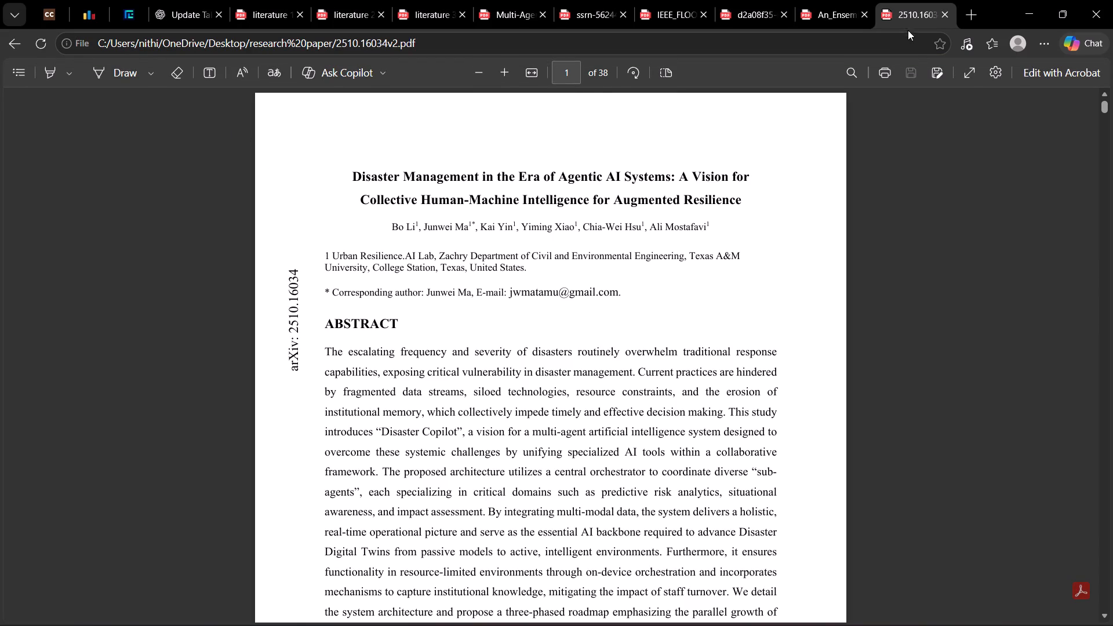
pyautogui.scroll(-1, 908, 30)
pyautogui.click(946, 16)
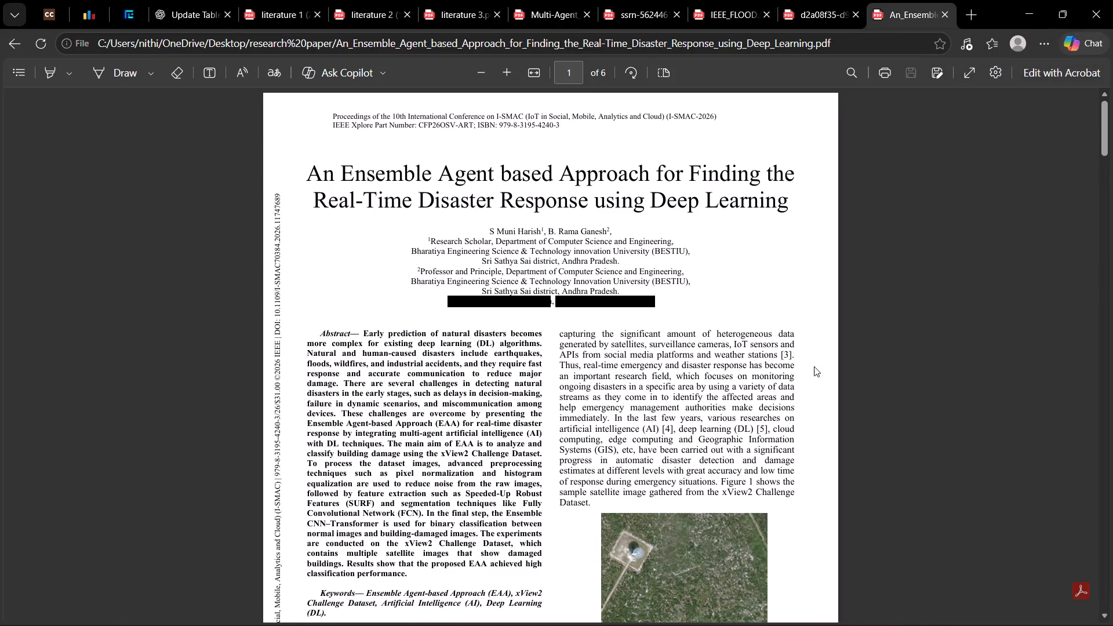
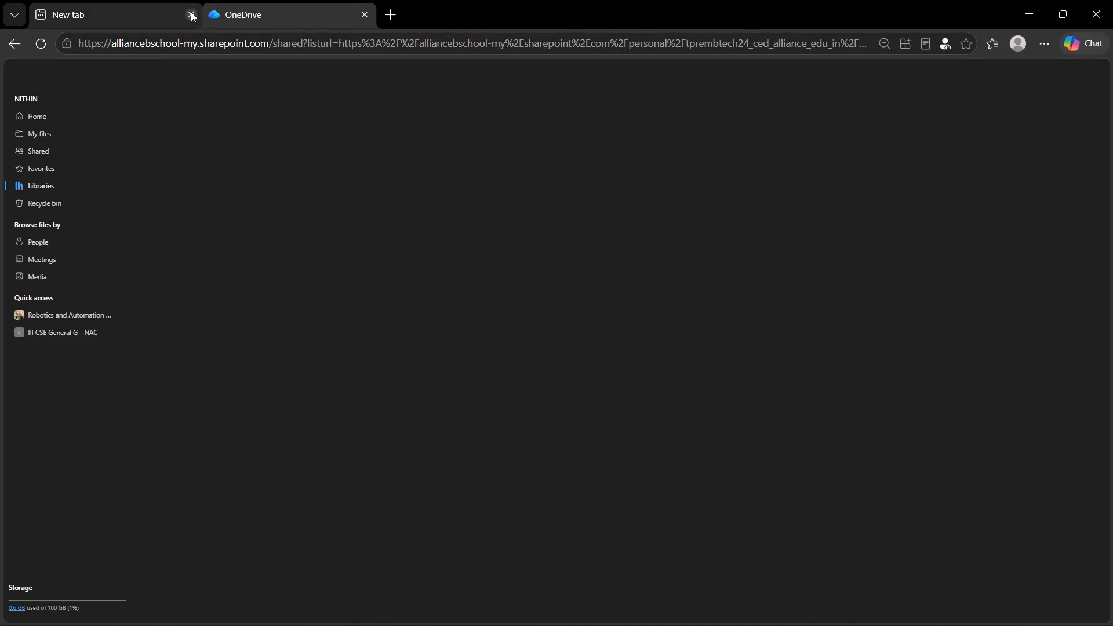
# Close the leftover Untitled tab and open the CONFERENCE_PAPER folder inside Design_Project1234 on OneDrive.
pyautogui.click(638, 97)
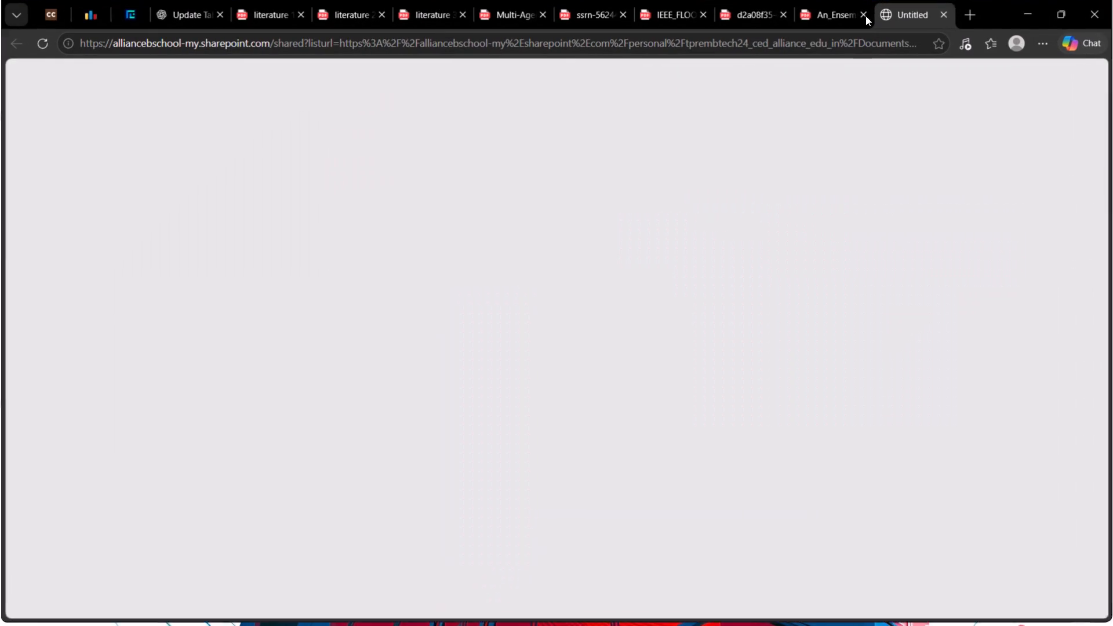
pyautogui.click(947, 14)
pyautogui.click(608, 134)
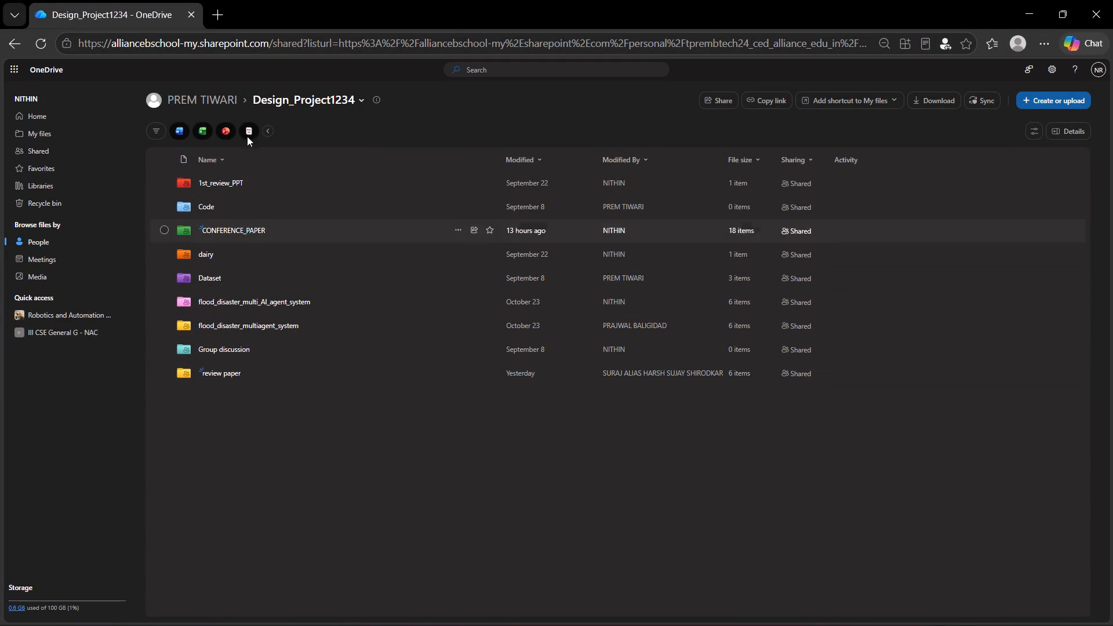
pyautogui.doubleClick(213, 227)
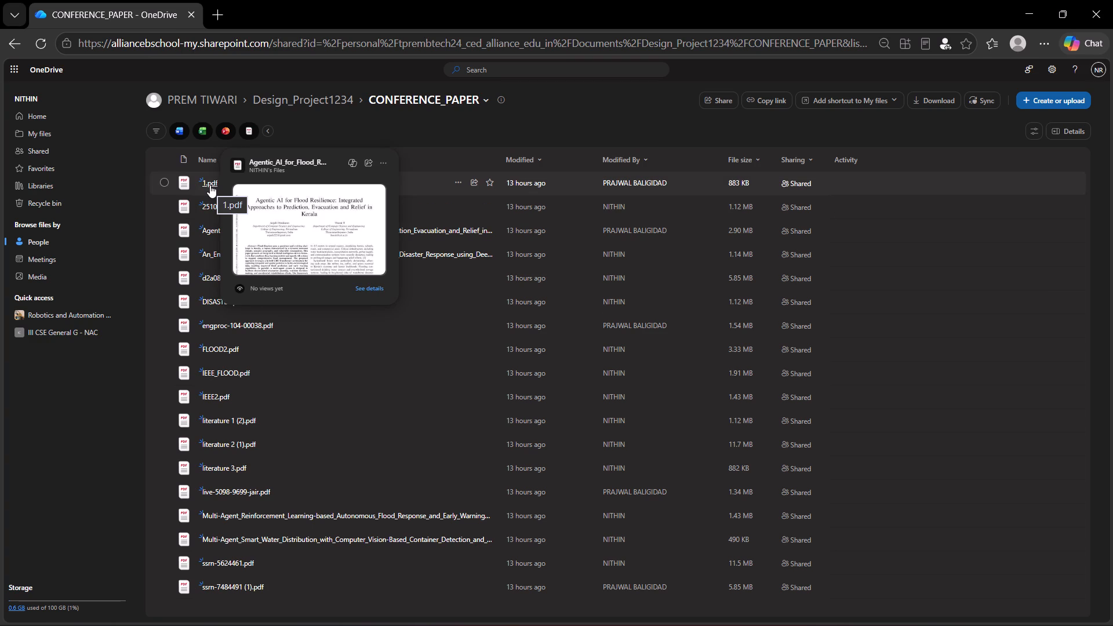
# Open 1.pdf and 2510.16034v2.pdf from the CONFERENCE_PAPER folder, check their title pages and close each preview.
pyautogui.doubleClick(210, 185)
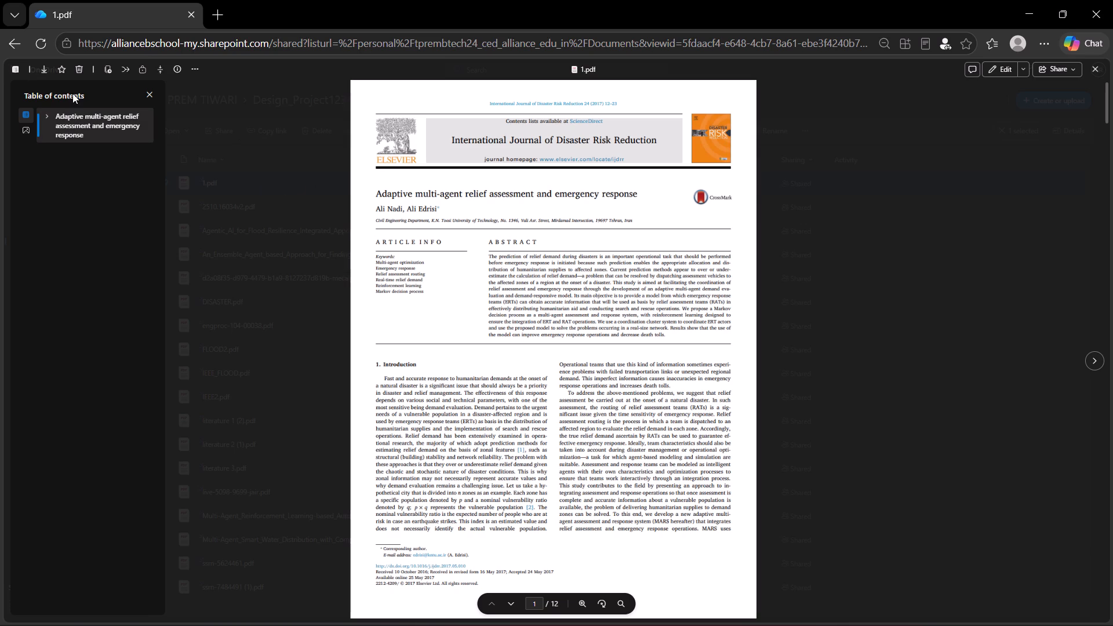
pyautogui.click(1099, 72)
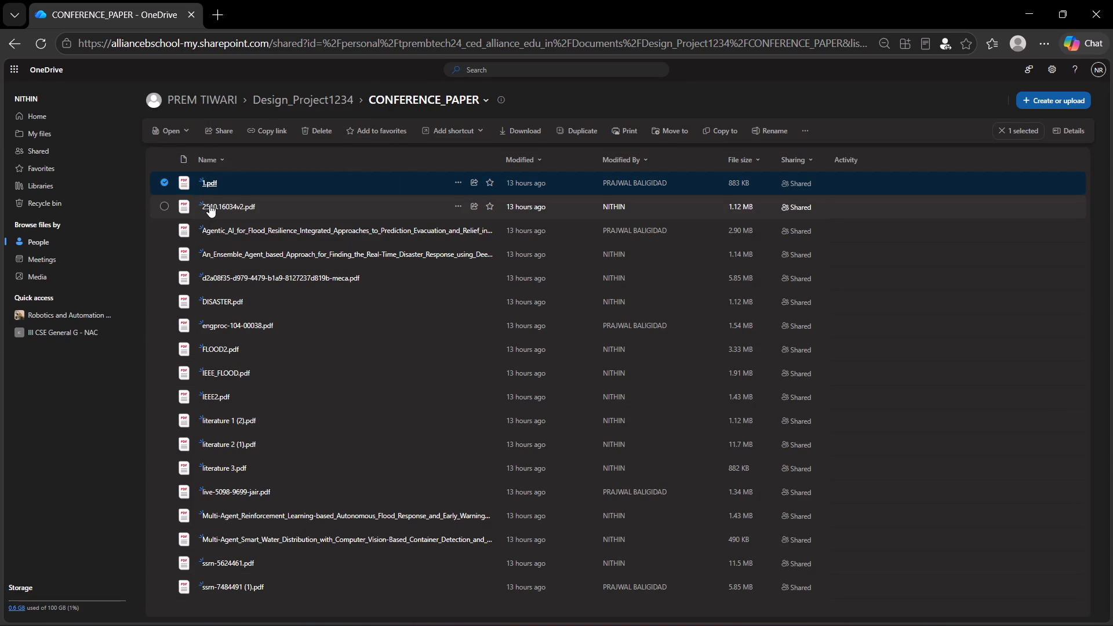
pyautogui.click(209, 205)
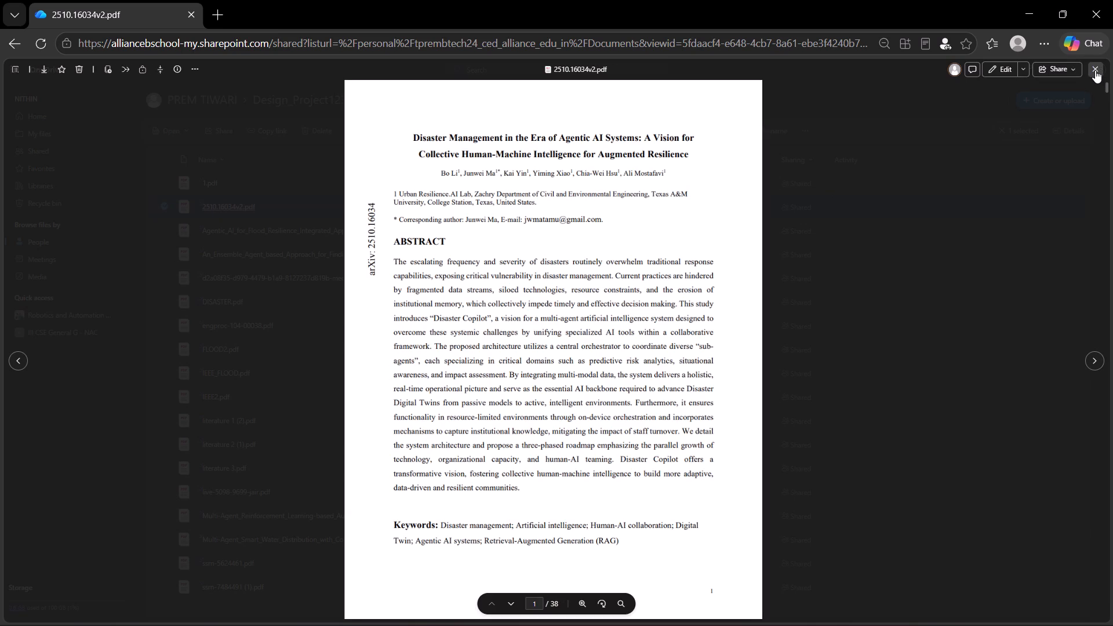
pyautogui.click(1095, 70)
# Download the Agentic_AI_for_Flood_Resilience paper from the CONFERENCE_PAPER folder, attach it to the ChatGPT message and close its OneDrive preview.
pyautogui.click(243, 233)
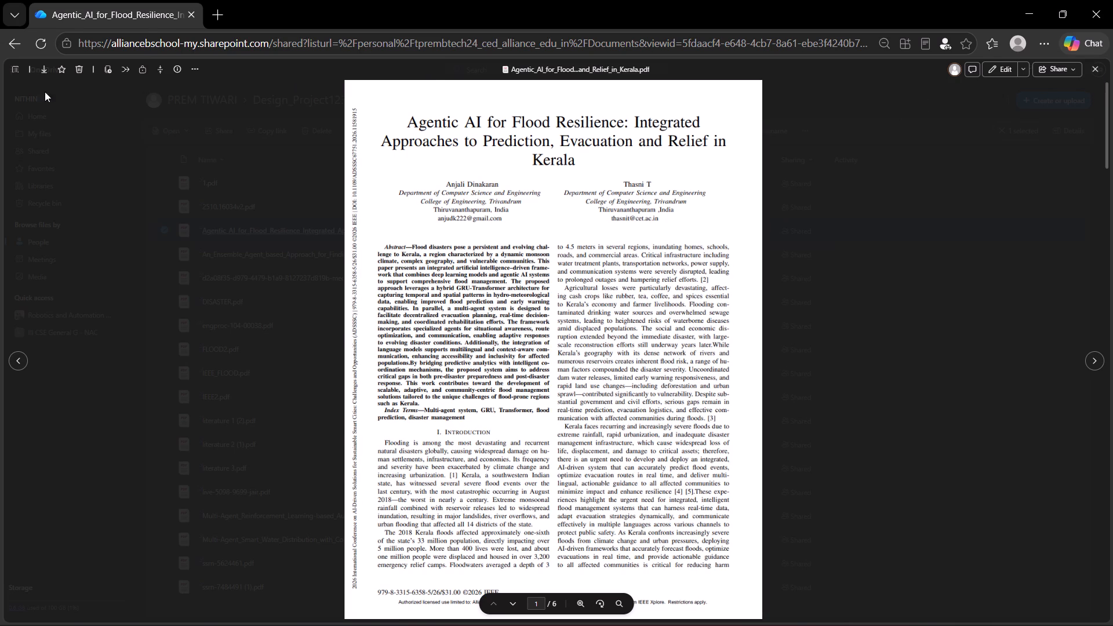
pyautogui.click(42, 70)
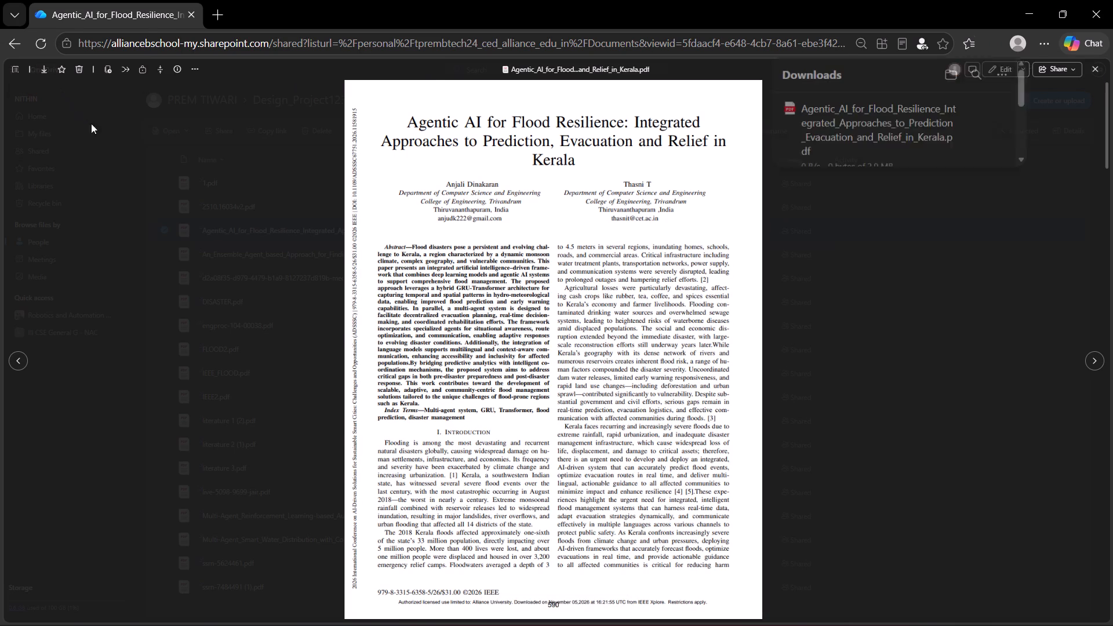
pyautogui.moveTo(872, 125); pyautogui.dragTo(663, 617)
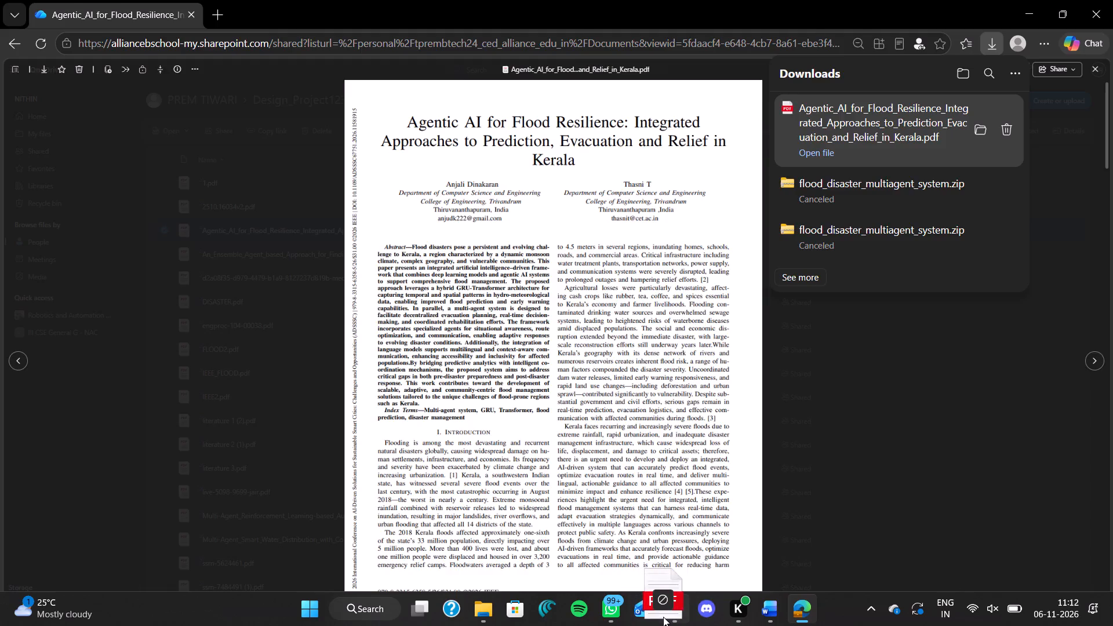
pyautogui.moveTo(663, 617); pyautogui.dragTo(276, 19)
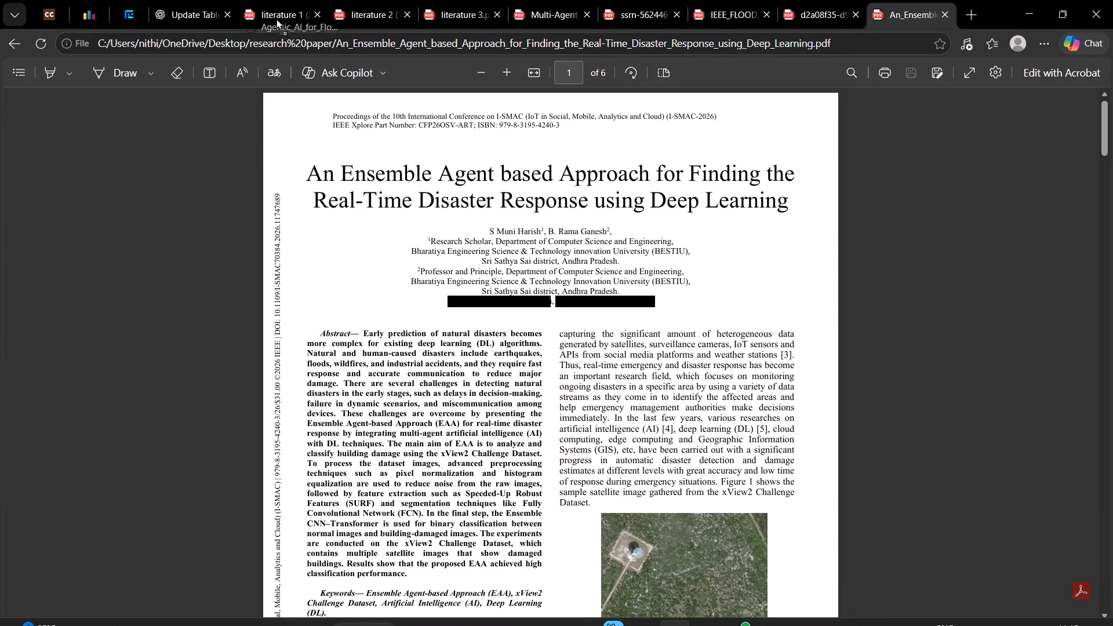
pyautogui.moveTo(276, 19); pyautogui.dragTo(608, 428)
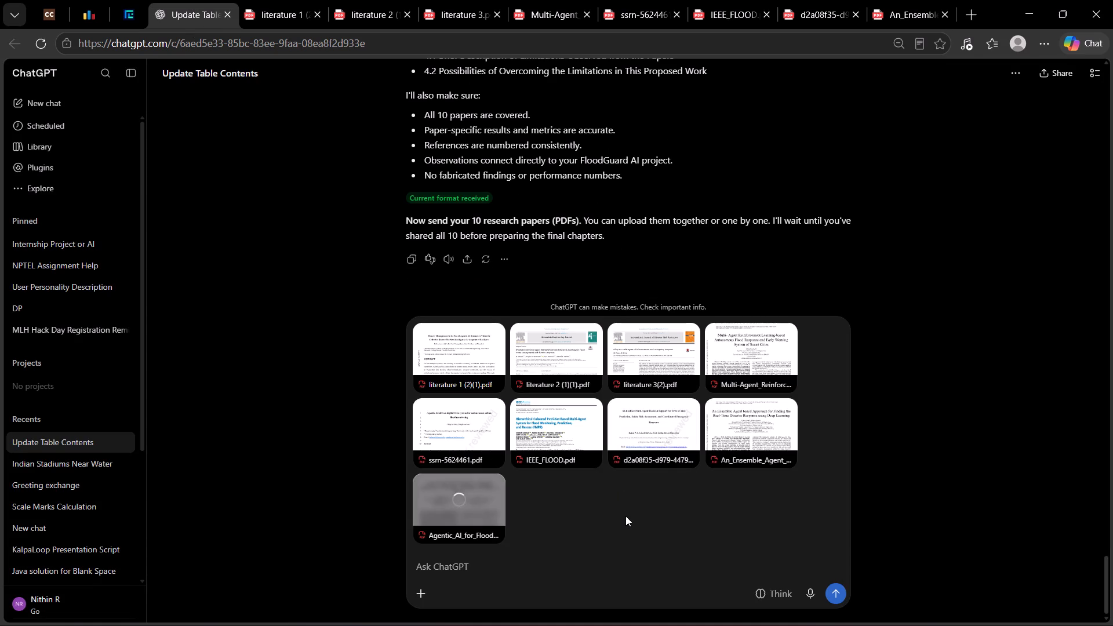
pyautogui.click(629, 141)
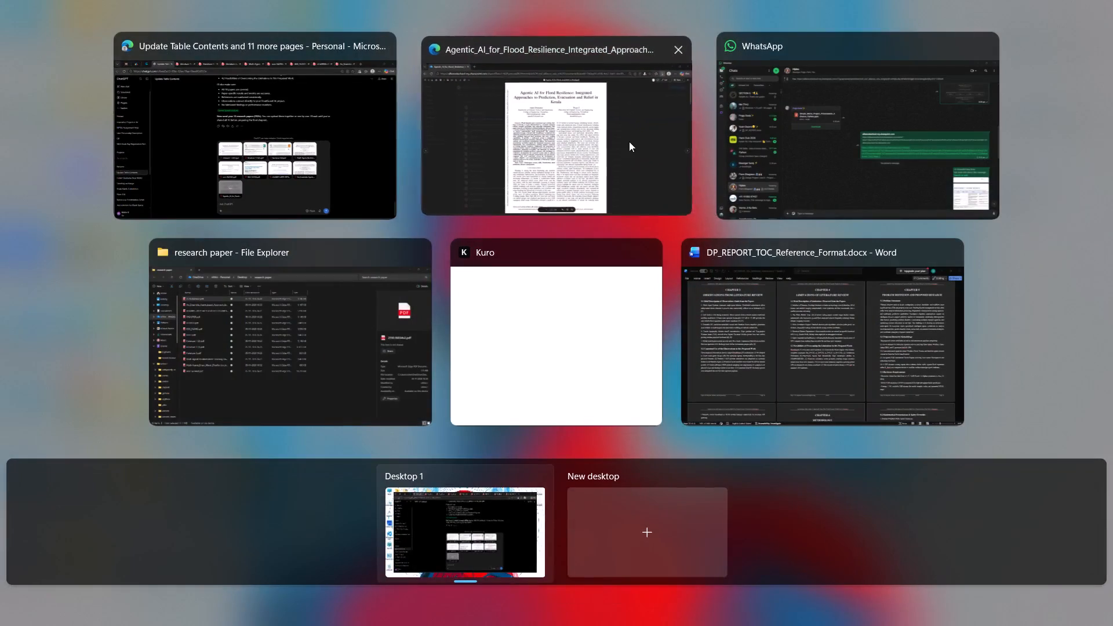
pyautogui.click(1090, 73)
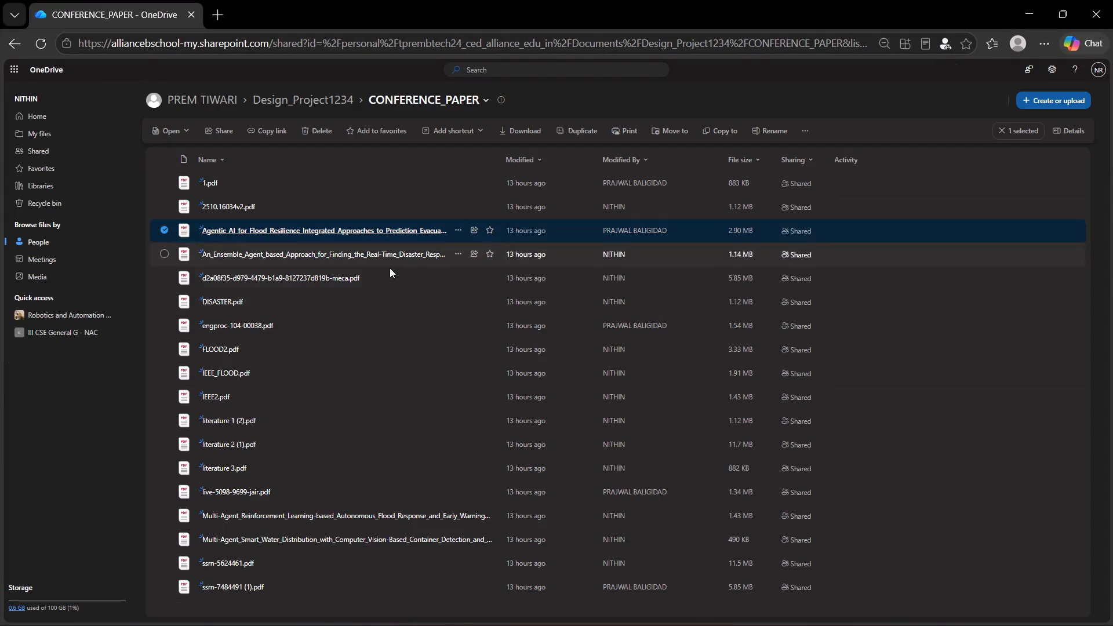
pyautogui.click(244, 256)
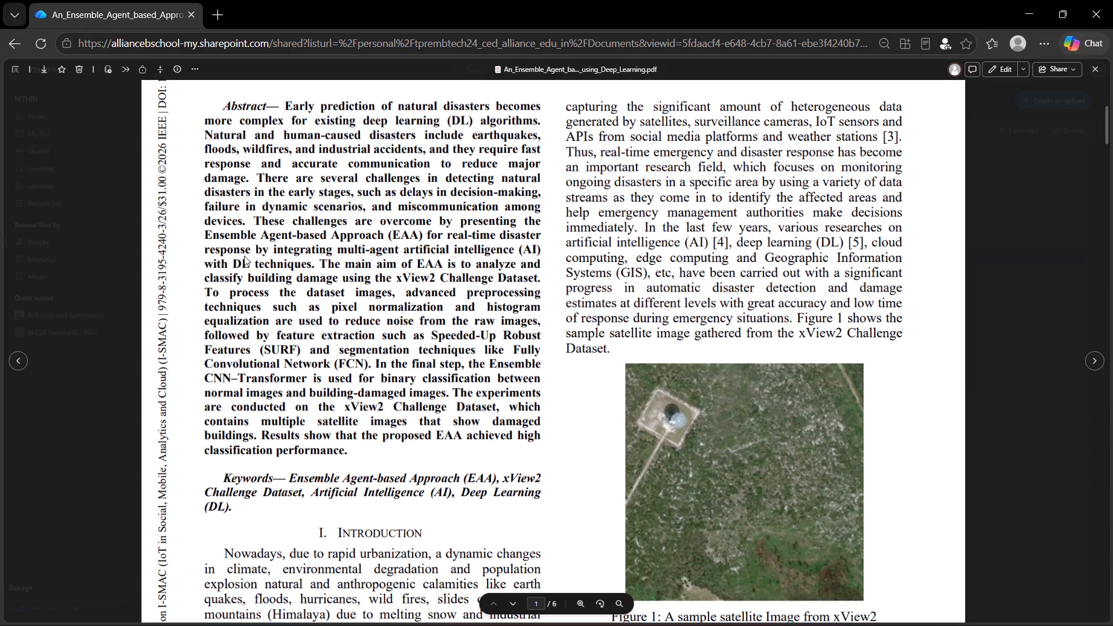
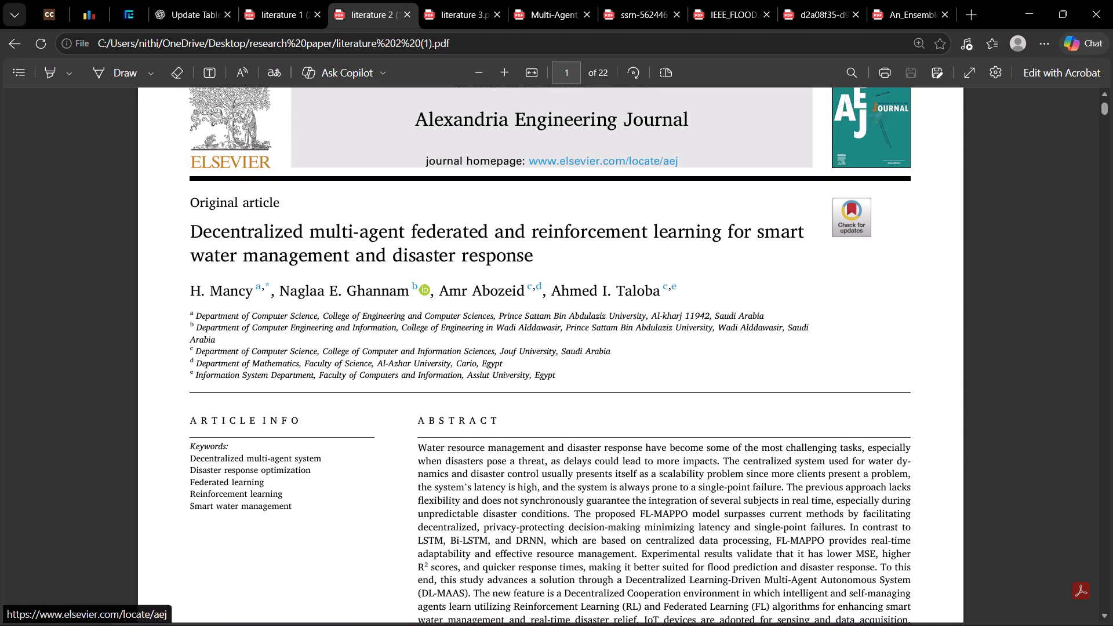
pyautogui.click(678, 287)
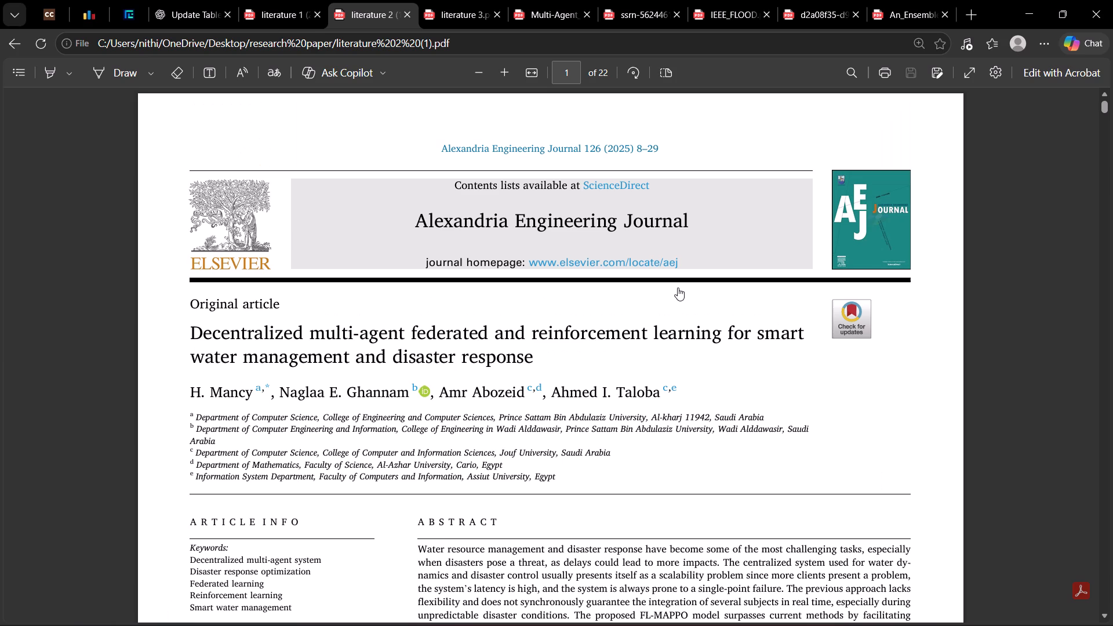
pyautogui.scroll(-6, 448, 345)
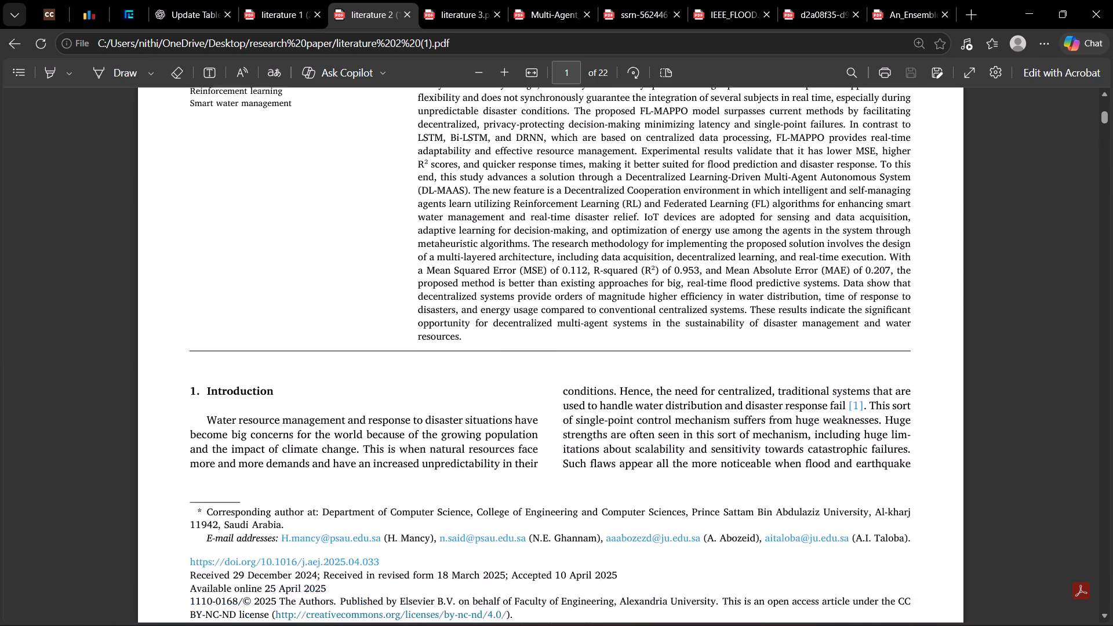
pyautogui.click(5, 28)
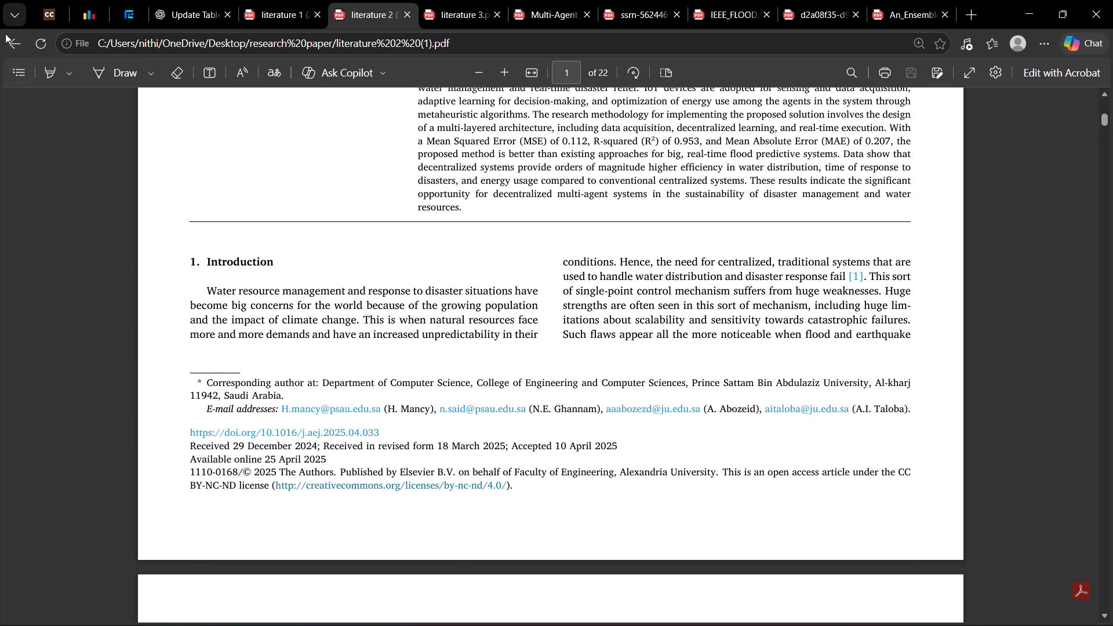
pyautogui.click(5, 34)
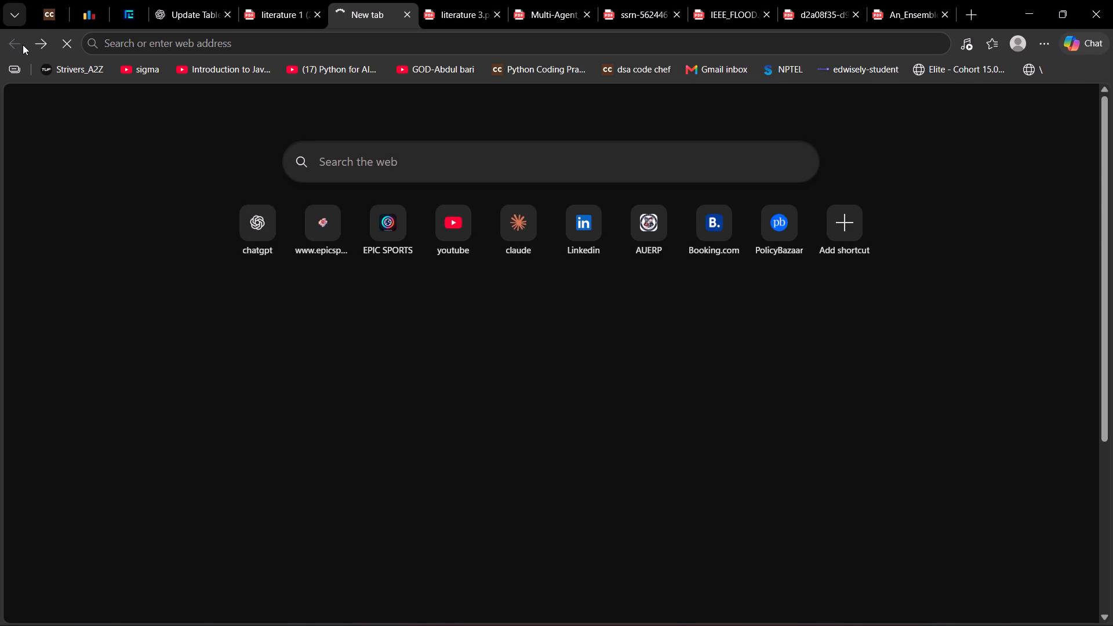
pyautogui.click(40, 43)
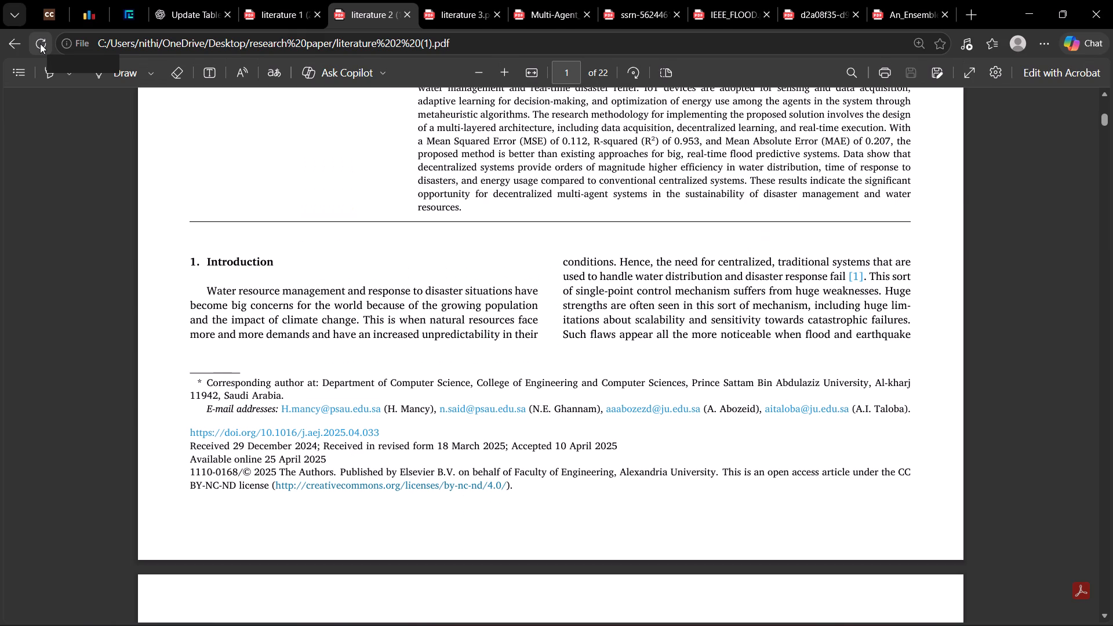
# Follow citation [16] to the literature 2 reference list and open reference [17], Smart and Innovative Systems for Urban Flooding Risk Management, on IEEE Xplore.
pyautogui.scroll(-6, 369, 353)
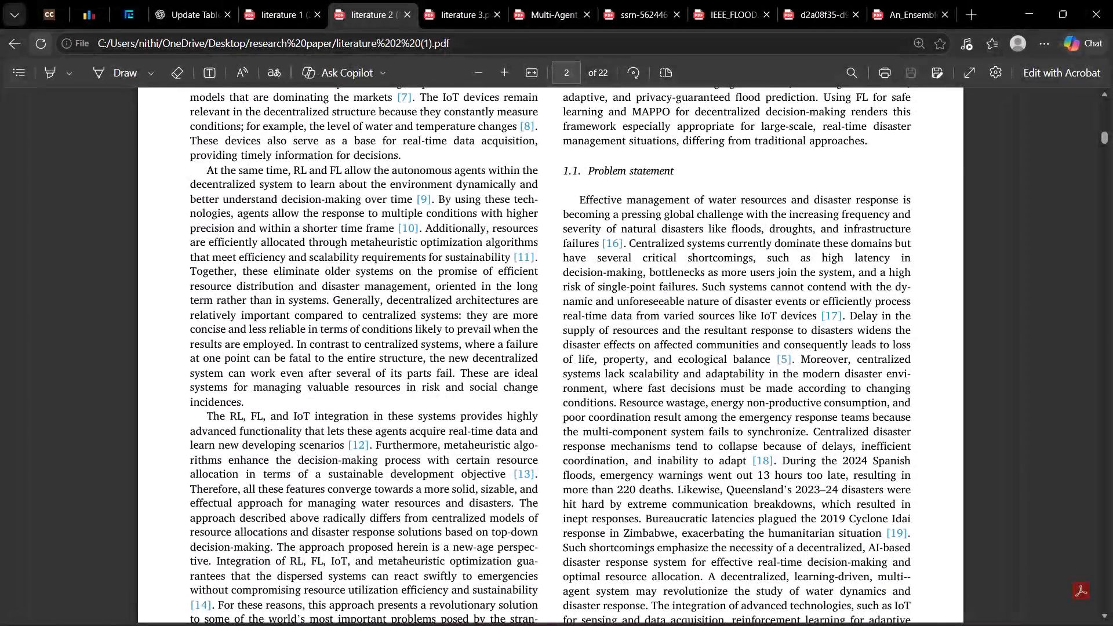
pyautogui.click(616, 246)
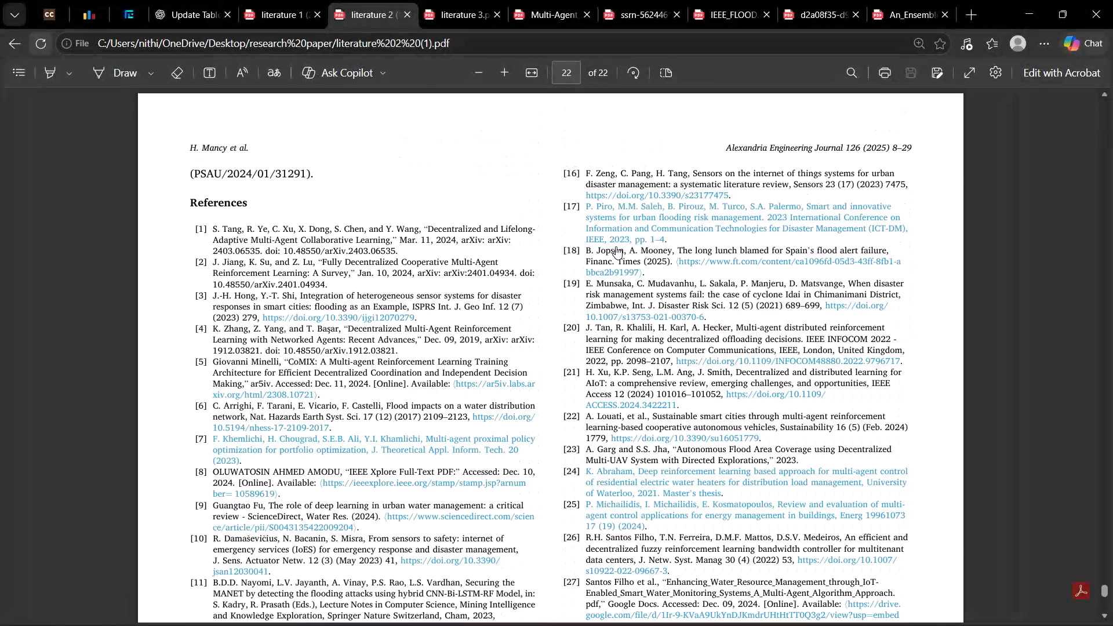
pyautogui.click(605, 202)
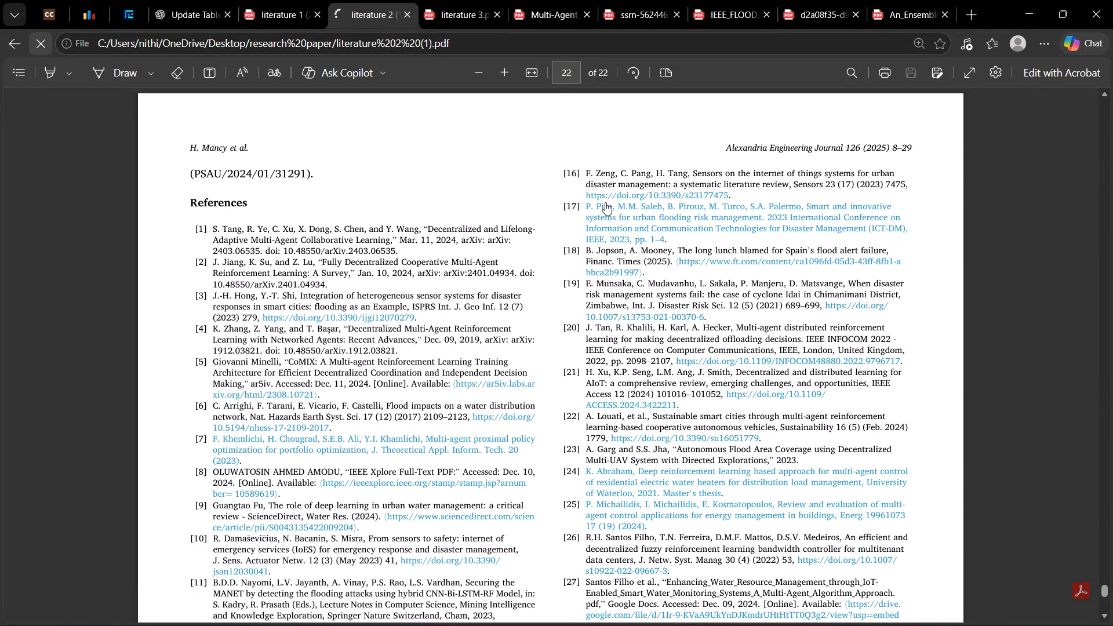
pyautogui.scroll(-5, 501, 429)
pyautogui.scroll(1, 501, 429)
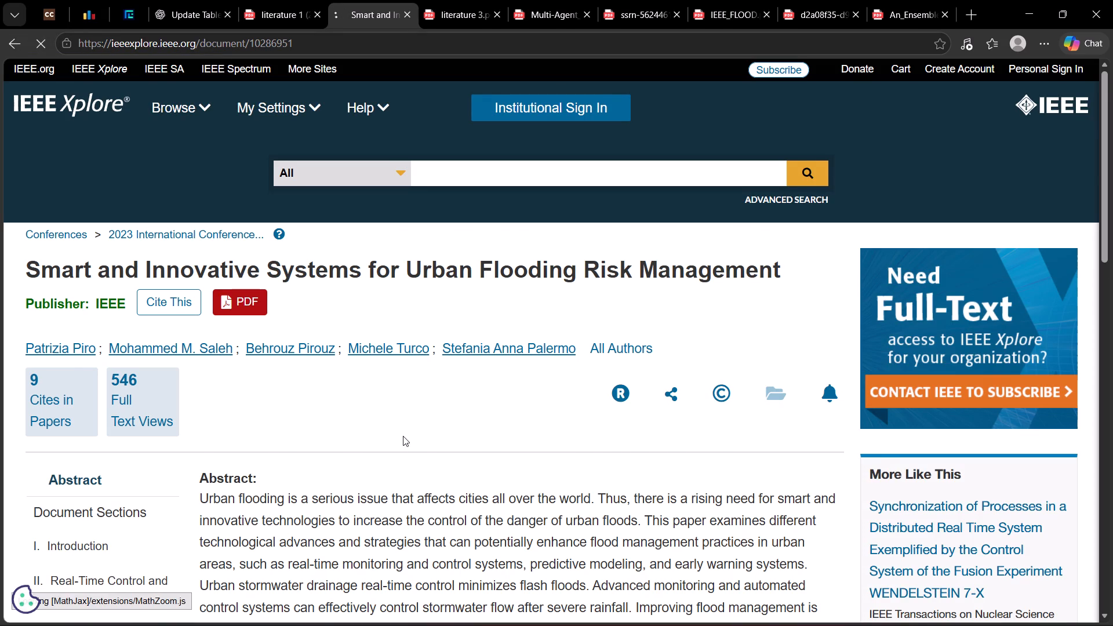
pyautogui.scroll(-1, 403, 436)
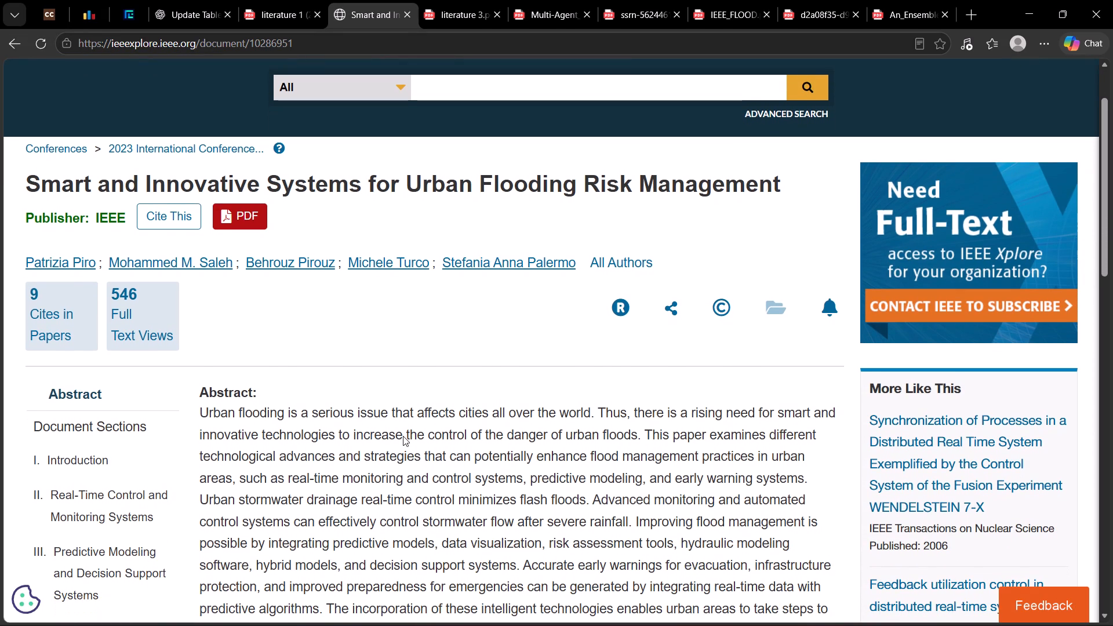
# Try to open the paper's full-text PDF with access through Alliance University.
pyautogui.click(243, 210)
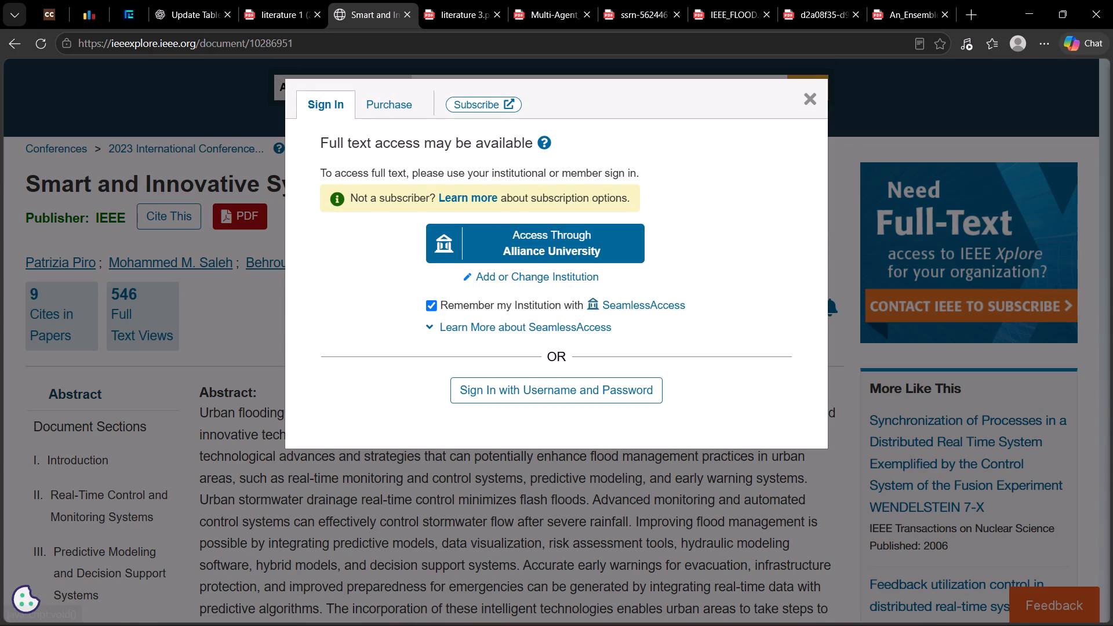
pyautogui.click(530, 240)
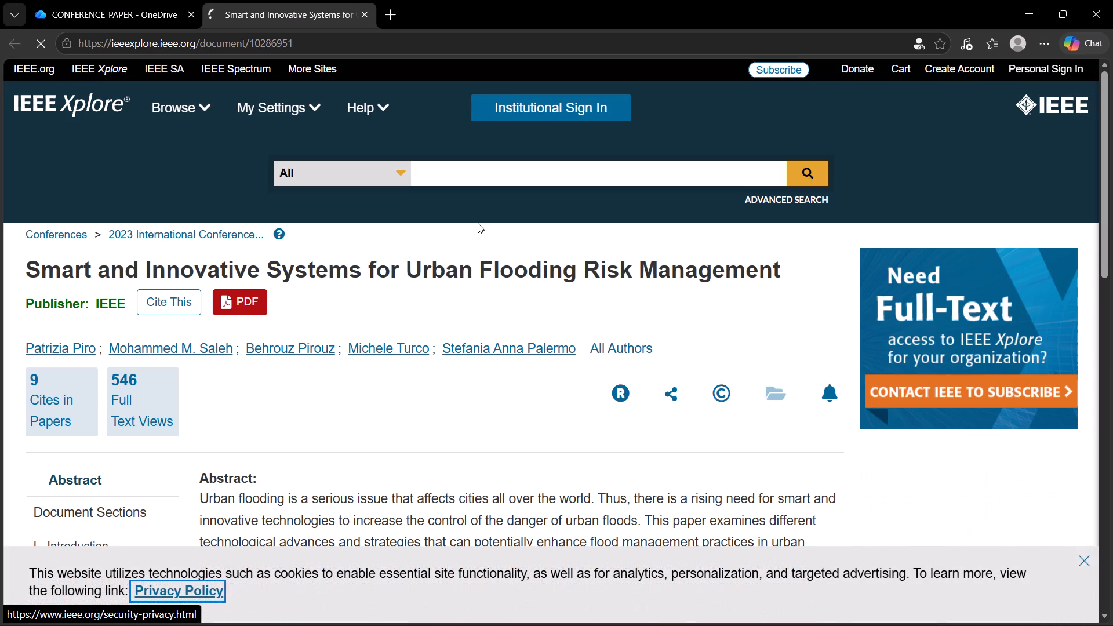
# In the browser window with the CONFERENCE_PAPER OneDrive tab, request the paper's PDF and choose Alliance University as the access institution.
pyautogui.click(235, 312)
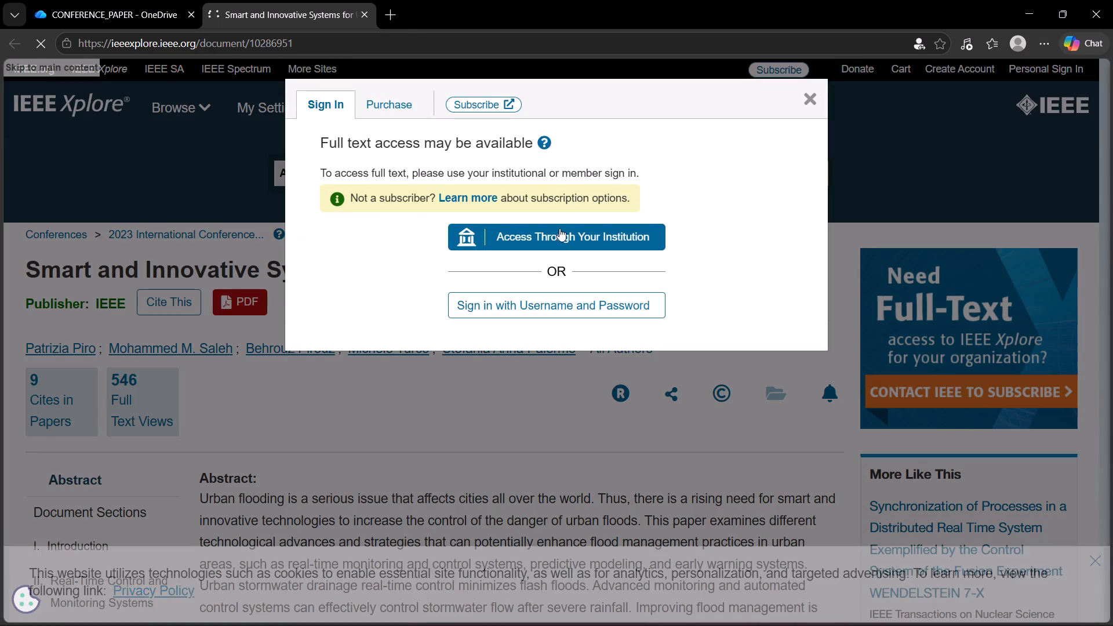
pyautogui.click(598, 234)
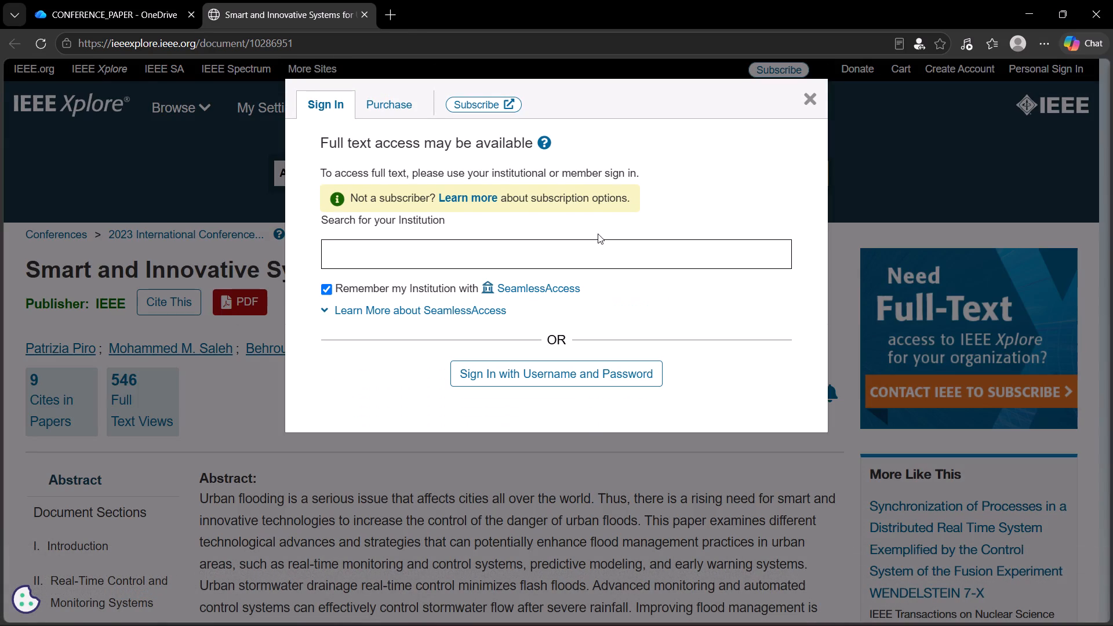
pyautogui.click(497, 248)
pyautogui.write('sll=')
pyautogui.press('BackSpace')
pyautogui.press('BackSpace')
pyautogui.press('BackSpace')
pyautogui.press('BackSpace')
pyautogui.write('alliance')
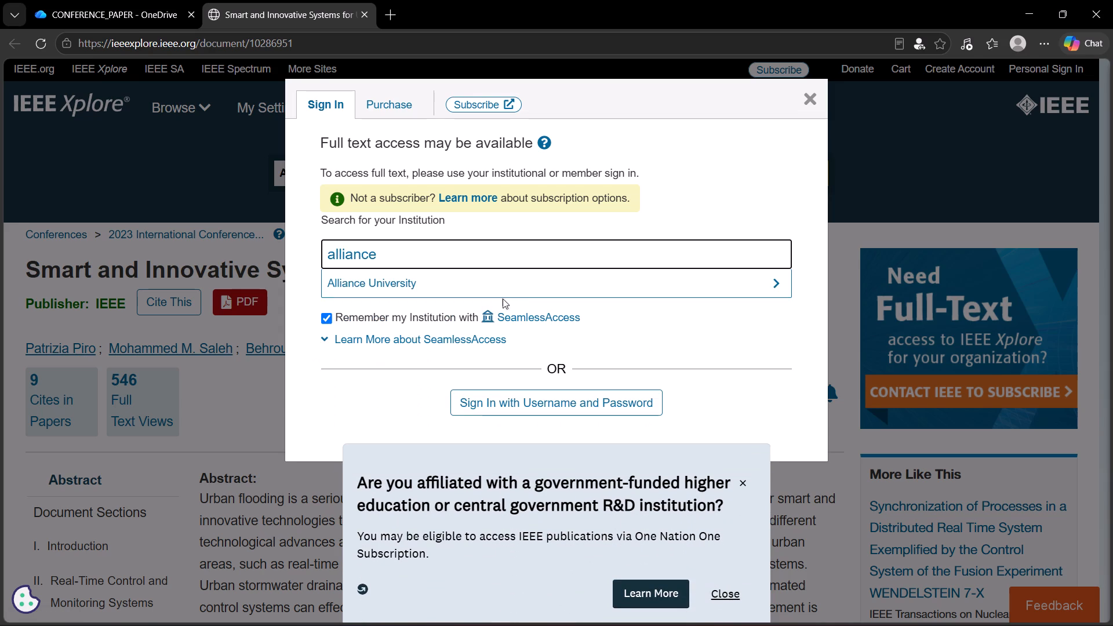
pyautogui.click(495, 292)
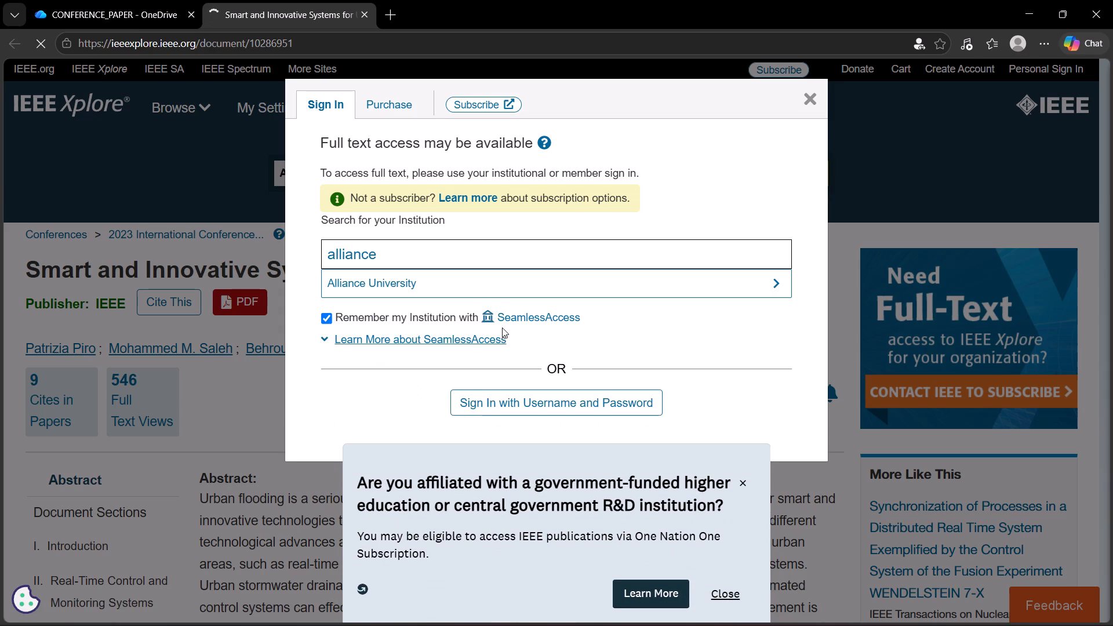
pyautogui.click(433, 279)
pyautogui.click(396, 277)
# Accept the release of the account information to complete the Alliance University sign-in.
pyautogui.scroll(-4, 629, 401)
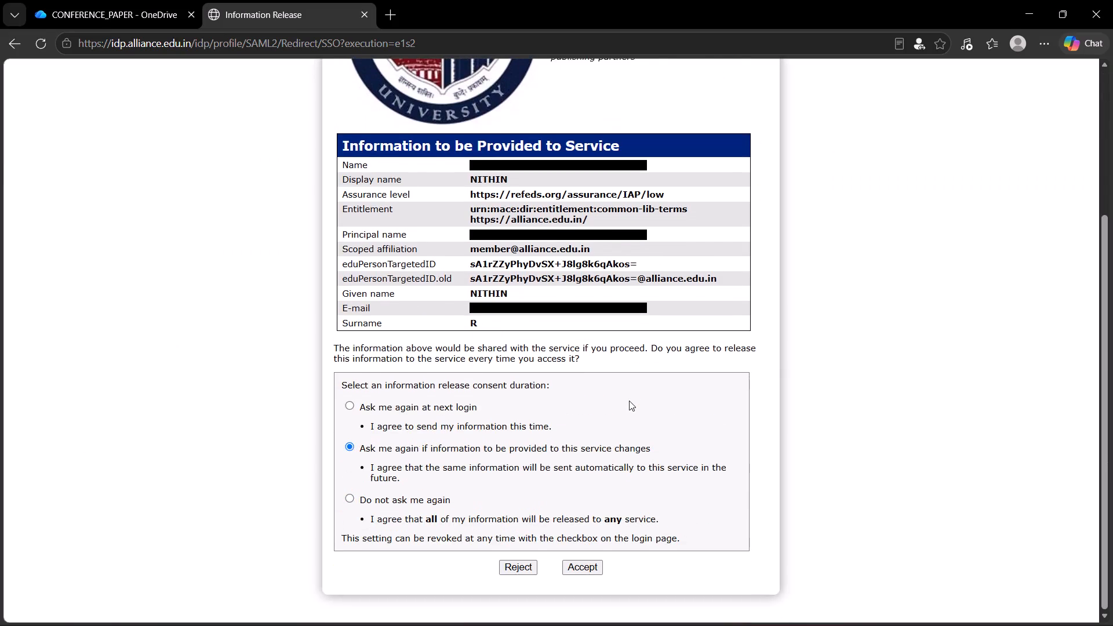
pyautogui.click(587, 578)
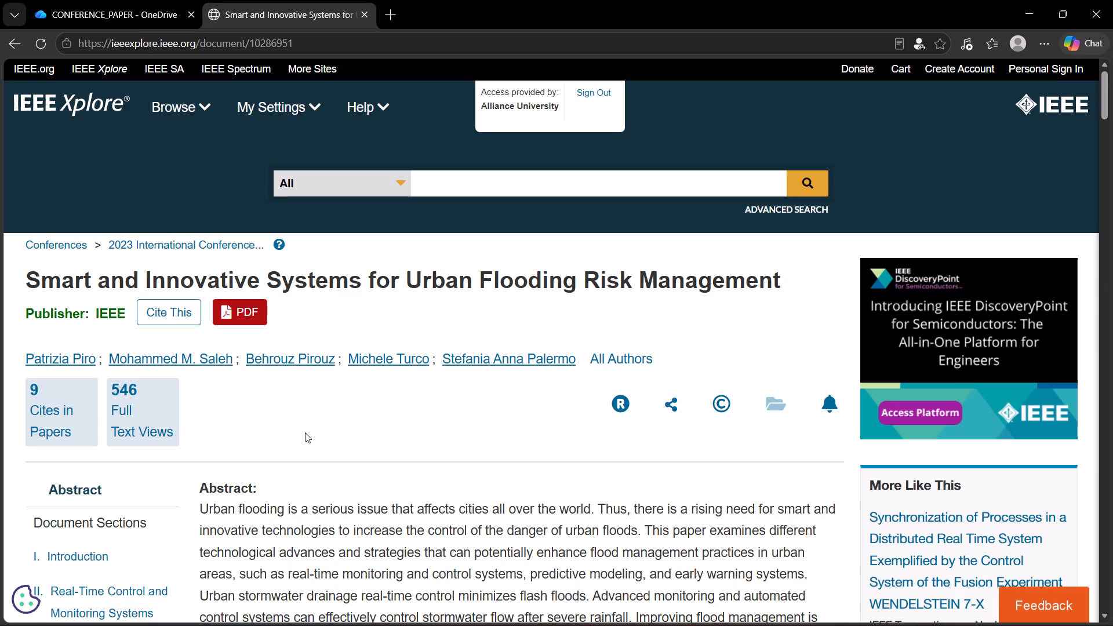
# Open the full-text PDF of Smart and Innovative Systems for Urban Flooding Risk Management and look through it to the references.
pyautogui.click(245, 312)
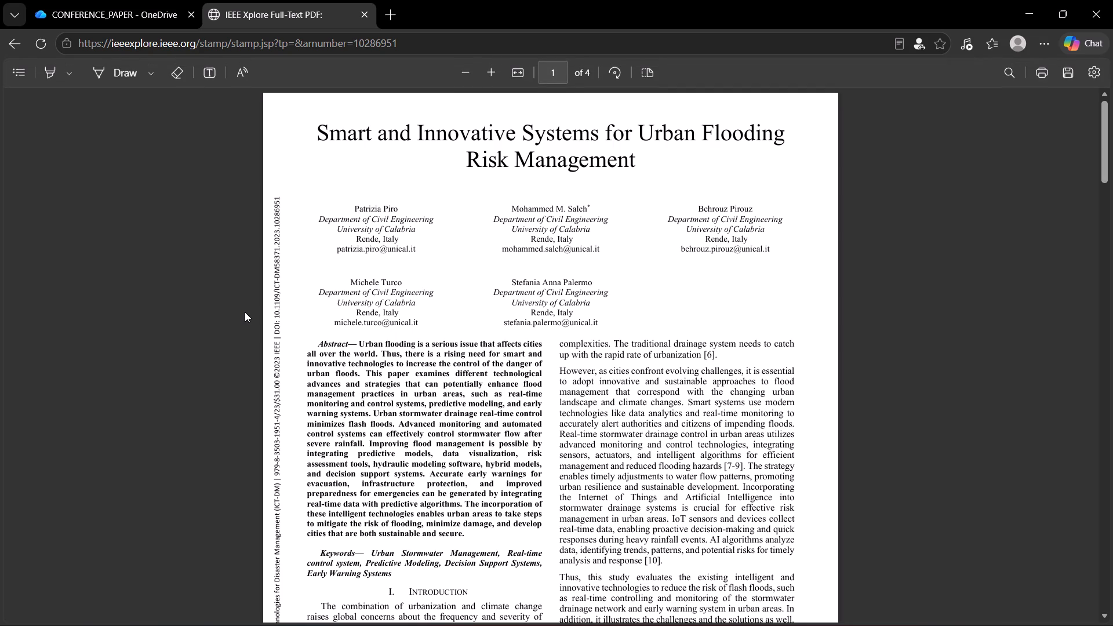
pyautogui.scroll(-7, 518, 331)
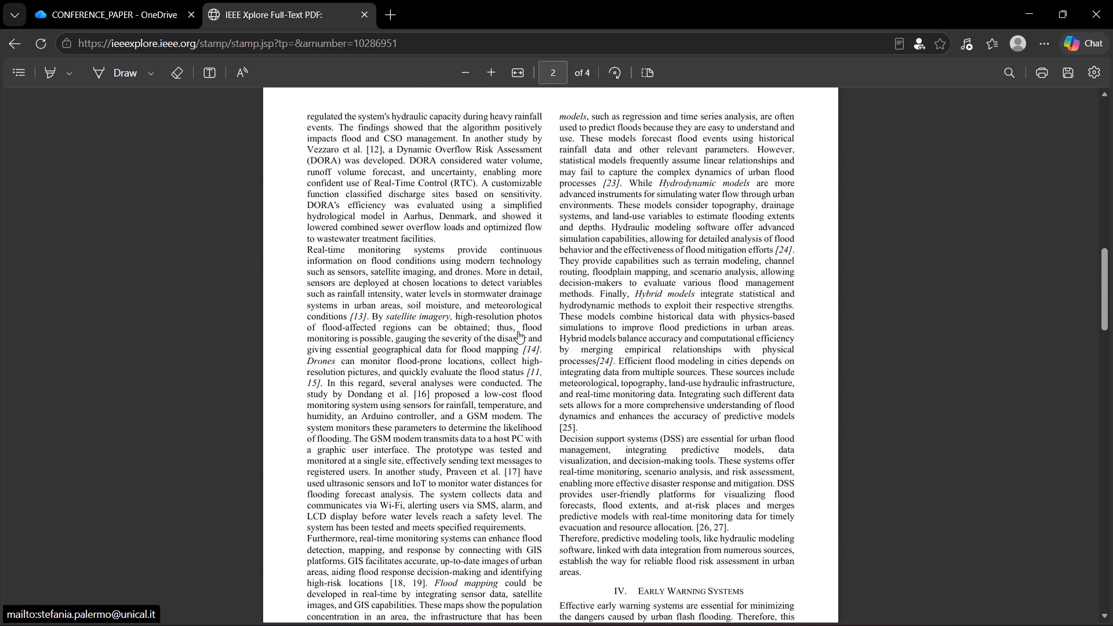
pyautogui.scroll(-10, 518, 331)
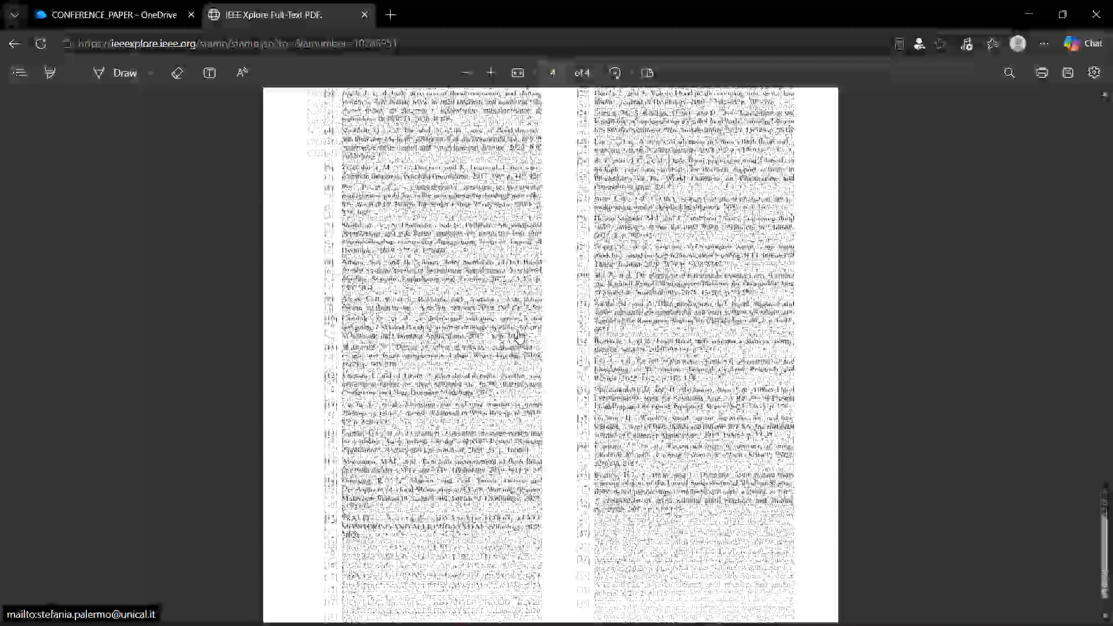
pyautogui.scroll(-6, 518, 331)
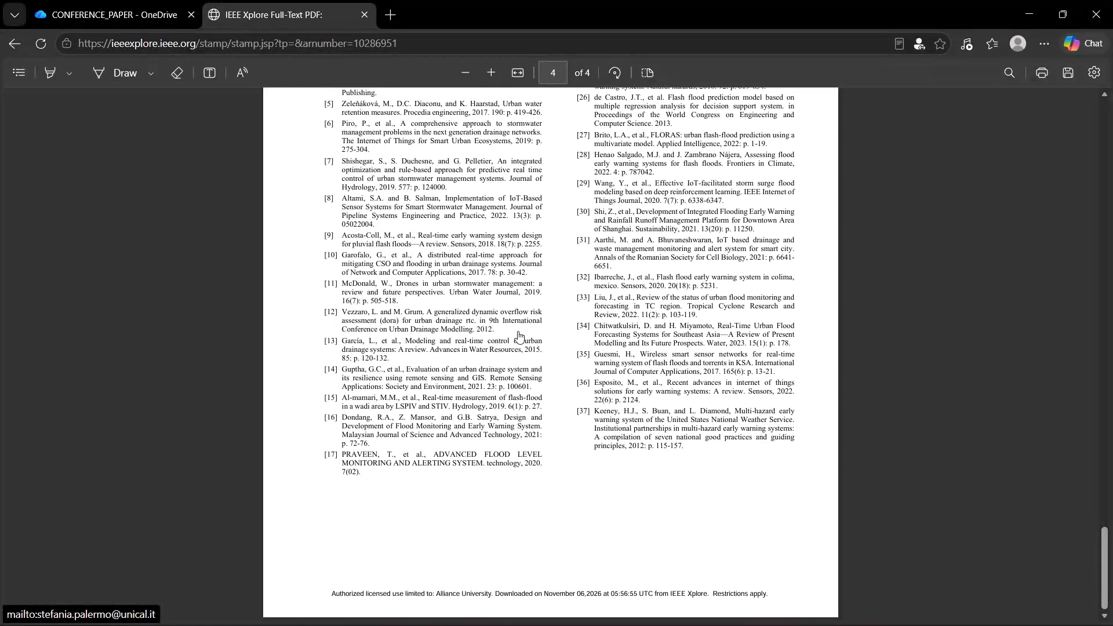
# Look back through the urban flooding paper from its references past the conclusions to the abstract and introduction.
pyautogui.moveTo(518, 331); pyautogui.dragTo(698, 306)
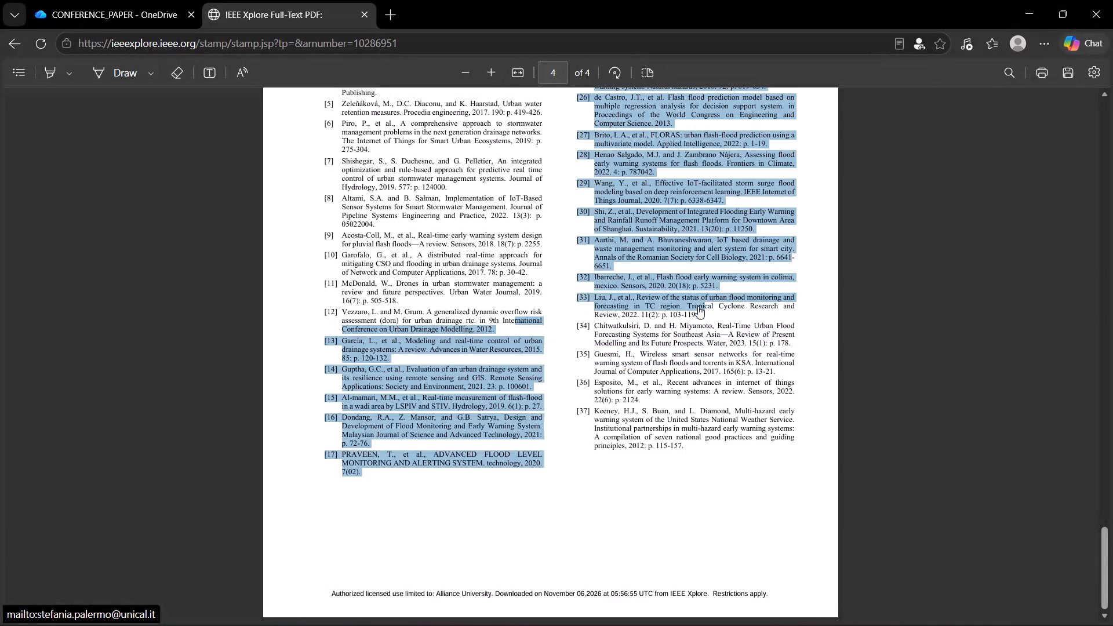
pyautogui.moveTo(698, 306); pyautogui.dragTo(767, 280)
pyautogui.click(886, 278)
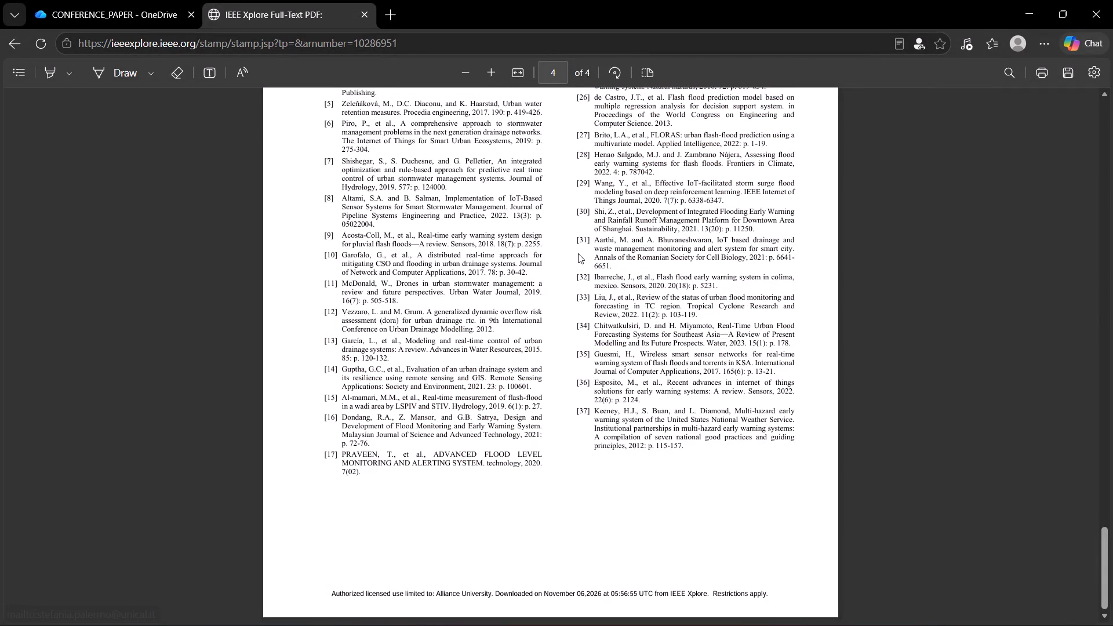
pyautogui.moveTo(578, 253); pyautogui.dragTo(976, 332)
pyautogui.scroll(7, 976, 332)
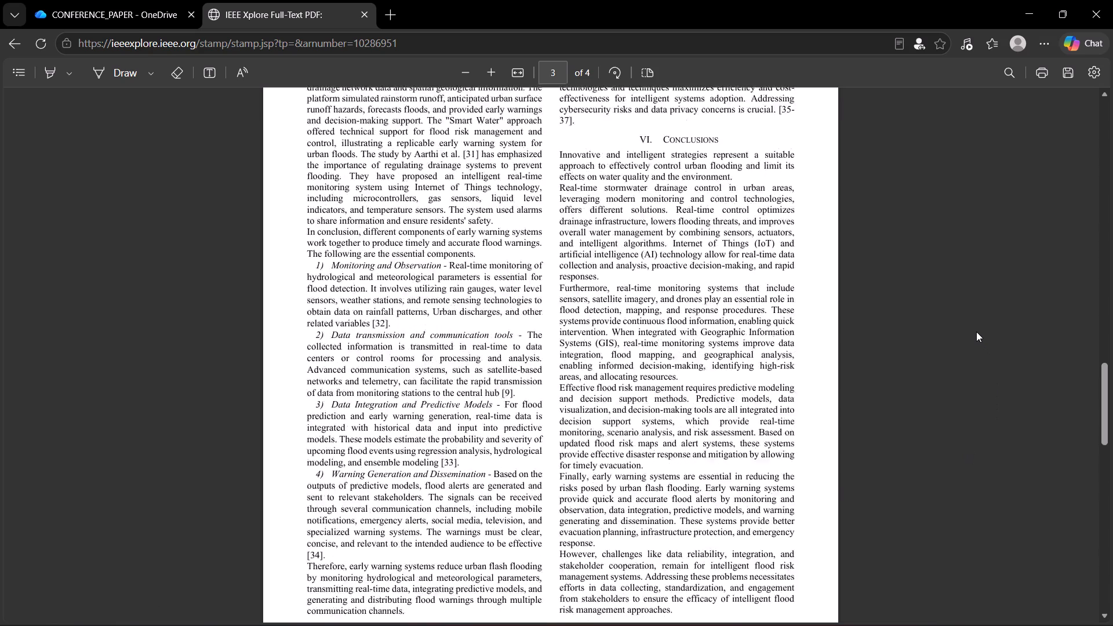
pyautogui.scroll(13, 976, 332)
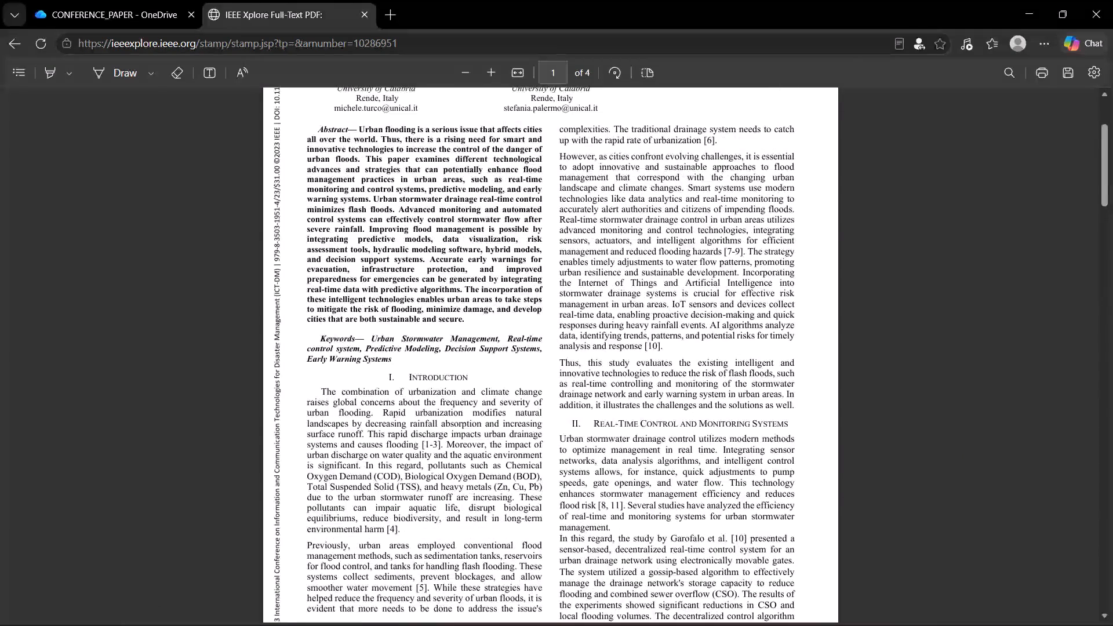
# Switch to the browser window showing the paper's IEEE Xplore page and dismiss its subscription notice and institutional sign-in dialog.
pyautogui.click(167, 0)
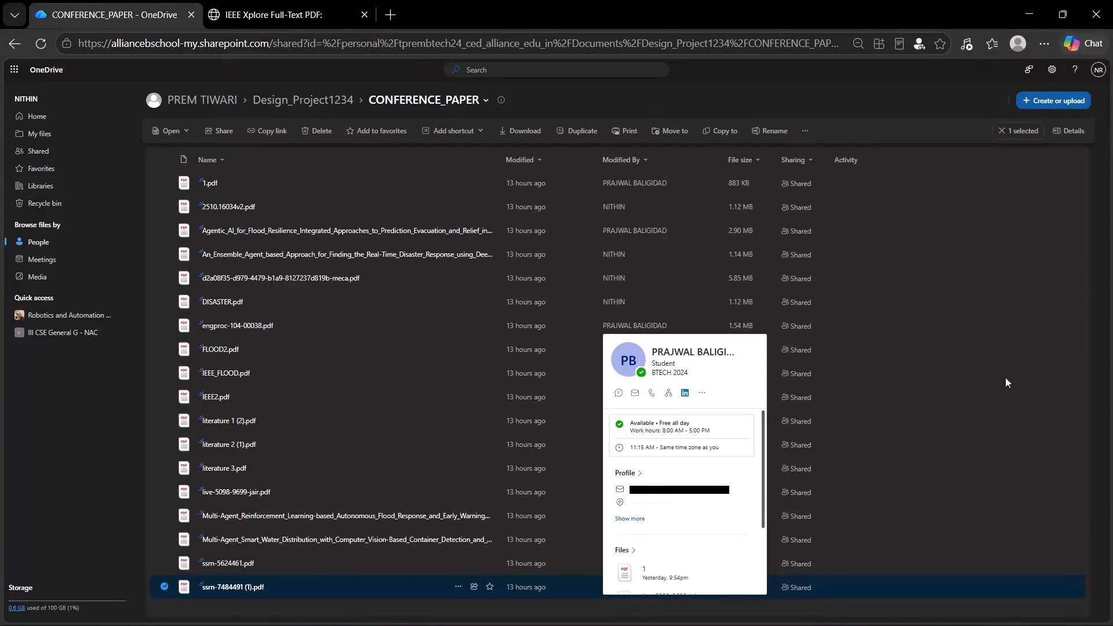
pyautogui.click(72, 441)
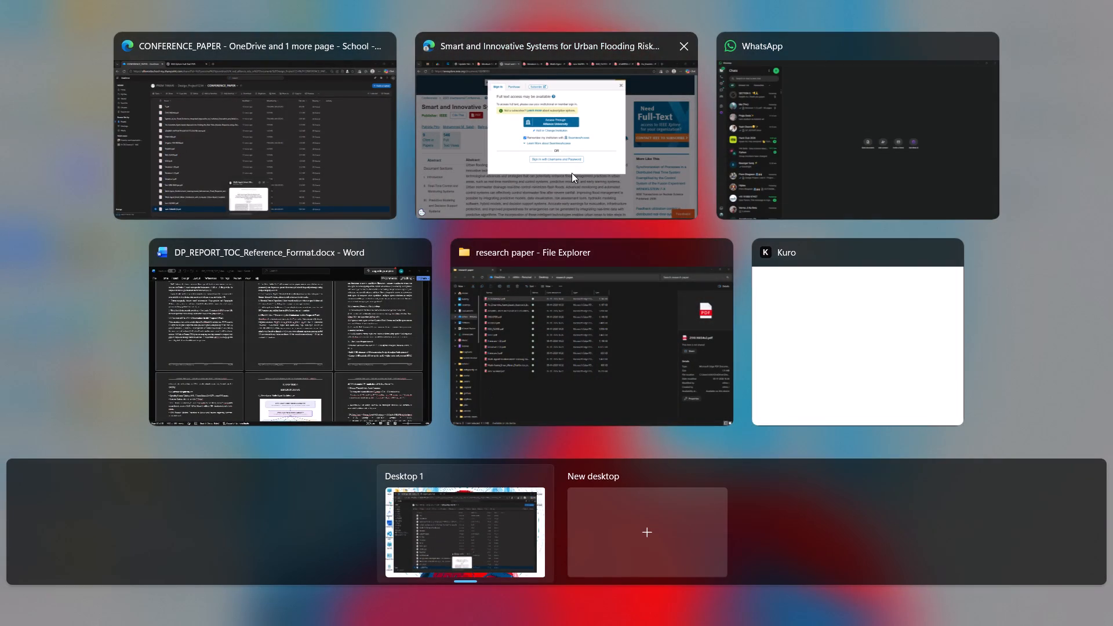
pyautogui.click(572, 173)
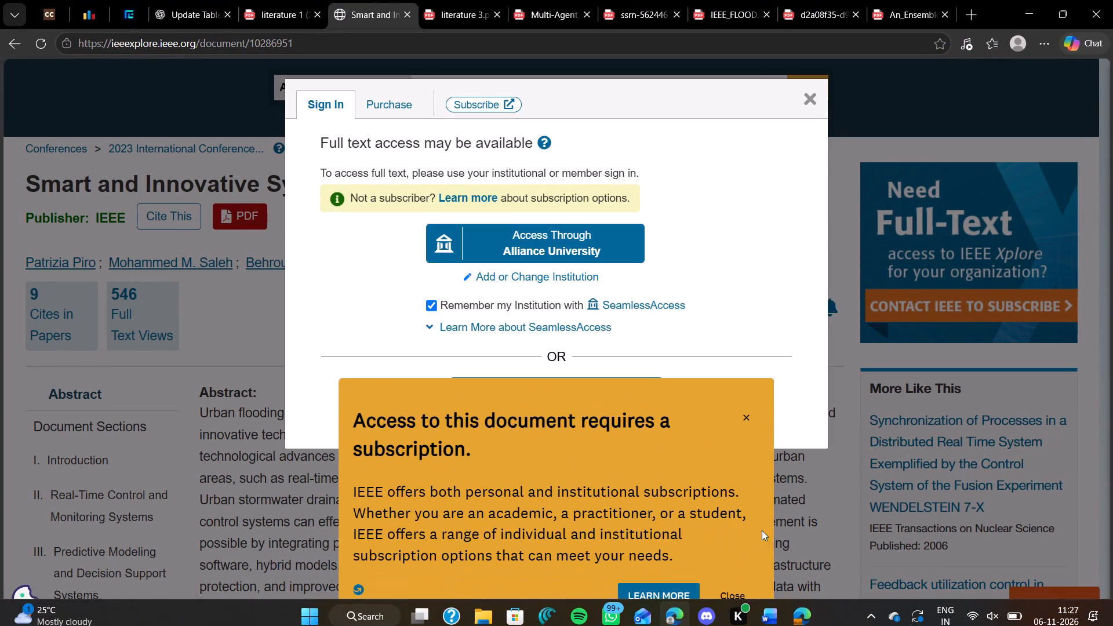
pyautogui.click(748, 417)
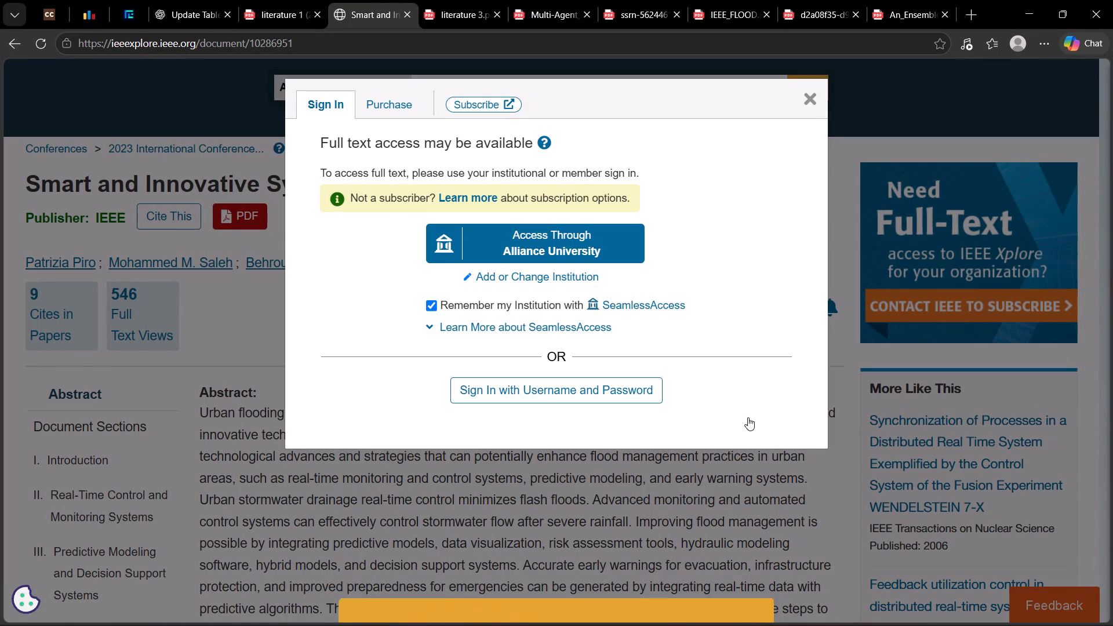
pyautogui.click(809, 96)
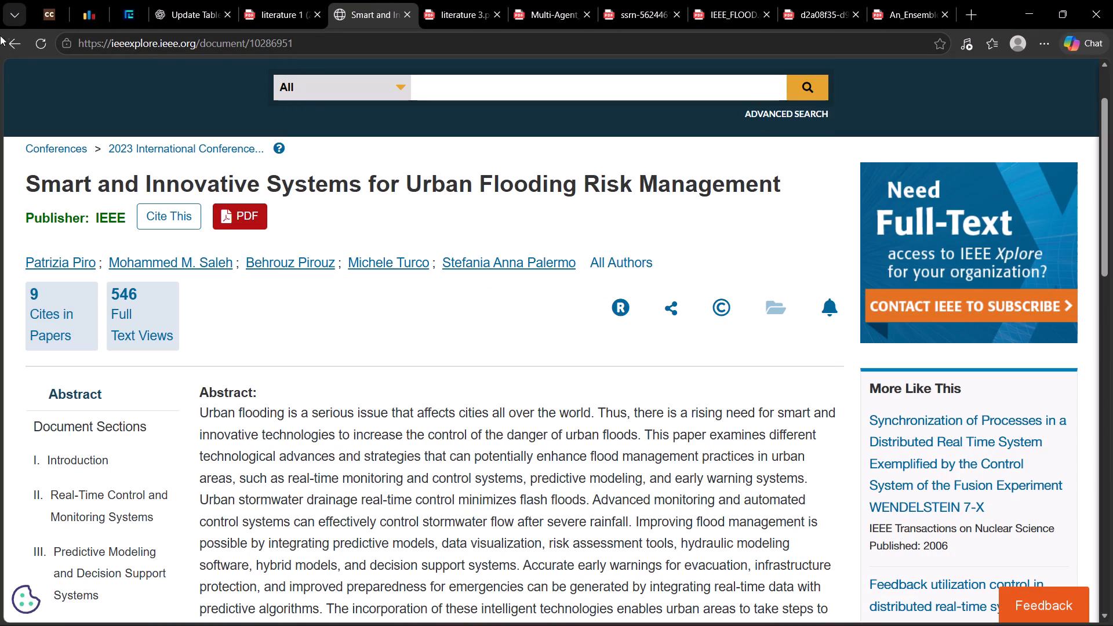
# Go back to the literature 2 (1) PDF and examine the method comparison table and scalability analysis on page 20.
pyautogui.click(5, 50)
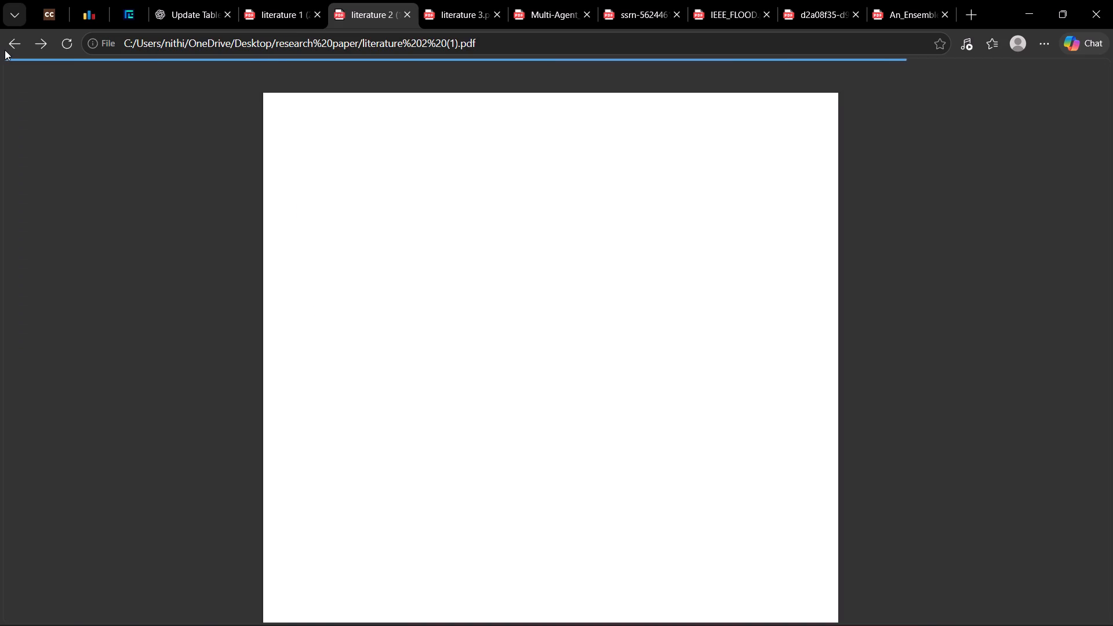
pyautogui.scroll(6, 429, 264)
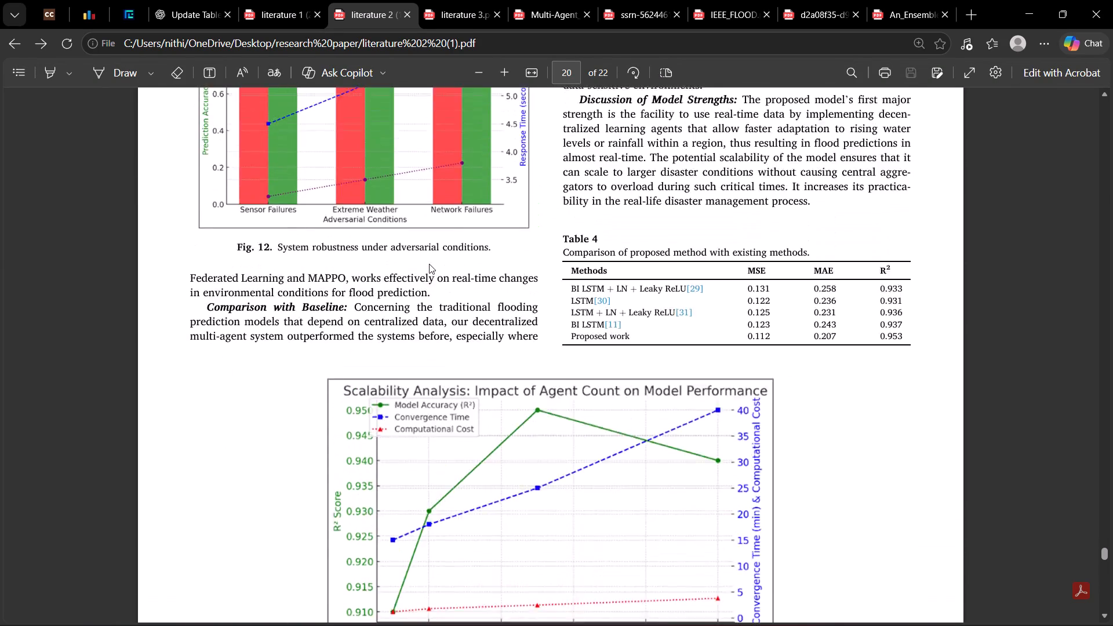
pyautogui.scroll(-3, 429, 264)
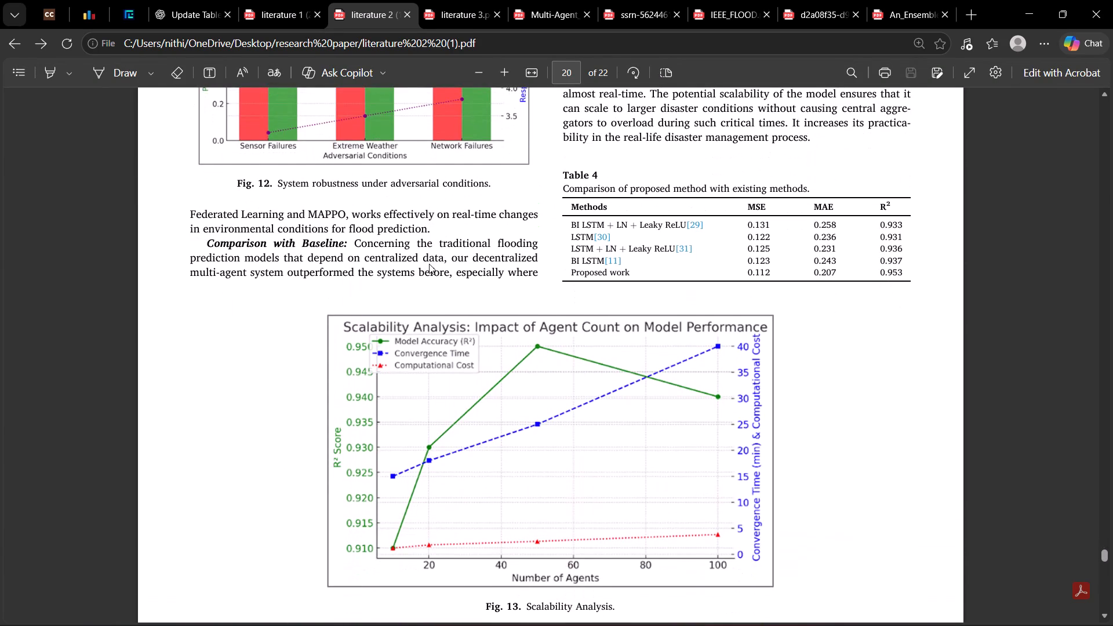
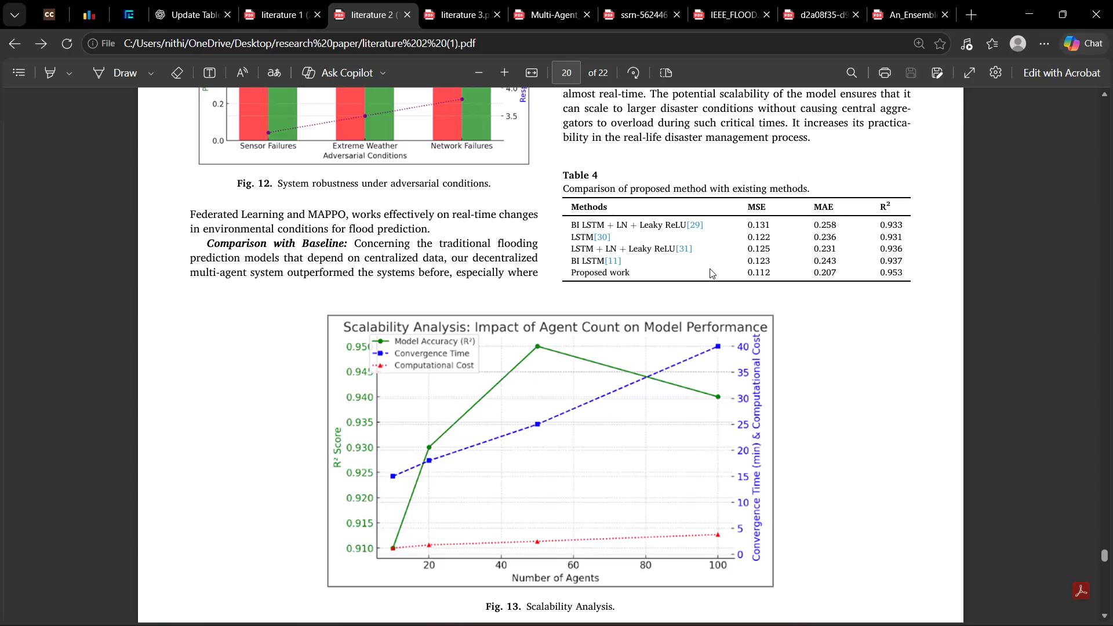
# Look back through the literature 2 (1) paper's client loss graphs, computational cost, real-time response and discussion sections on pages 19 and 18.
pyautogui.scroll(9, 710, 268)
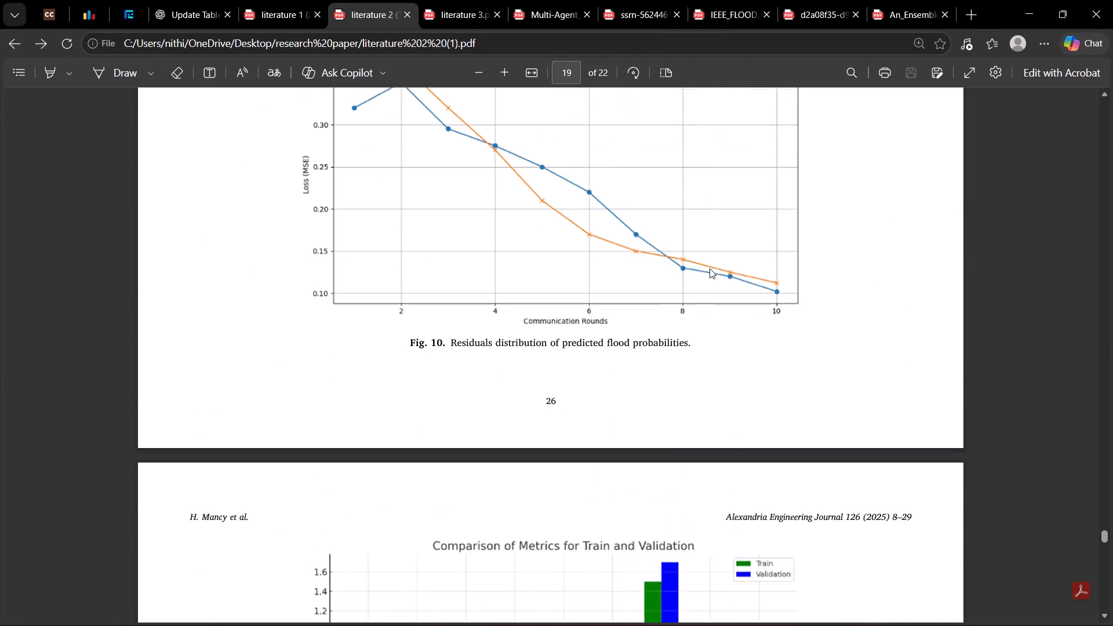
pyautogui.scroll(1, 710, 268)
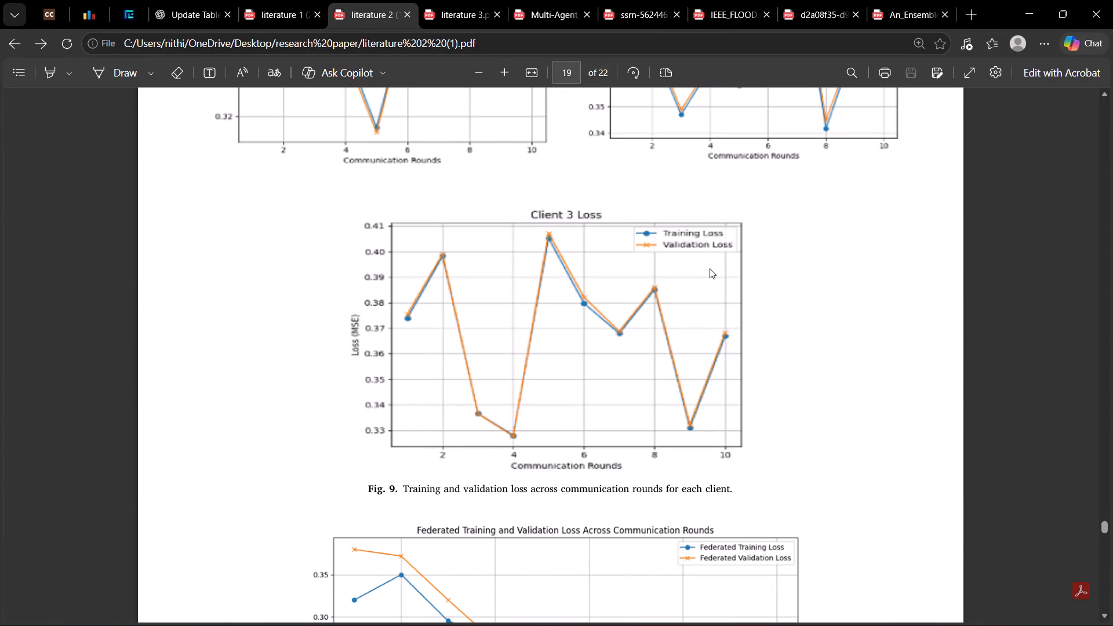
pyautogui.scroll(6, 710, 268)
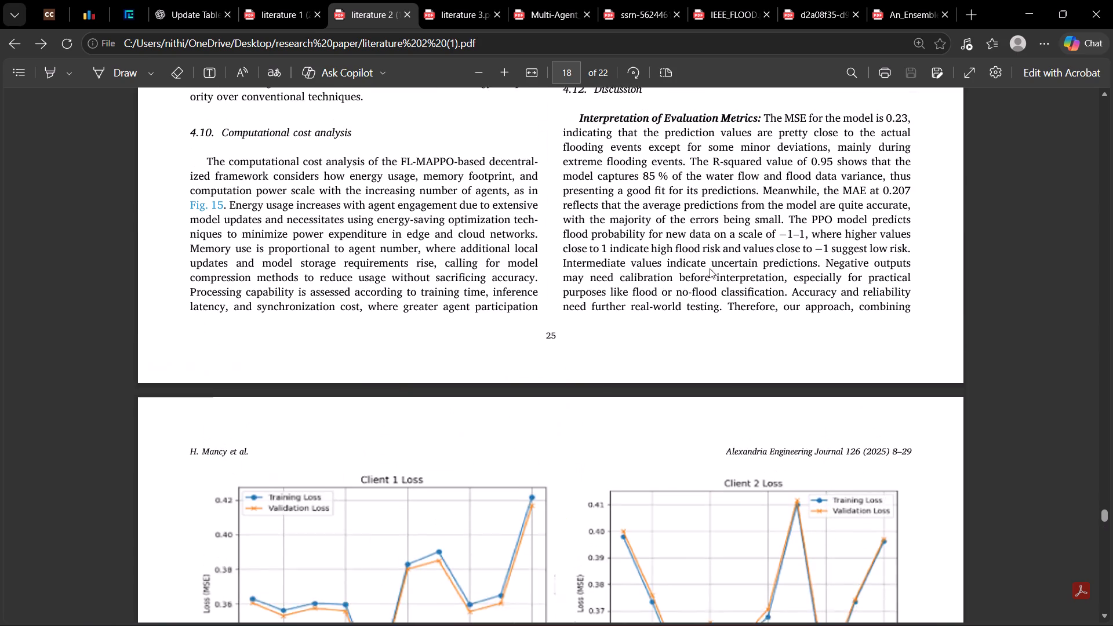
pyautogui.scroll(7, 710, 268)
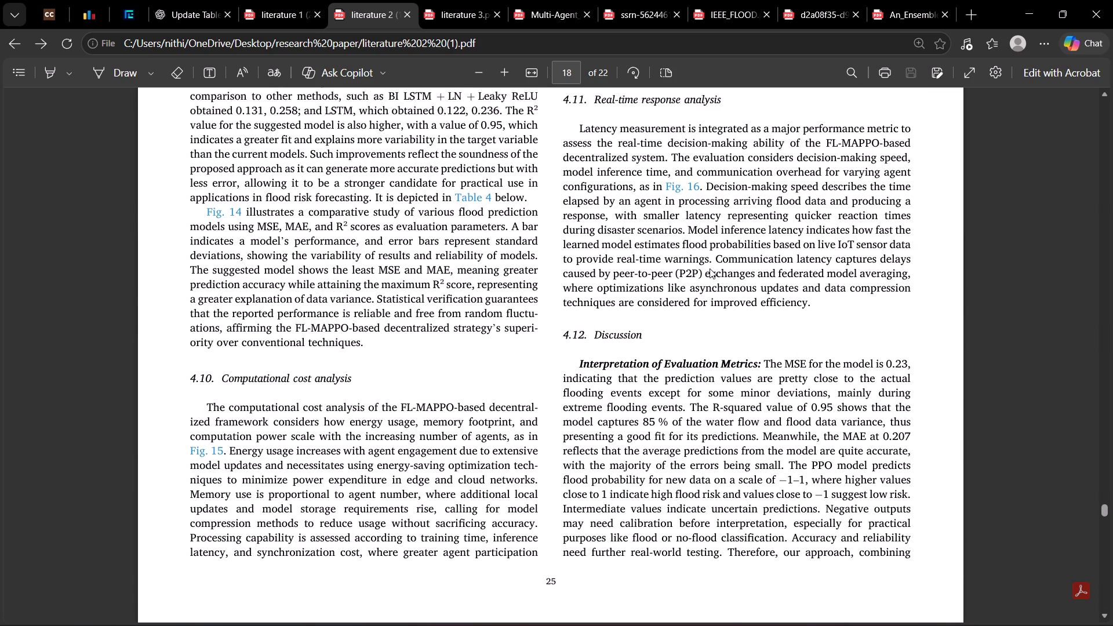
pyautogui.scroll(4, 710, 268)
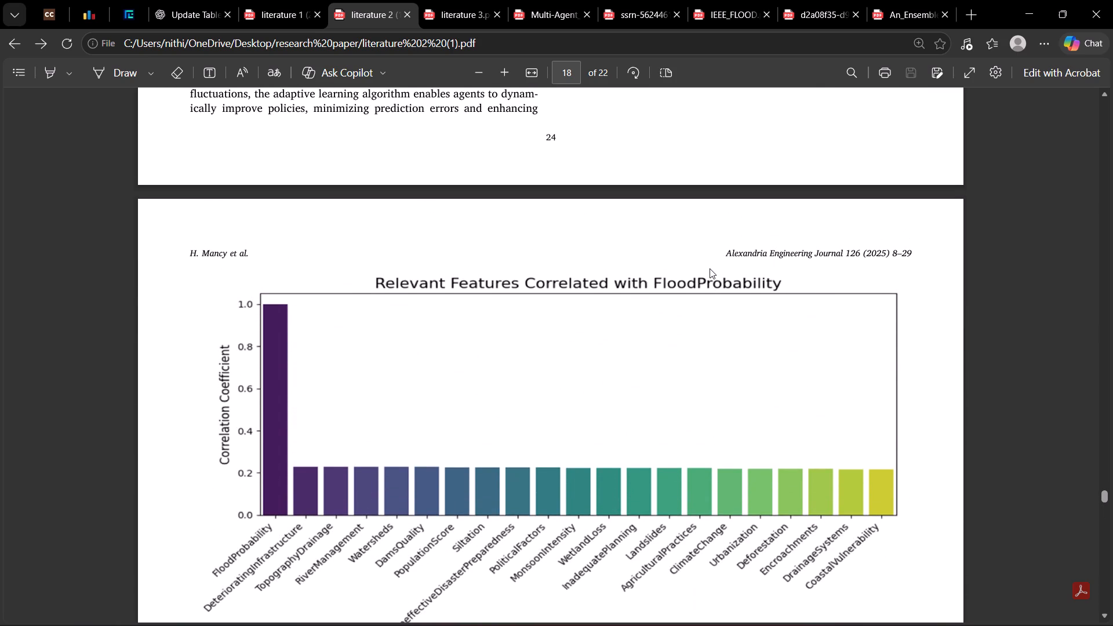
# Examine the evaluation metrics, feature correlation section and Fig. 6 flood probability distributions on page 16 of the same paper.
pyautogui.scroll(9, 710, 268)
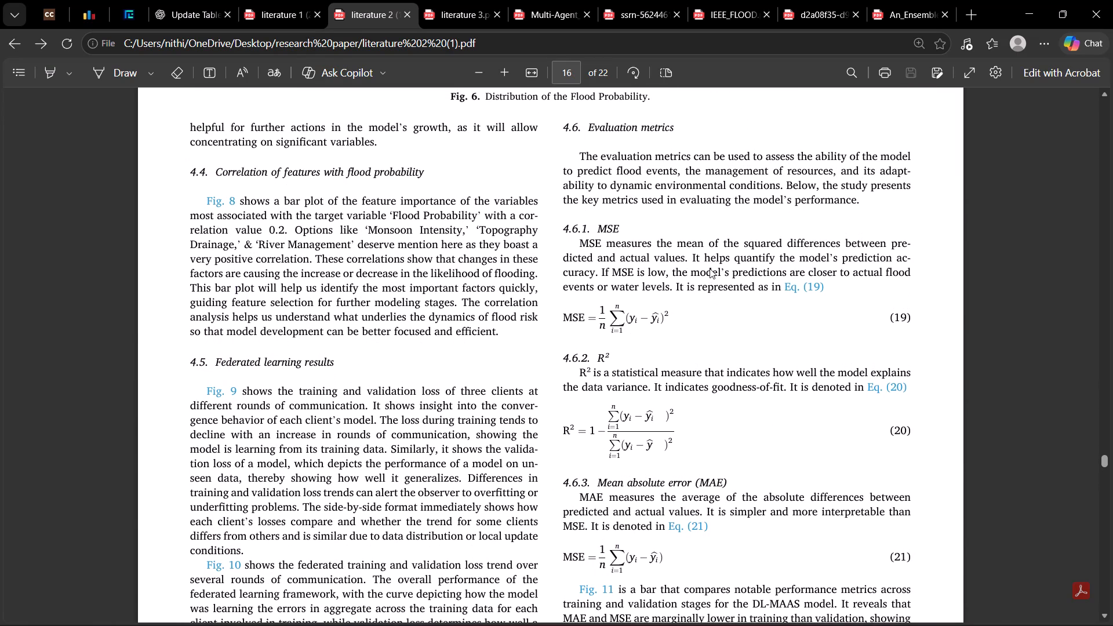
pyautogui.scroll(2, 710, 268)
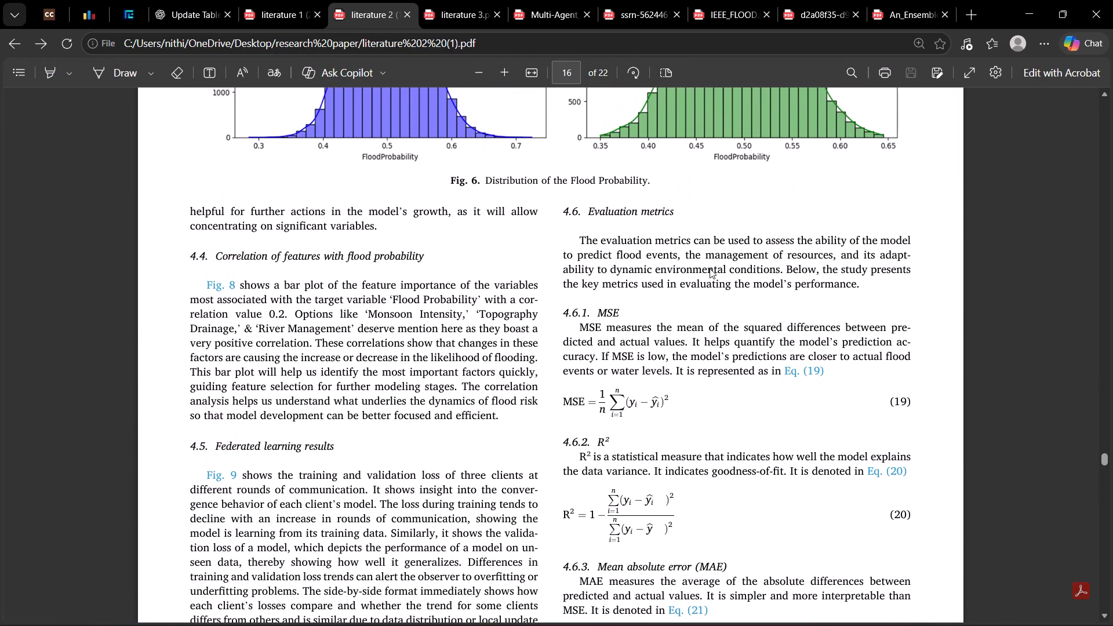
pyautogui.scroll(2, 710, 268)
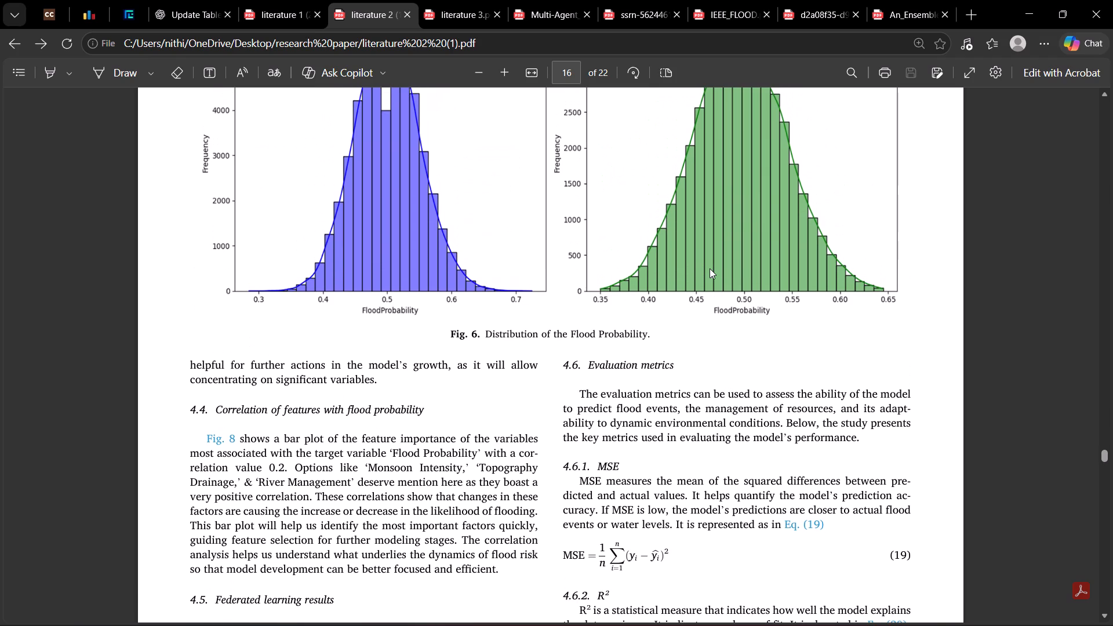
pyautogui.scroll(4, 710, 268)
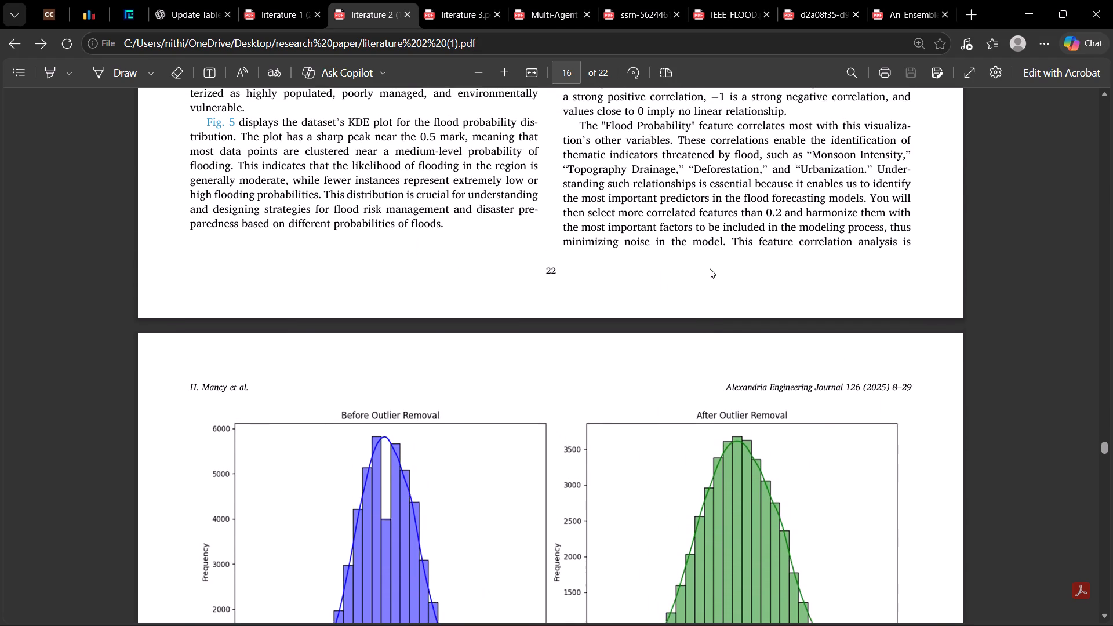
pyautogui.scroll(-1, 710, 268)
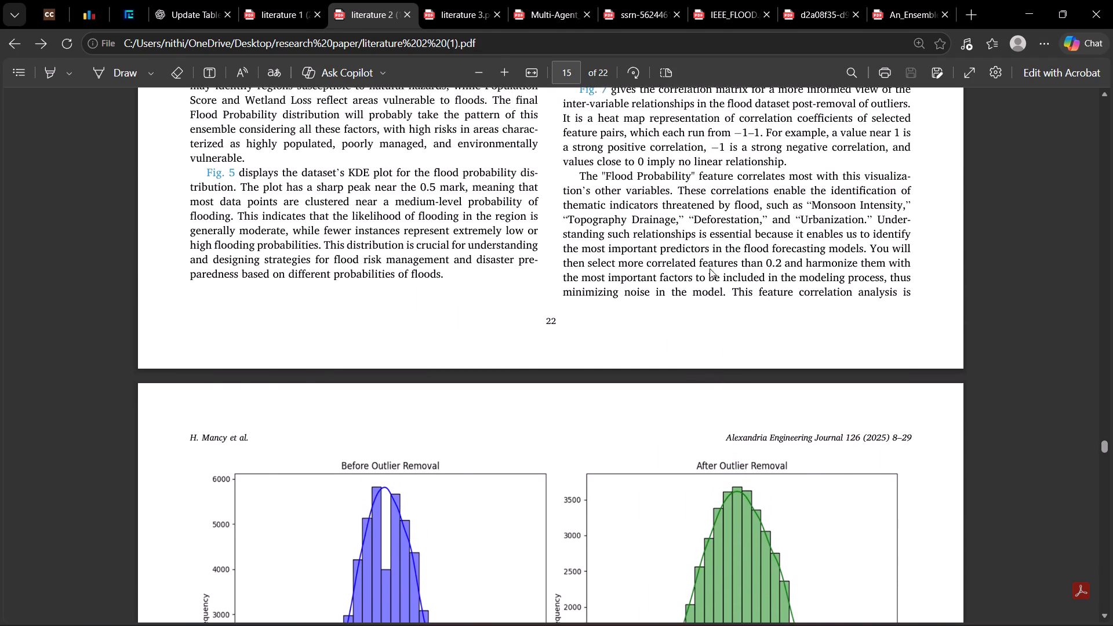
pyautogui.scroll(-1, 710, 268)
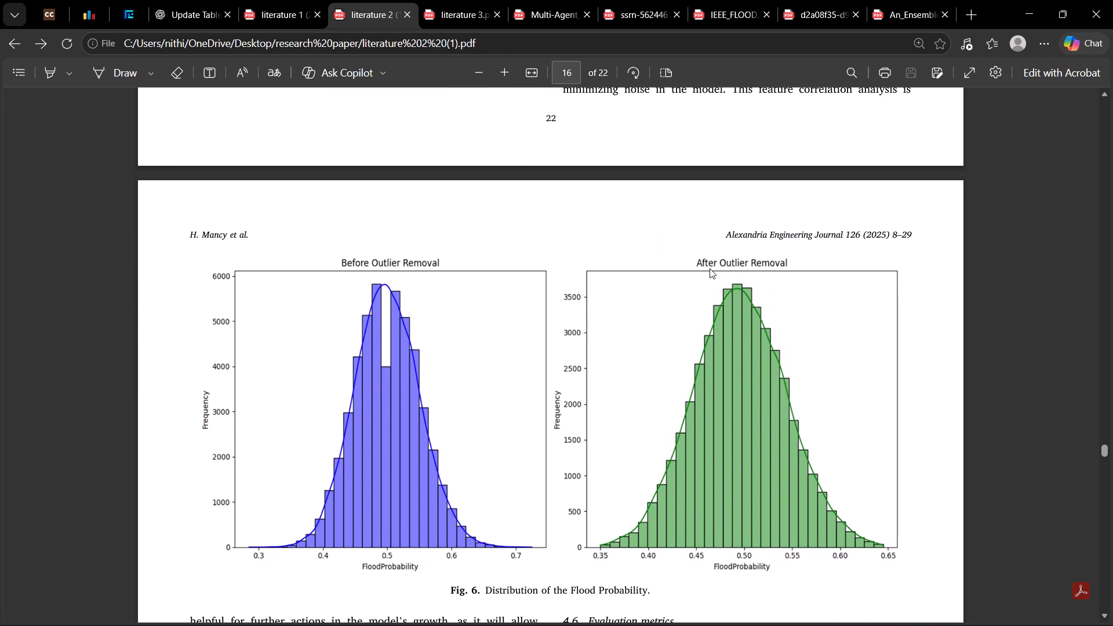
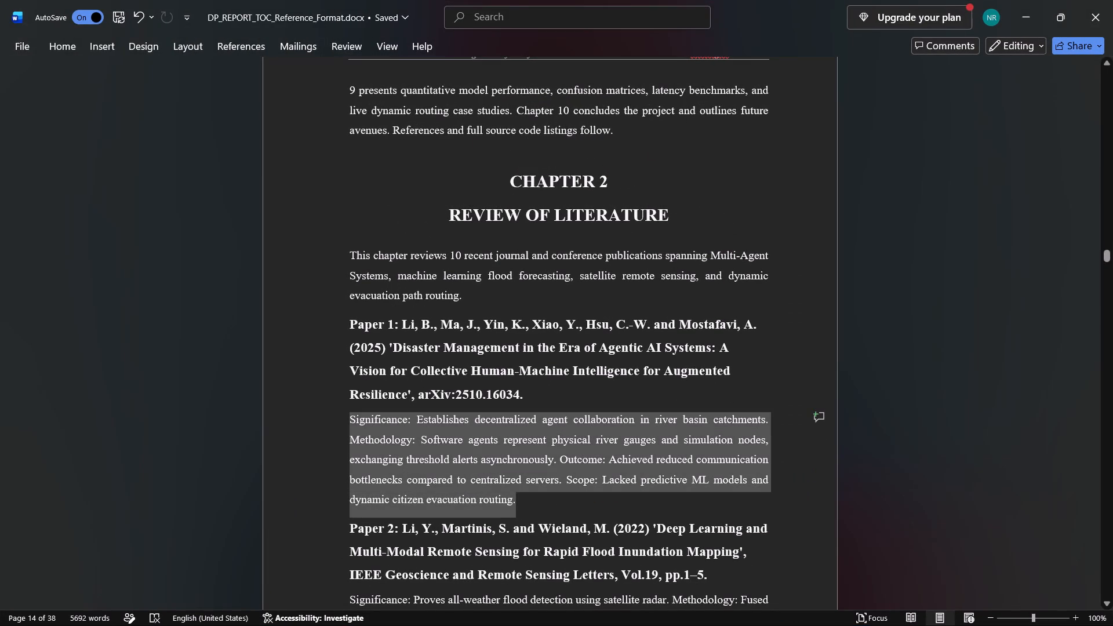
pyautogui.moveTo(355, 431); pyautogui.dragTo(346, 423)
pyautogui.hotkey('ctrl', 'v')
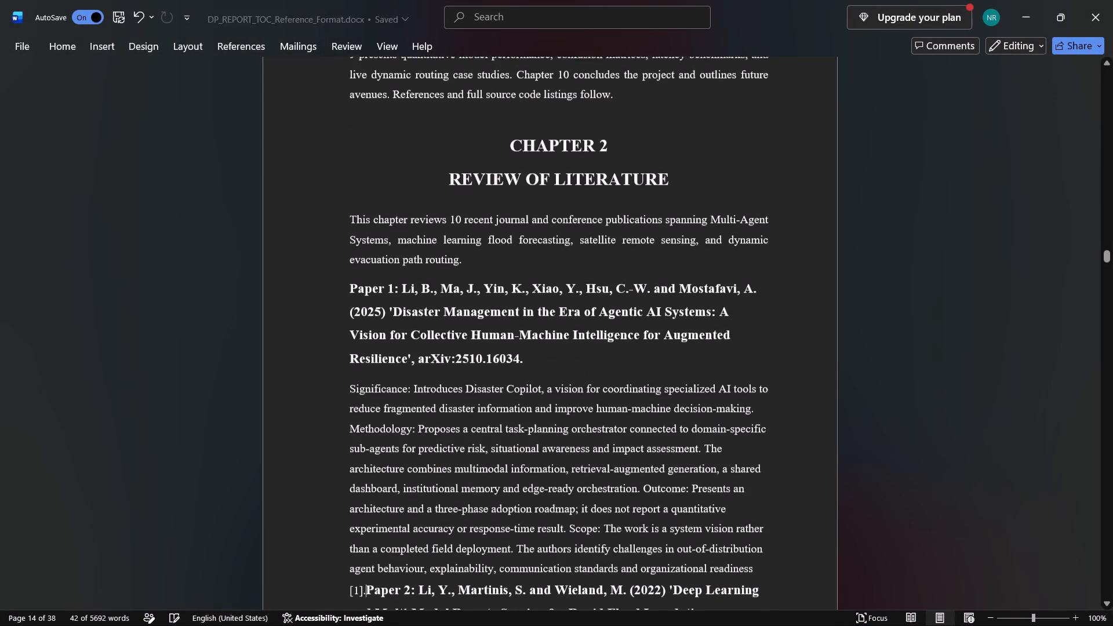
# Remove the [1] marker after "organizational readiness", end the sentence with a period, and put the Paper 2 heading in its own paragraph.
pyautogui.scroll(-2, 576, 504)
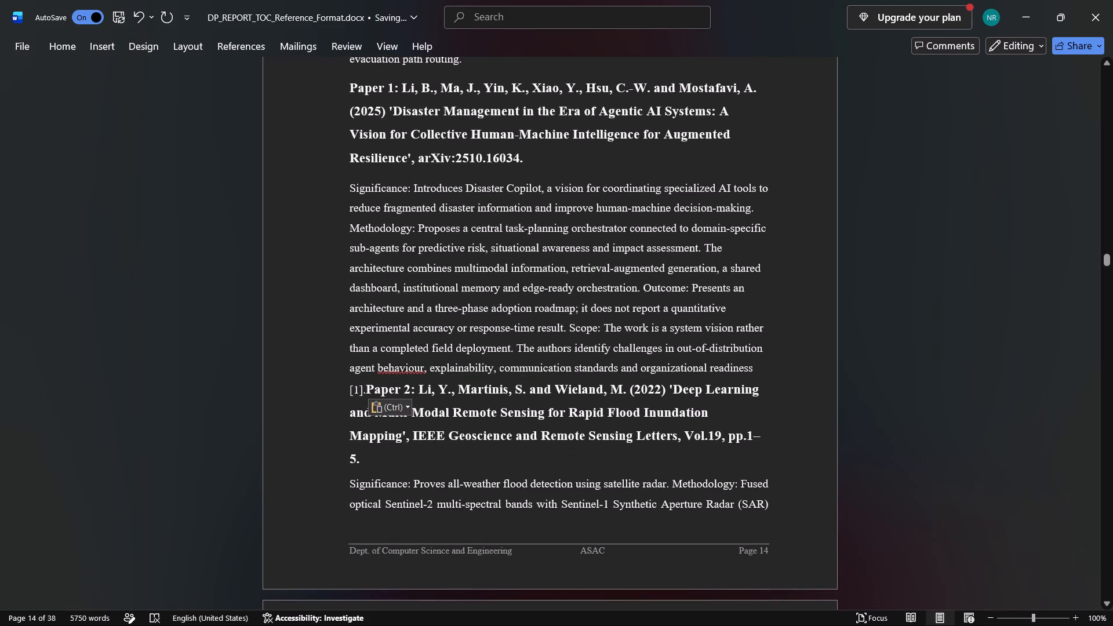
pyautogui.press('BackSpace')
pyautogui.press('BackSpace')
pyautogui.press('BackSpace')
pyautogui.press('BackSpace')
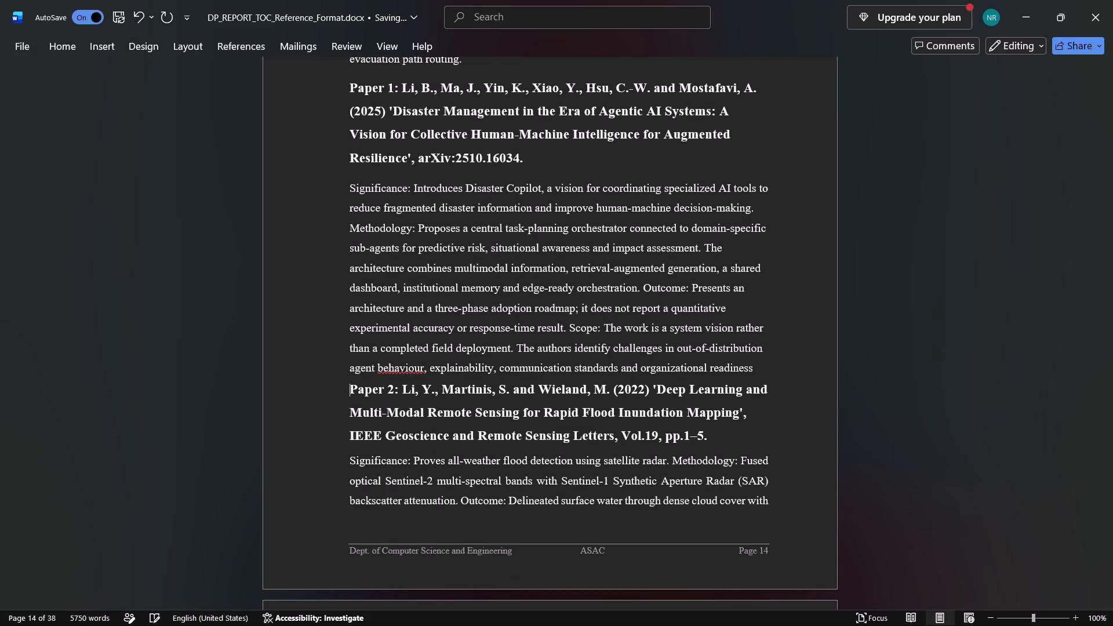
pyautogui.press('BackSpace')
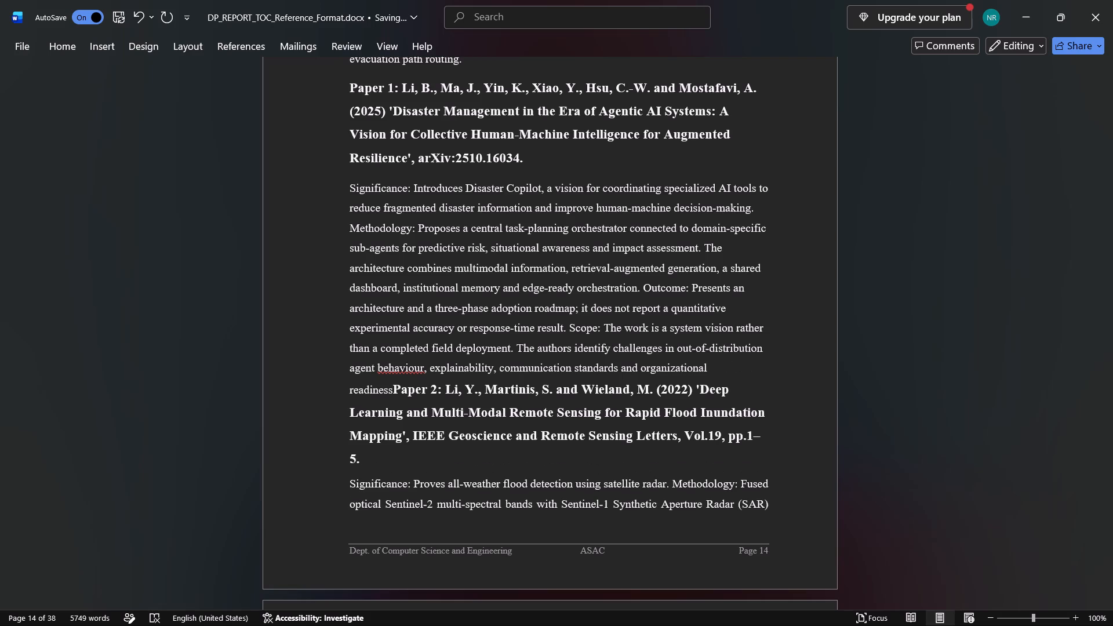
pyautogui.press('Return')
pyautogui.click(760, 368)
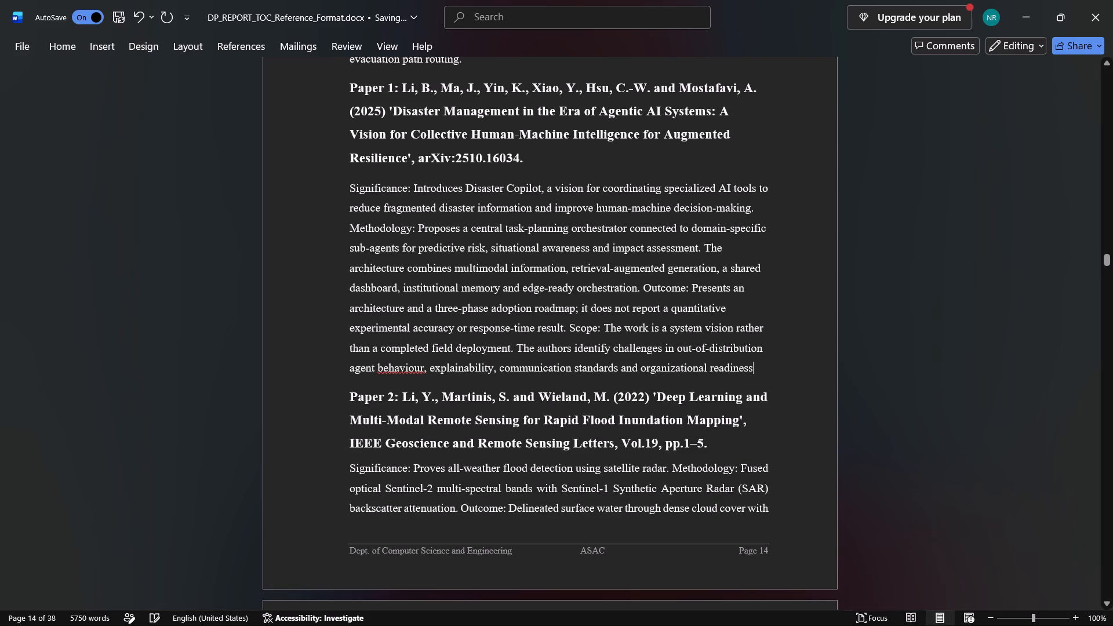
pyautogui.press('.')
# Justify the new Paper 1 summary paragraph.
pyautogui.moveTo(771, 362); pyautogui.dragTo(601, 323)
pyautogui.moveTo(601, 323); pyautogui.dragTo(320, 194)
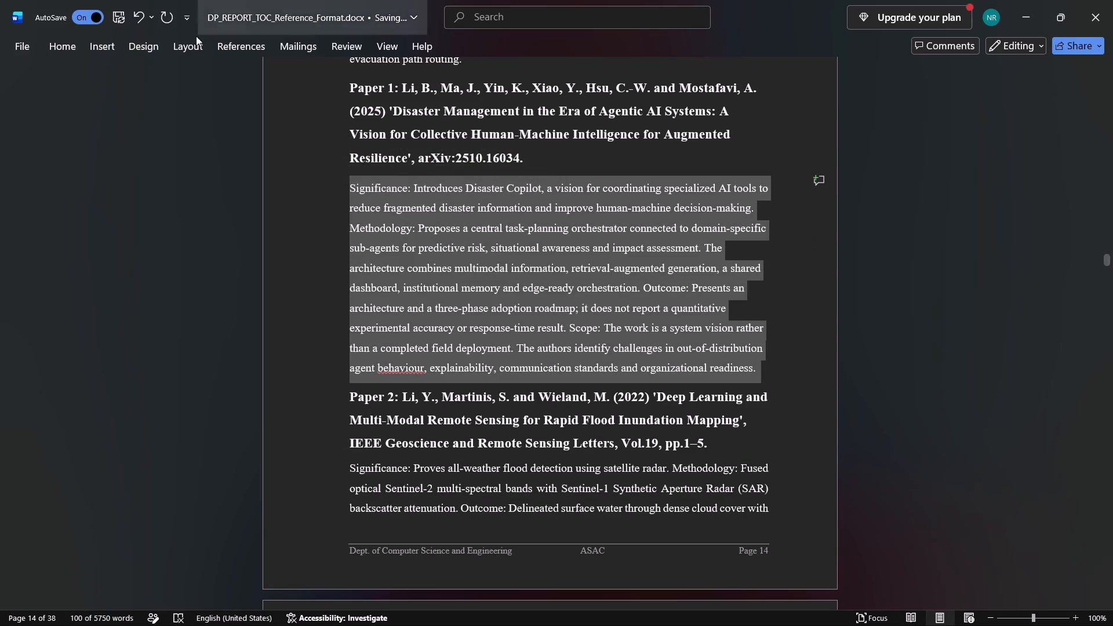
pyautogui.click(76, 47)
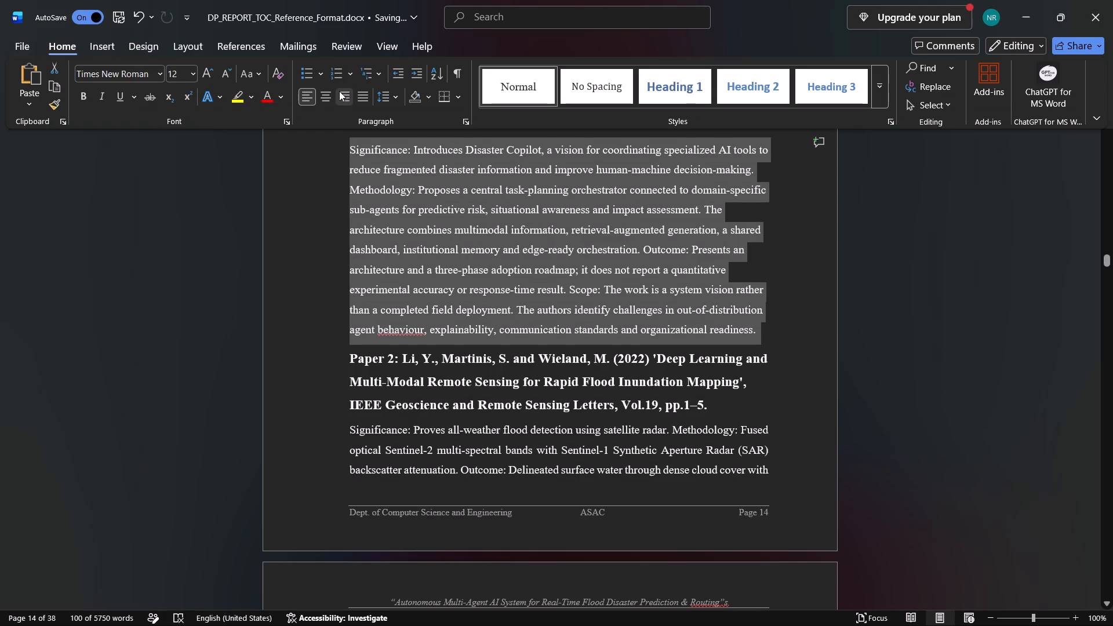
pyautogui.click(365, 99)
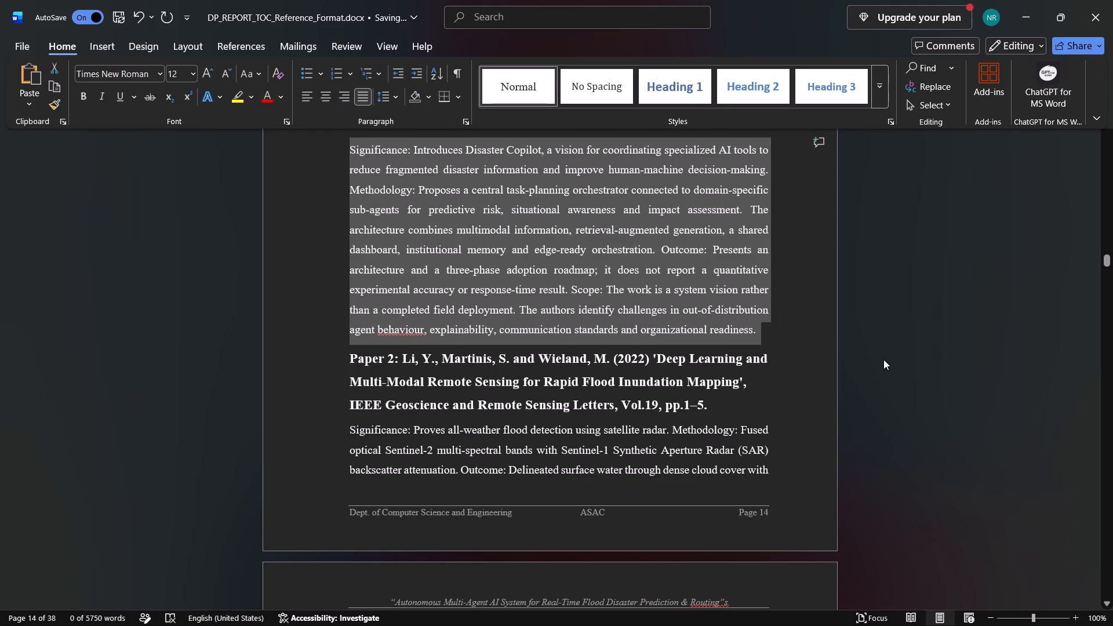
pyautogui.click(907, 361)
pyautogui.click(909, 361)
# Replace the Paper 2 citation in Word with ChatGPT's 2025 'Decentralized Multi-Agent Federated and Reinforcement Learning' citation, Alexandria Engineering Journal, Vol. 126, pp. 8–29.
pyautogui.scroll(-1, 737, 412)
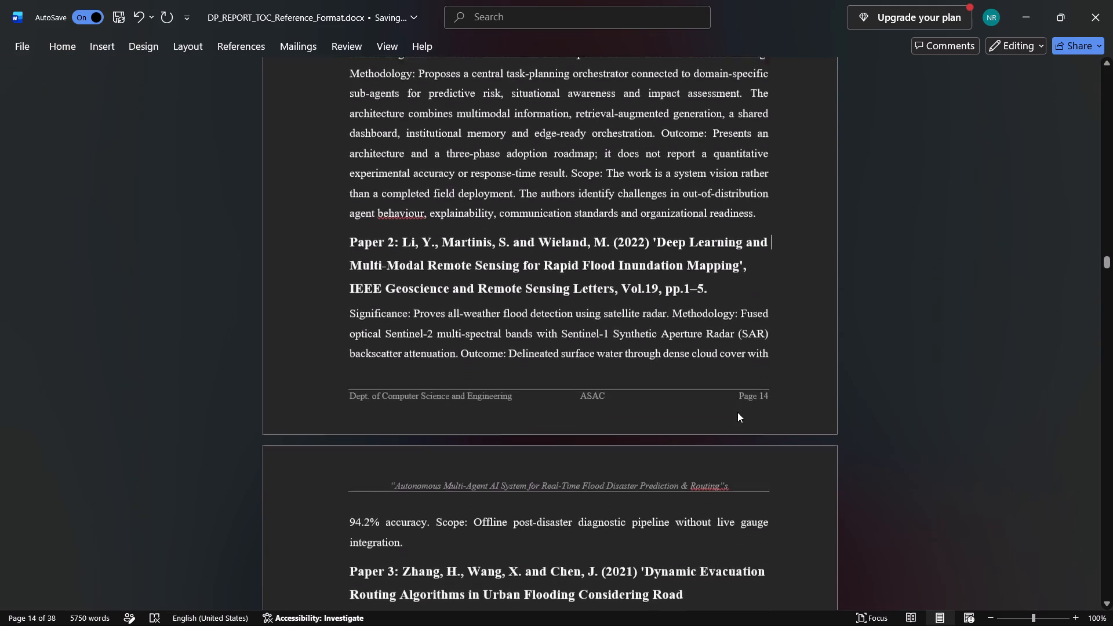
pyautogui.scroll(-1, 737, 412)
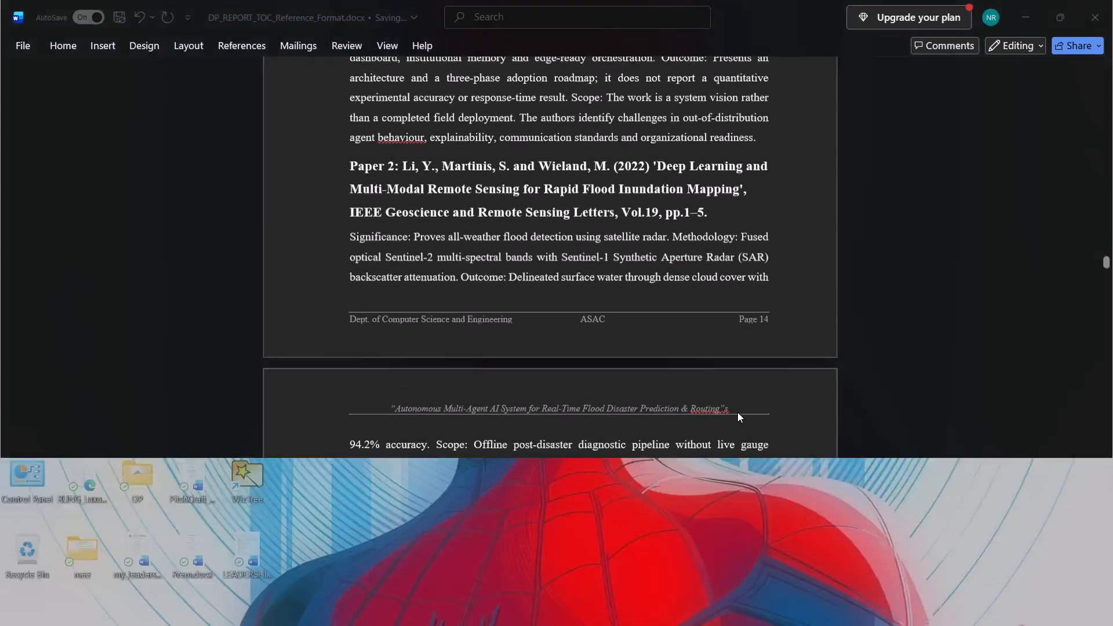
pyautogui.click(639, 129)
pyautogui.scroll(-1, 723, 388)
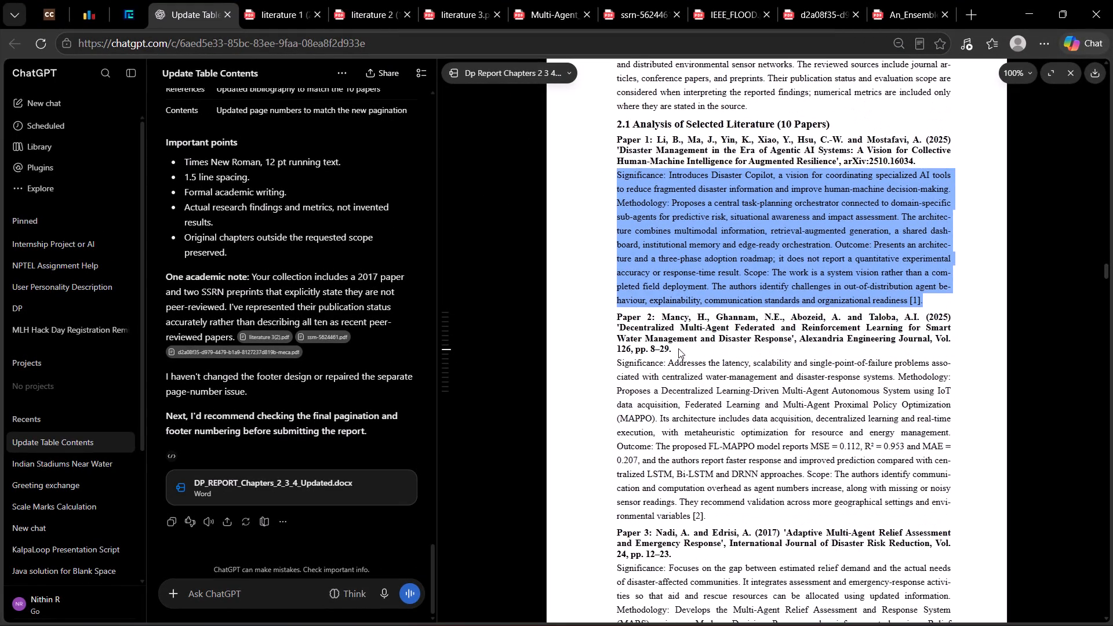
pyautogui.moveTo(678, 348); pyautogui.dragTo(661, 319)
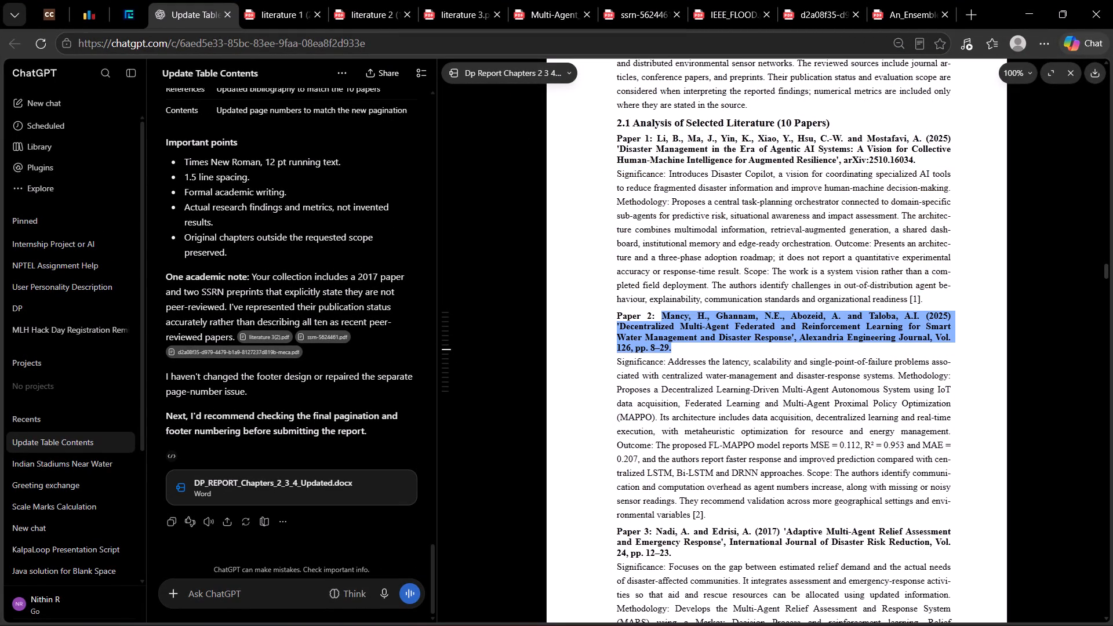
pyautogui.hotkey('ctrl', 'c')
pyautogui.click(619, 133)
pyautogui.scroll(-1, 557, 377)
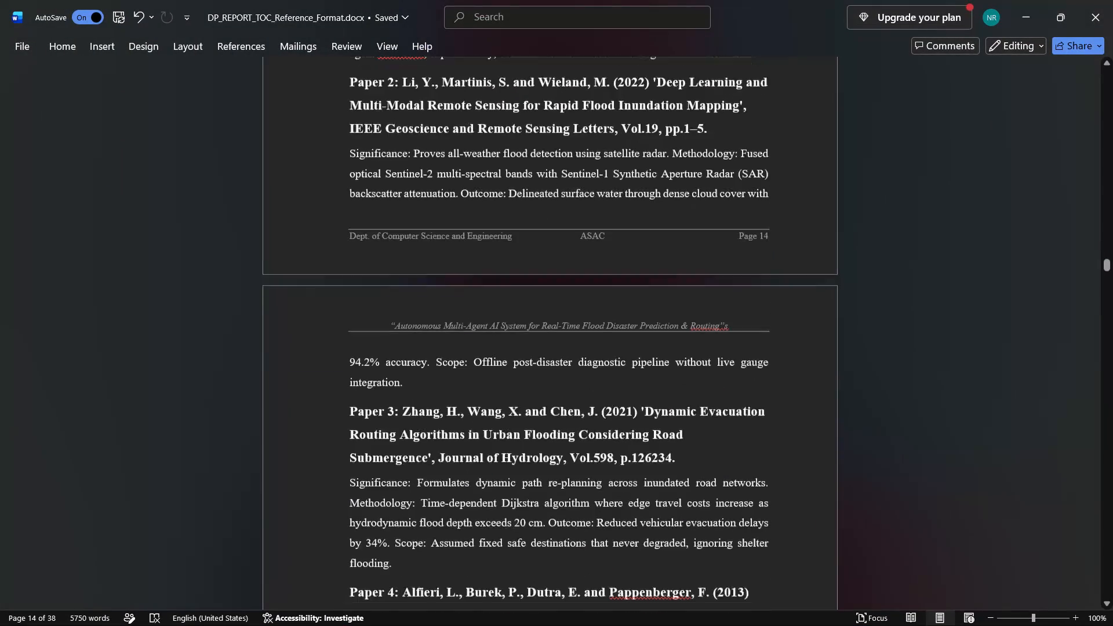
pyautogui.scroll(-1, 557, 377)
pyautogui.scroll(2, 646, 217)
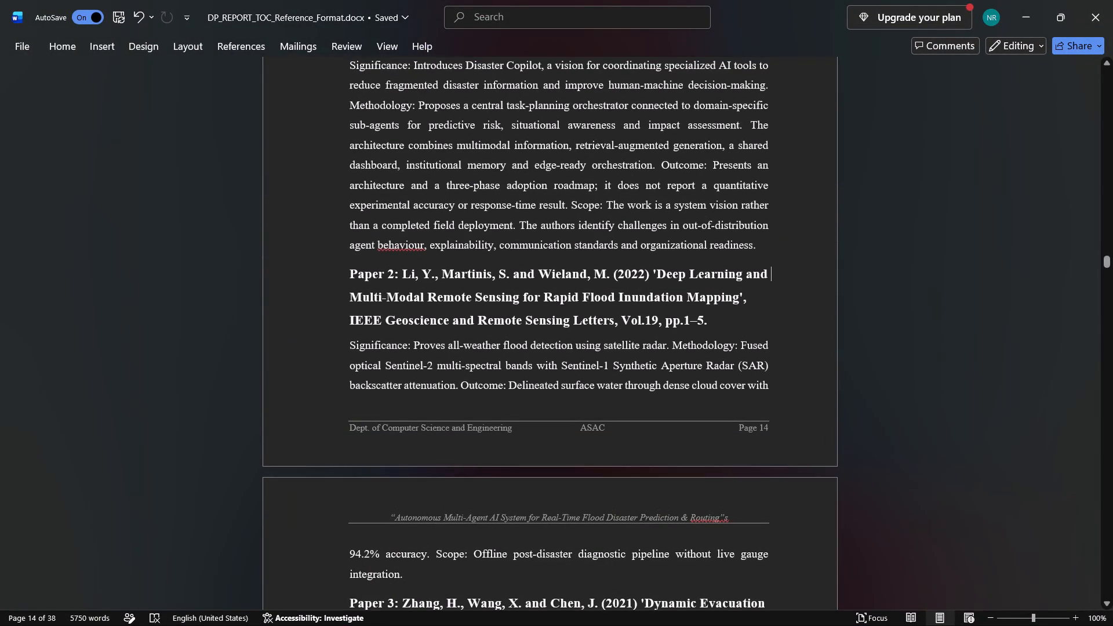
pyautogui.moveTo(718, 316); pyautogui.dragTo(409, 270)
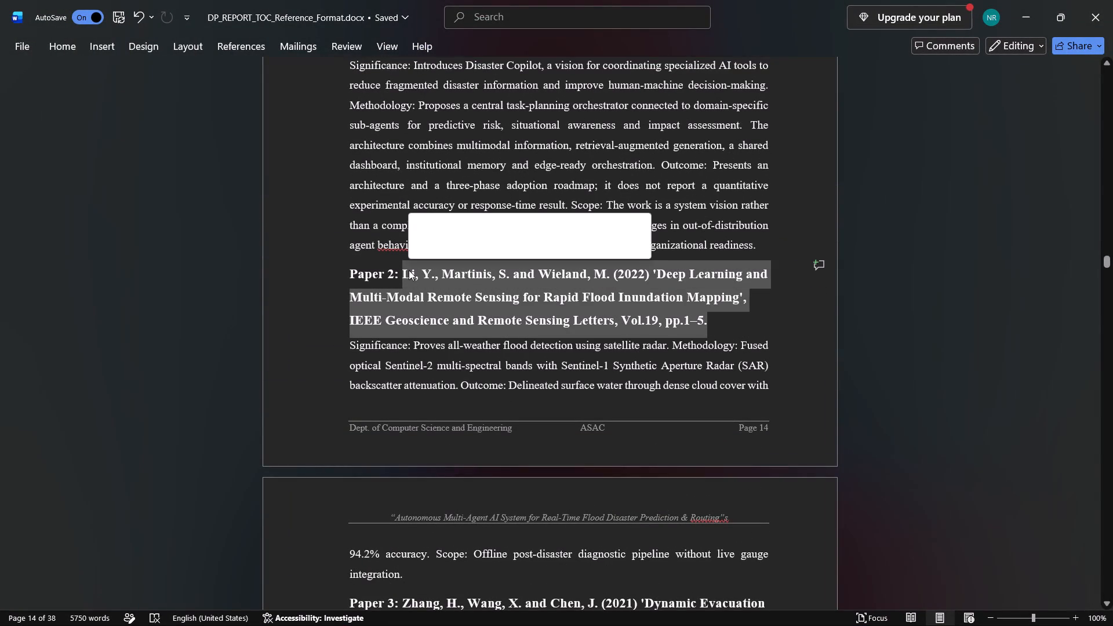
pyautogui.hotkey('ctrl', 'v')
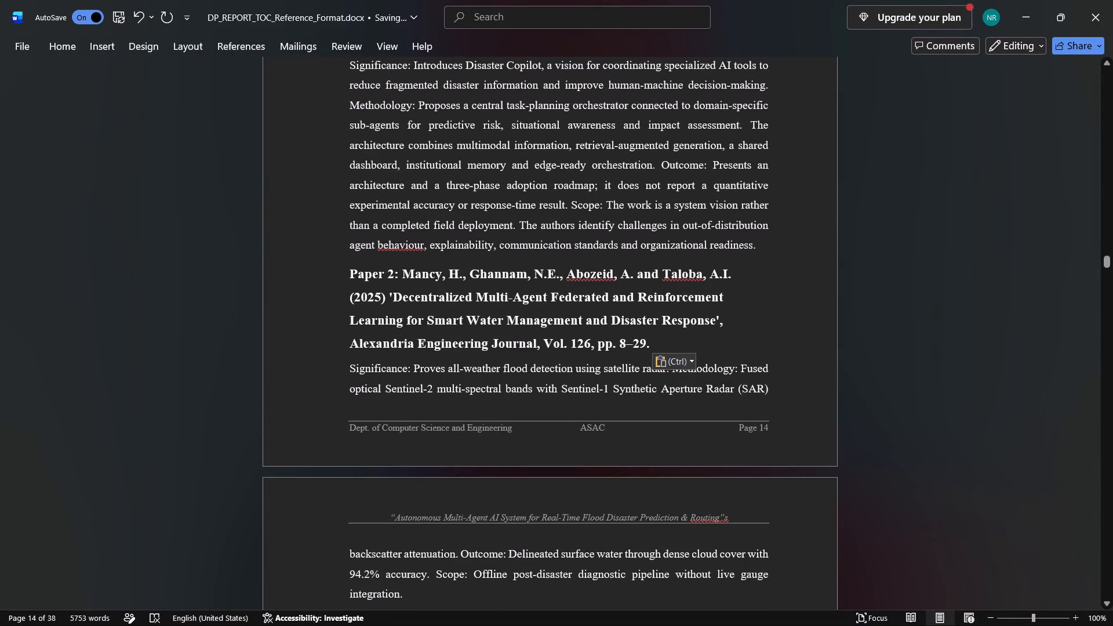
# Replace Paper 2's Significance-to-Scope paragraph in the Word report with ChatGPT's FL-MAPPO summary, leaving out the [2] marker.
pyautogui.scroll(-1, 657, 386)
pyautogui.click(632, 143)
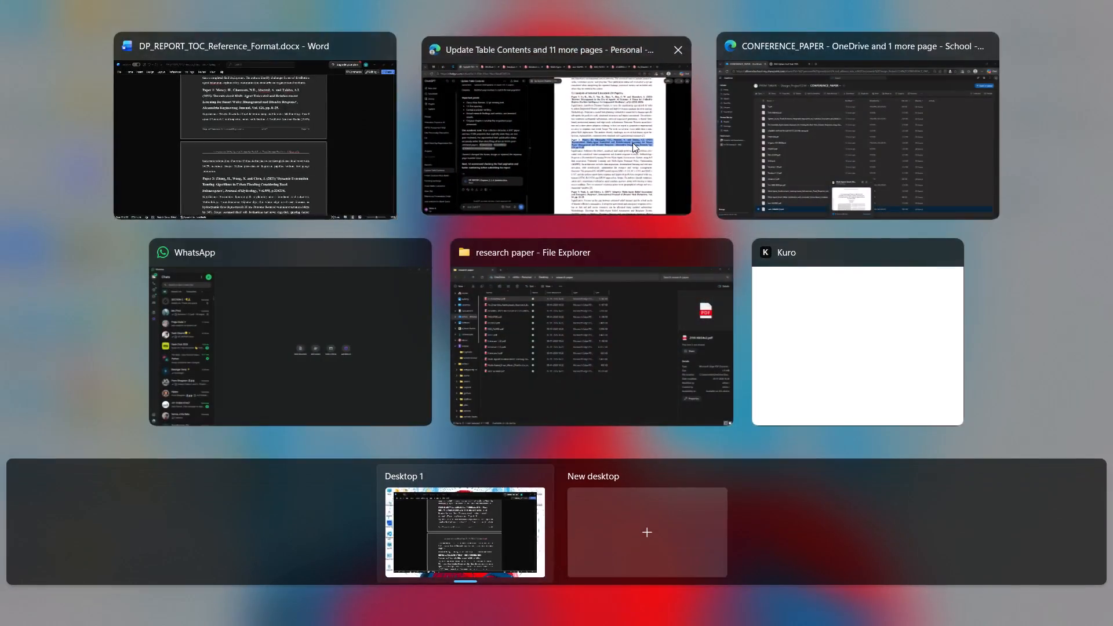
pyautogui.scroll(-1, 685, 438)
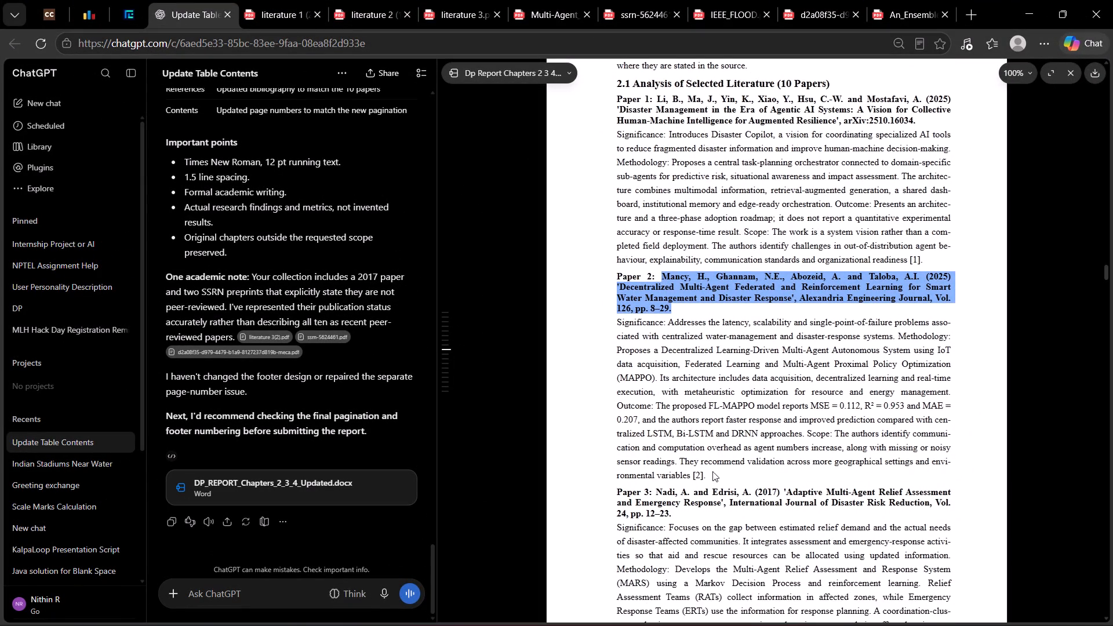
pyautogui.moveTo(694, 474); pyautogui.dragTo(581, 306)
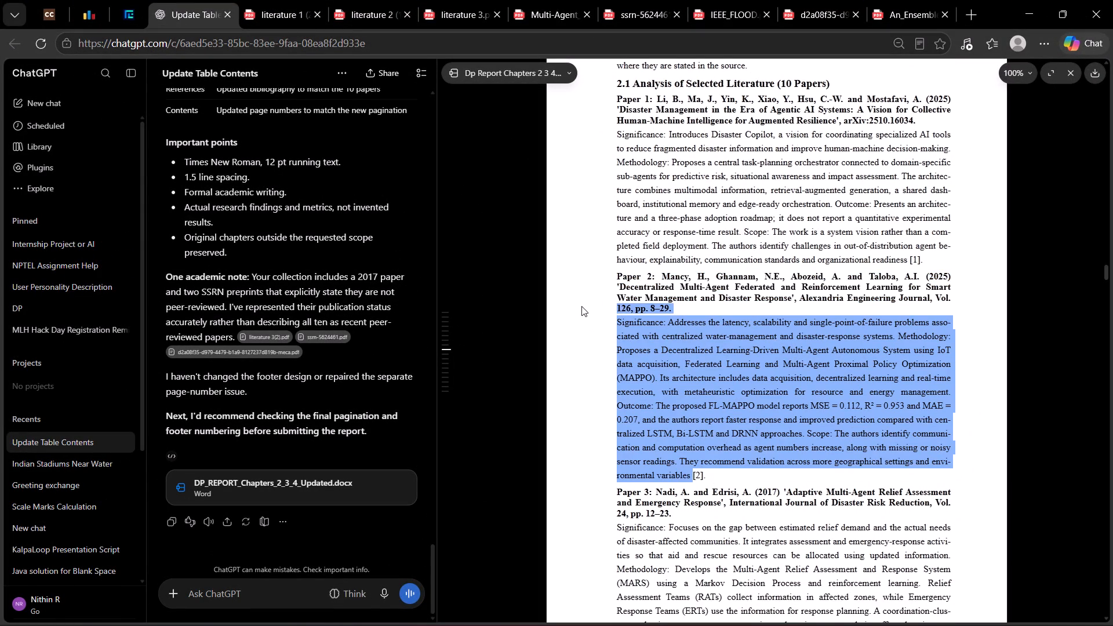
pyautogui.moveTo(581, 306); pyautogui.dragTo(587, 314)
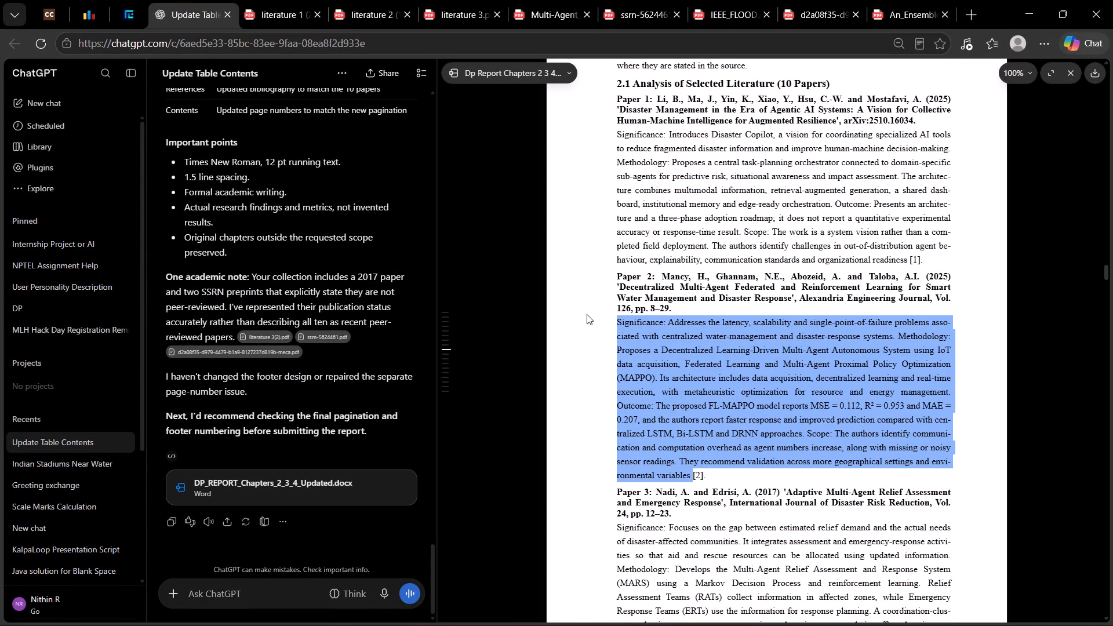
pyautogui.hotkey('ctrl', 'c')
pyautogui.click(626, 133)
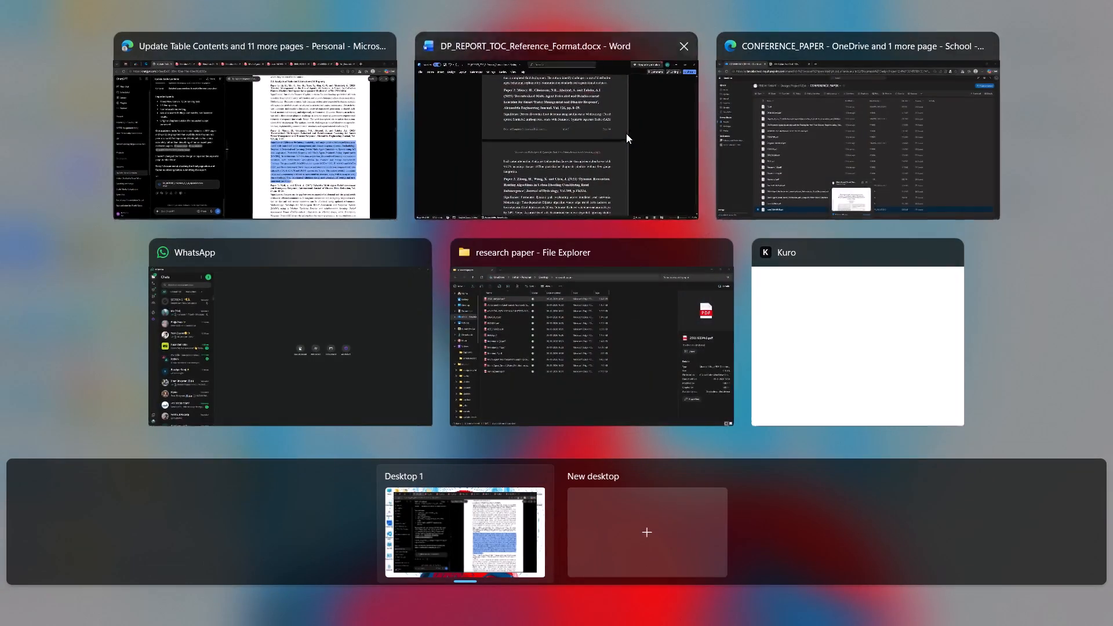
pyautogui.moveTo(445, 434); pyautogui.dragTo(340, 217)
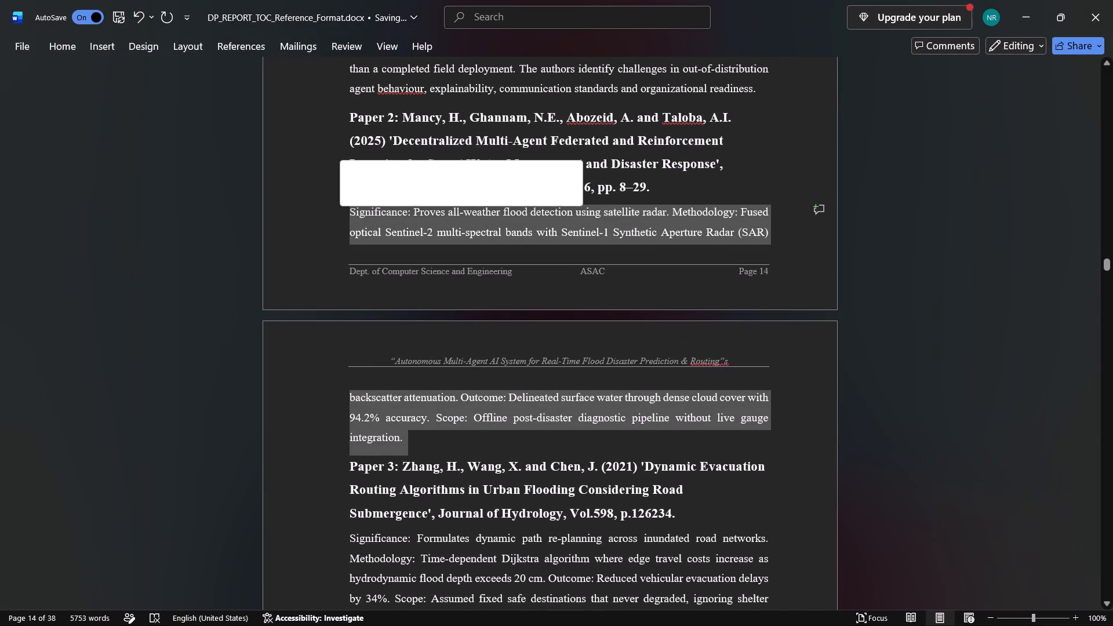
pyautogui.hotkey('ctrl', 'v')
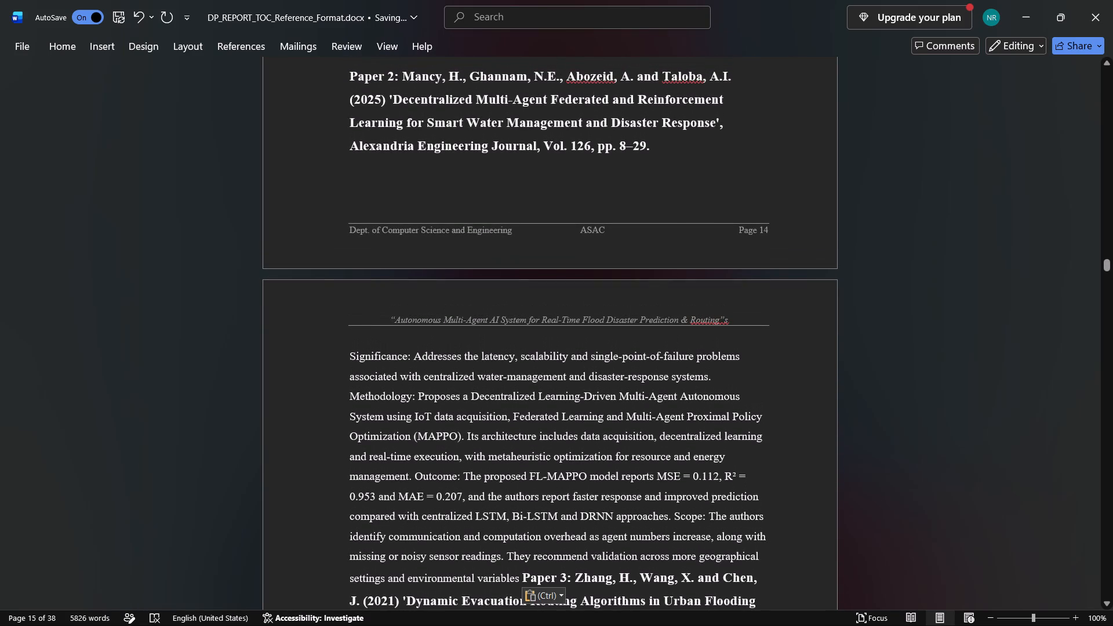
# Put the Paper 3 heading in its own paragraph and end the Paper 2 summary with a period after "environmental variables".
pyautogui.scroll(-1, 613, 468)
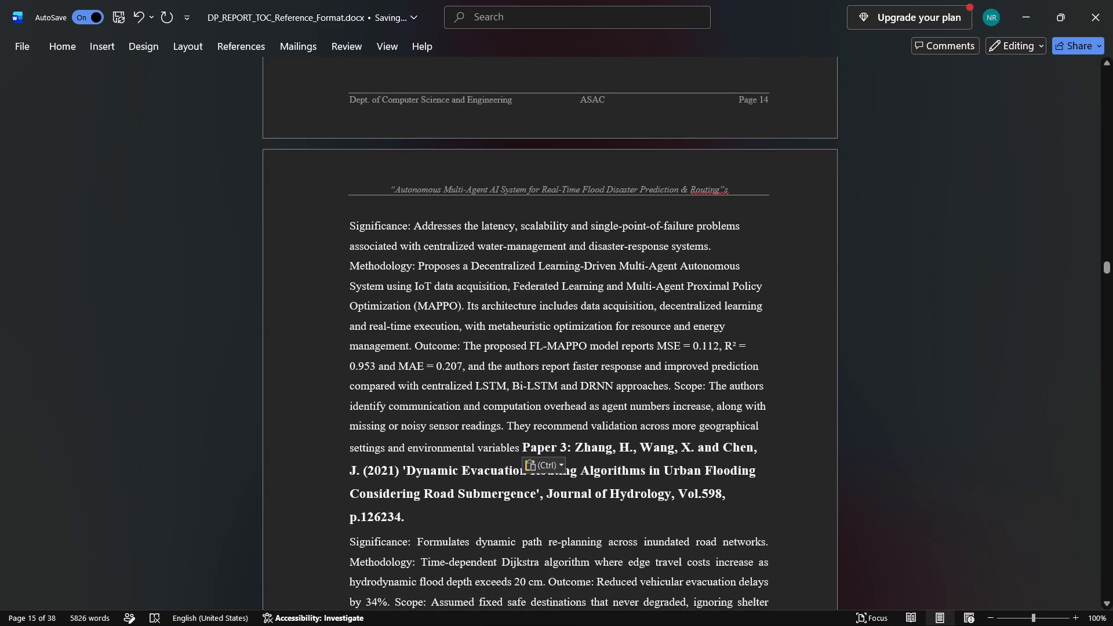
pyautogui.press('Return')
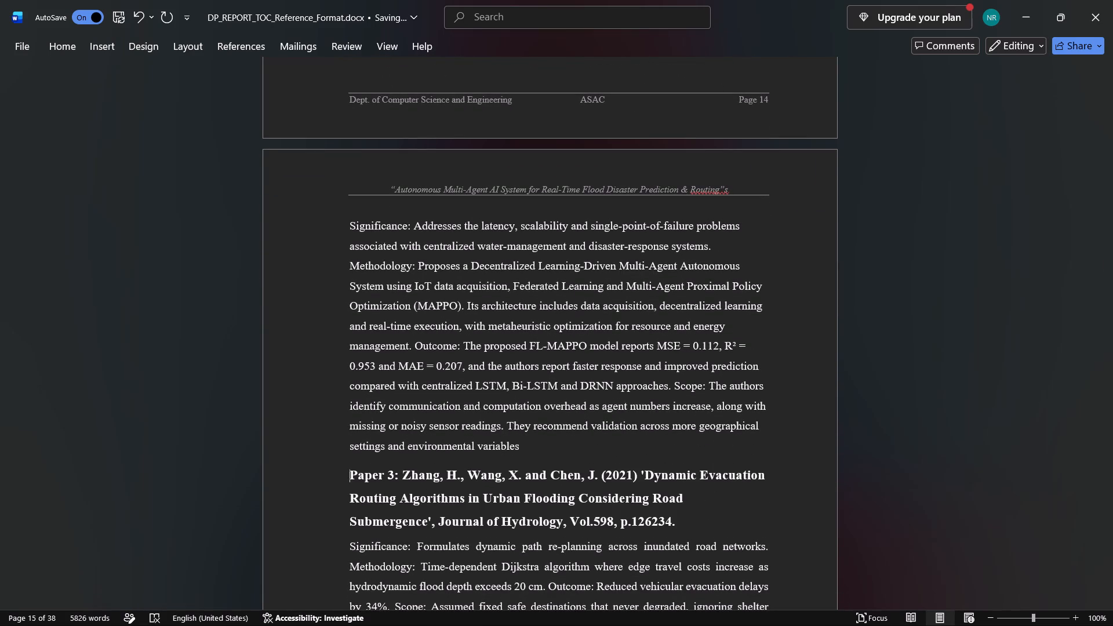
pyautogui.press('Up')
pyautogui.click(572, 452)
pyautogui.press('.')
pyautogui.scroll(4, 572, 452)
pyautogui.keyDown('ctrl'); pyautogui.scroll(-5, 572, 452); pyautogui.keyUp('ctrl')
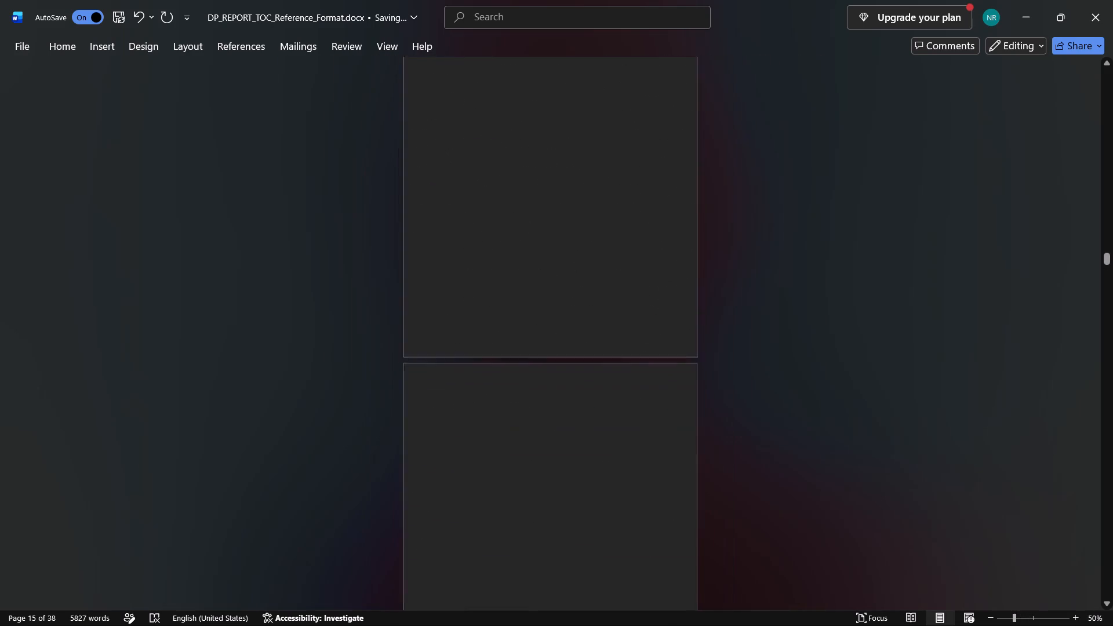
pyautogui.scroll(3, 572, 452)
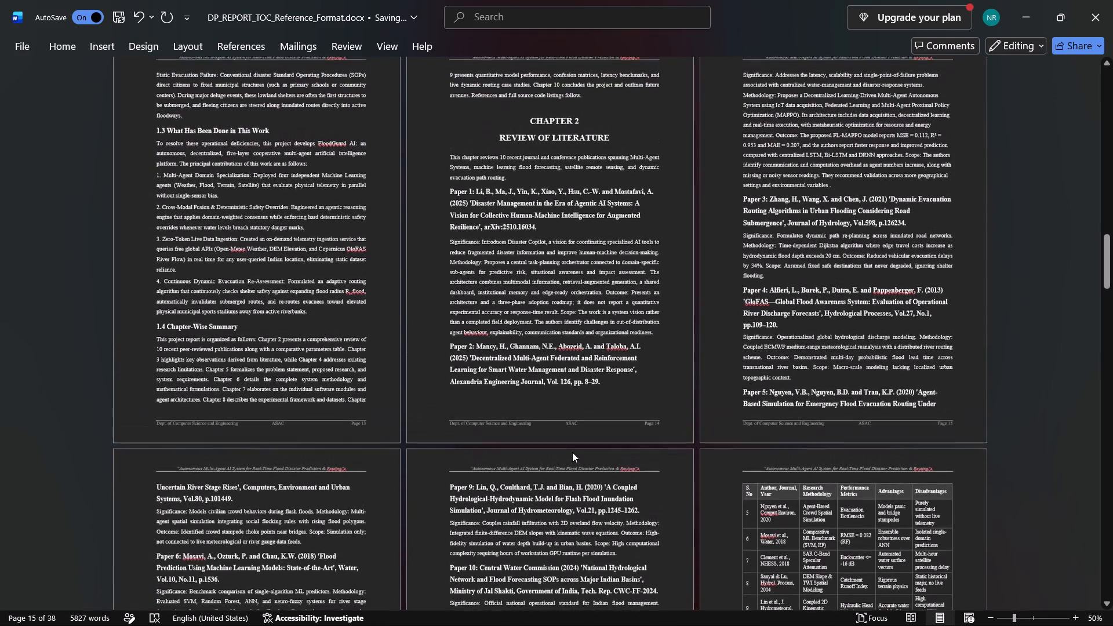
pyautogui.scroll(1, 572, 452)
pyautogui.press('shift+super+s')
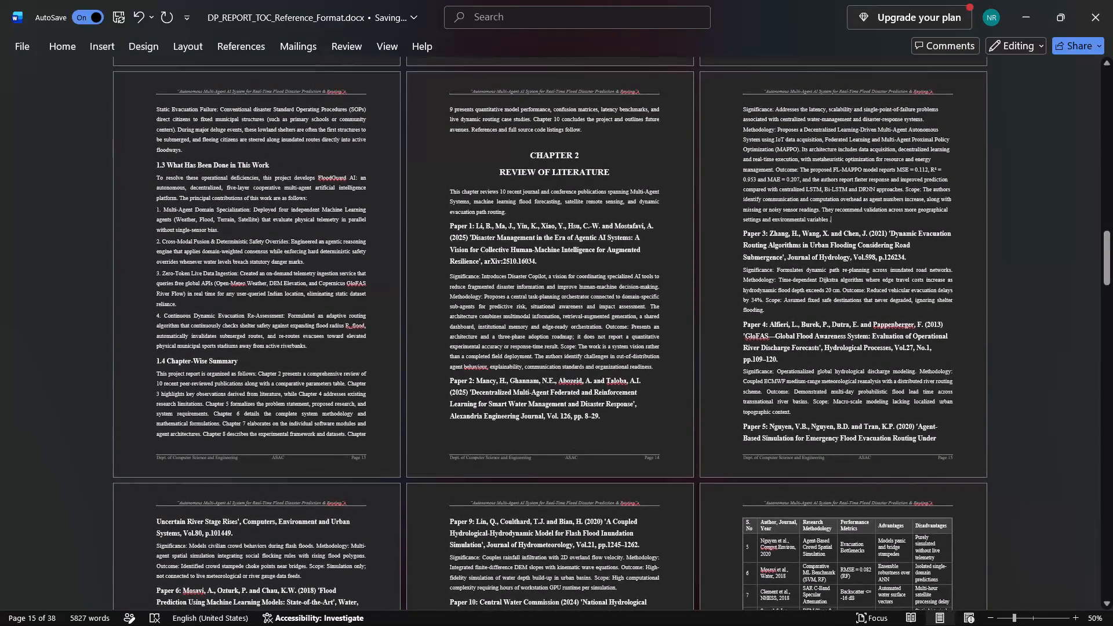
pyautogui.moveTo(396, 104); pyautogui.dragTo(976, 436)
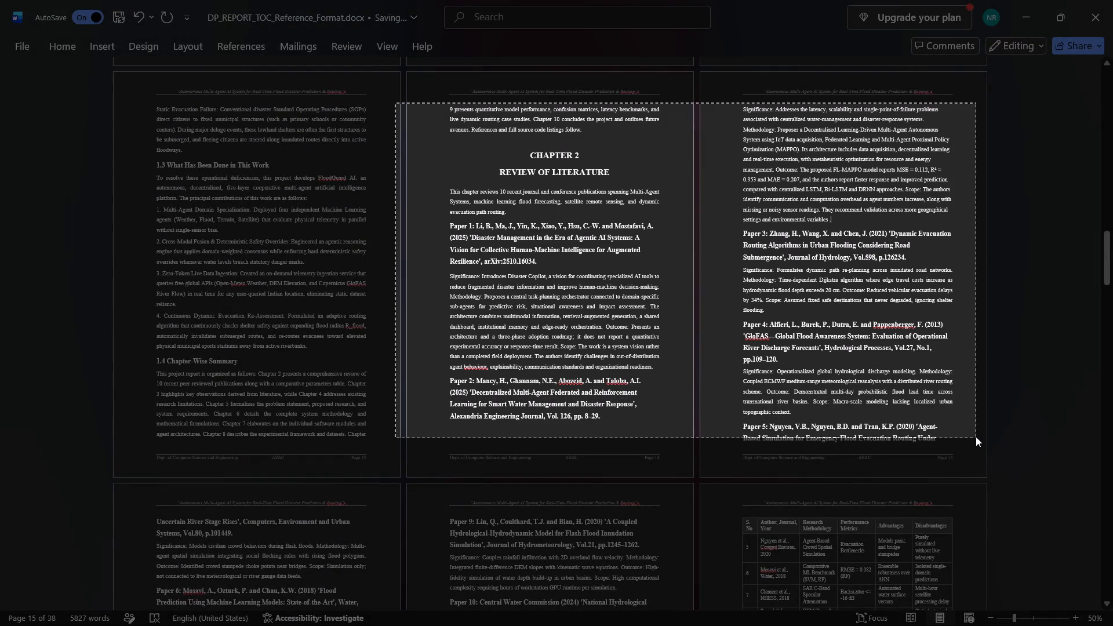
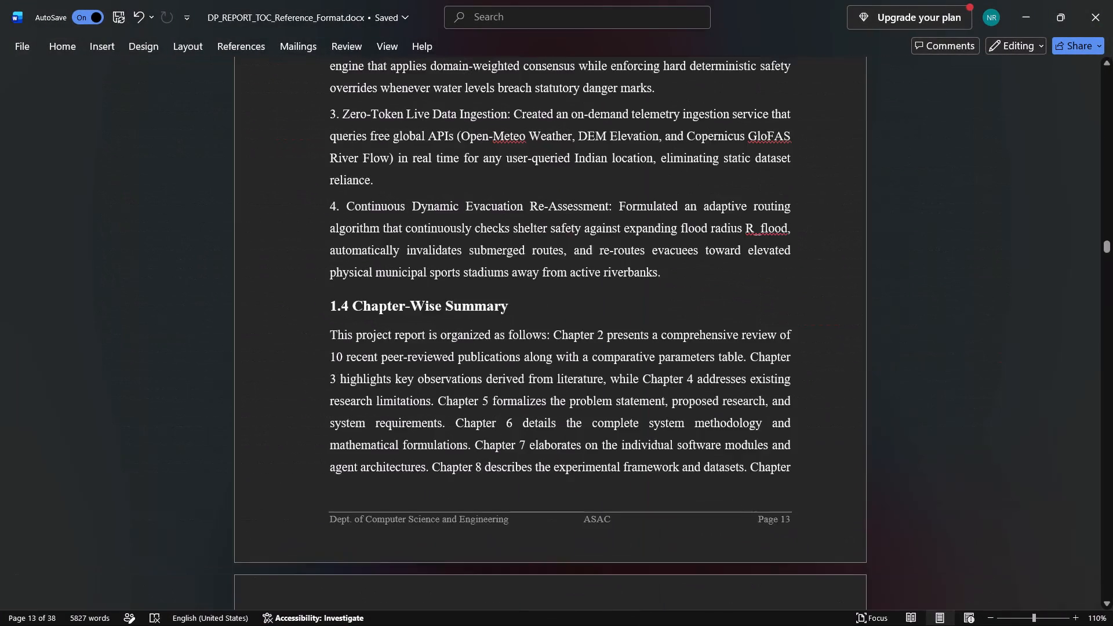
pyautogui.scroll(-4, 633, 330)
pyautogui.scroll(1, 633, 330)
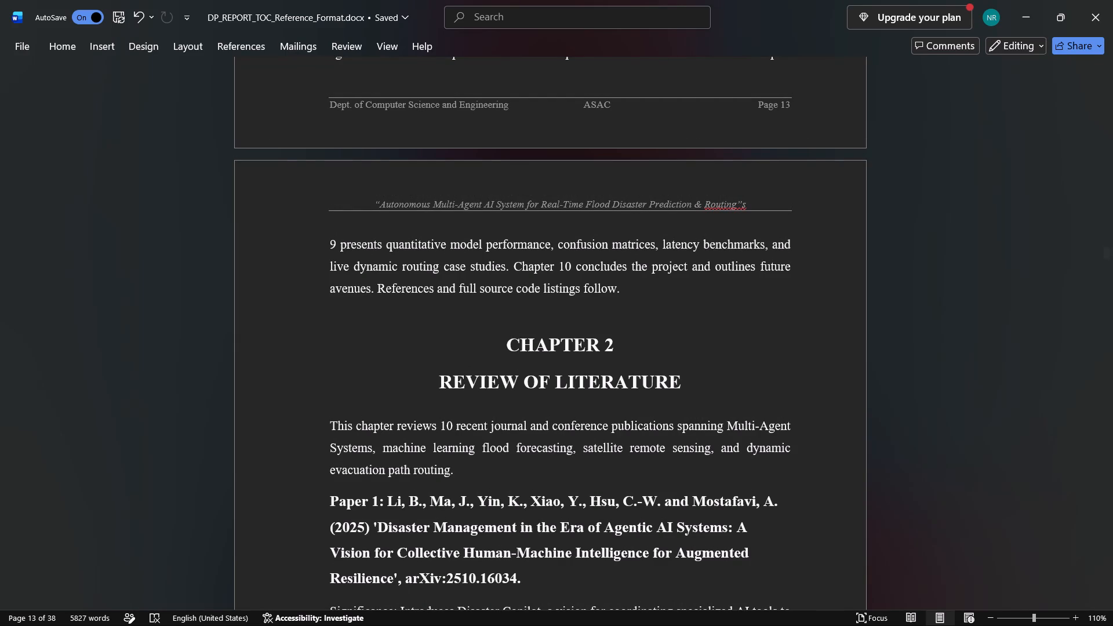
pyautogui.scroll(17, 633, 330)
pyautogui.scroll(18, 633, 330)
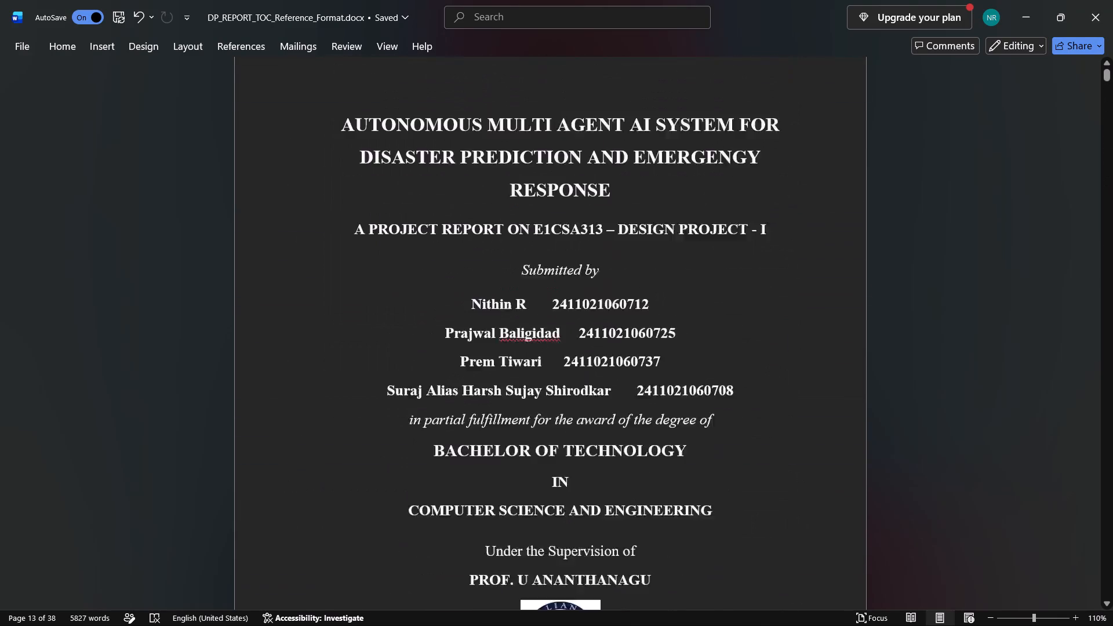
pyautogui.scroll(2, 633, 330)
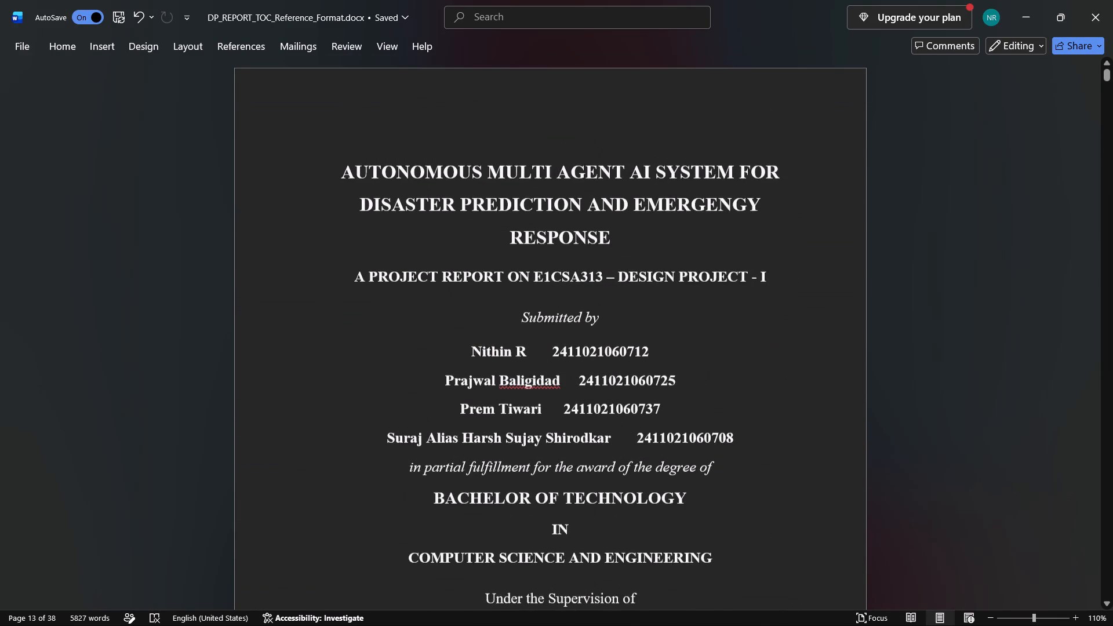
pyautogui.scroll(-7, 624, 303)
pyautogui.scroll(19, 624, 303)
pyautogui.scroll(-5, 624, 303)
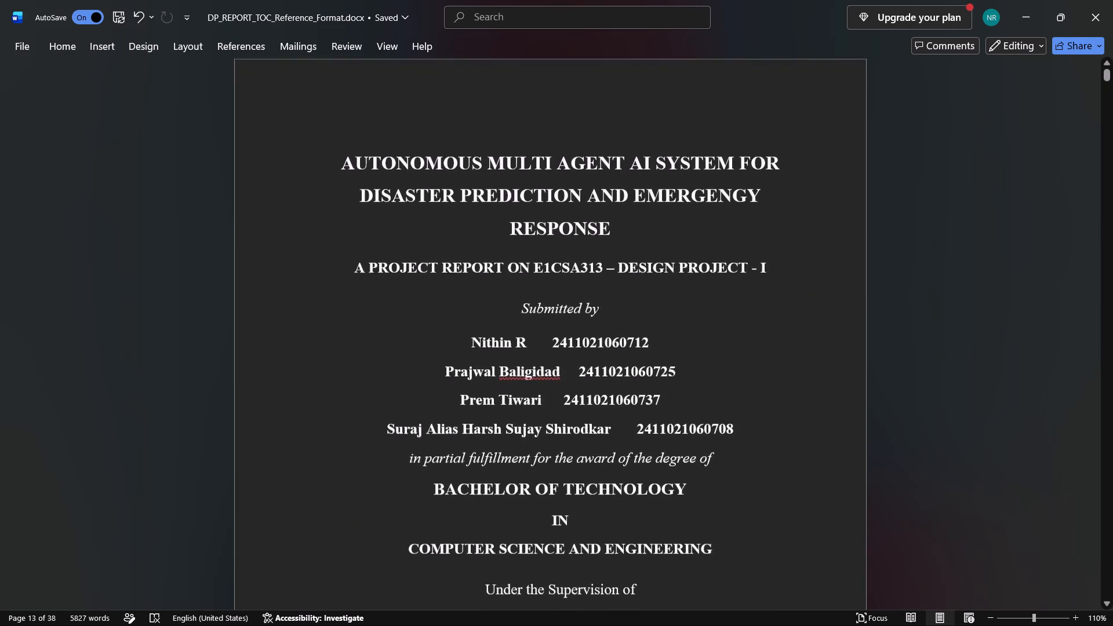
pyautogui.scroll(-11, 624, 303)
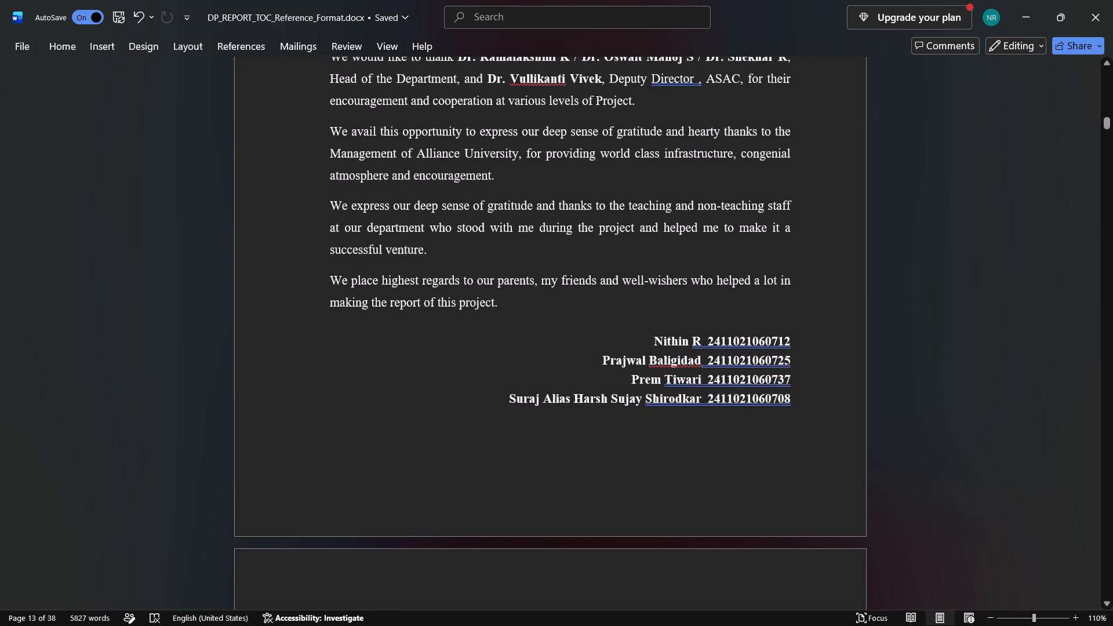
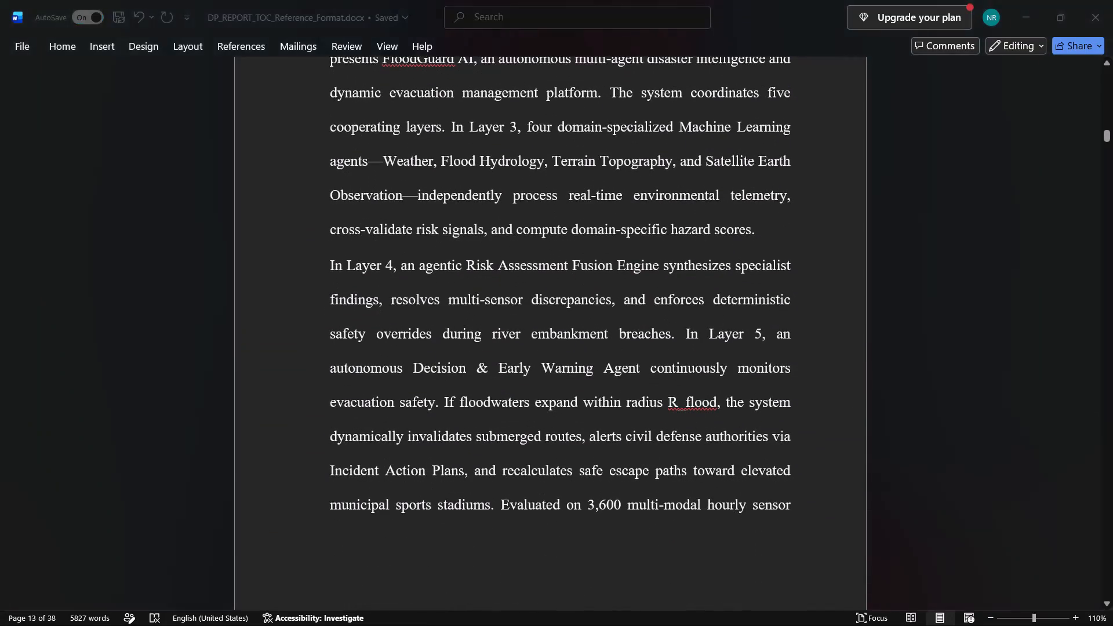
# Switch to ChatGPT in Edge and copy the Paper 1 citation, without its label, from Chapter 2 of the updated report preview.
pyautogui.click(642, 120)
pyautogui.scroll(-3, 546, 384)
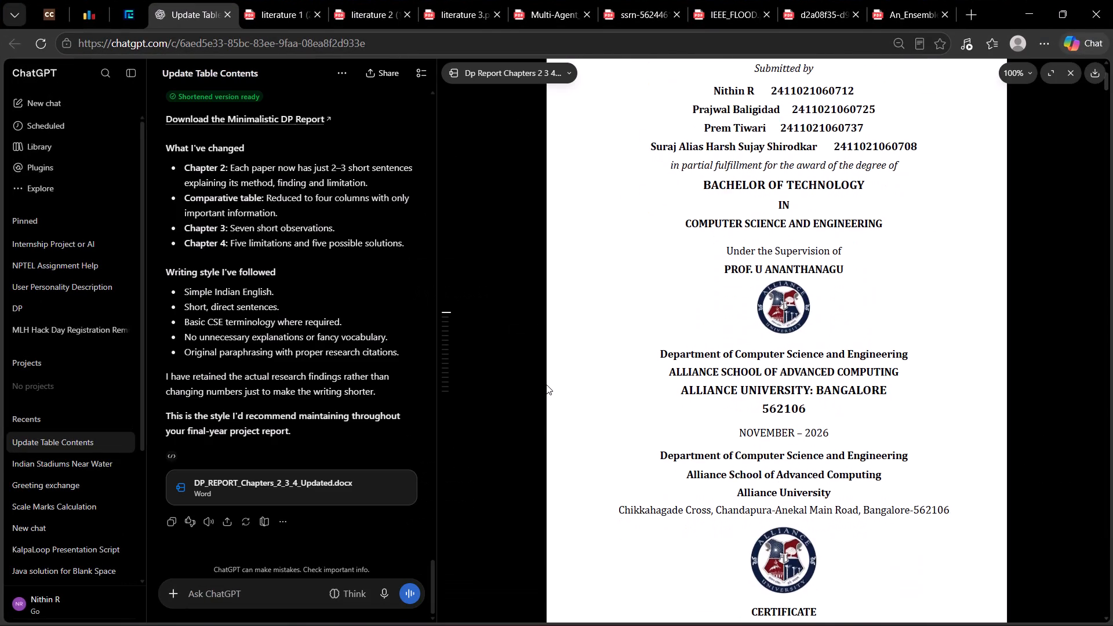
pyautogui.scroll(-7, 980, 432)
pyautogui.scroll(-14, 760, 421)
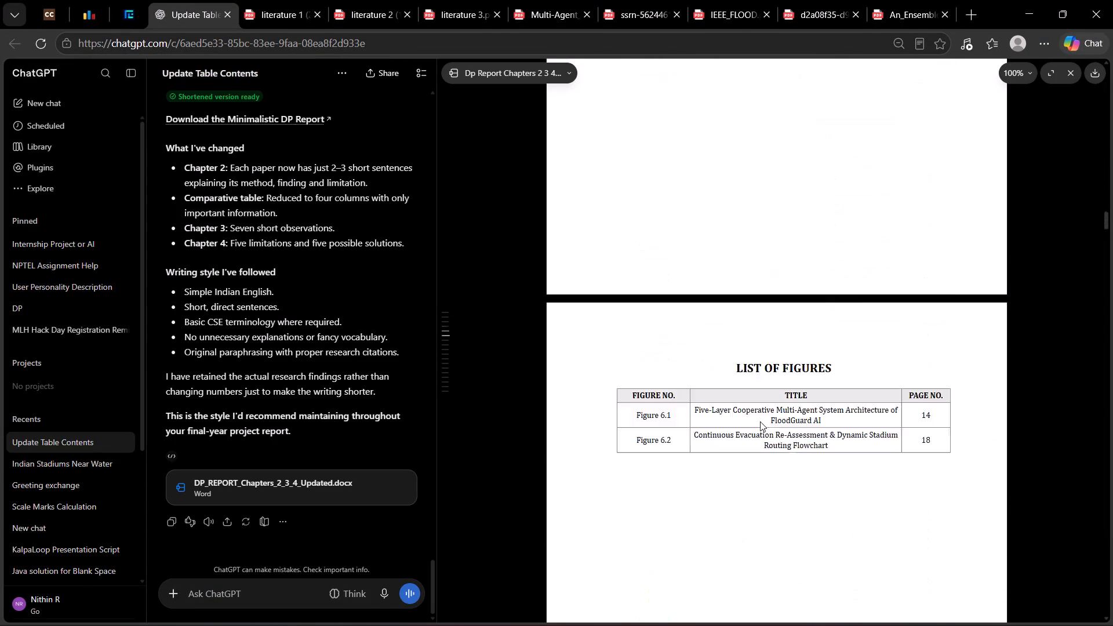
pyautogui.scroll(-10, 760, 421)
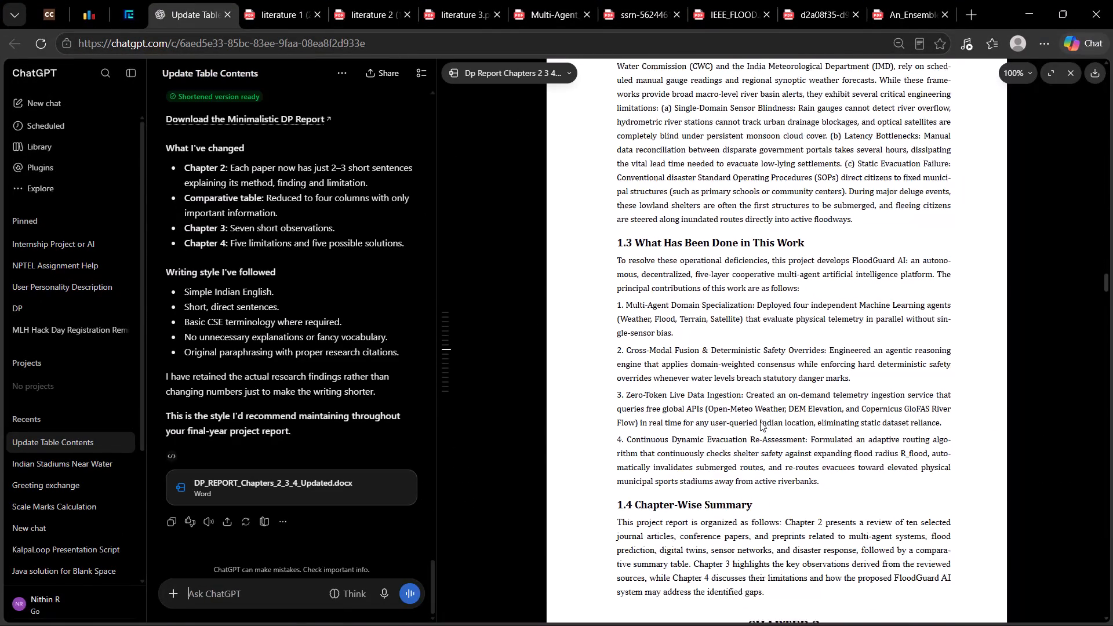
pyautogui.scroll(-2, 760, 421)
pyautogui.scroll(1, 760, 421)
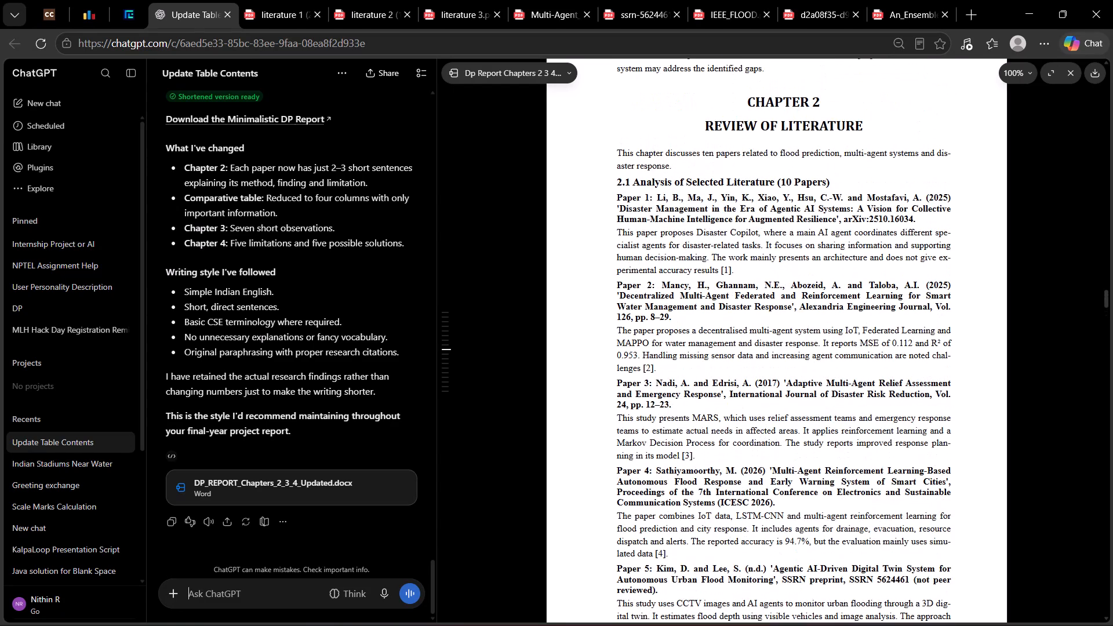
pyautogui.moveTo(925, 219); pyautogui.dragTo(729, 191)
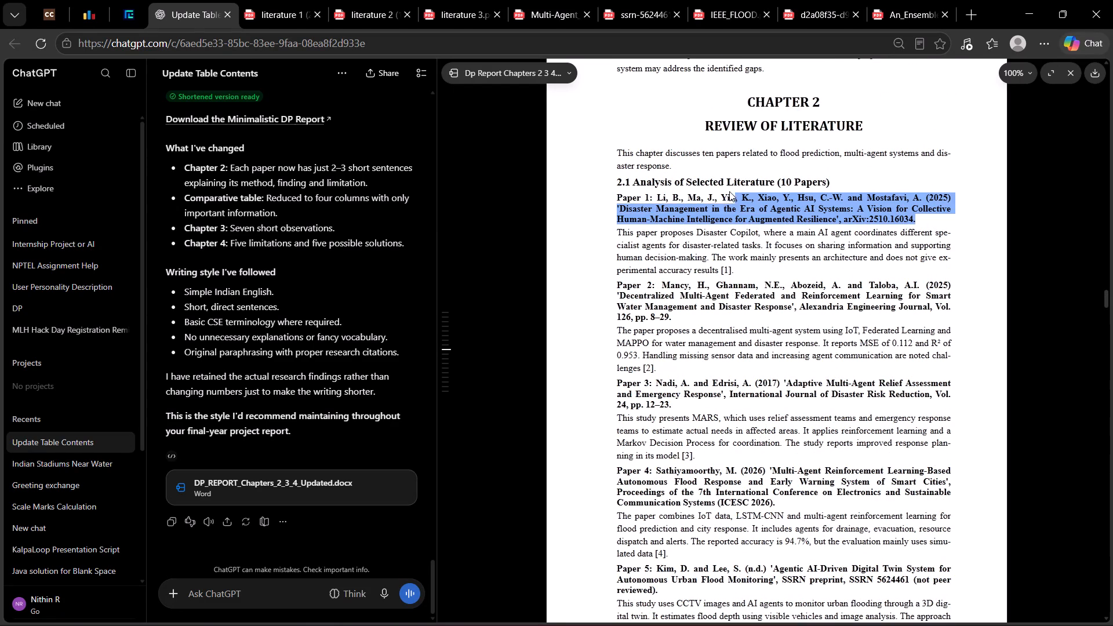
pyautogui.moveTo(729, 191); pyautogui.dragTo(660, 198)
pyautogui.hotkey('ctrl', 'c')
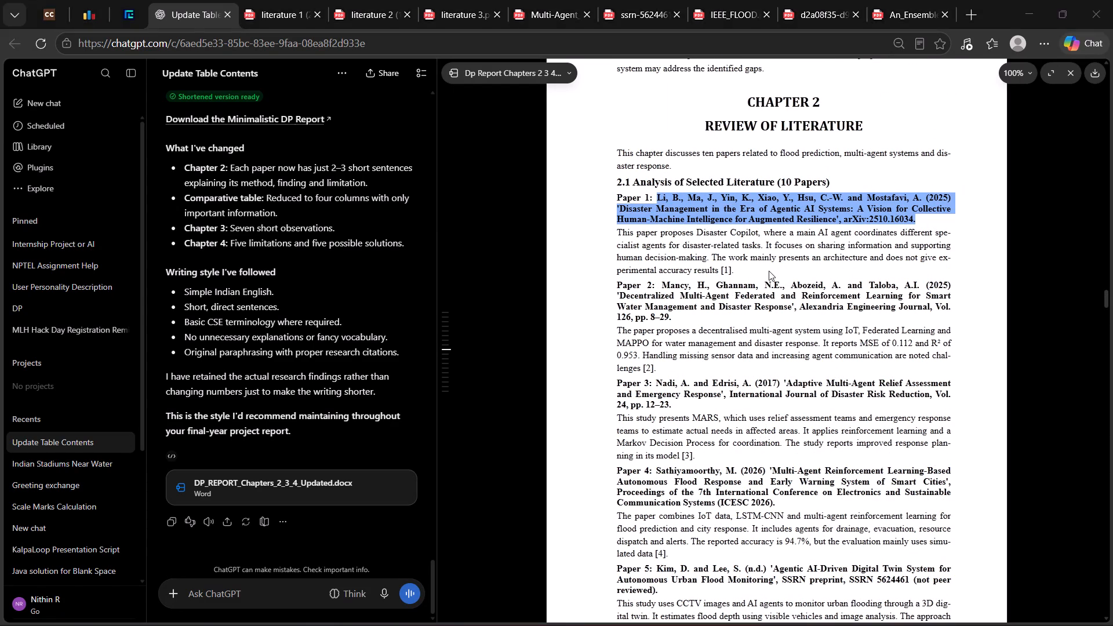
# Switch to the Word report and replace the Paper 1 citation in Chapter 2 with the copied one, keeping the "Paper 1:" label.
pyautogui.click(617, 168)
pyautogui.scroll(-8, 636, 418)
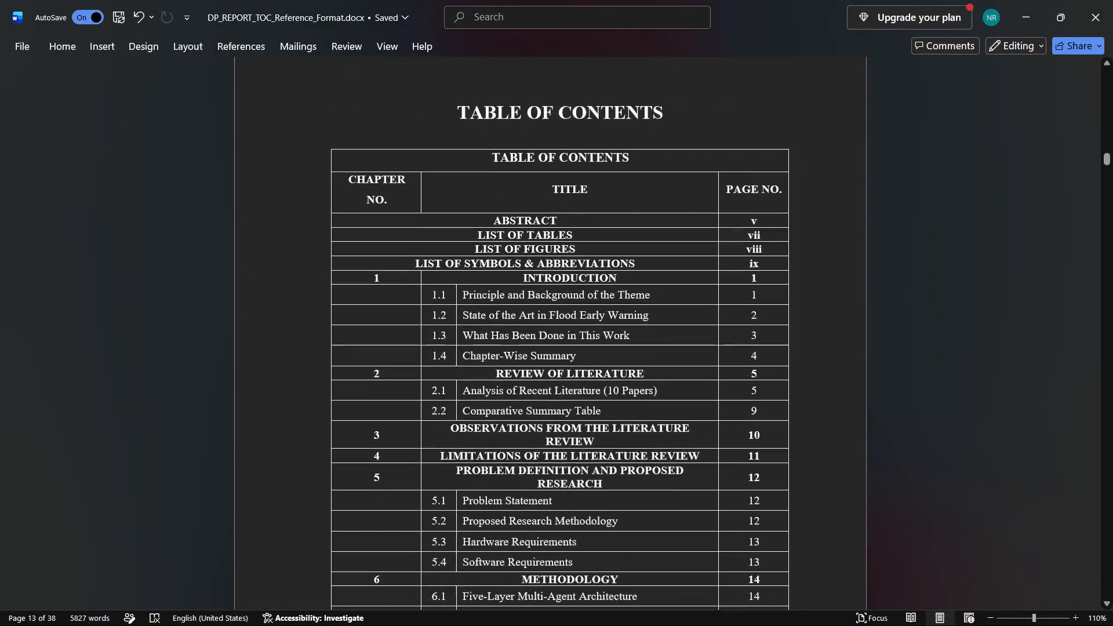
pyautogui.scroll(-10, 636, 418)
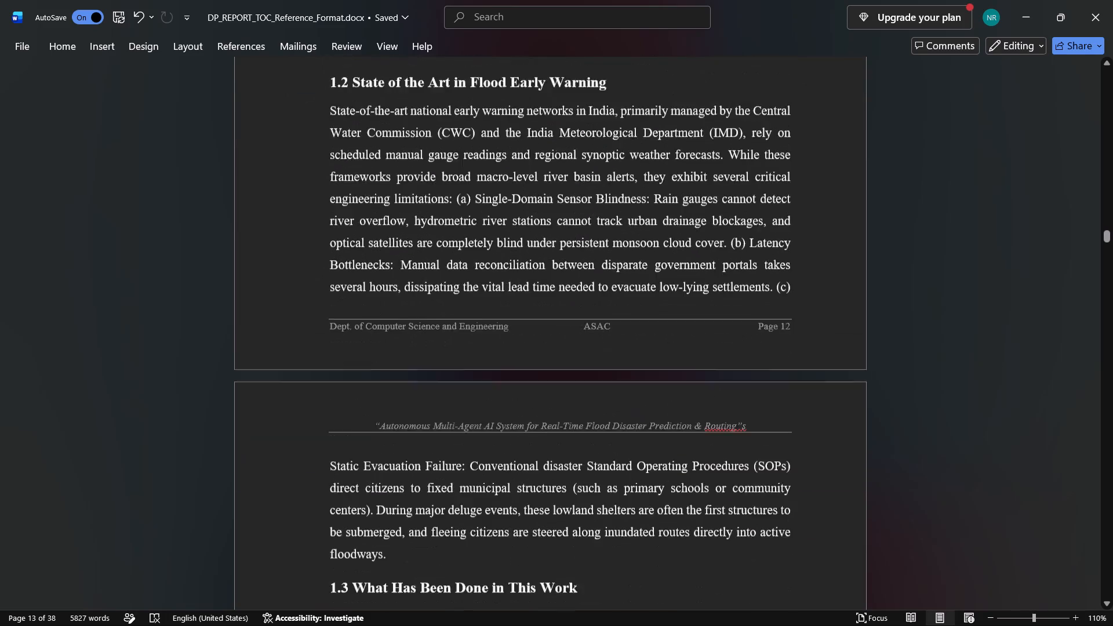
pyautogui.scroll(-8, 636, 418)
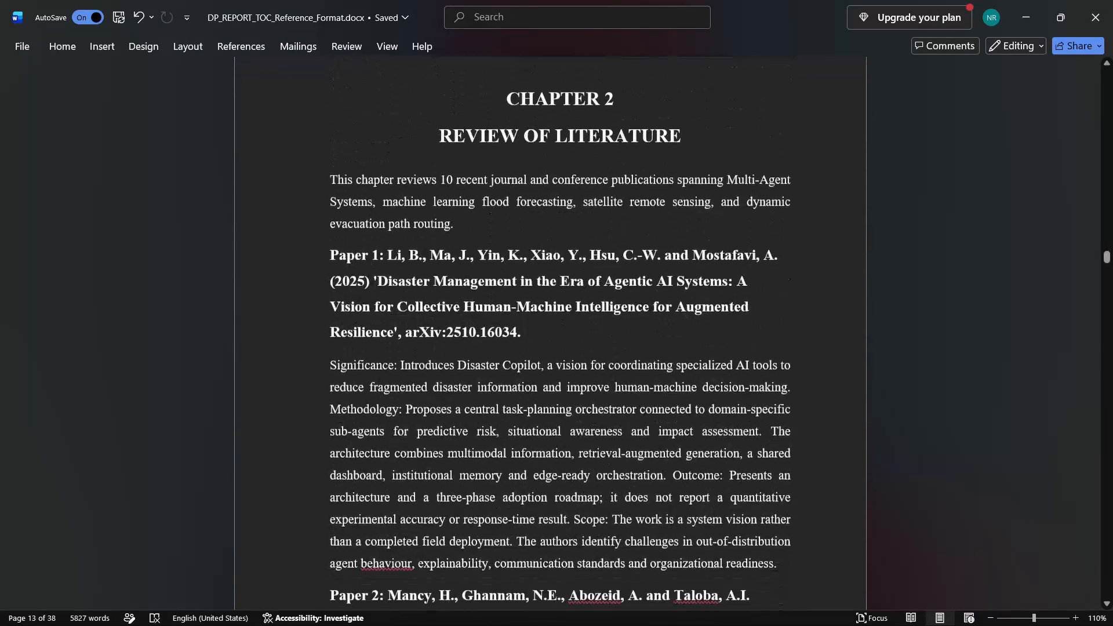
pyautogui.moveTo(541, 322); pyautogui.dragTo(383, 243)
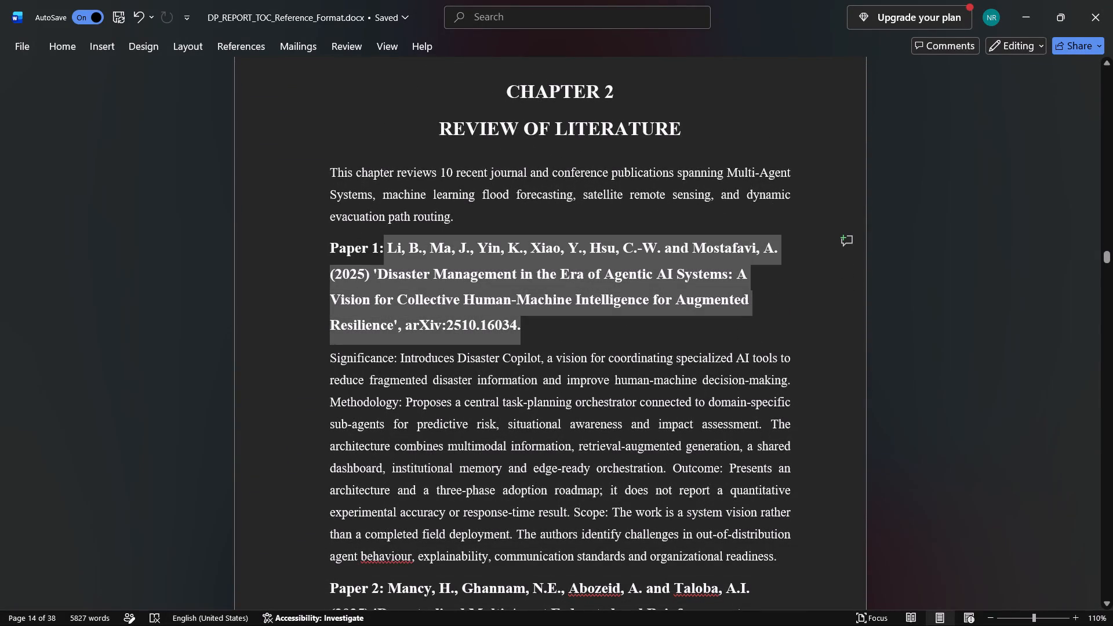
pyautogui.moveTo(383, 243); pyautogui.dragTo(388, 244)
pyautogui.hotkey('ctrl', 'v')
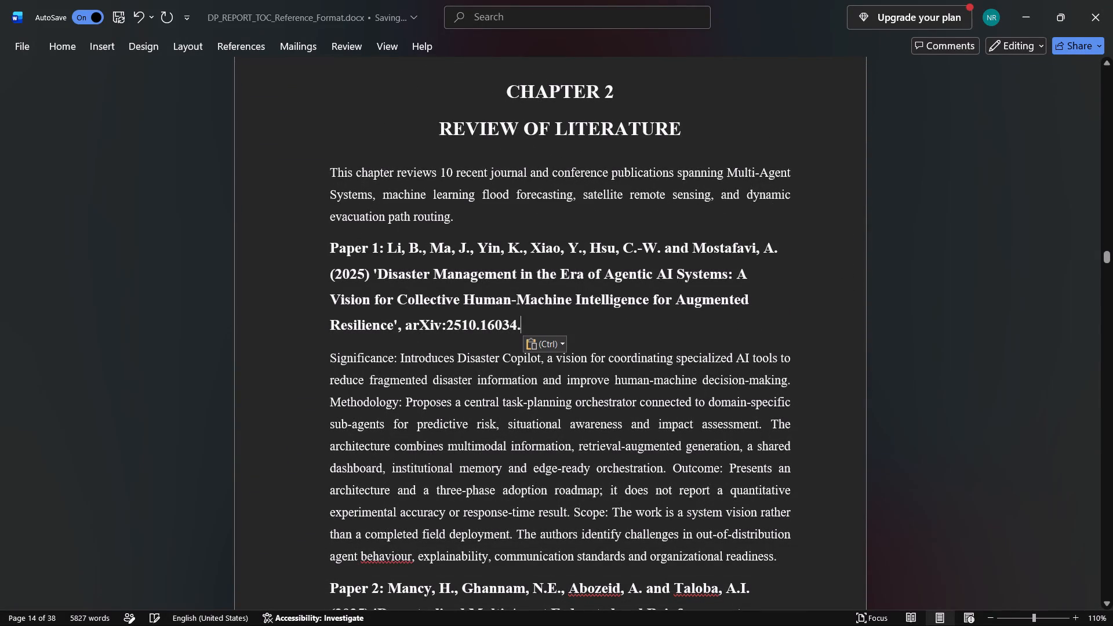
# Replace the Paper 1 summary in Word with ChatGPT's short version without [1], ending it with a period and keeping Paper 2's heading separate.
pyautogui.scroll(-1, 641, 418)
pyautogui.click(641, 147)
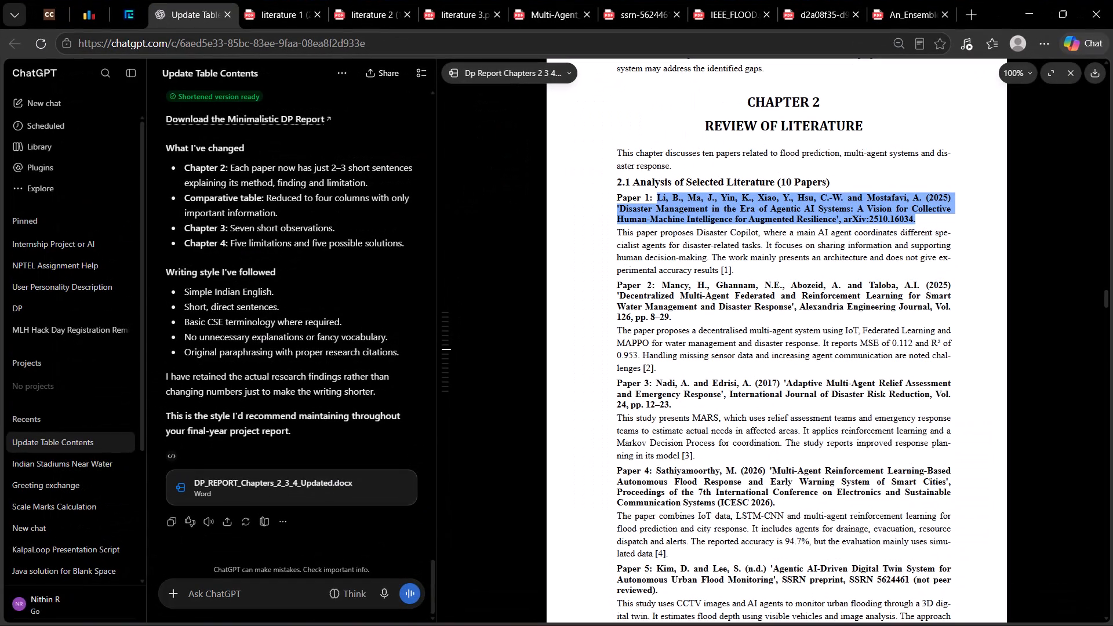
pyautogui.moveTo(719, 269); pyautogui.dragTo(615, 236)
pyautogui.hotkey('ctrl', 'c')
pyautogui.click(664, 155)
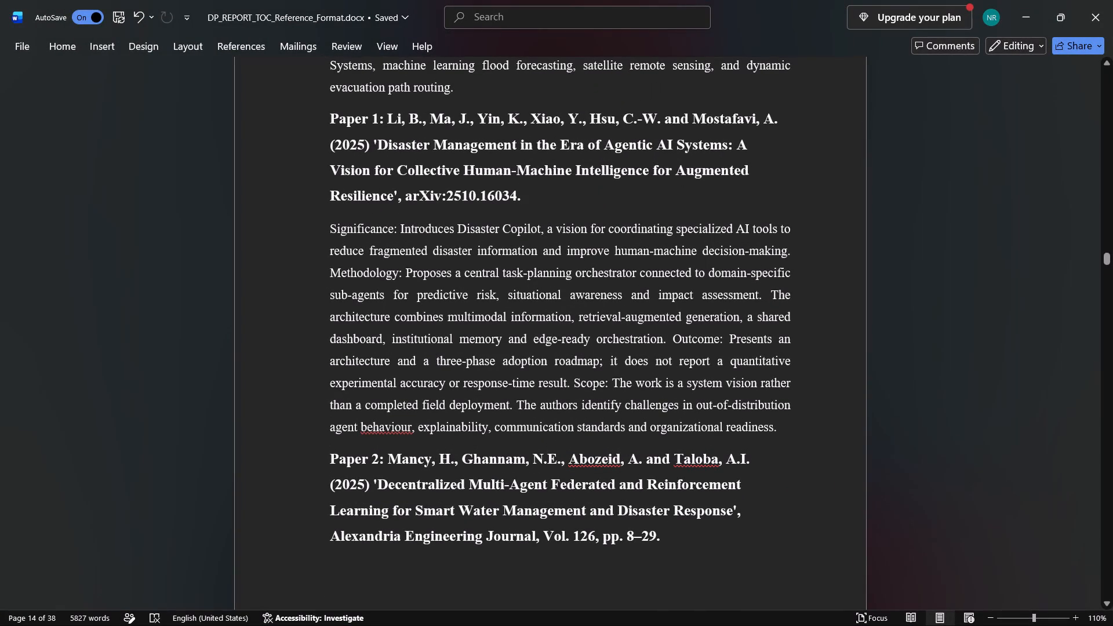
pyautogui.moveTo(785, 432); pyautogui.dragTo(324, 233)
pyautogui.hotkey('ctrl', 'v')
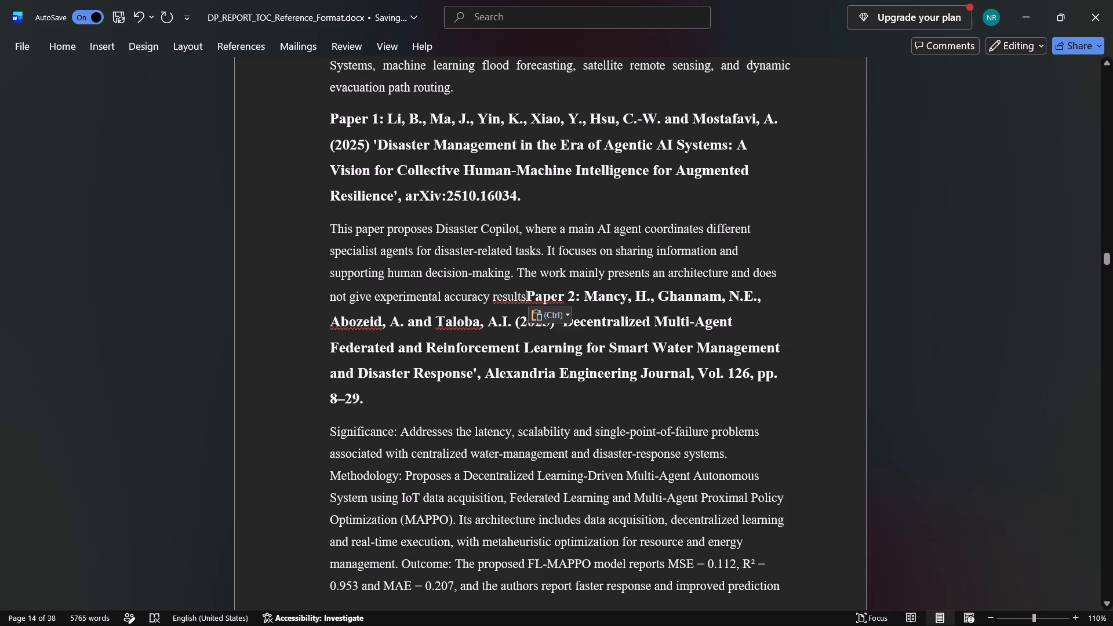
pyautogui.press('Return')
pyautogui.click(590, 298)
pyautogui.press('.')
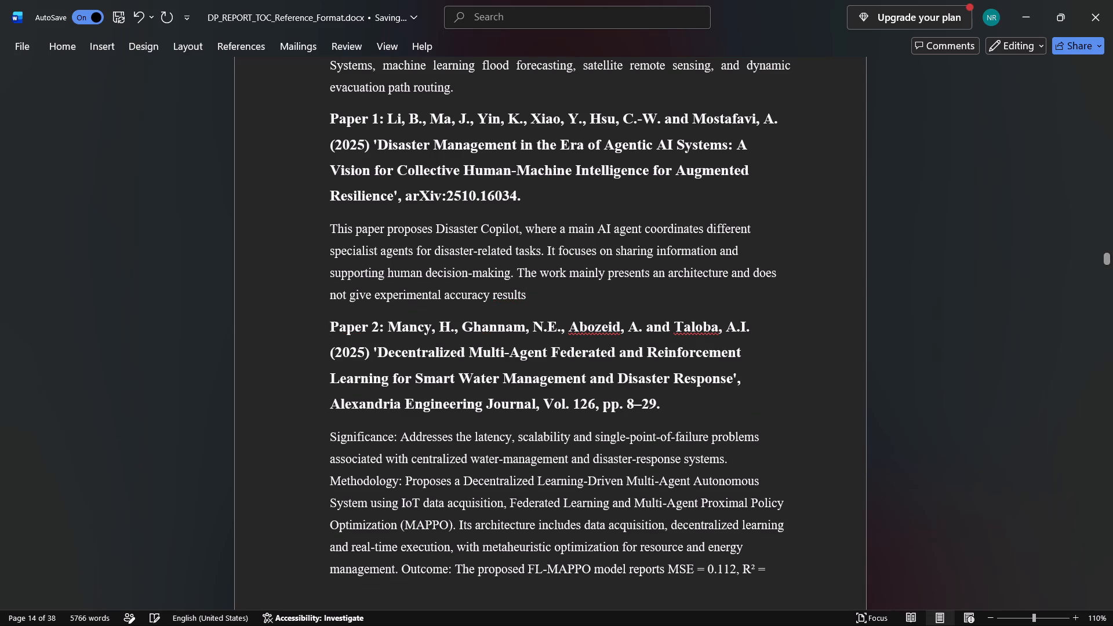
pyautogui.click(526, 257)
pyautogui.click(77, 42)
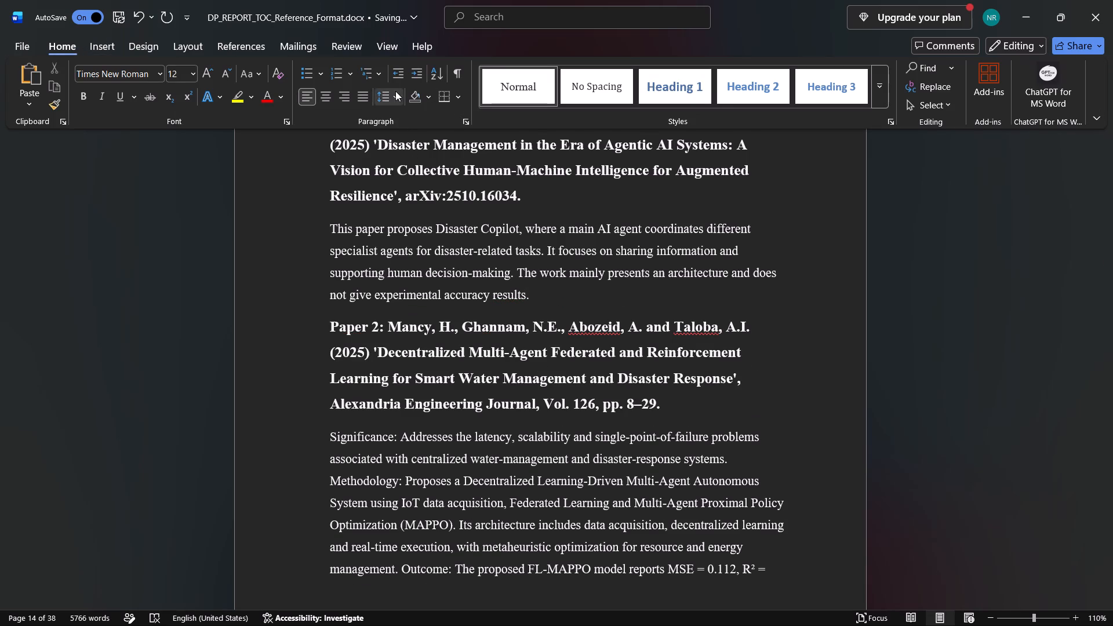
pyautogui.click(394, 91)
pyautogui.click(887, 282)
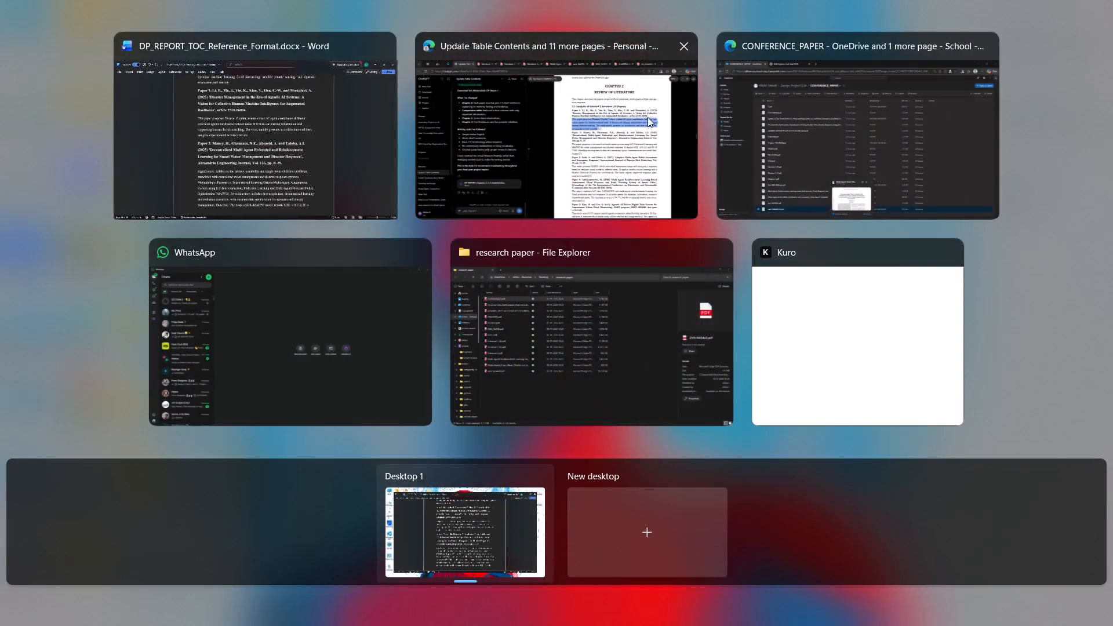
pyautogui.click(624, 125)
pyautogui.moveTo(683, 318); pyautogui.dragTo(665, 301)
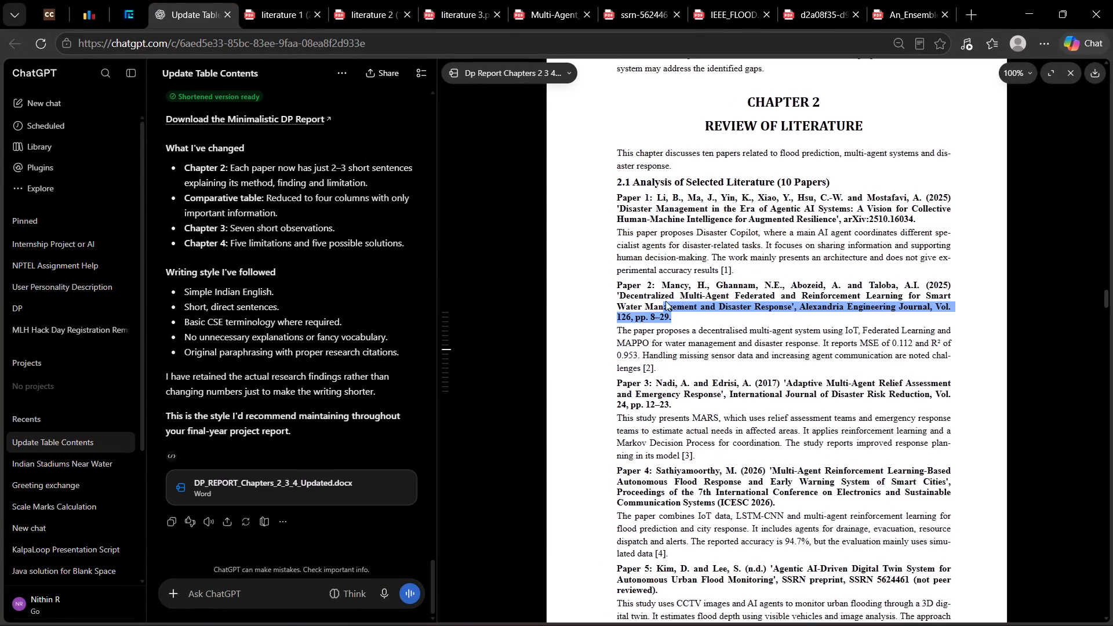
pyautogui.moveTo(665, 301); pyautogui.dragTo(663, 287)
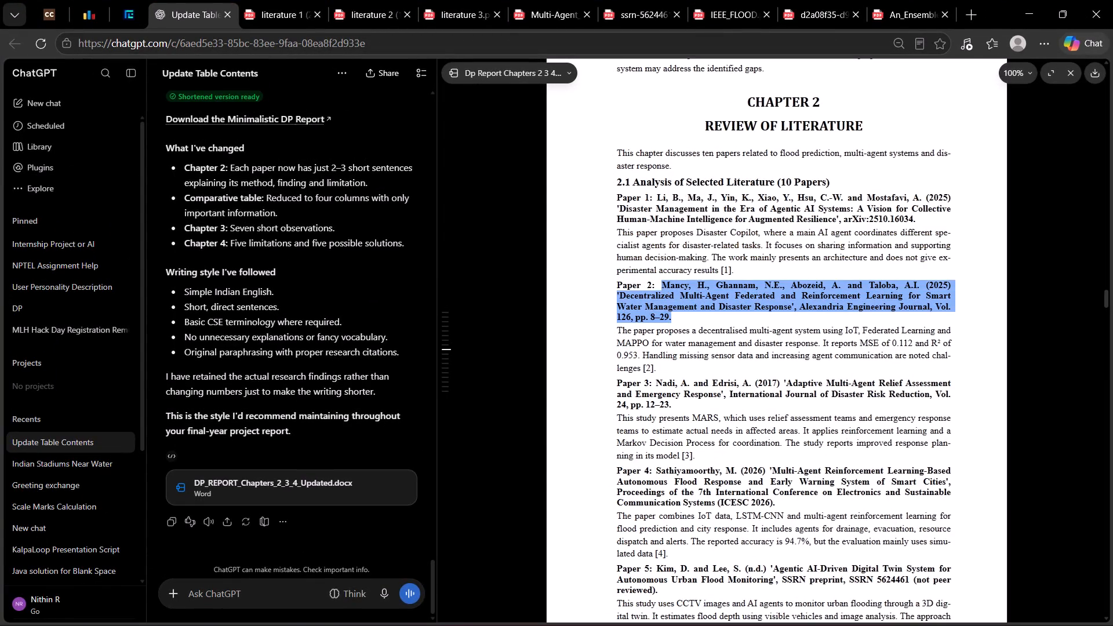
pyautogui.hotkey('ctrl', 'c')
pyautogui.click(636, 107)
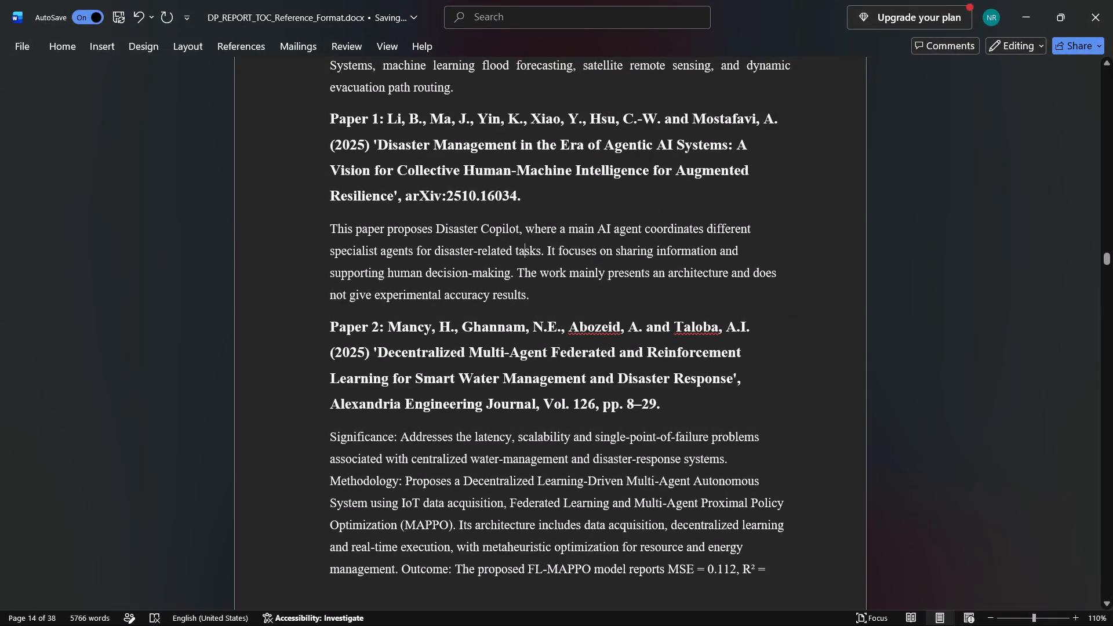
pyautogui.moveTo(682, 406); pyautogui.dragTo(394, 332)
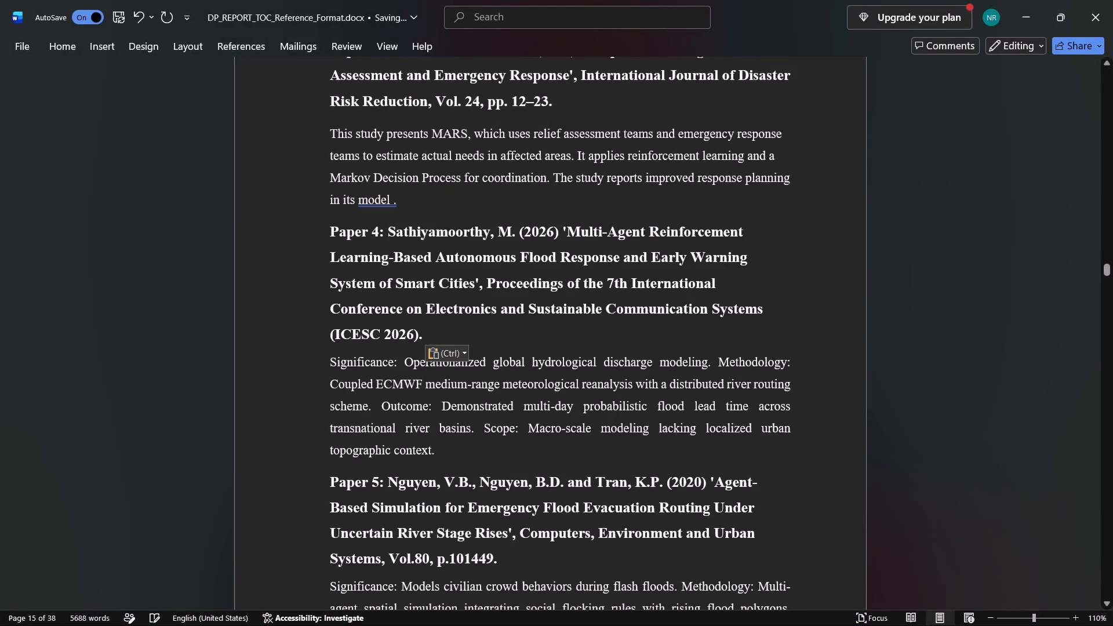
# Replace Paper 4's summary in Word with ChatGPT's text from "flood prediction and city response" through "simulated data", adding a period and keeping Paper 5's heading separate.
pyautogui.click(657, 122)
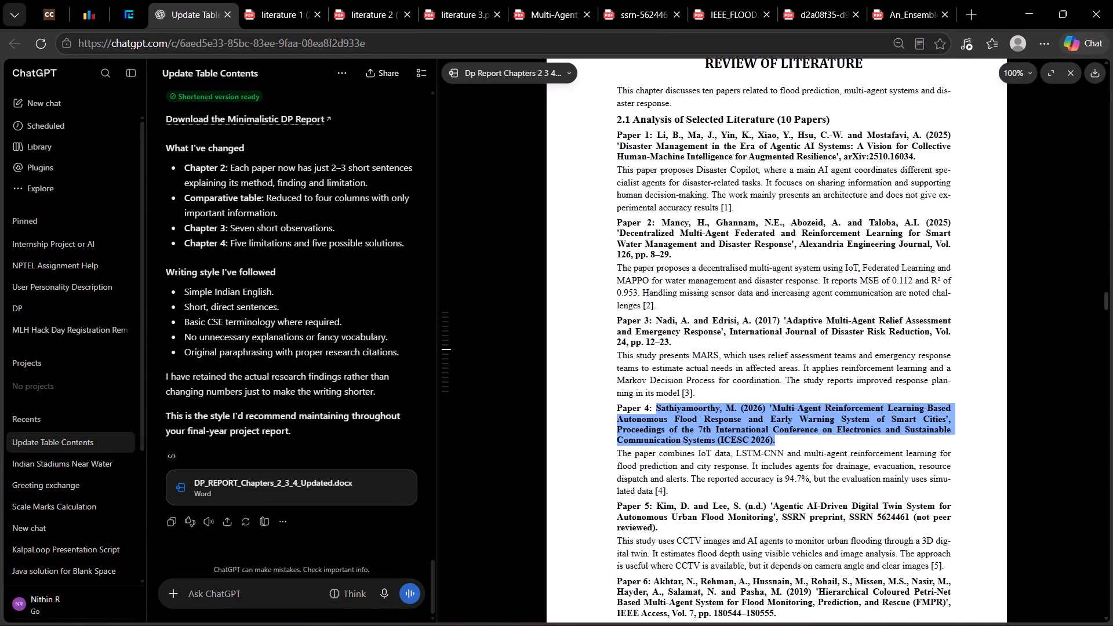
pyautogui.moveTo(653, 491); pyautogui.dragTo(612, 469)
pyautogui.hotkey('ctrl', 'c')
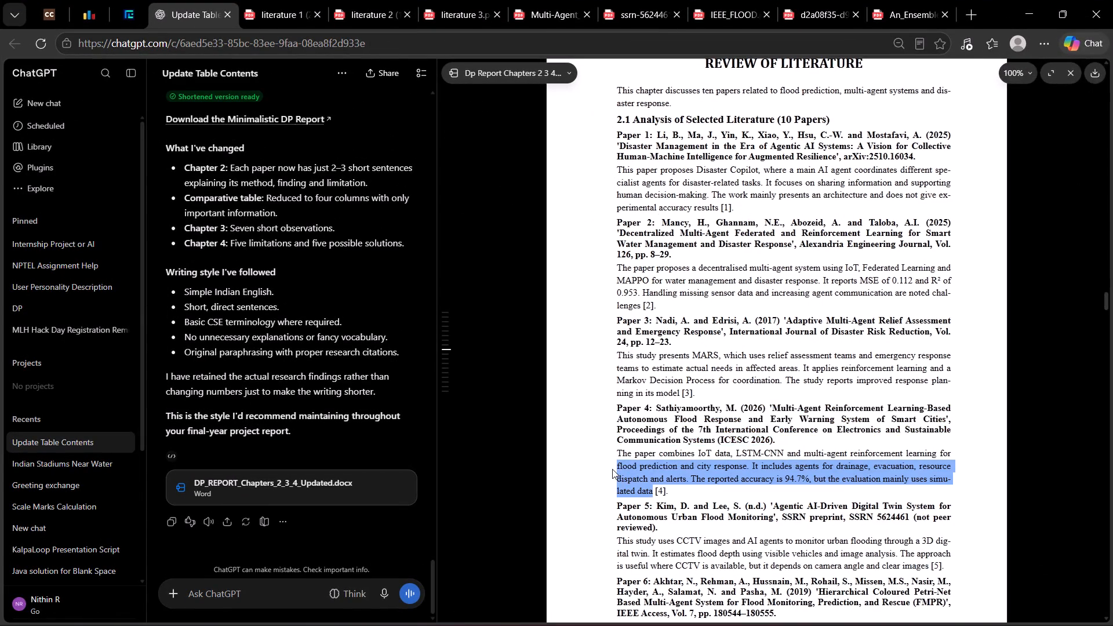
pyautogui.click(633, 179)
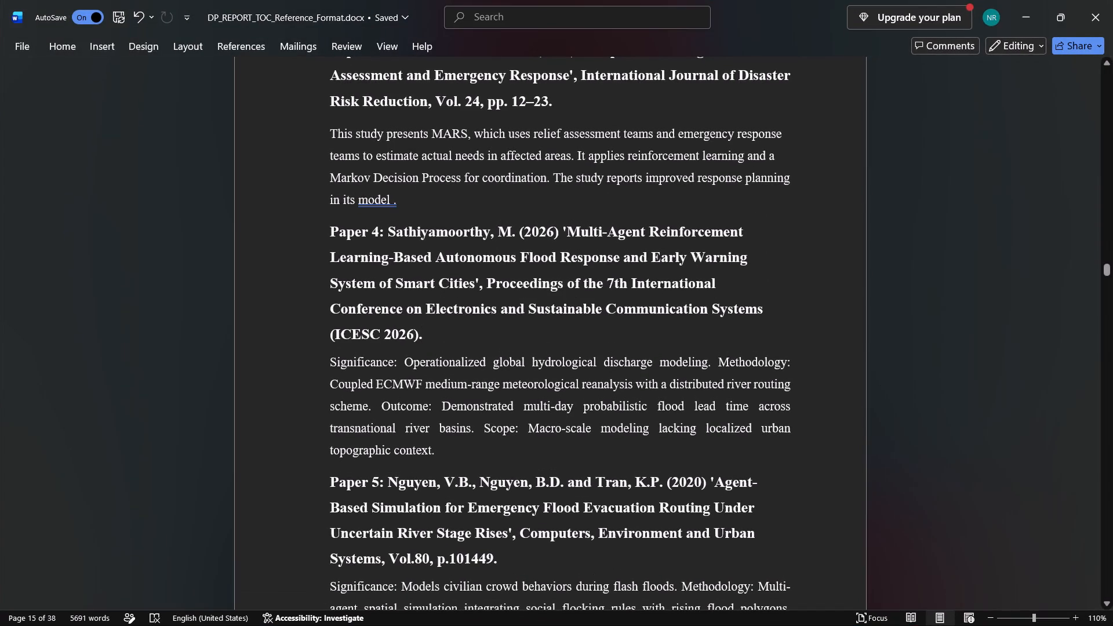
pyautogui.moveTo(445, 445); pyautogui.dragTo(305, 367)
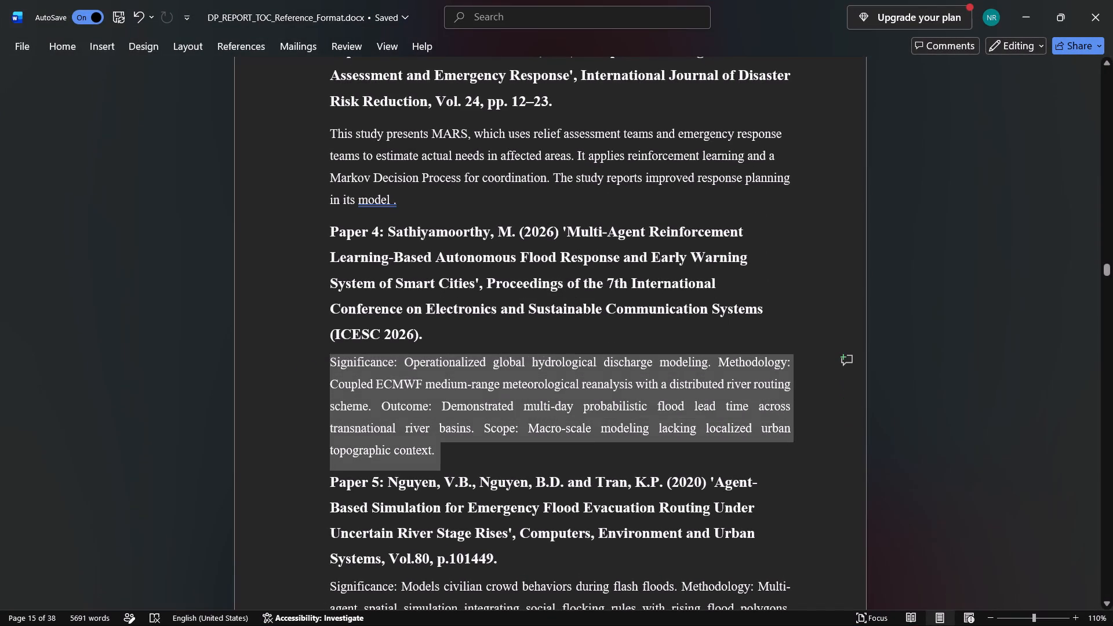
pyautogui.hotkey('ctrl', 'v')
pyautogui.press('Return')
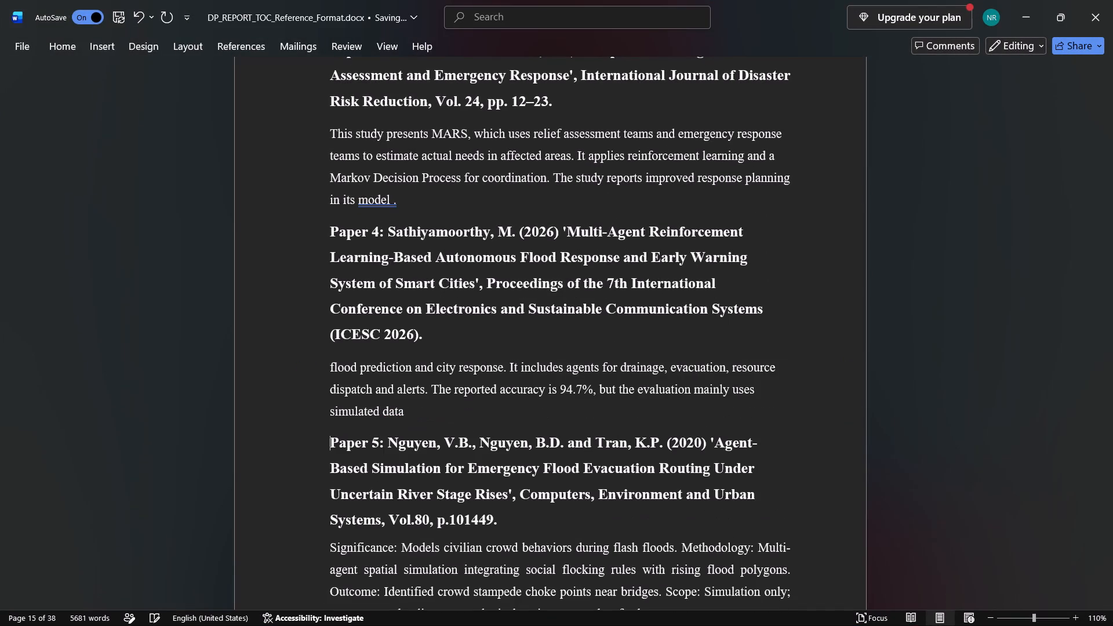
pyautogui.press('Up')
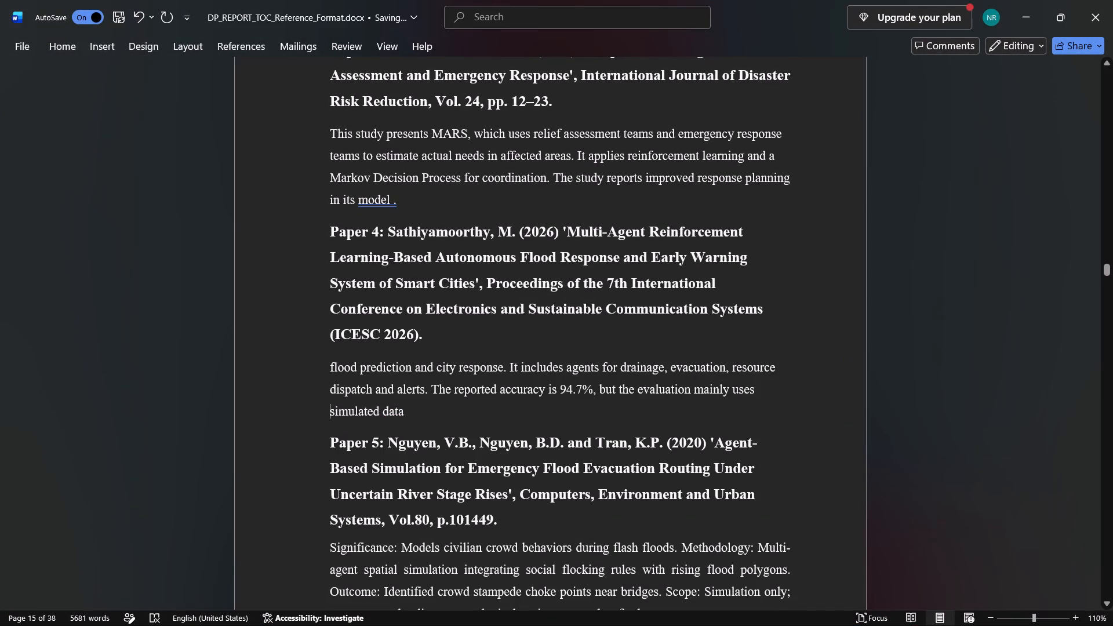
pyautogui.click(591, 409)
pyautogui.press('.')
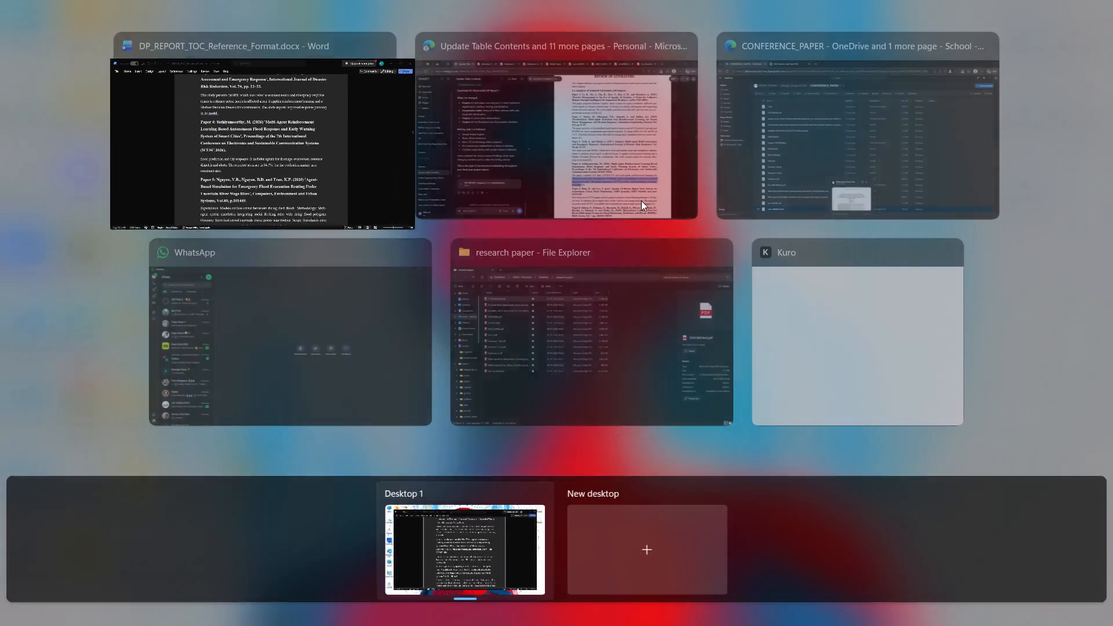
# Copy the Paper 5 citation from ChatGPT's report preview and paste it over the one in Word, keeping the "Paper 5:" label.
pyautogui.click(658, 163)
pyautogui.scroll(-2, 677, 472)
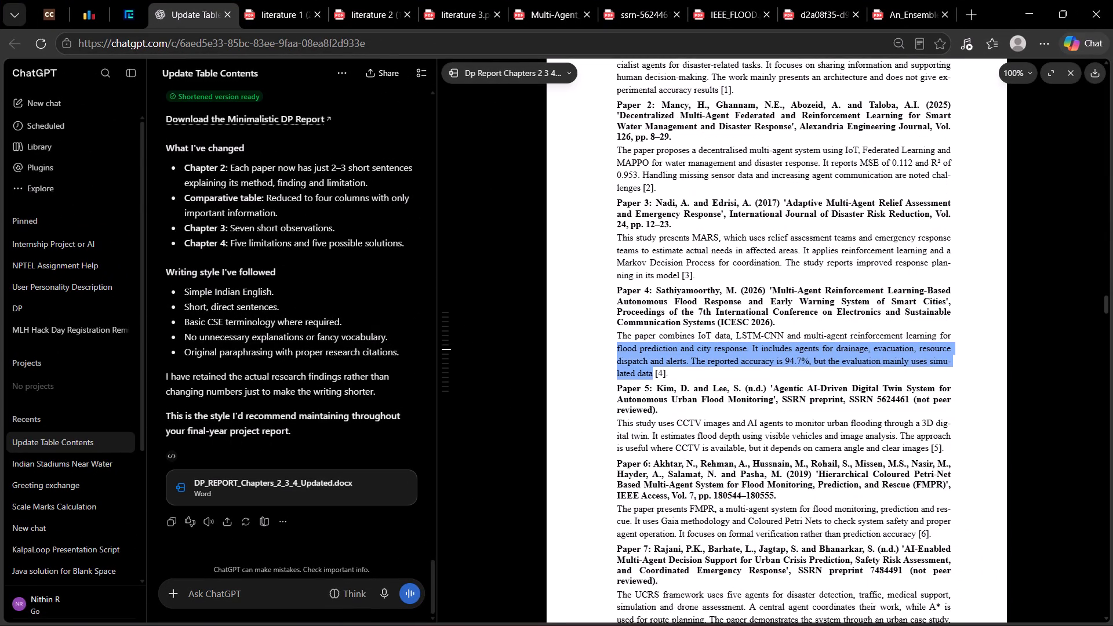
pyautogui.moveTo(665, 410); pyautogui.dragTo(660, 388)
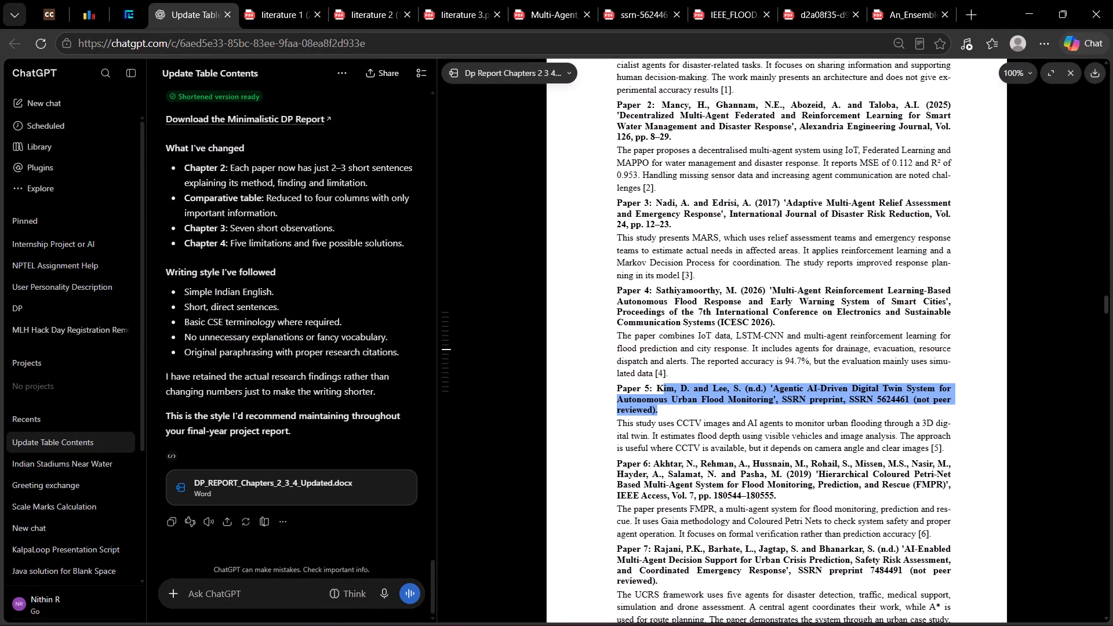
pyautogui.moveTo(660, 388); pyautogui.dragTo(660, 388)
pyautogui.hotkey('ctrl', 'c')
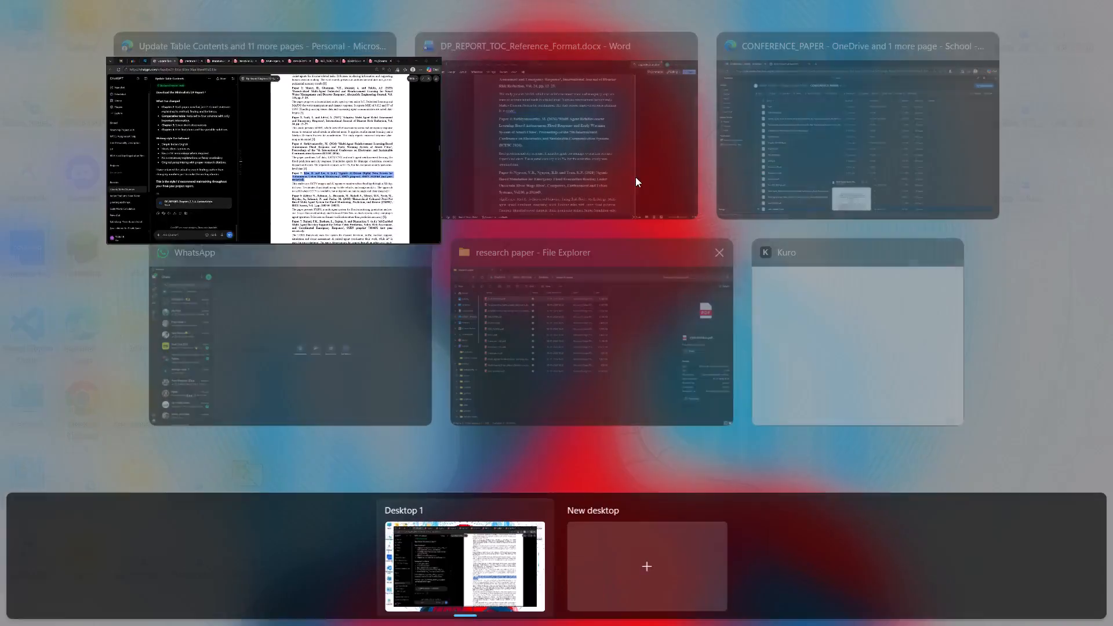
pyautogui.click(610, 143)
pyautogui.scroll(-2, 580, 420)
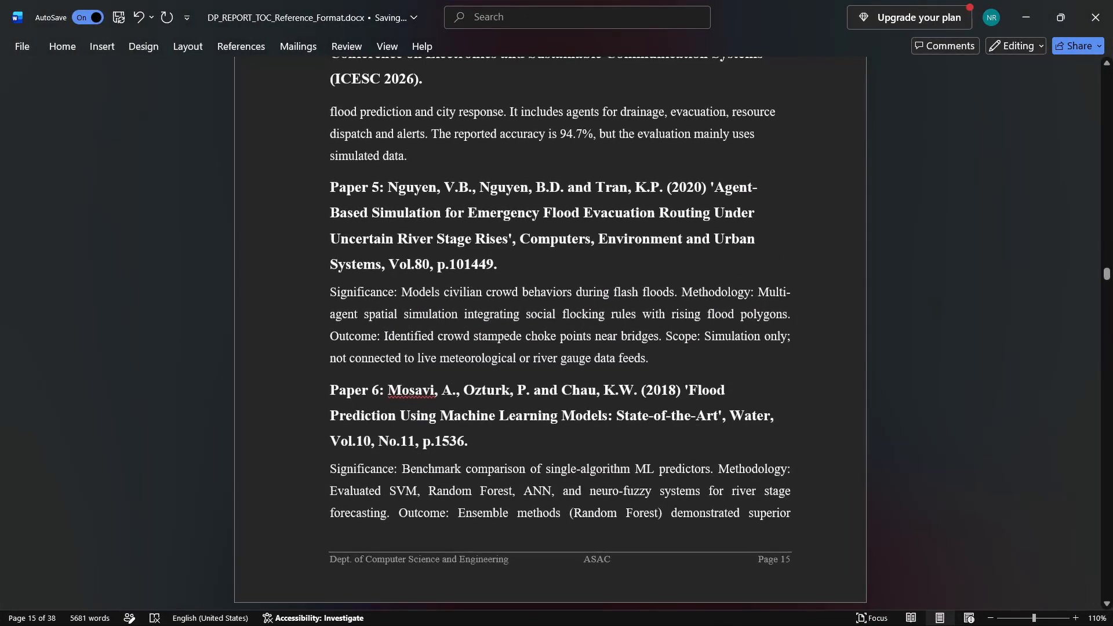
pyautogui.moveTo(505, 264); pyautogui.dragTo(394, 190)
pyautogui.hotkey('ctrl', 'v')
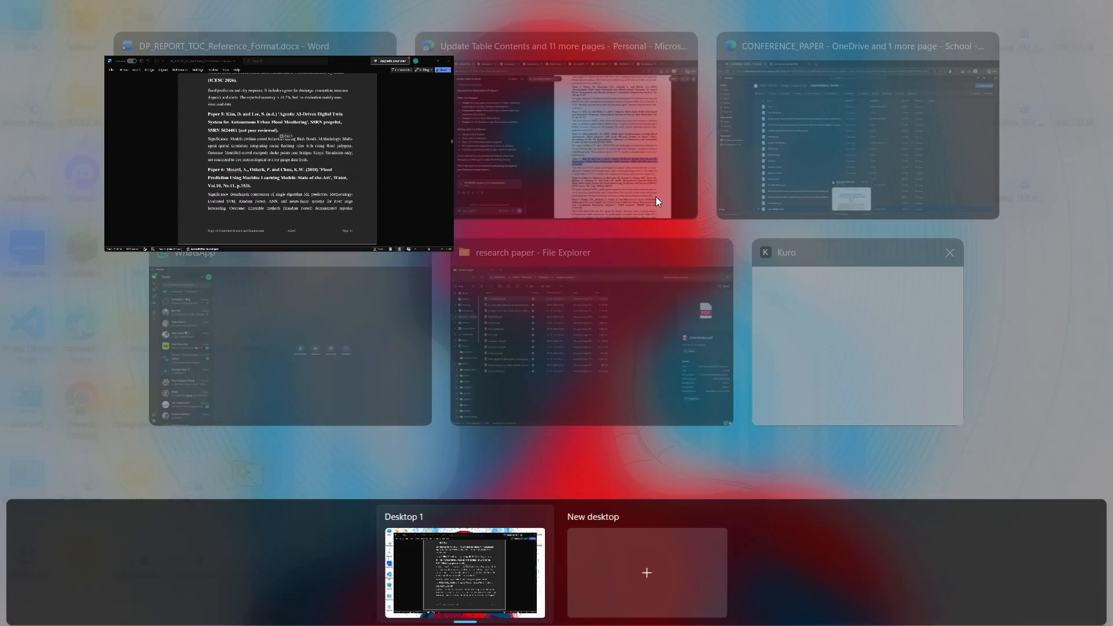
# Delete "(not peer reviewed)." from the end of the Paper 5 heading in Word, so it ends with SSRN 5624461.
pyautogui.click(648, 159)
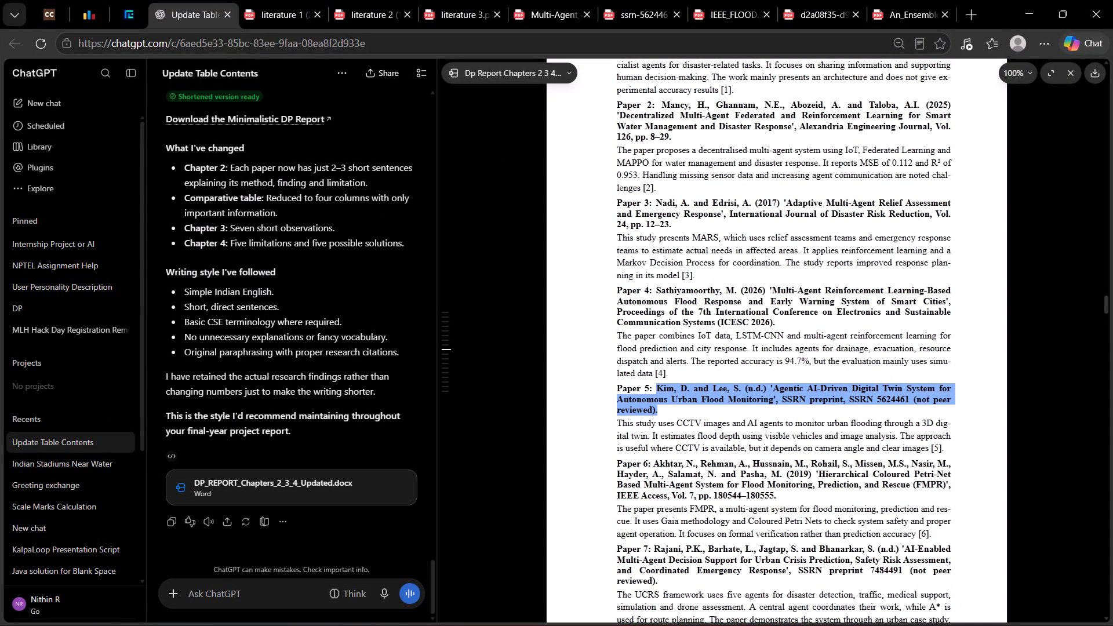
pyautogui.click(594, 174)
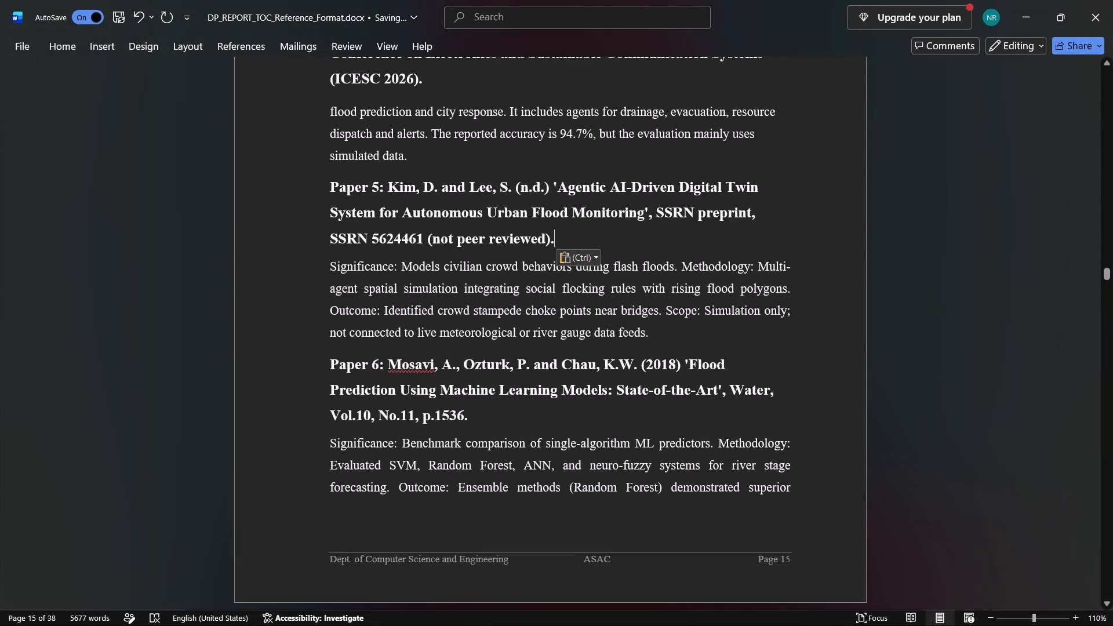
pyautogui.moveTo(550, 235); pyautogui.dragTo(434, 244)
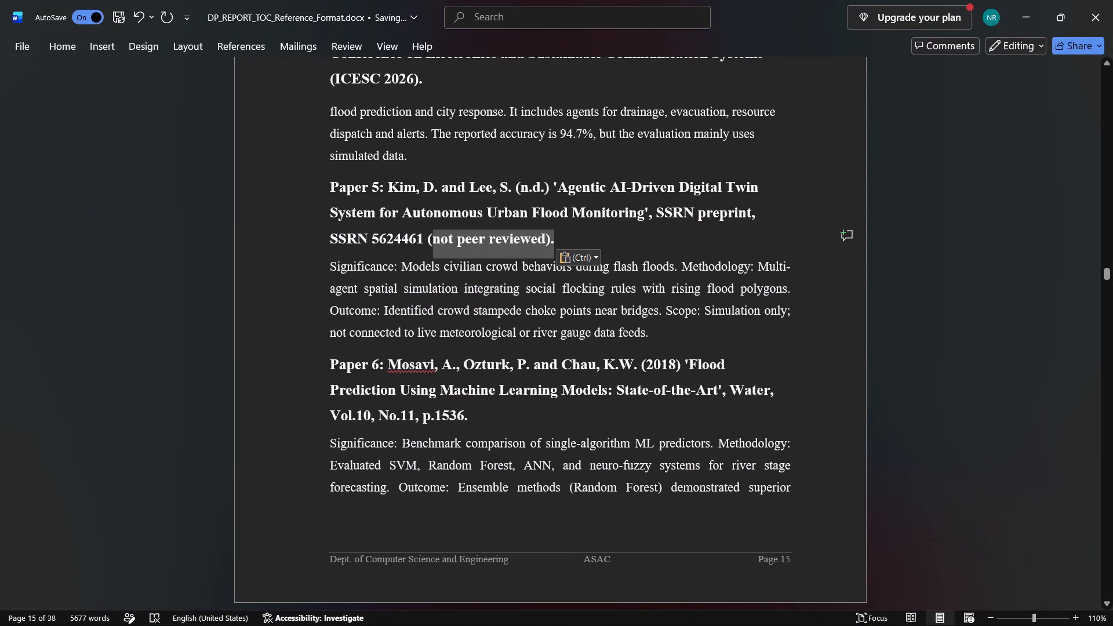
pyautogui.moveTo(434, 244); pyautogui.dragTo(428, 241)
pyautogui.press('BackSpace')
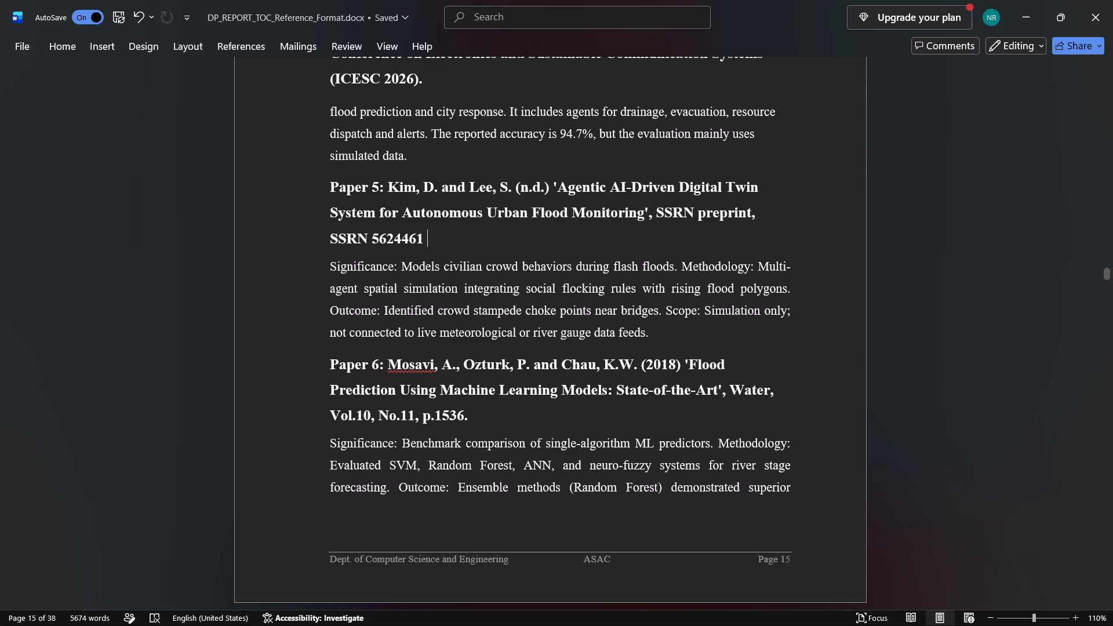
# Replace the Paper 5 summary in Word with ChatGPT's short version without [5], keeping the existing final period.
pyautogui.click(577, 142)
pyautogui.scroll(-1, 643, 403)
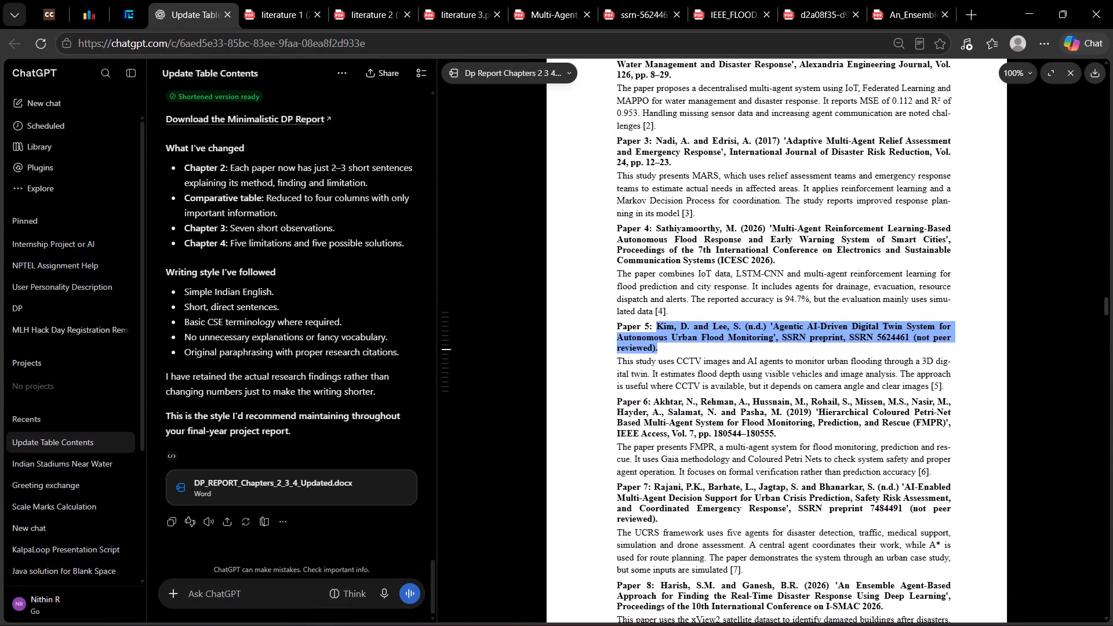
pyautogui.moveTo(929, 387); pyautogui.dragTo(541, 356)
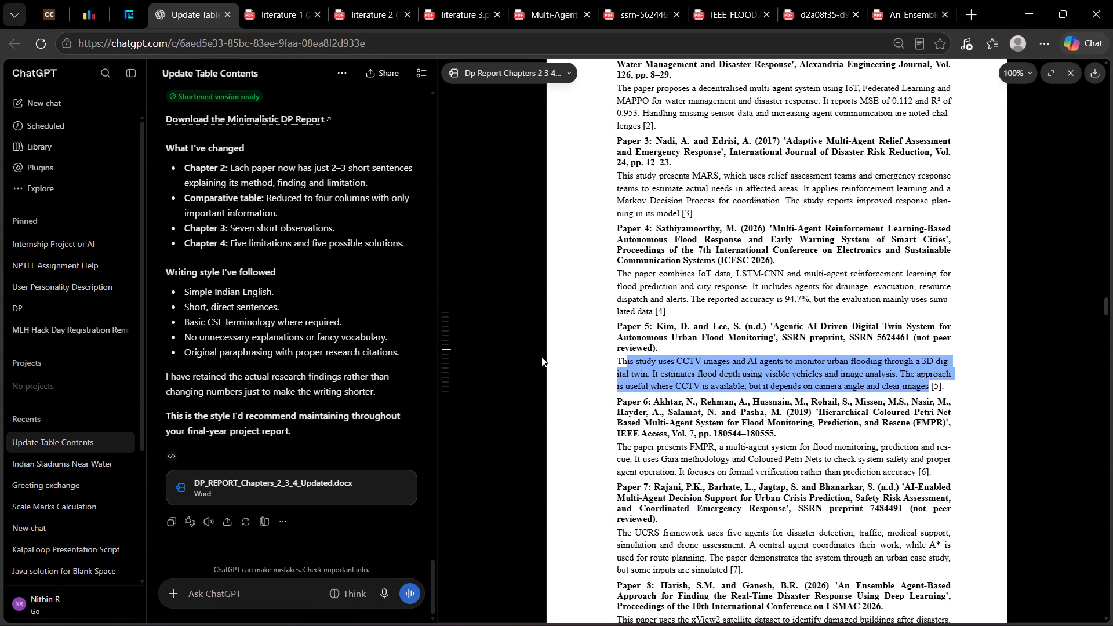
pyautogui.moveTo(541, 356); pyautogui.dragTo(545, 356)
pyautogui.hotkey('ctrl', 'c')
pyautogui.click(636, 201)
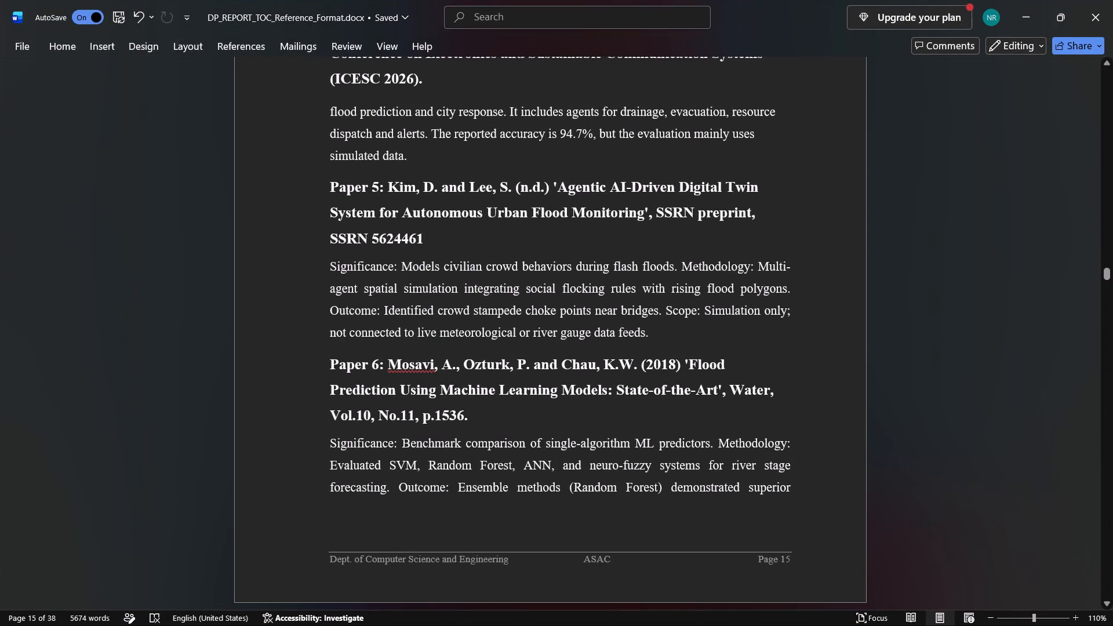
pyautogui.moveTo(646, 332); pyautogui.dragTo(316, 282)
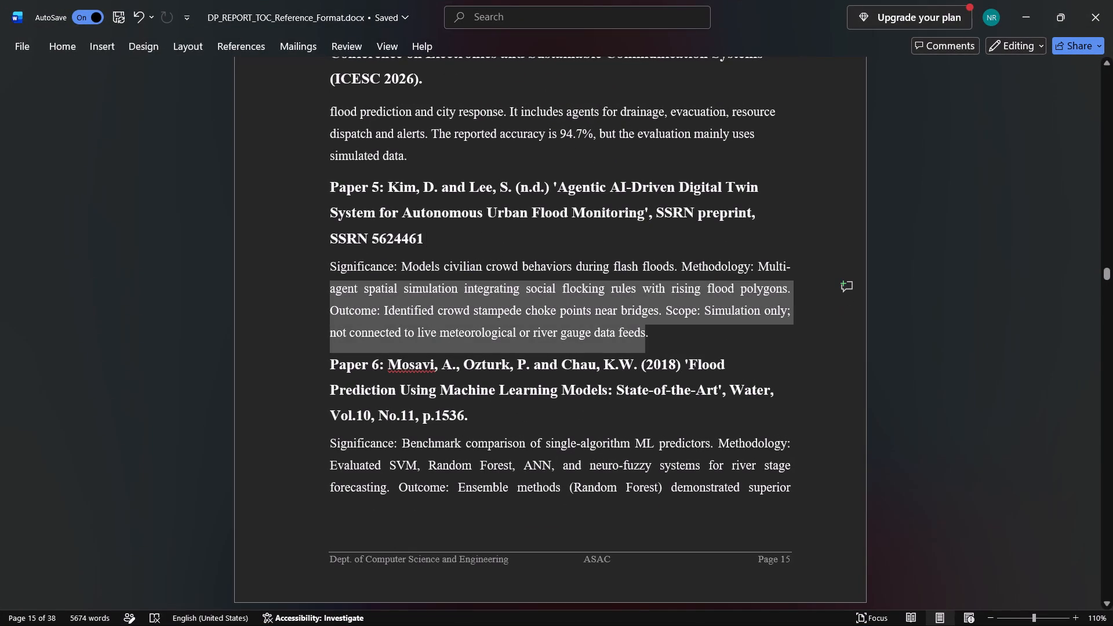
pyautogui.moveTo(316, 282); pyautogui.dragTo(314, 266)
pyautogui.hotkey('ctrl', 'v')
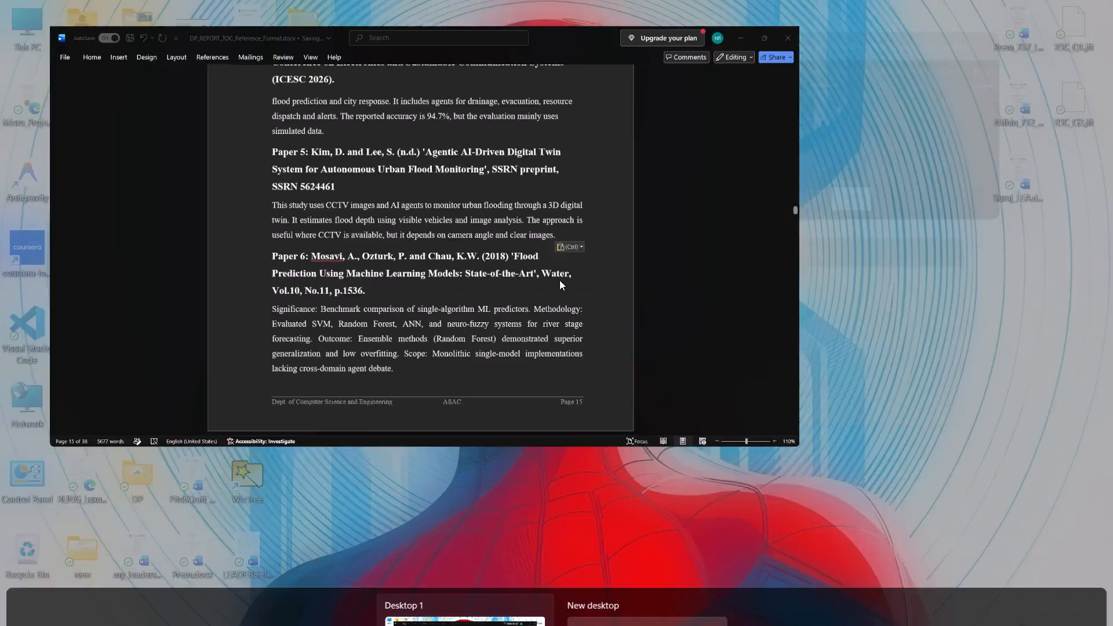
# Copy the Paper 6 citation from ChatGPT's report preview and paste it over the one in Word, keeping the "Paper 6:" label.
pyautogui.click(648, 129)
pyautogui.scroll(-1, 710, 433)
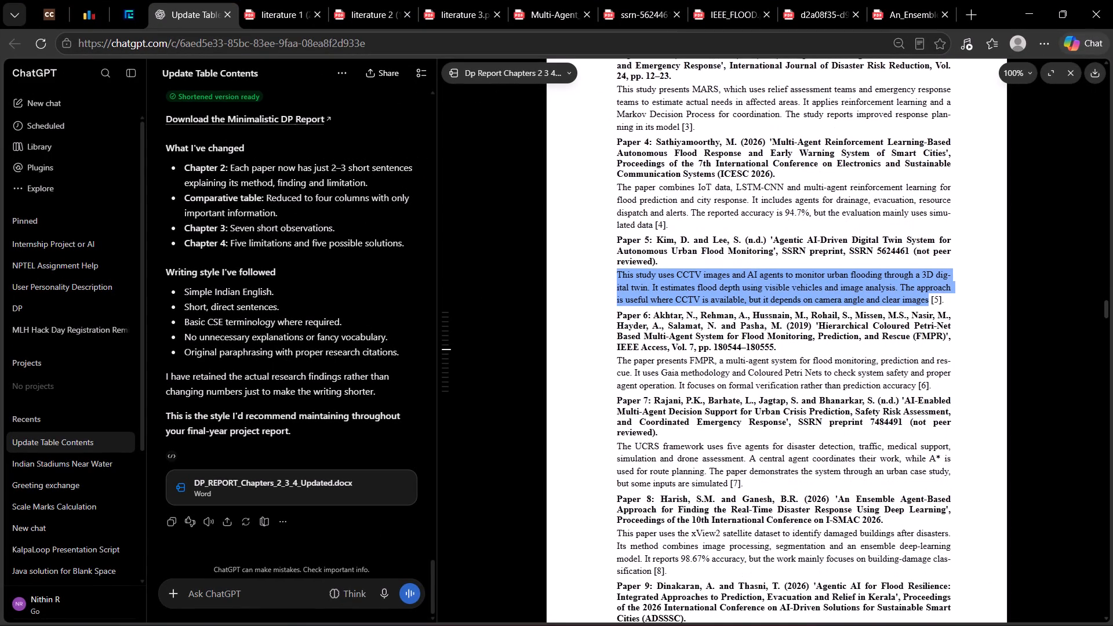
pyautogui.moveTo(780, 343); pyautogui.dragTo(654, 317)
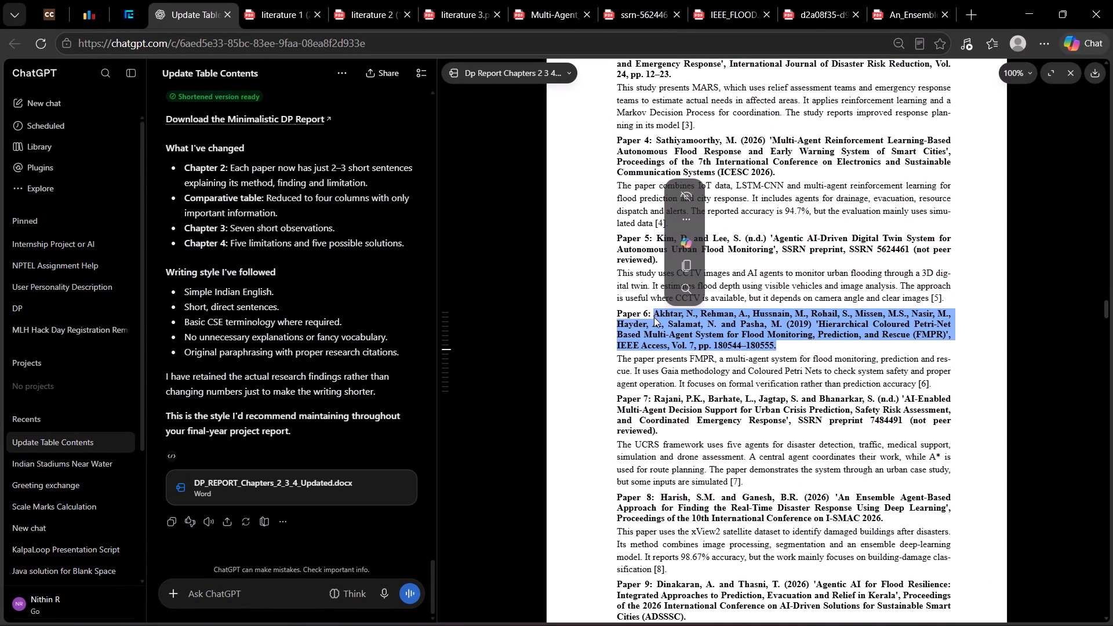
pyautogui.hotkey('ctrl', 'c')
pyautogui.click(648, 177)
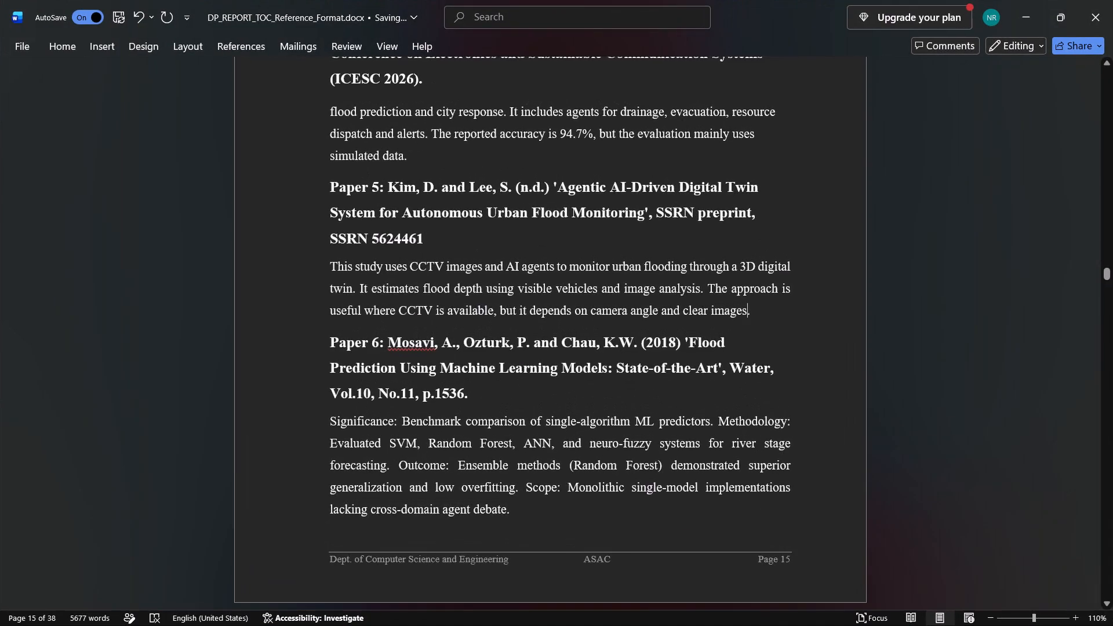
pyautogui.scroll(-1, 536, 471)
pyautogui.moveTo(484, 206); pyautogui.dragTo(387, 166)
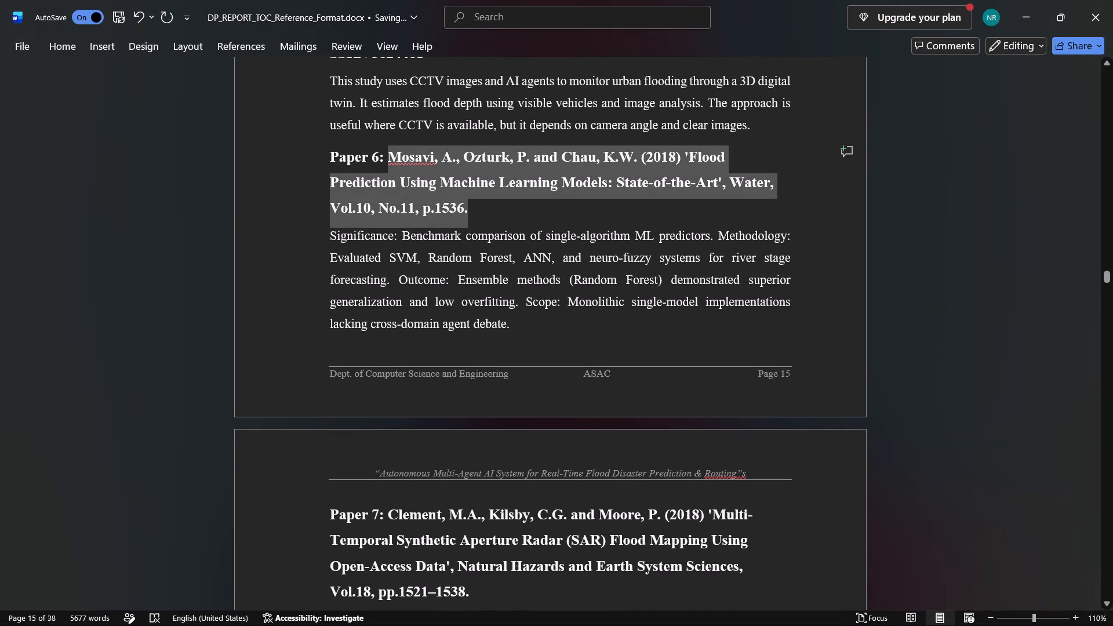
pyautogui.moveTo(387, 166); pyautogui.dragTo(387, 162)
pyautogui.hotkey('ctrl', 'v')
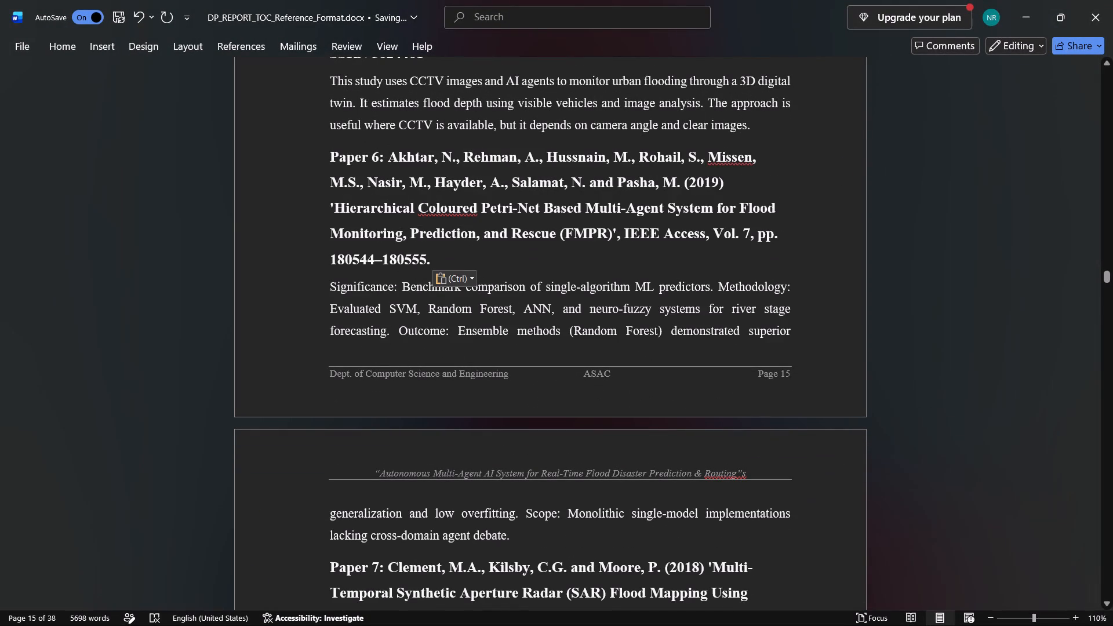
# Replace the Paper 6 summary in Word with ChatGPT's short version without [6], ending it with a period and keeping Paper 7's heading separate.
pyautogui.click(646, 181)
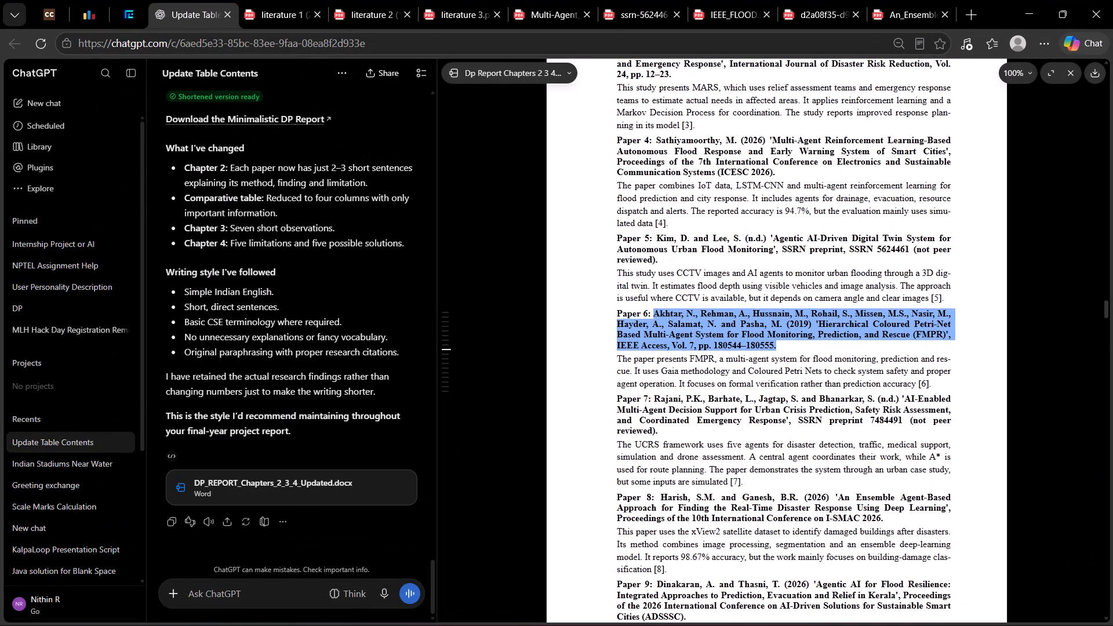
pyautogui.moveTo(915, 384); pyautogui.dragTo(569, 362)
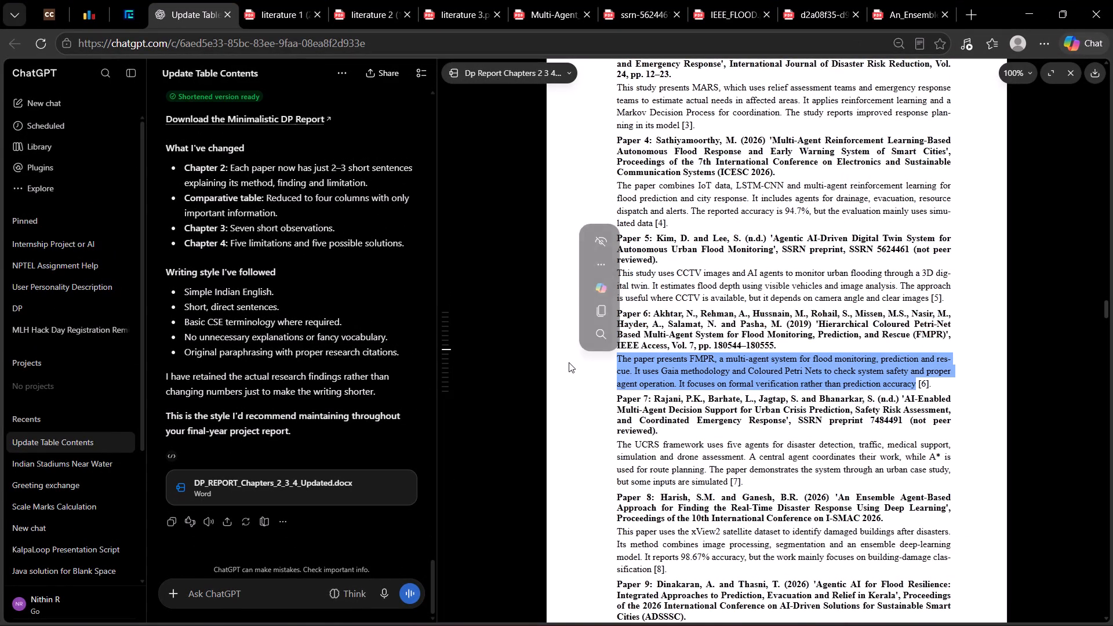
pyautogui.hotkey('ctrl', 'c')
pyautogui.click(616, 145)
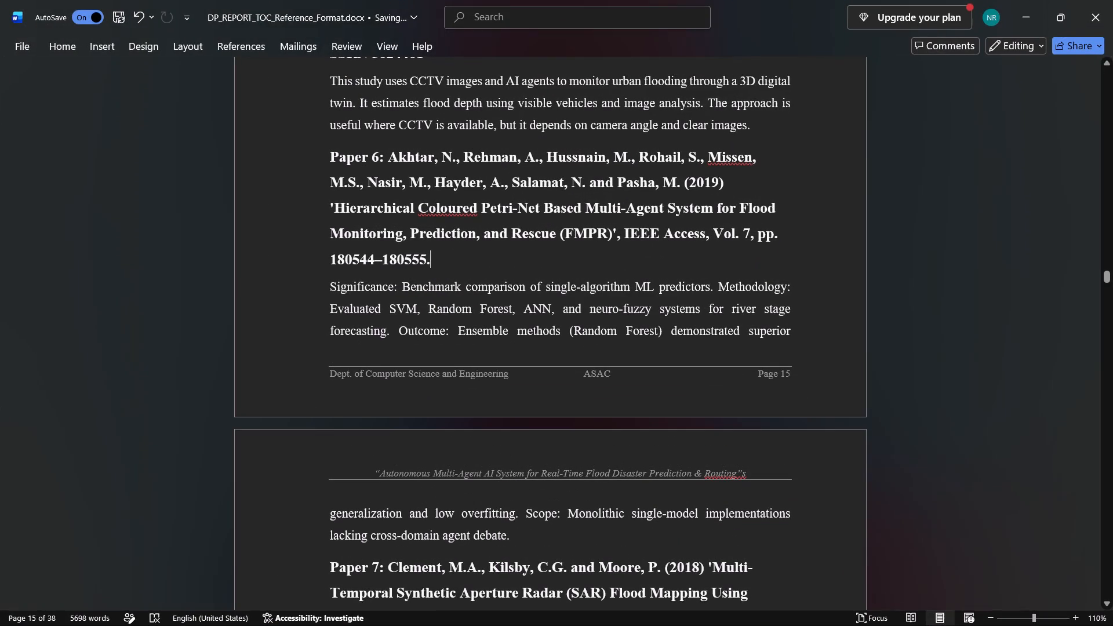
pyautogui.moveTo(330, 283); pyautogui.dragTo(711, 527)
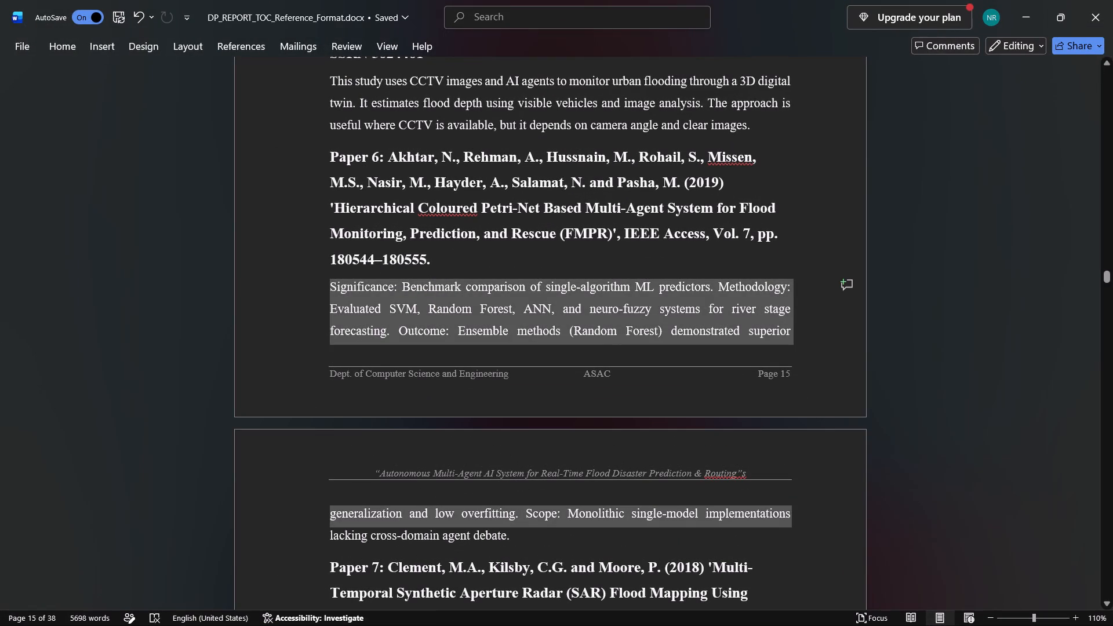
pyautogui.moveTo(711, 527); pyautogui.dragTo(699, 538)
pyautogui.hotkey('ctrl', 'v')
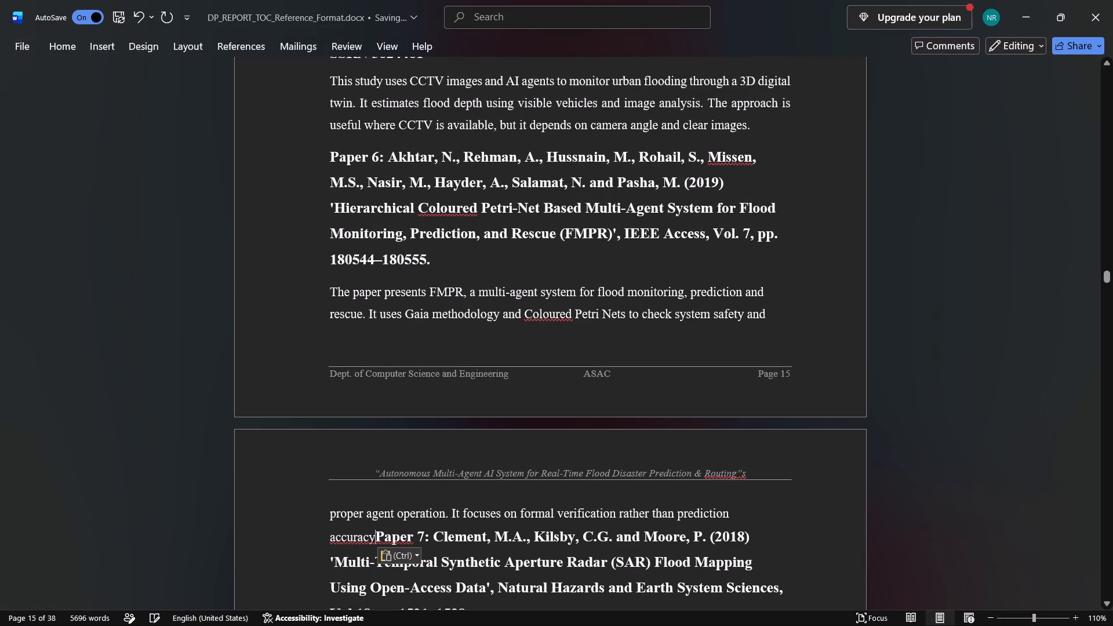
pyautogui.press('Return')
pyautogui.scroll(-1, 587, 544)
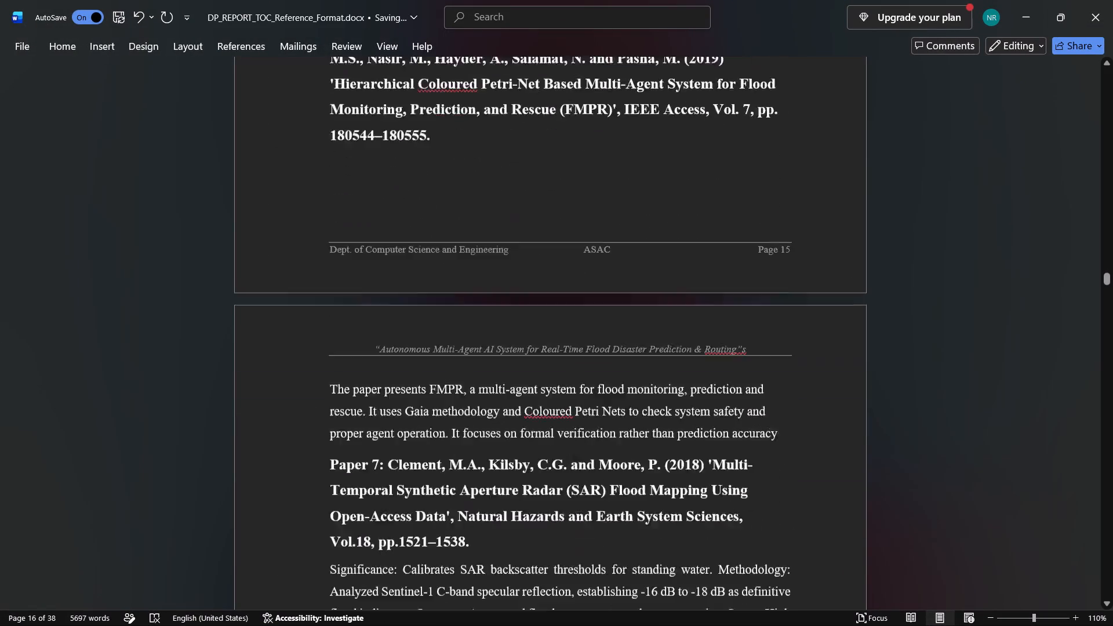
pyautogui.click(799, 391)
pyautogui.press('.')
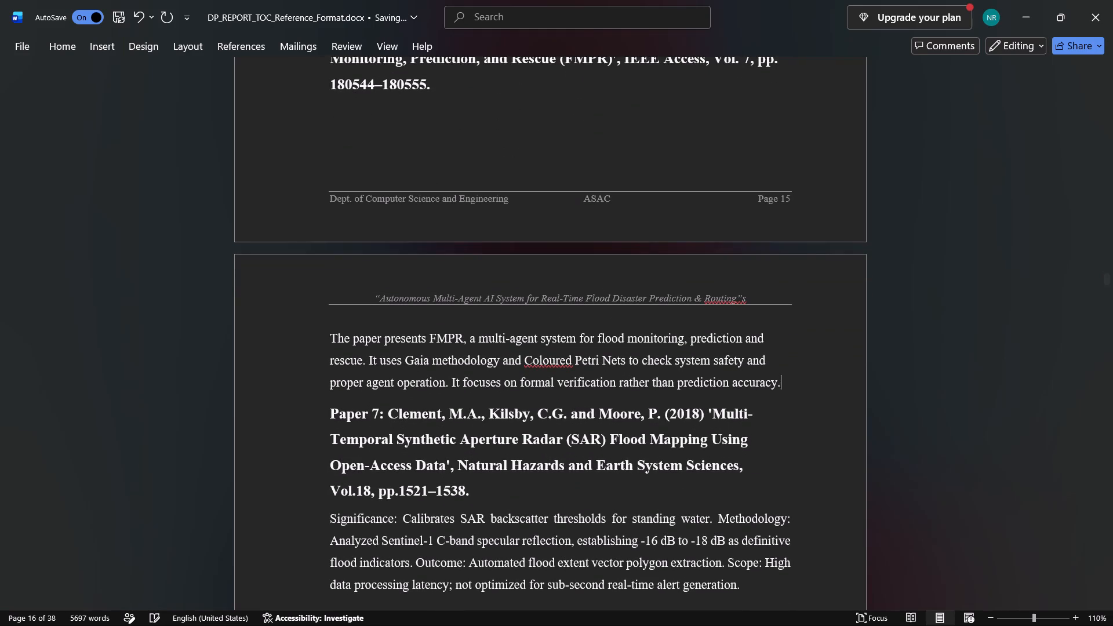
pyautogui.scroll(-1, 799, 391)
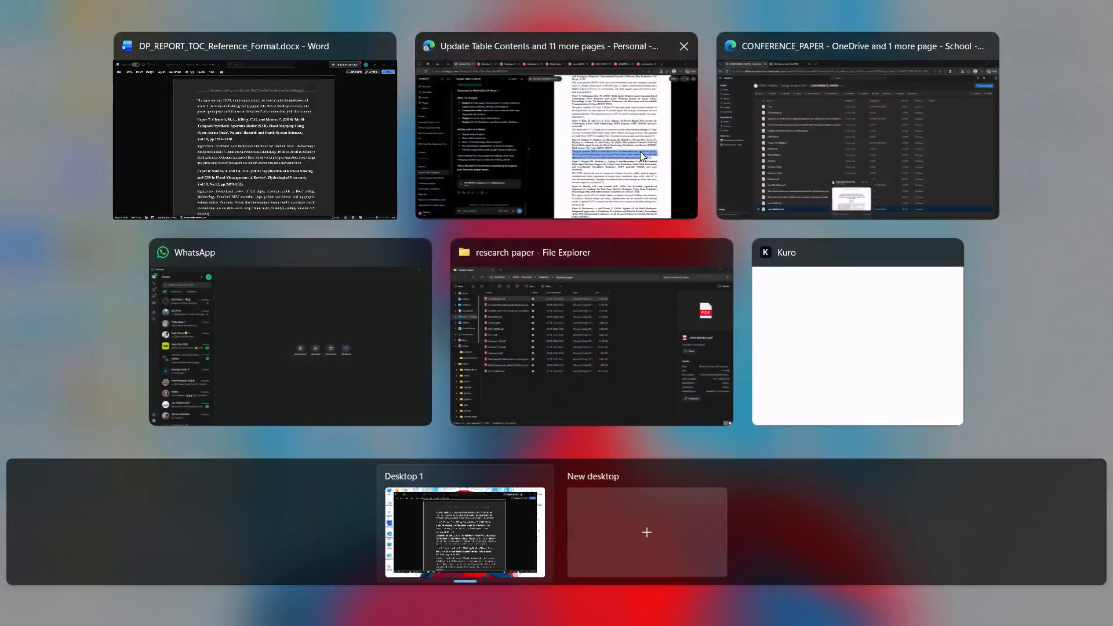
# Copy the Paper 7 citation from ChatGPT's report preview and paste it over the one in Word, keeping the "Paper 7:" label.
pyautogui.click(640, 151)
pyautogui.scroll(-1, 665, 410)
pyautogui.moveTo(659, 395); pyautogui.dragTo(653, 368)
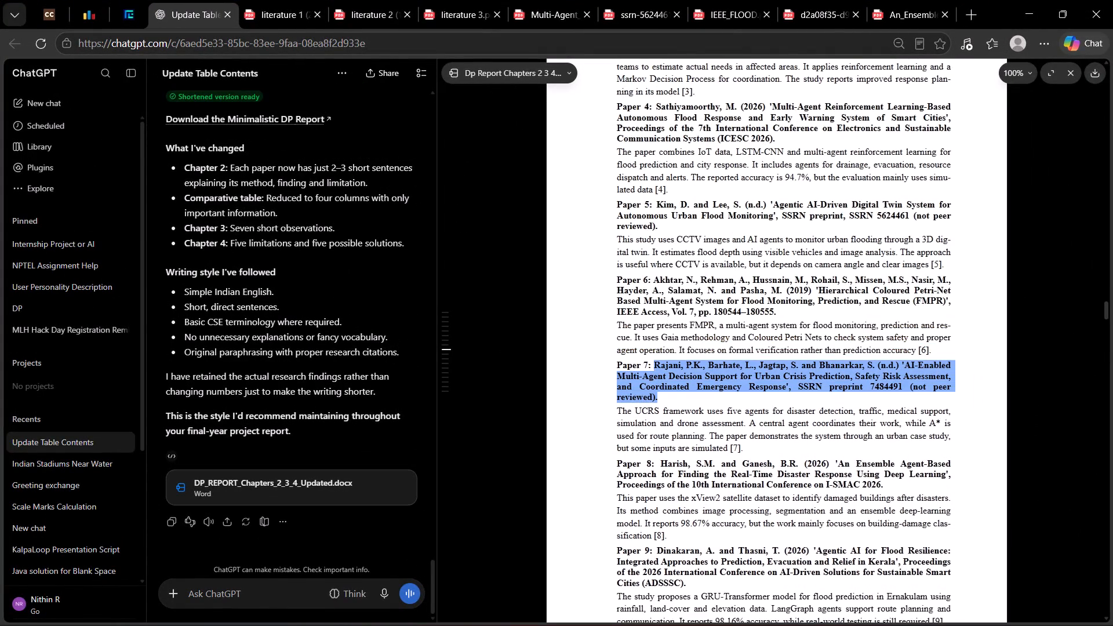
pyautogui.hotkey('ctrl', 'c')
pyautogui.click(642, 129)
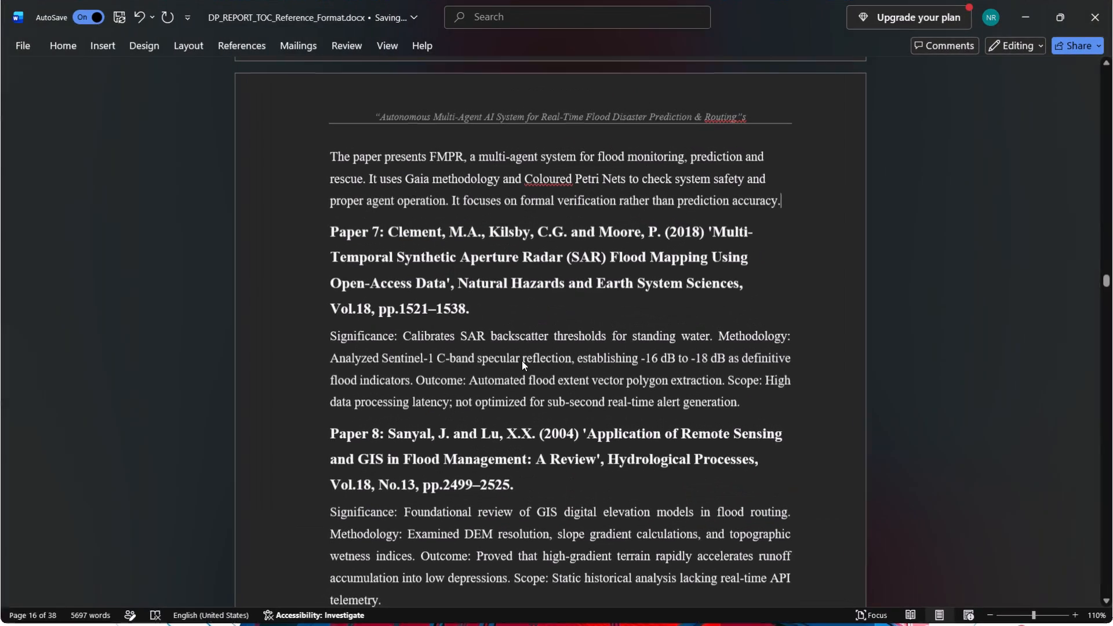
pyautogui.moveTo(484, 313); pyautogui.dragTo(397, 233)
pyautogui.hotkey('ctrl', 'v')
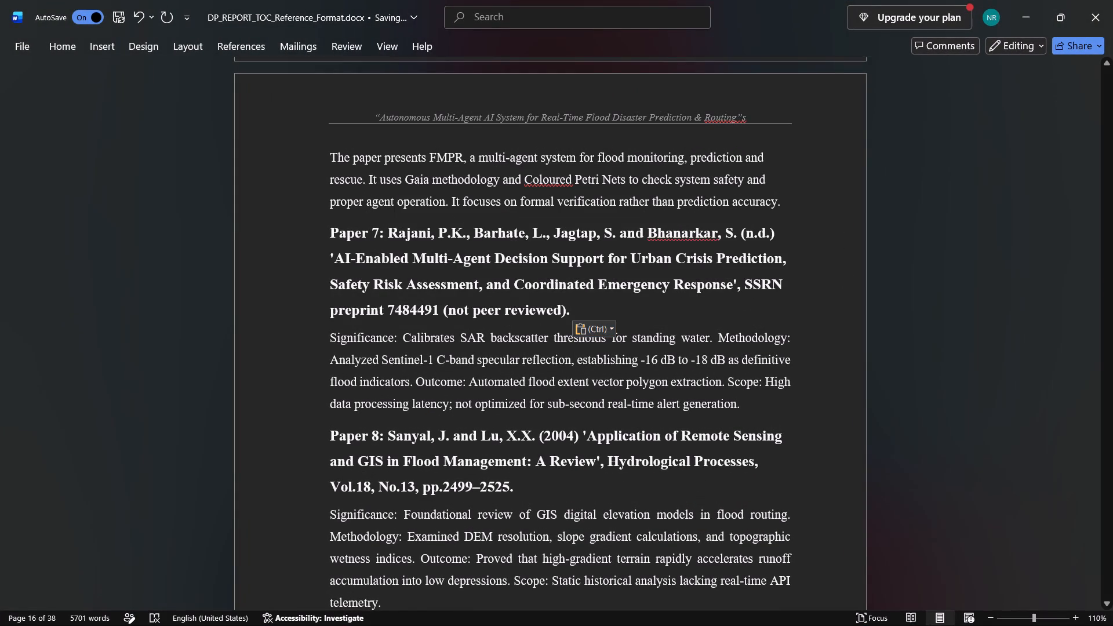
# Delete "(not peer reviewed)." from the end of the Paper 7 heading in Word and end it with a period after 7484491.
pyautogui.press('BackSpace')
pyautogui.press('BackSpace')
pyautogui.press('BackSpace')
pyautogui.press('BackSpace')
pyautogui.press('BackSpace')
pyautogui.press('BackSpace')
pyautogui.press('BackSpace')
pyautogui.press('BackSpace')
pyautogui.press('BackSpace')
pyautogui.press('BackSpace')
pyautogui.press('BackSpace')
pyautogui.press('BackSpace')
pyautogui.press('BackSpace')
pyautogui.press('BackSpace')
pyautogui.press('BackSpace')
pyautogui.press('BackSpace')
pyautogui.press('BackSpace')
pyautogui.press('BackSpace')
pyautogui.press('BackSpace')
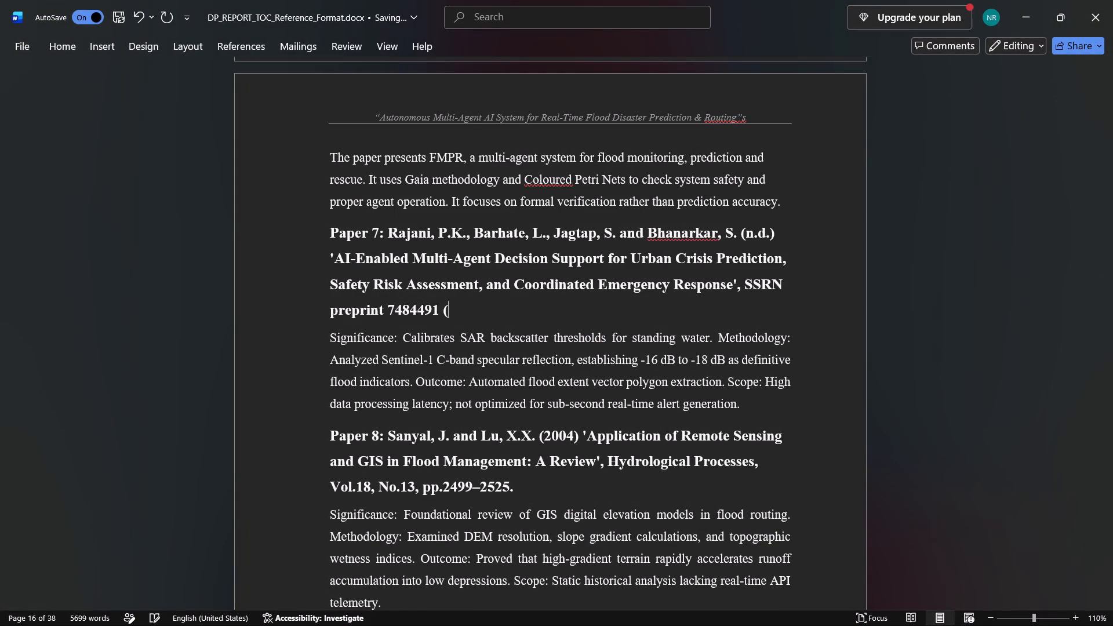
pyautogui.press('BackSpace')
pyautogui.press('BackSpace')
pyautogui.press('.')
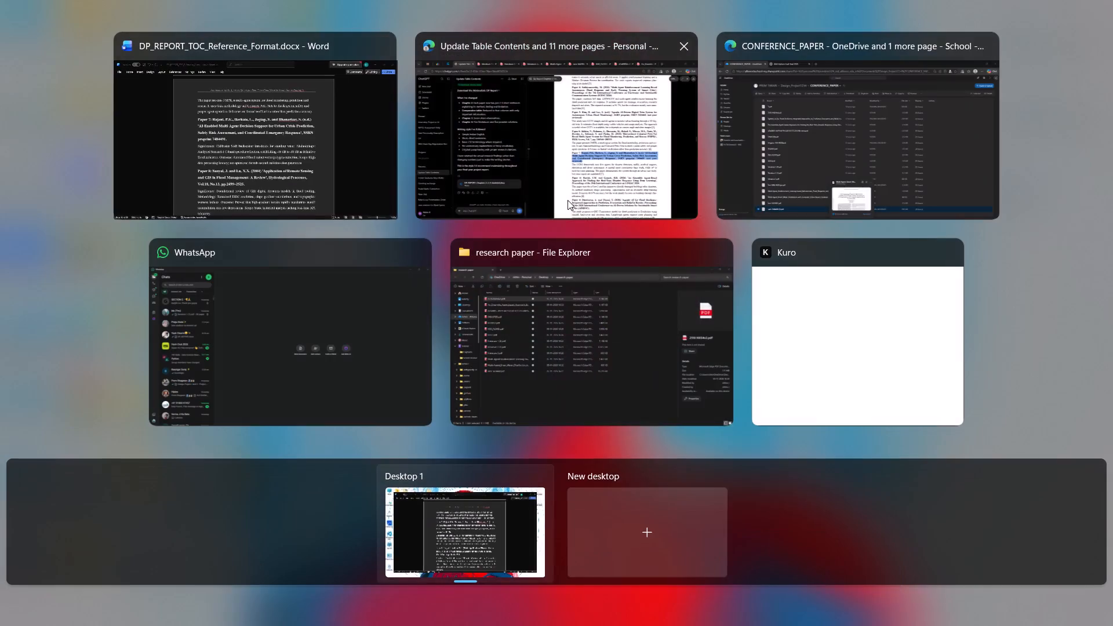
# Replace the Paper 7 summary in Word with ChatGPT's short version without [7], ending it with a period and keeping Paper 8's heading separate.
pyautogui.click(568, 201)
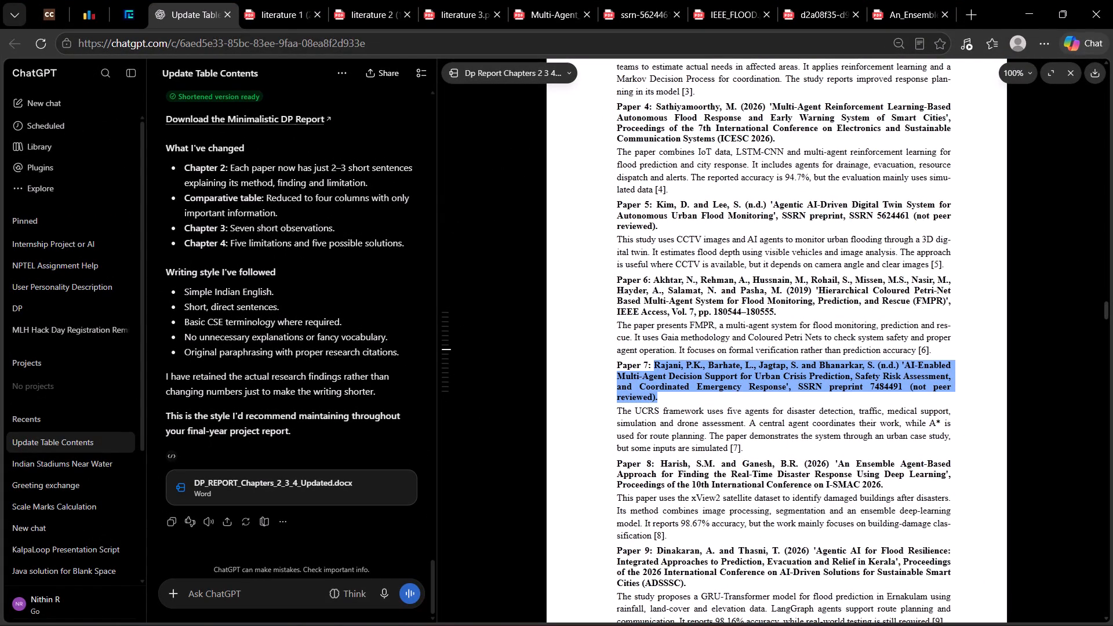
pyautogui.moveTo(726, 445); pyautogui.dragTo(617, 414)
pyautogui.hotkey('ctrl', 'c')
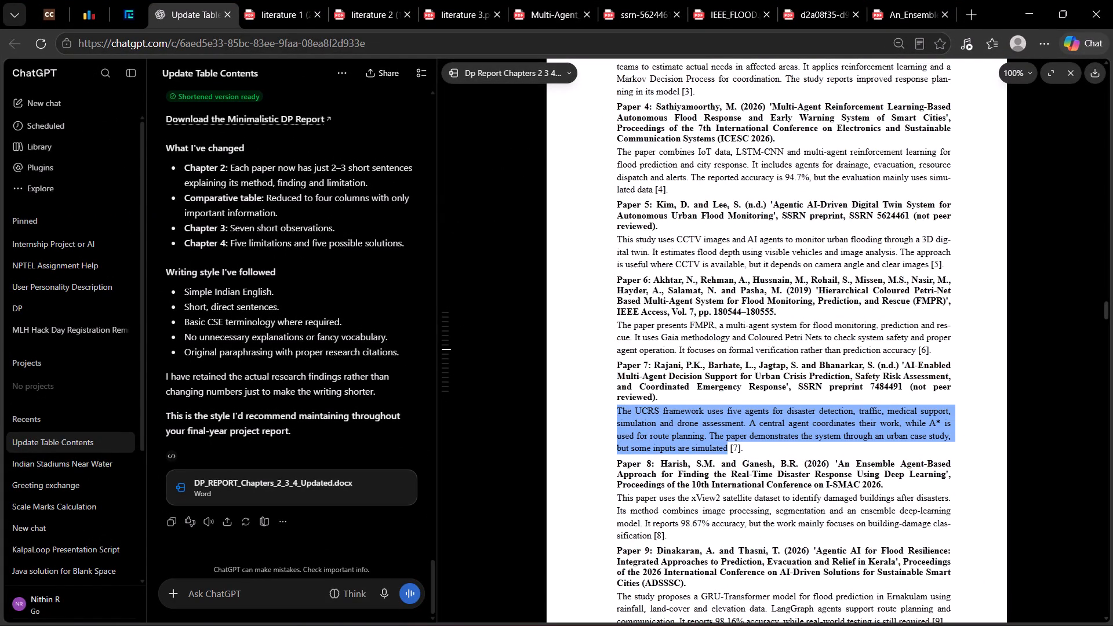
pyautogui.click(609, 140)
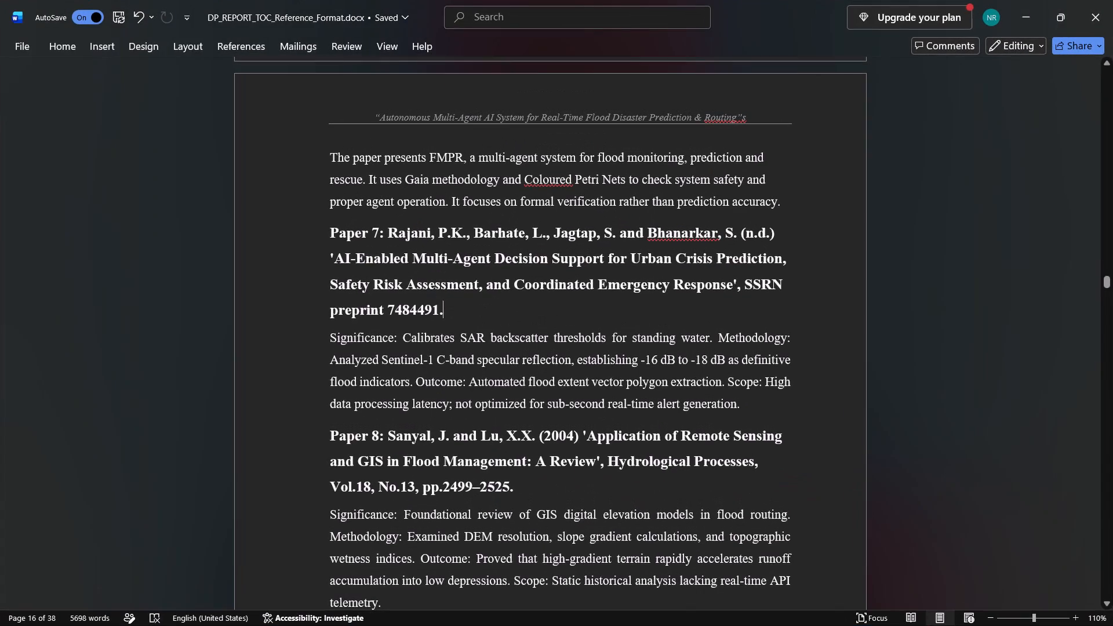
pyautogui.moveTo(768, 403); pyautogui.dragTo(329, 329)
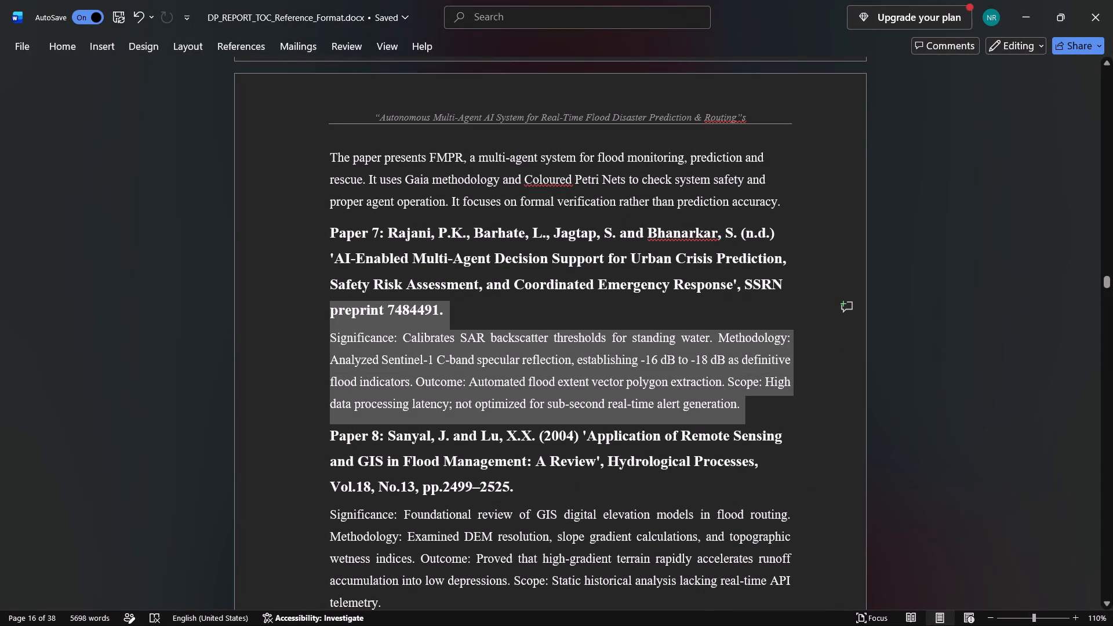
pyautogui.moveTo(329, 329); pyautogui.dragTo(323, 334)
pyautogui.hotkey('ctrl', 'v')
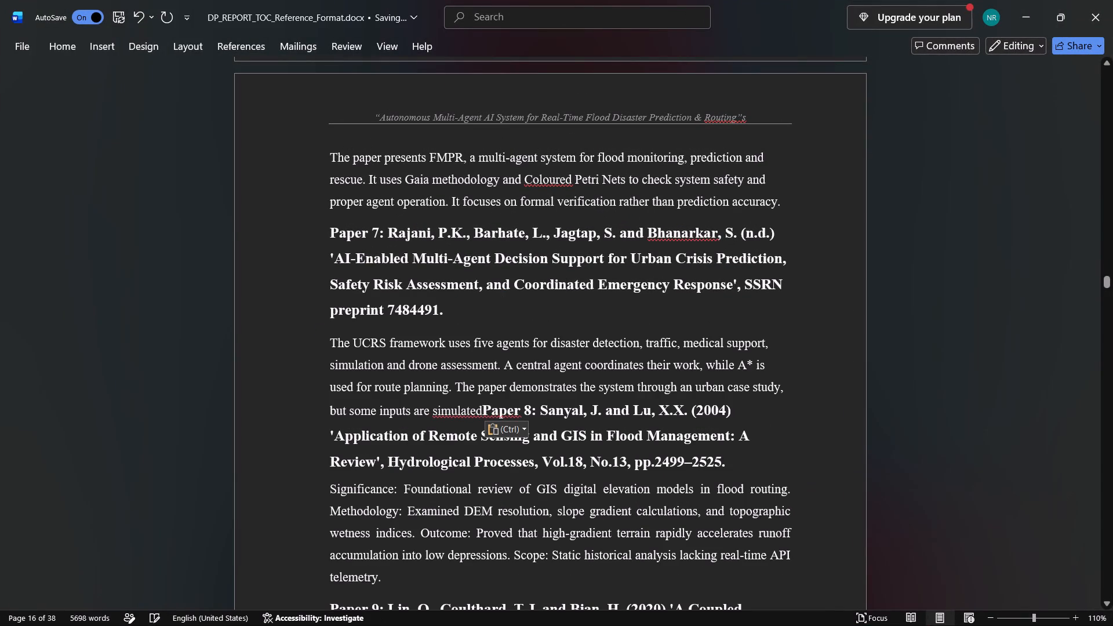
pyautogui.press('Return')
pyautogui.click(598, 406)
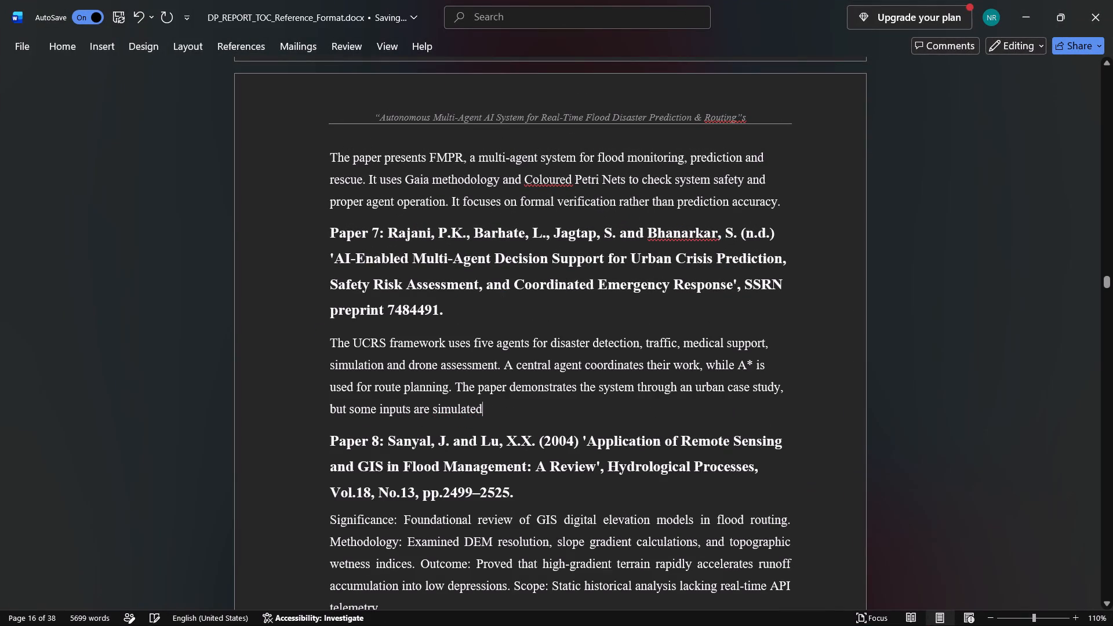
pyautogui.press('.')
# Copy the Paper 8 citation from ChatGPT's report preview and paste it over the one in Word, keeping the "Paper 8:" label.
pyautogui.click(625, 162)
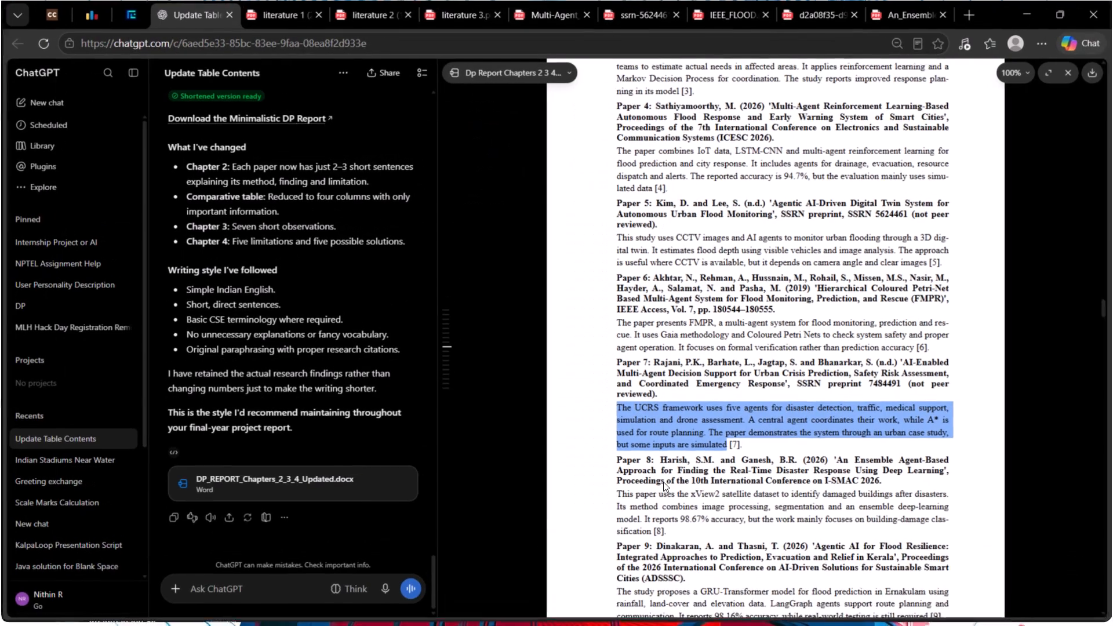
pyautogui.scroll(-2, 663, 482)
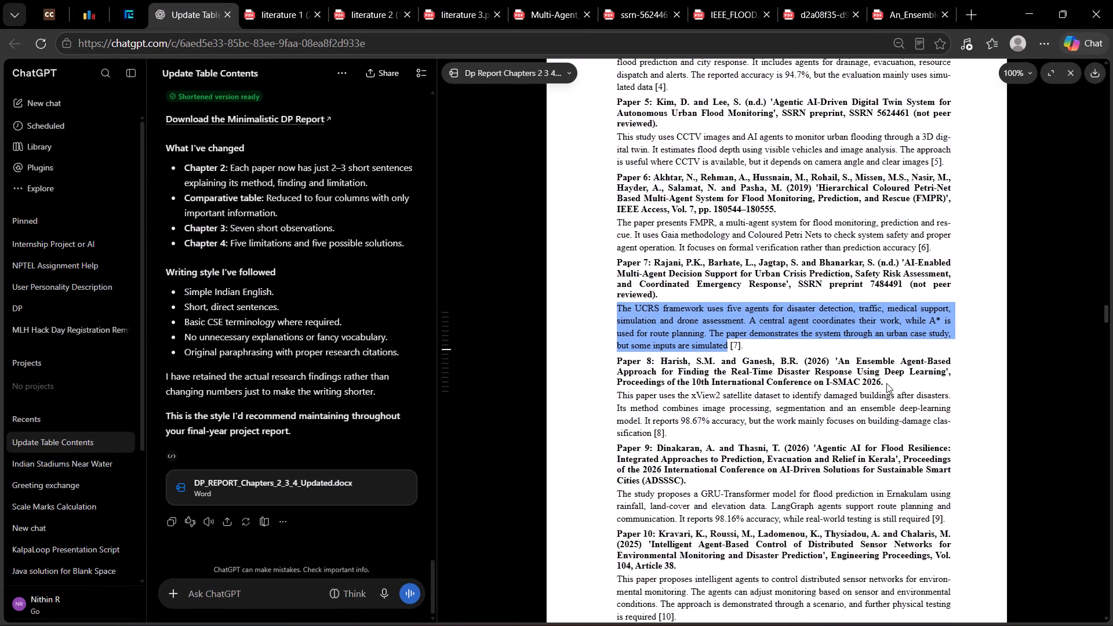
pyautogui.moveTo(886, 383); pyautogui.dragTo(661, 363)
pyautogui.hotkey('ctrl', 'c')
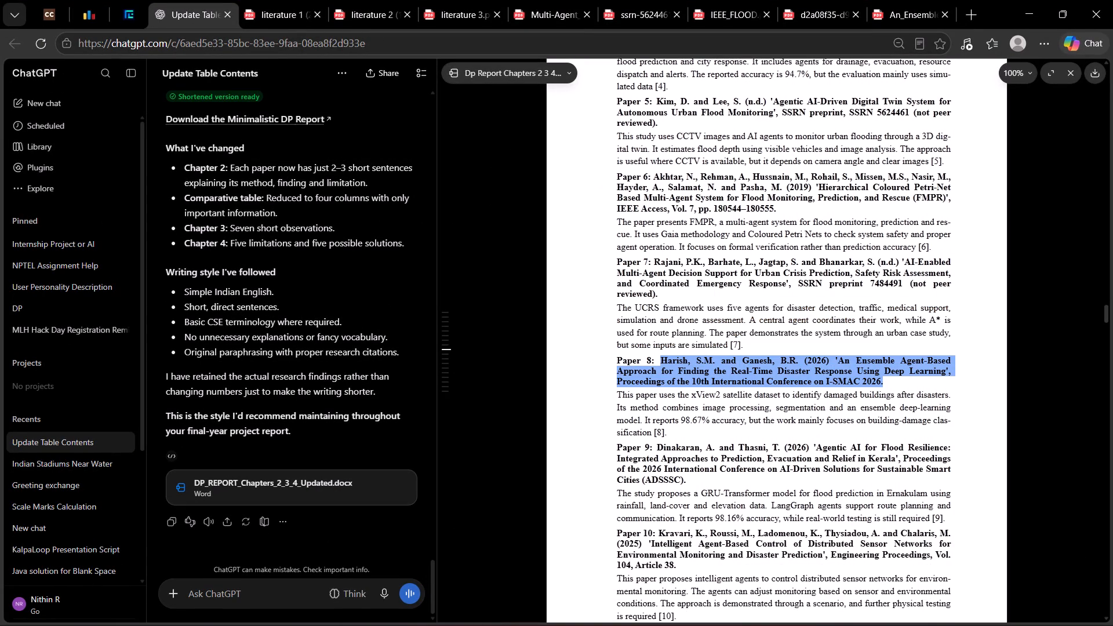
pyautogui.click(650, 158)
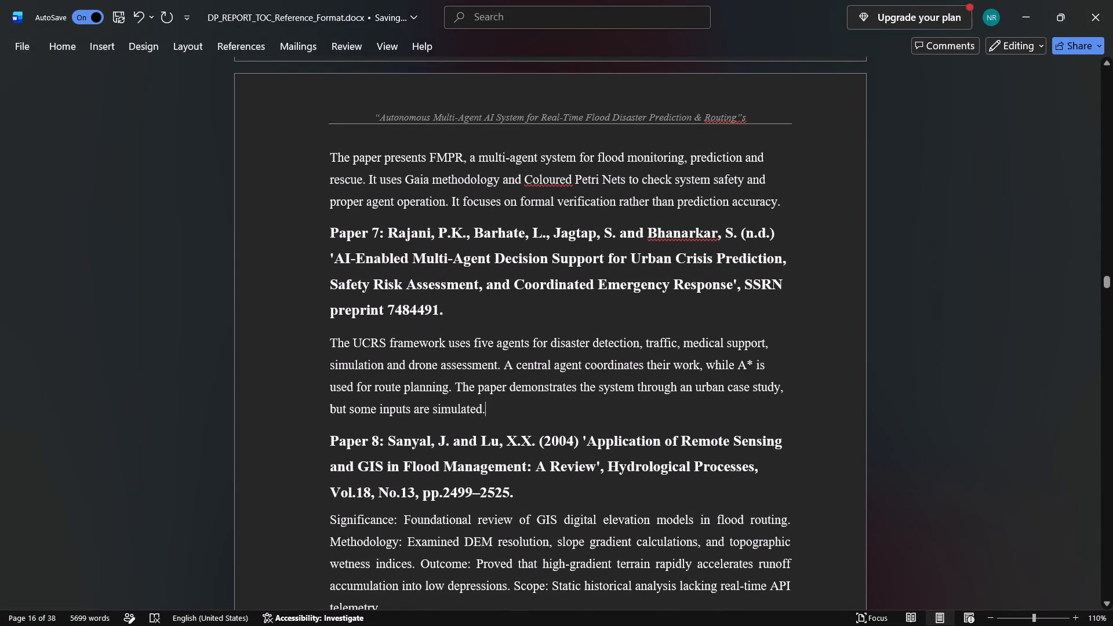
pyautogui.moveTo(527, 487); pyautogui.dragTo(395, 439)
pyautogui.hotkey('ctrl', 'v')
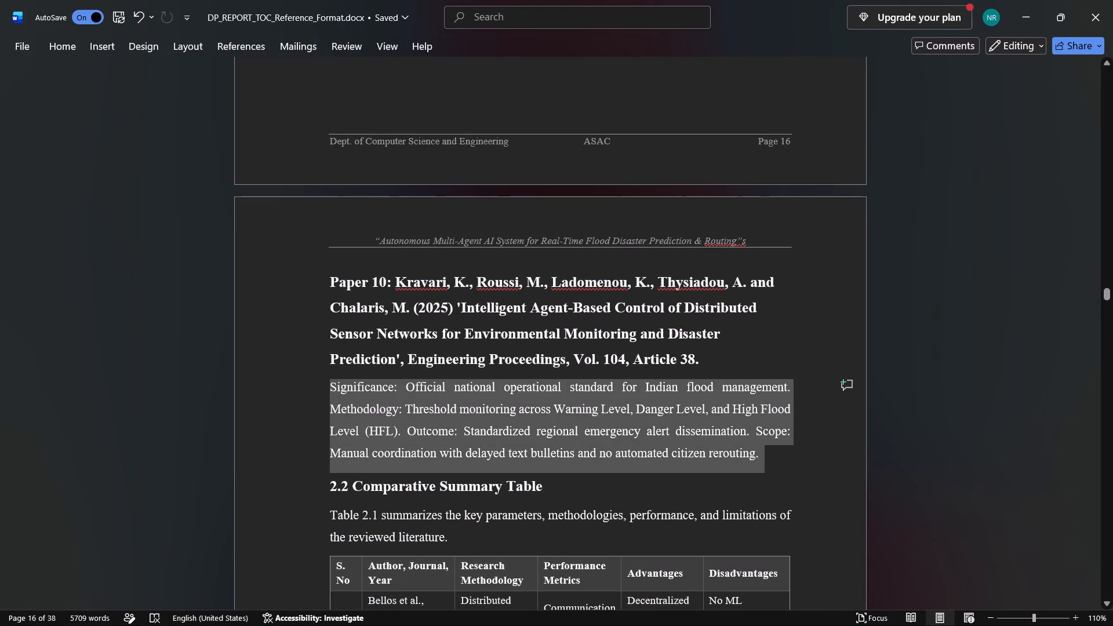
pyautogui.hotkey('ctrl', 'v')
pyautogui.press('Return')
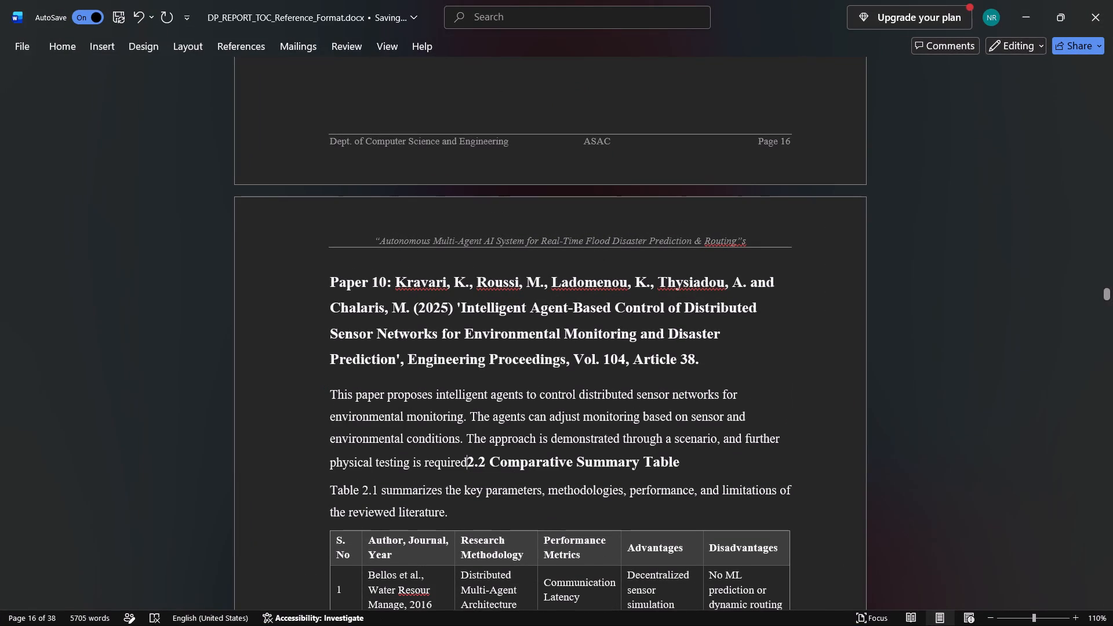
pyautogui.click(522, 468)
pyautogui.press('.')
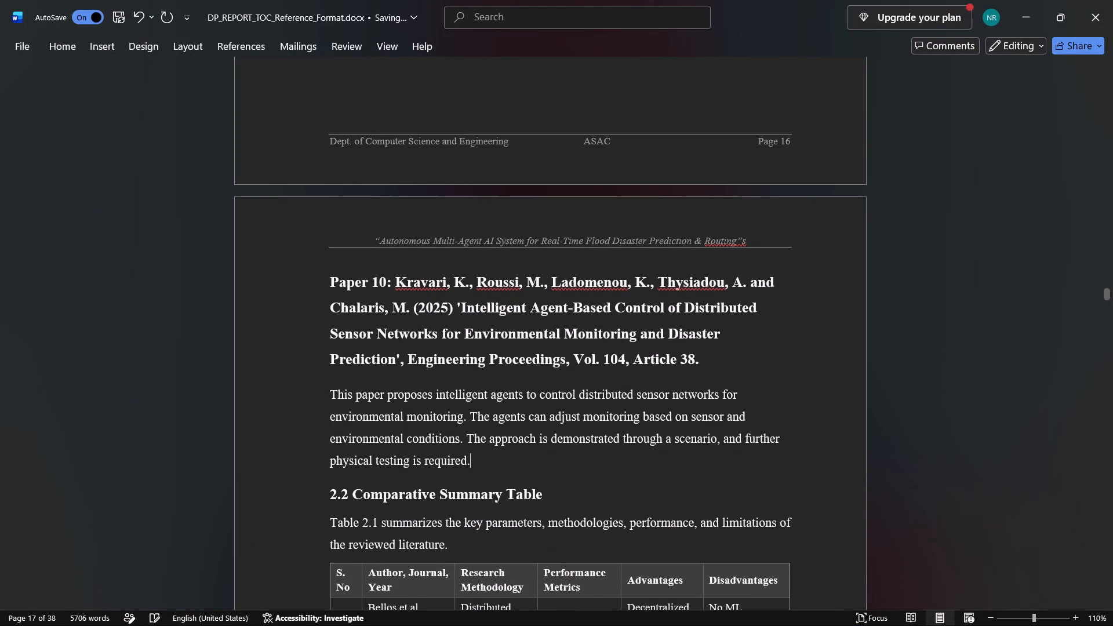
# Justify all headings and summaries from Paper 3 through Paper 10 in Word.
pyautogui.moveTo(487, 458); pyautogui.dragTo(317, 30)
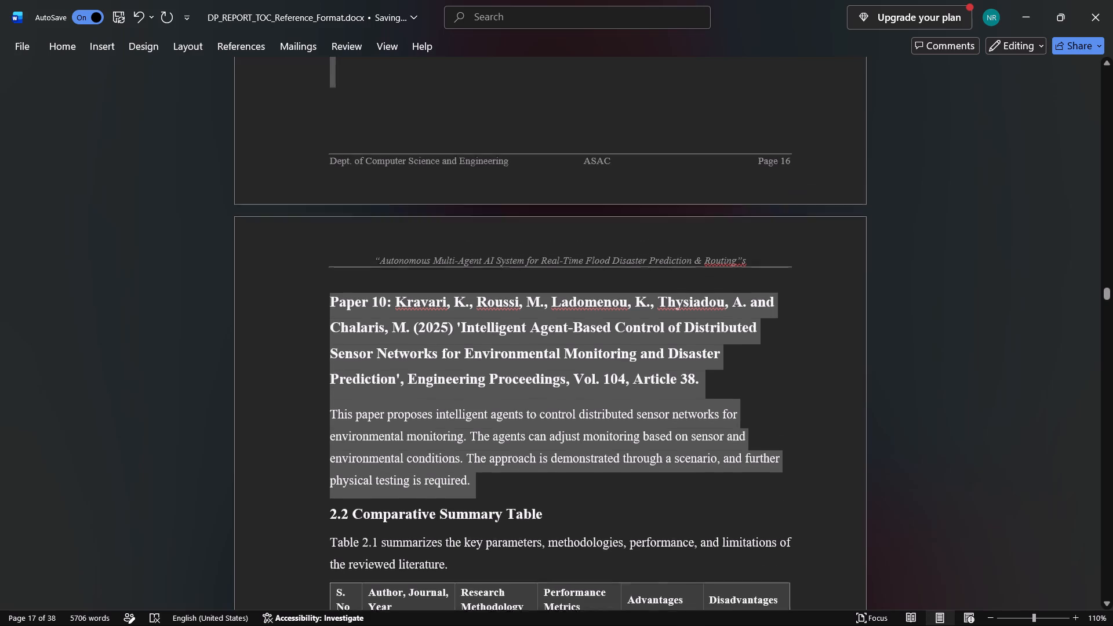
pyautogui.moveTo(317, 30); pyautogui.dragTo(317, 35)
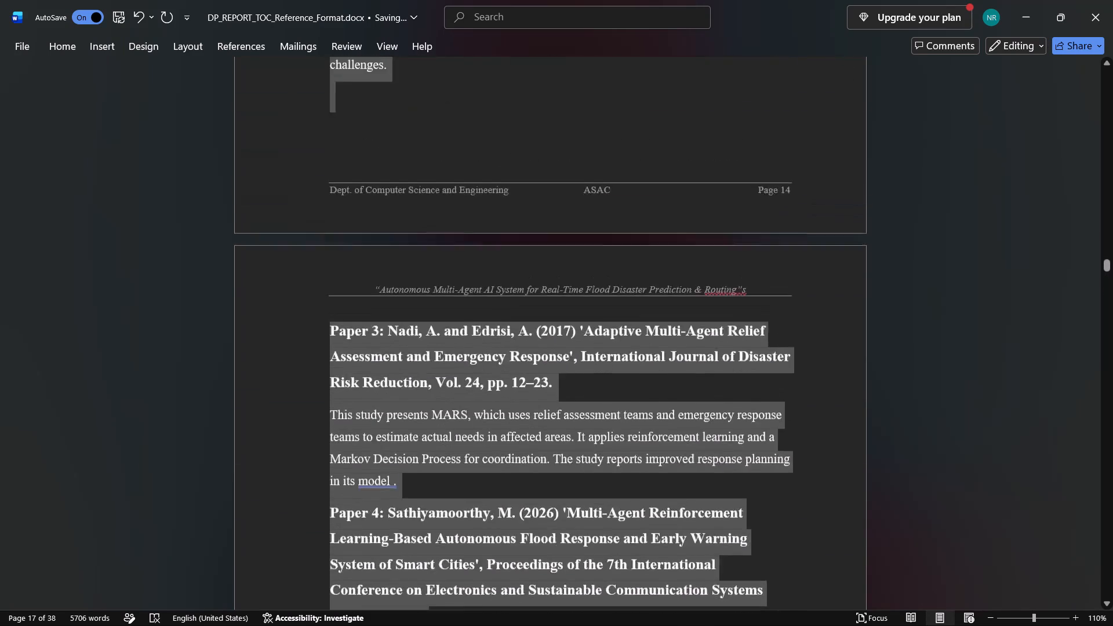
pyautogui.moveTo(317, 35); pyautogui.dragTo(313, 562)
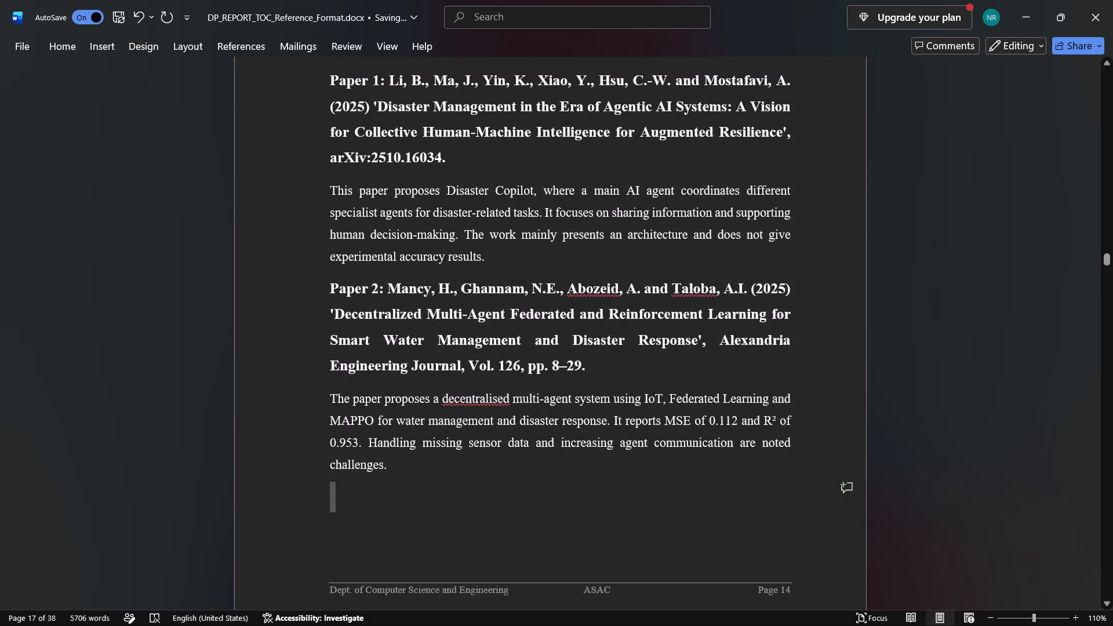
pyautogui.moveTo(313, 562); pyautogui.dragTo(290, 448)
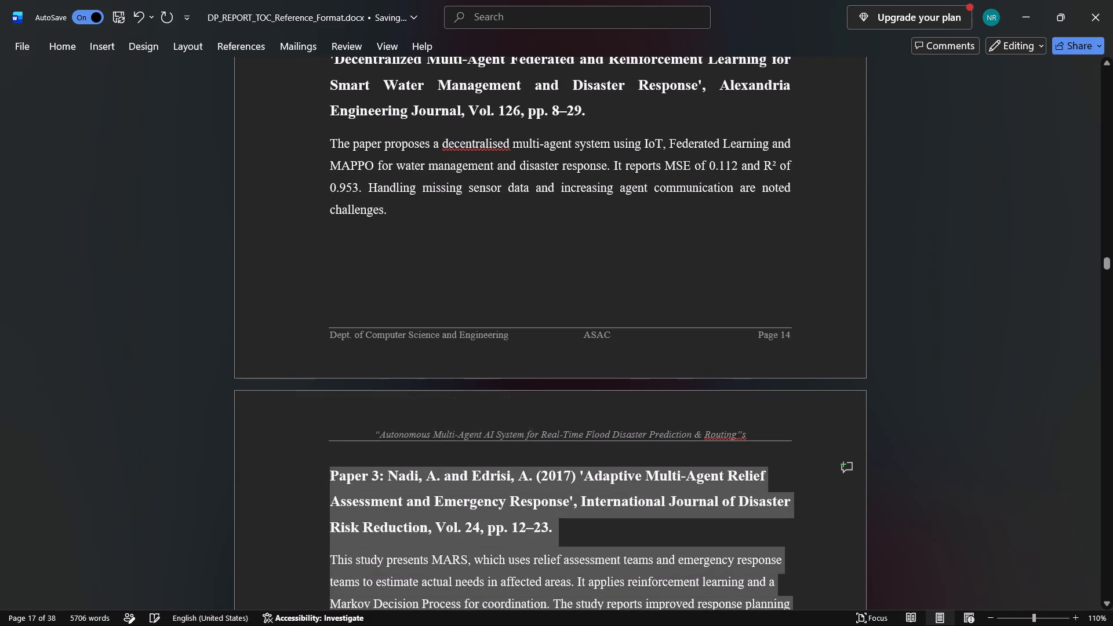
pyautogui.click(53, 45)
pyautogui.click(364, 101)
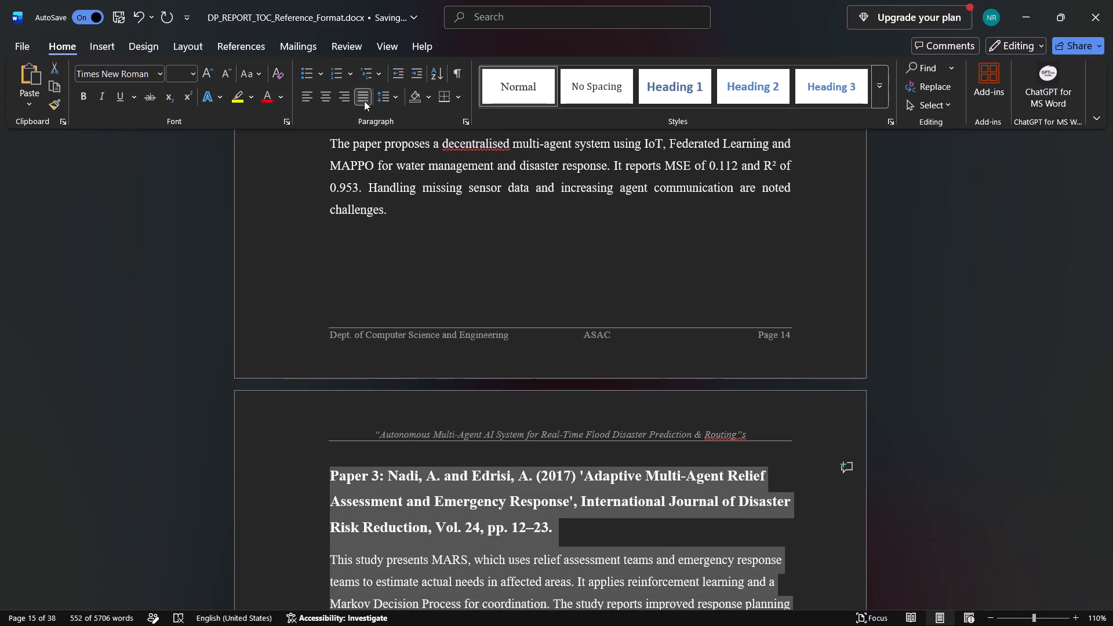
pyautogui.click(898, 380)
pyautogui.click(945, 302)
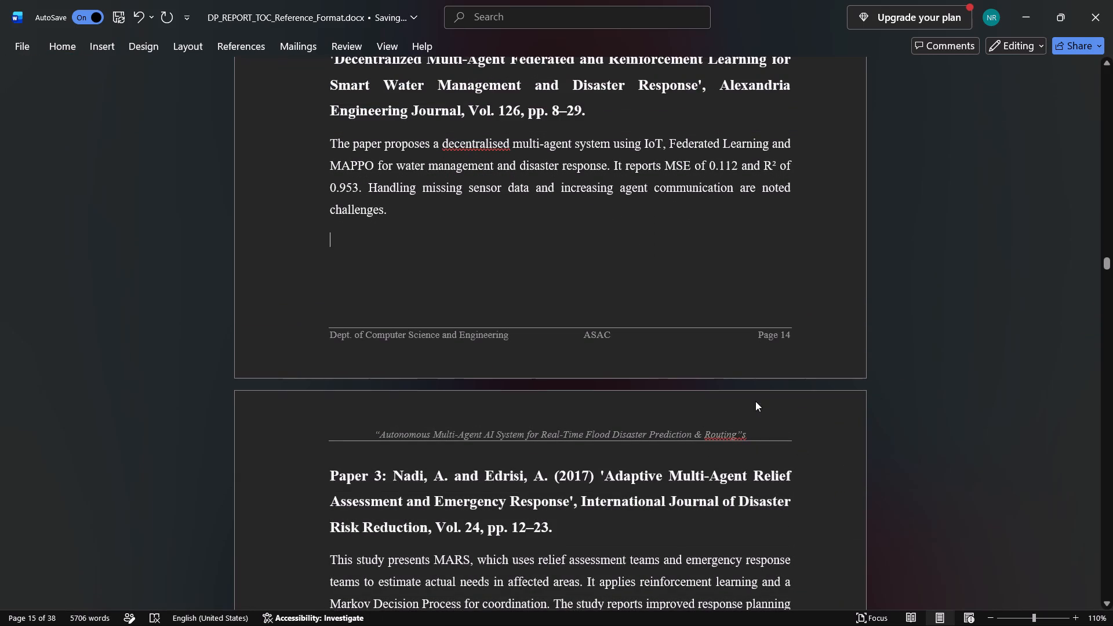
pyautogui.scroll(-2, 693, 420)
pyautogui.click(985, 213)
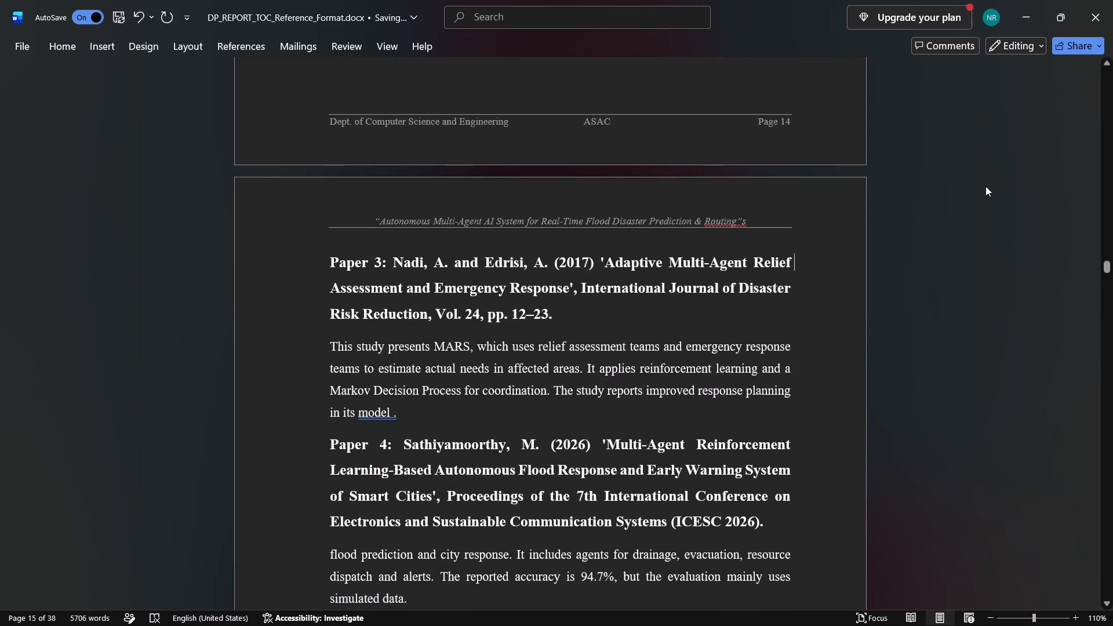
pyautogui.click(985, 186)
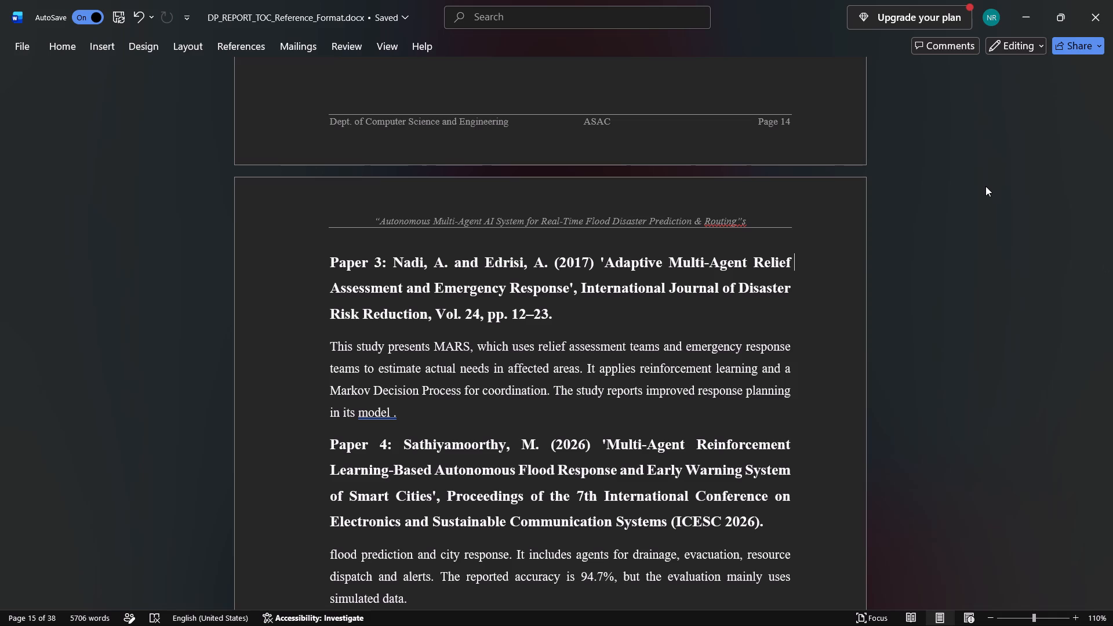
# Compare section 2.2's Comparative Summary Table in Word with the shortened version in ChatGPT's report preview.
pyautogui.scroll(-10, 985, 186)
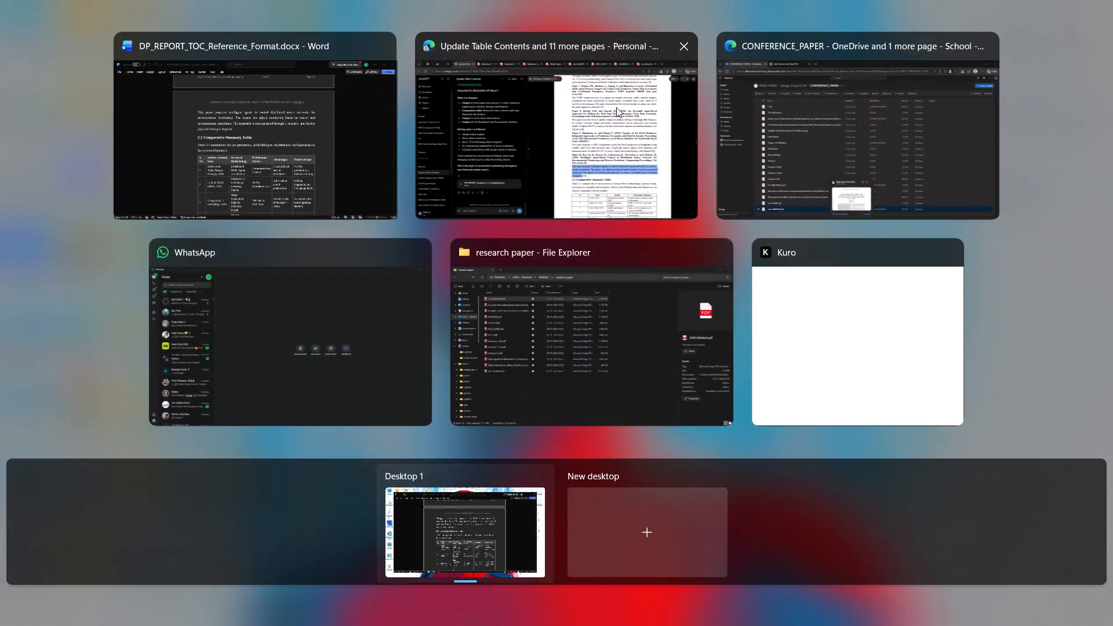
pyautogui.click(613, 109)
pyautogui.scroll(-2, 653, 420)
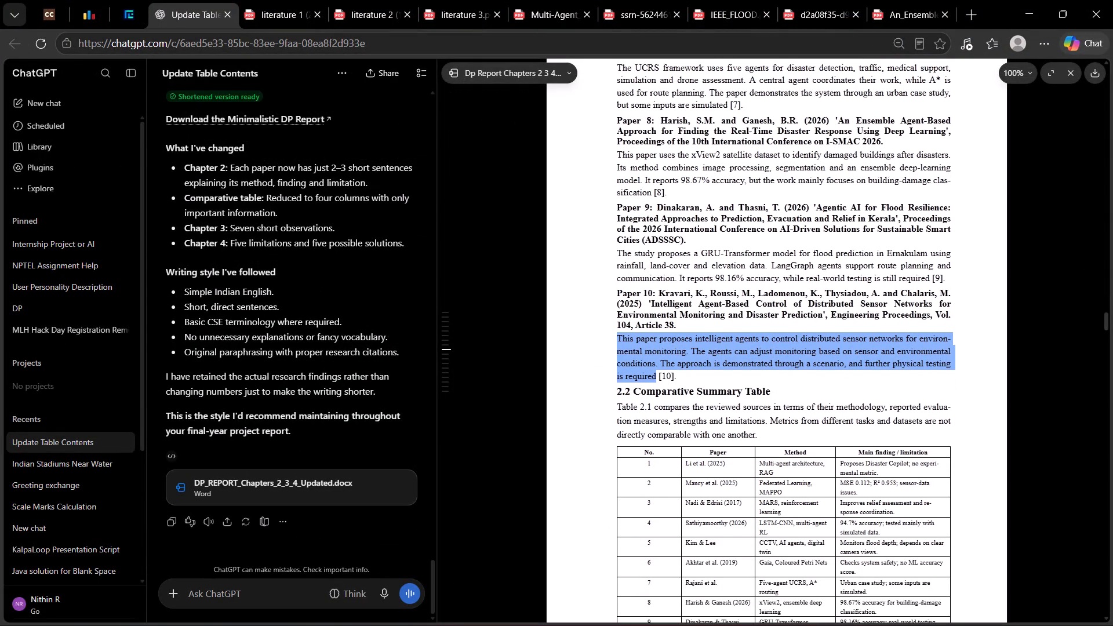
pyautogui.click(590, 166)
pyautogui.scroll(-2, 561, 370)
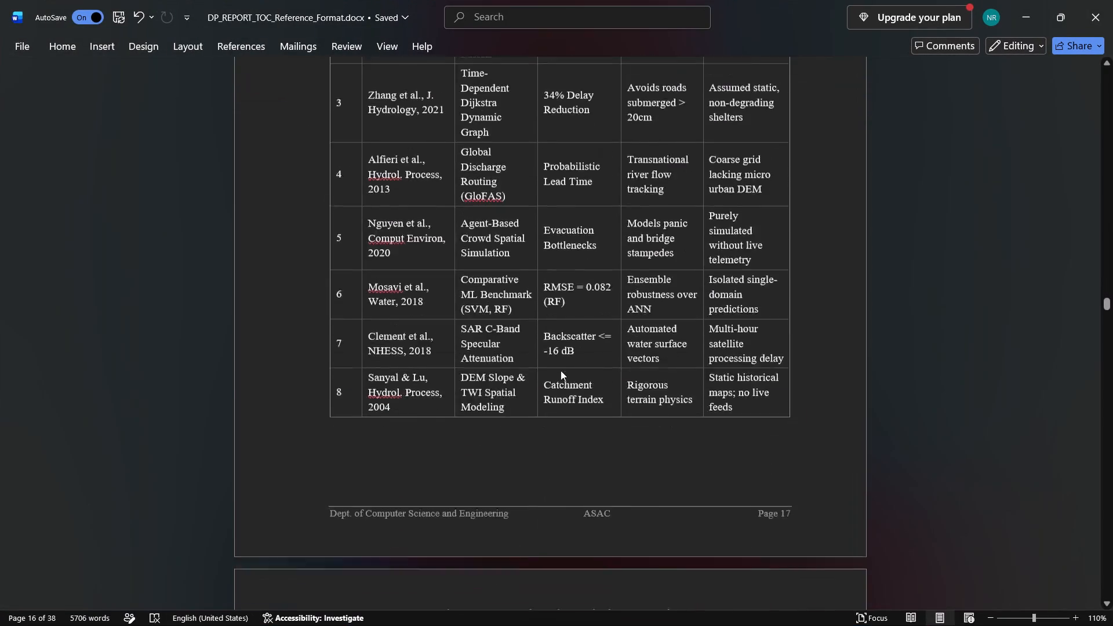
pyautogui.scroll(-3, 561, 370)
pyautogui.scroll(4, 561, 370)
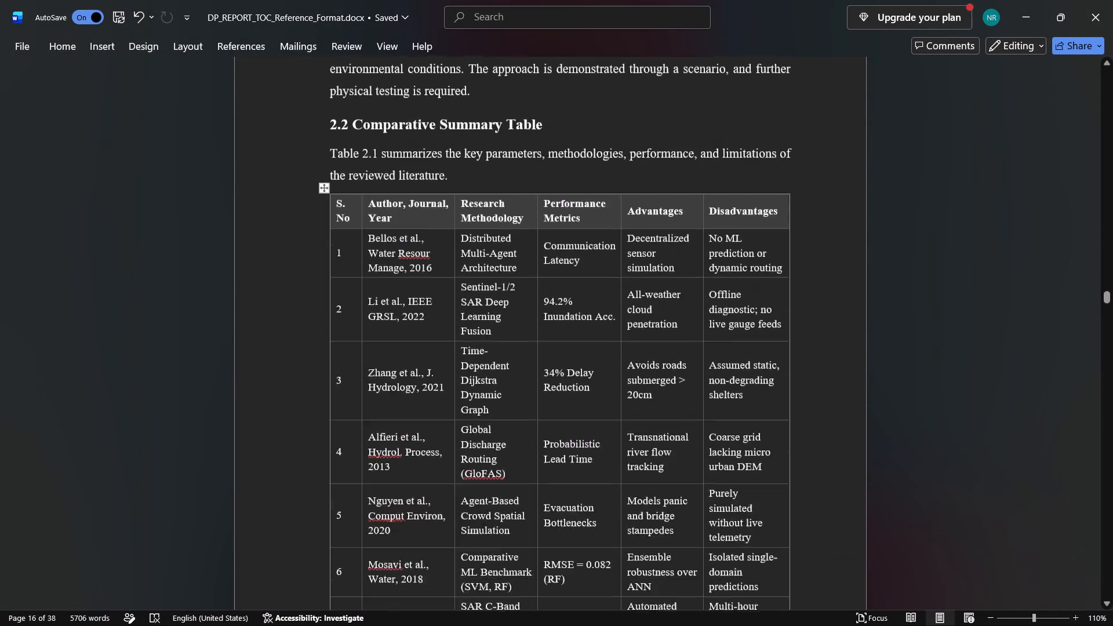
pyautogui.scroll(2, 561, 370)
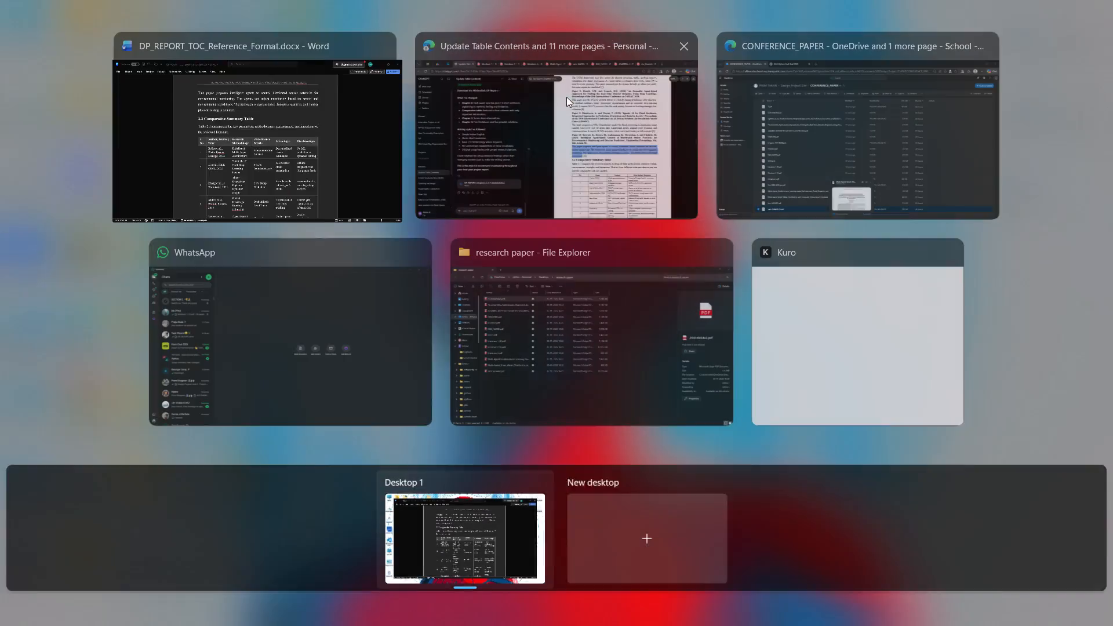
pyautogui.click(569, 91)
pyautogui.scroll(-2, 732, 463)
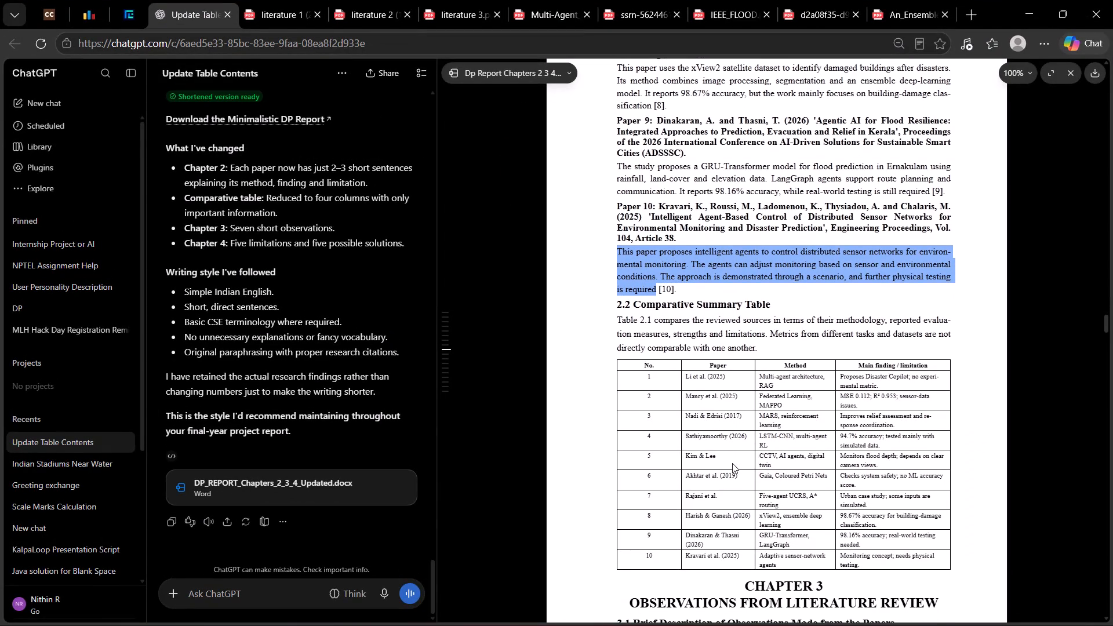
pyautogui.scroll(-1, 732, 415)
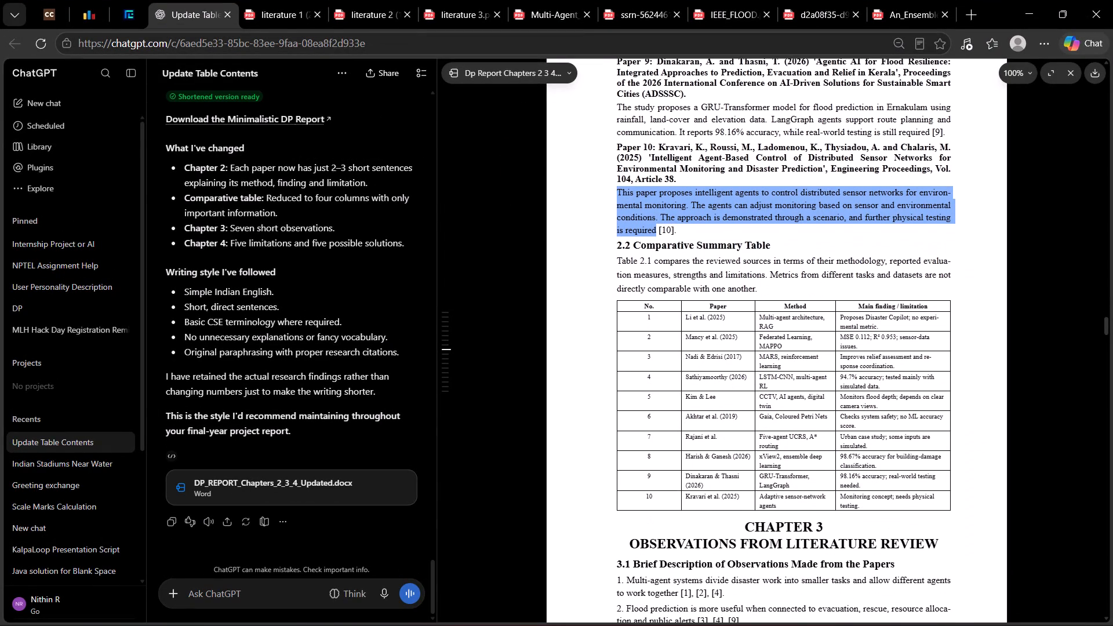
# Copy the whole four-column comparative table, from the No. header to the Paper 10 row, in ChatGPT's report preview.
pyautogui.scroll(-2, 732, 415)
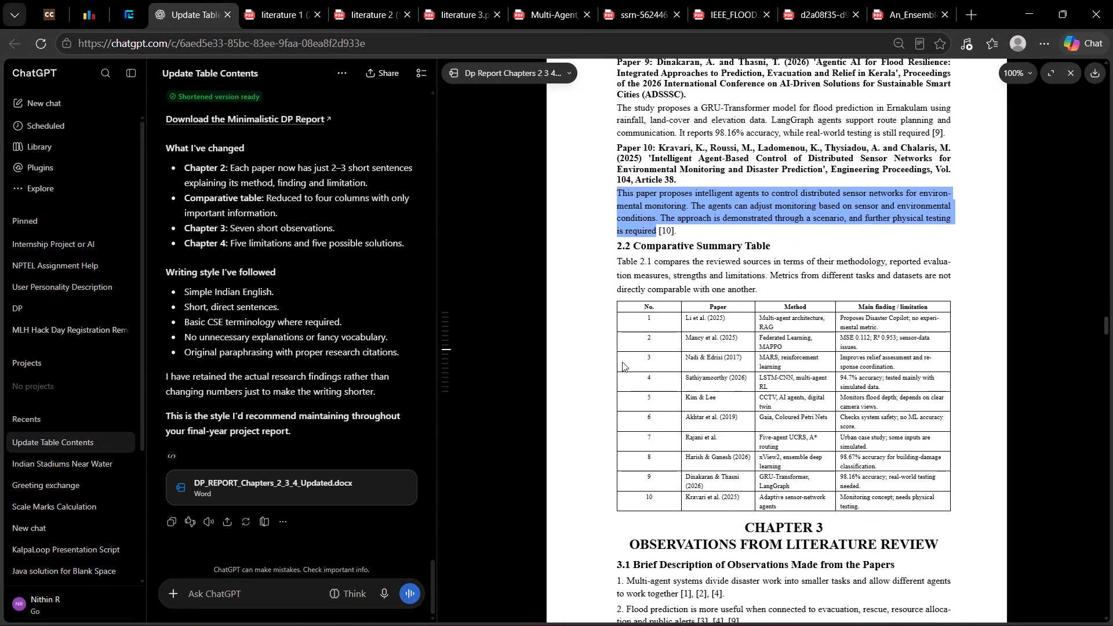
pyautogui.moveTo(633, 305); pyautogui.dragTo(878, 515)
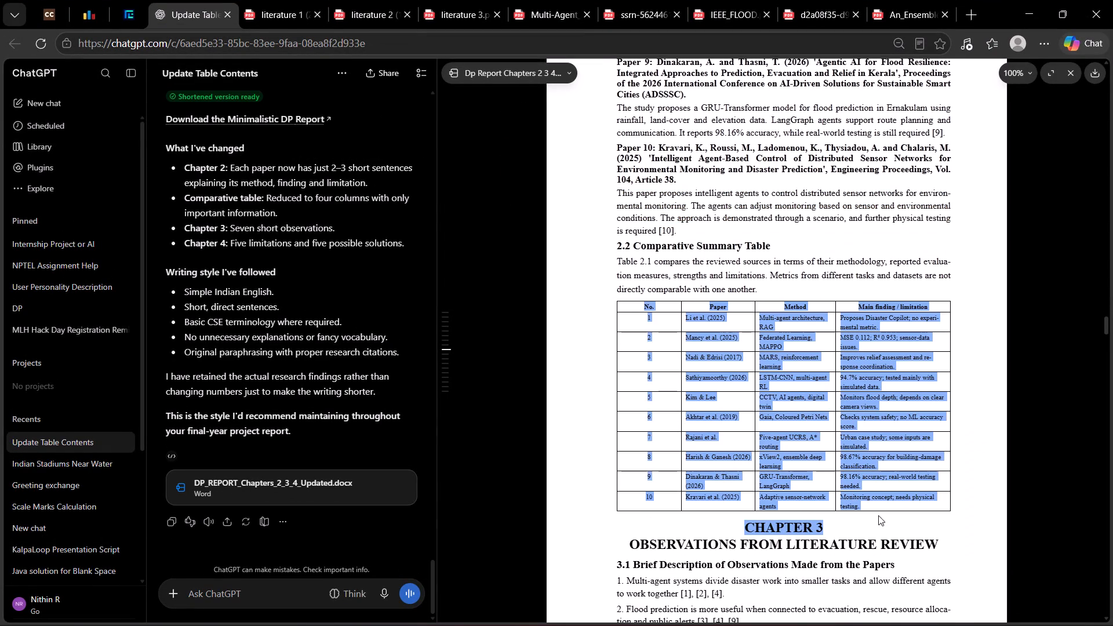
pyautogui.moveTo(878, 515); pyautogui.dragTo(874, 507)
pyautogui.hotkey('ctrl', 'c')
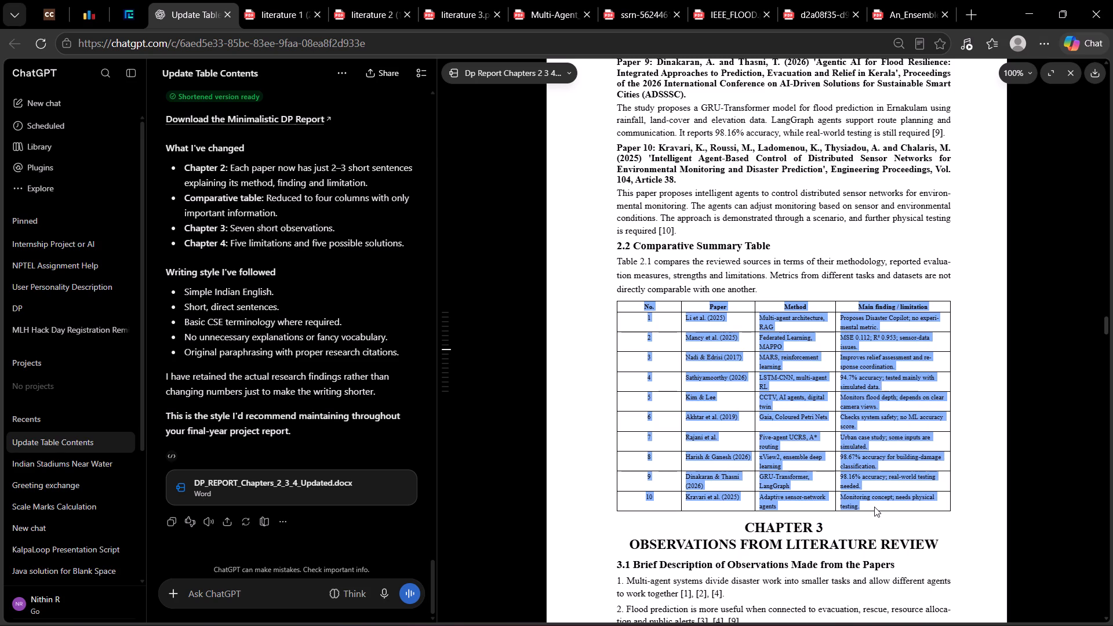
# Switch to Word and take a screenshot of the section 2.2 comparative table from its header row through row 7.
pyautogui.click(650, 173)
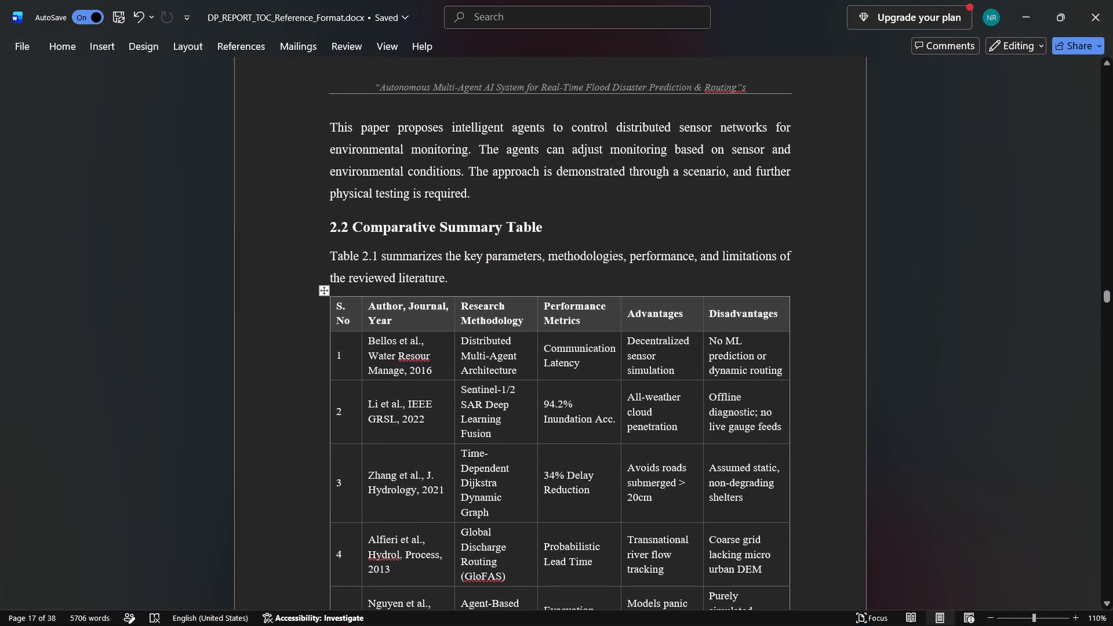
pyautogui.scroll(-3, 748, 421)
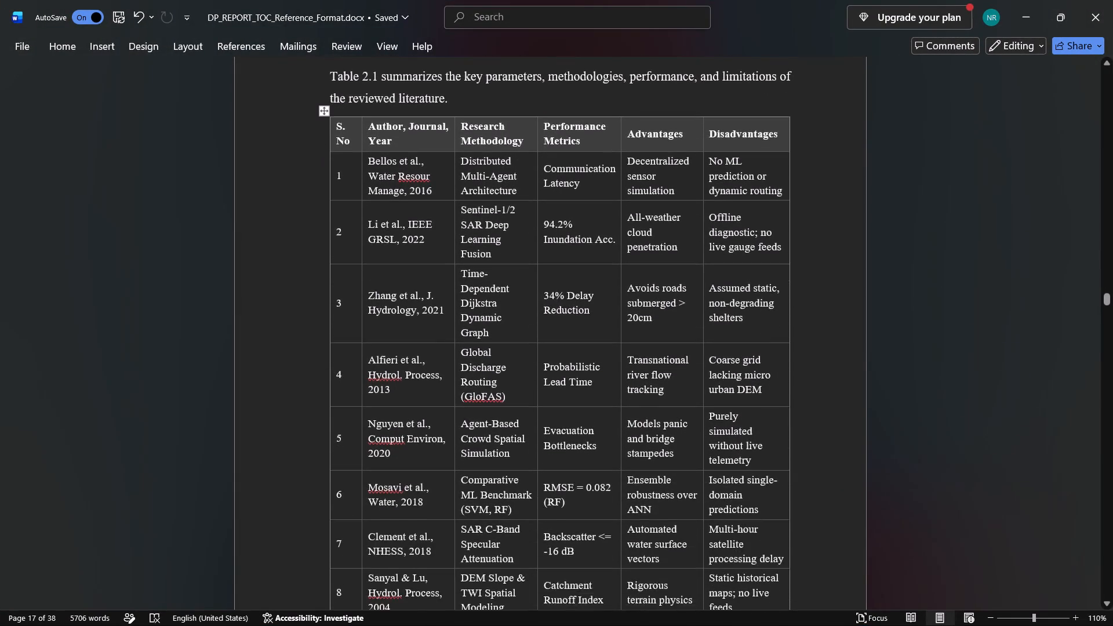
pyautogui.scroll(-2, 748, 421)
pyautogui.scroll(1, 748, 421)
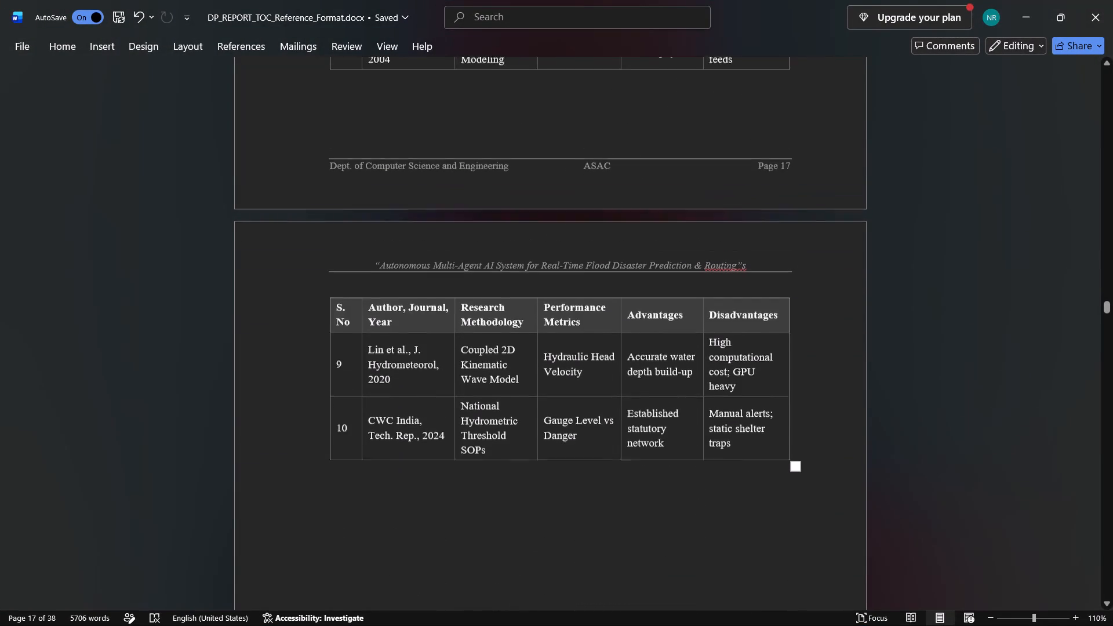
pyautogui.scroll(3, 748, 421)
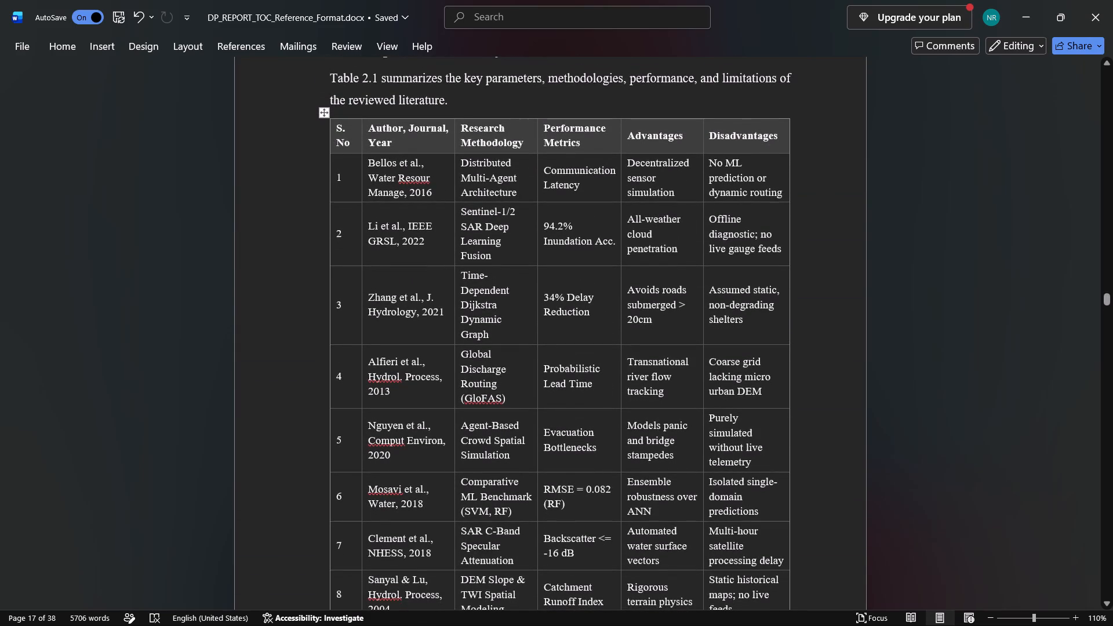
pyautogui.press('shift+super+s')
pyautogui.moveTo(309, 116); pyautogui.dragTo(790, 556)
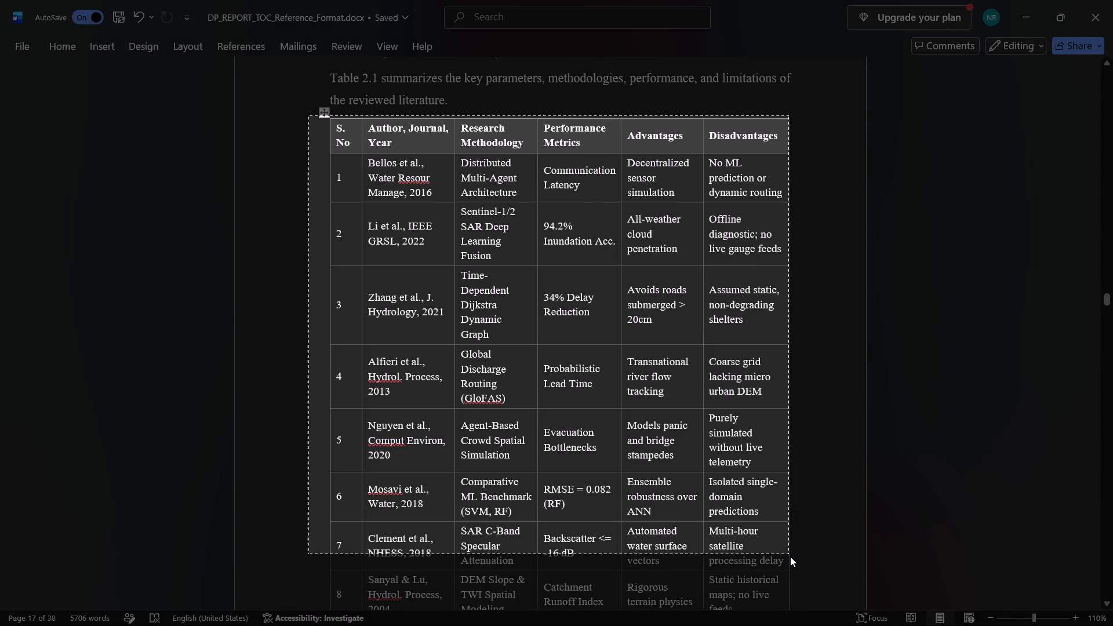
pyautogui.moveTo(790, 556); pyautogui.dragTo(813, 567)
# Return to the Update Table Contents chat in Edge and clear the table selection in the report preview.
pyautogui.click(585, 181)
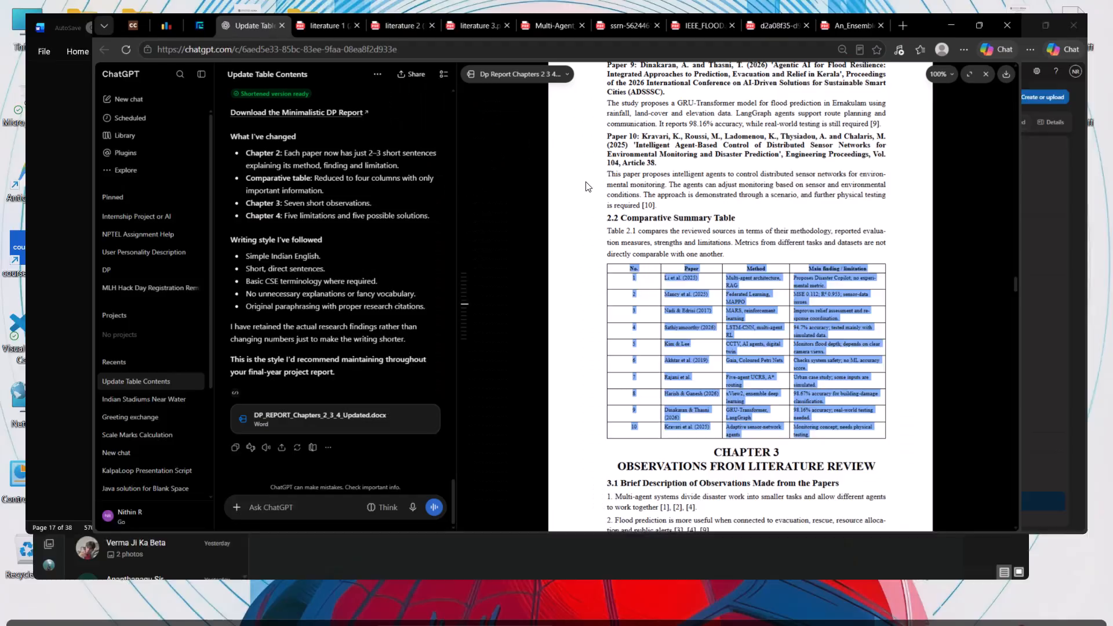
pyautogui.click(944, 347)
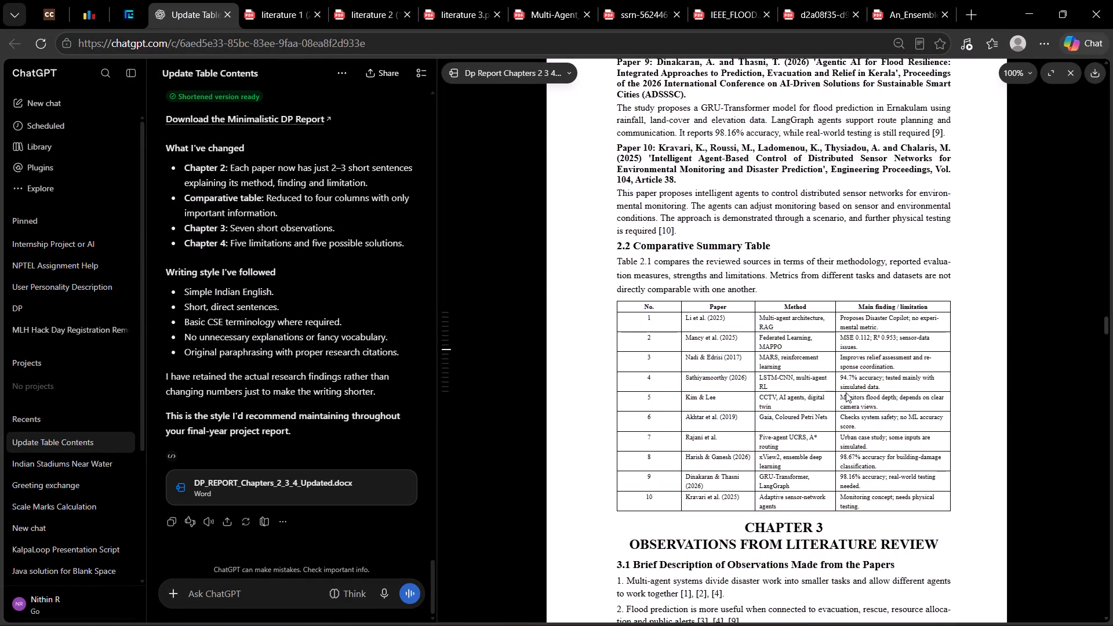
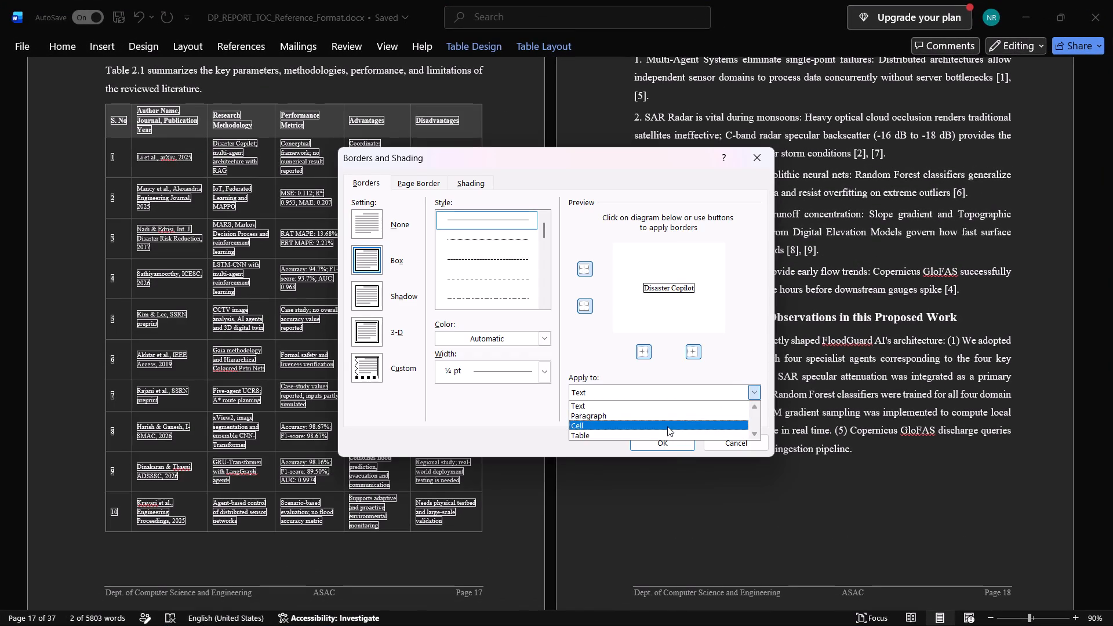
pyautogui.click(756, 325)
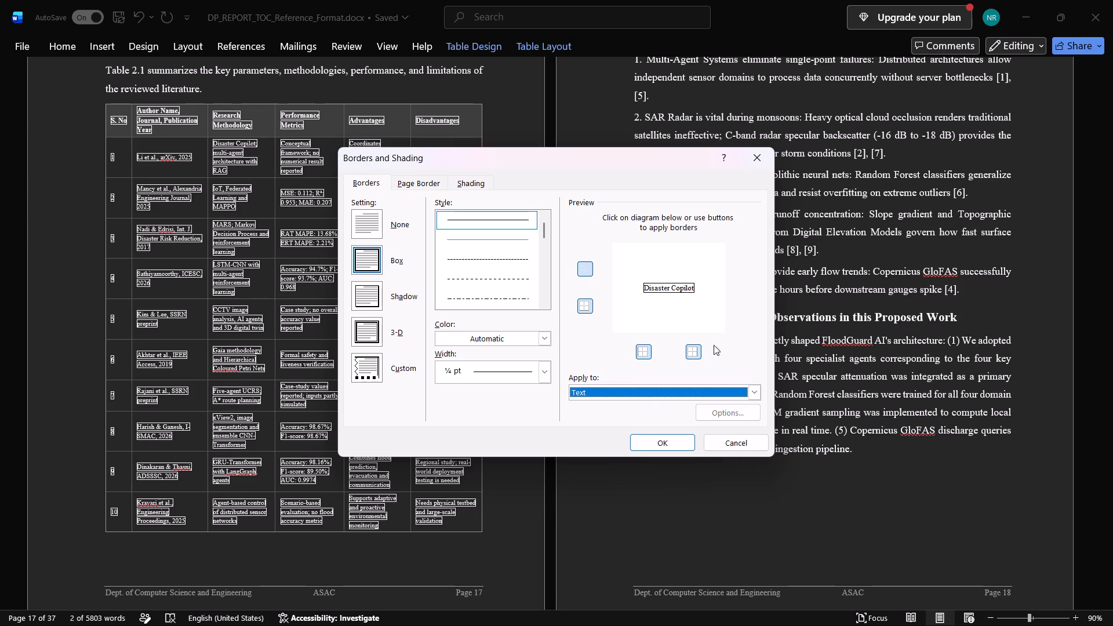
pyautogui.click(644, 351)
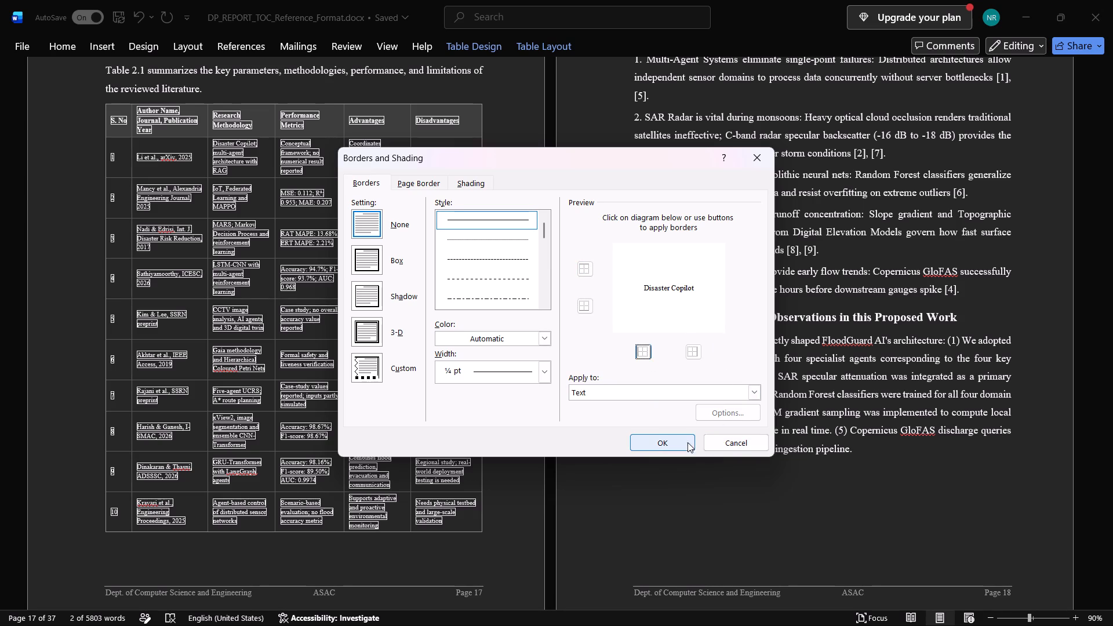
pyautogui.click(682, 441)
pyautogui.click(409, 310)
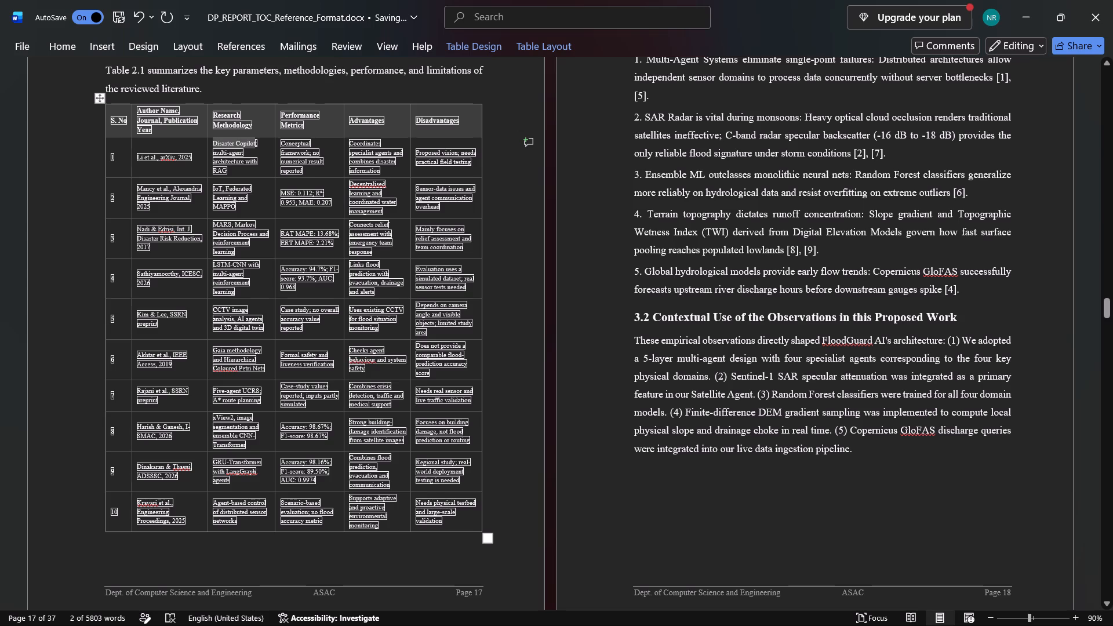
# Select the whole comparison table and switch off its left border in Borders and Shading, applied to Table.
pyautogui.moveTo(111, 110); pyautogui.dragTo(434, 526)
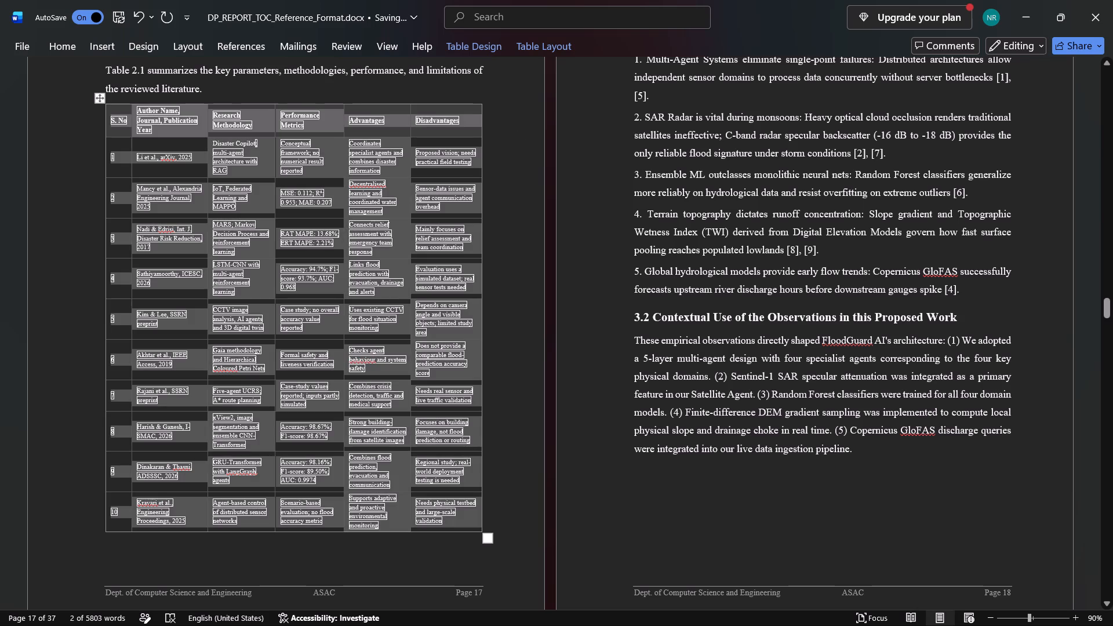
pyautogui.click(69, 45)
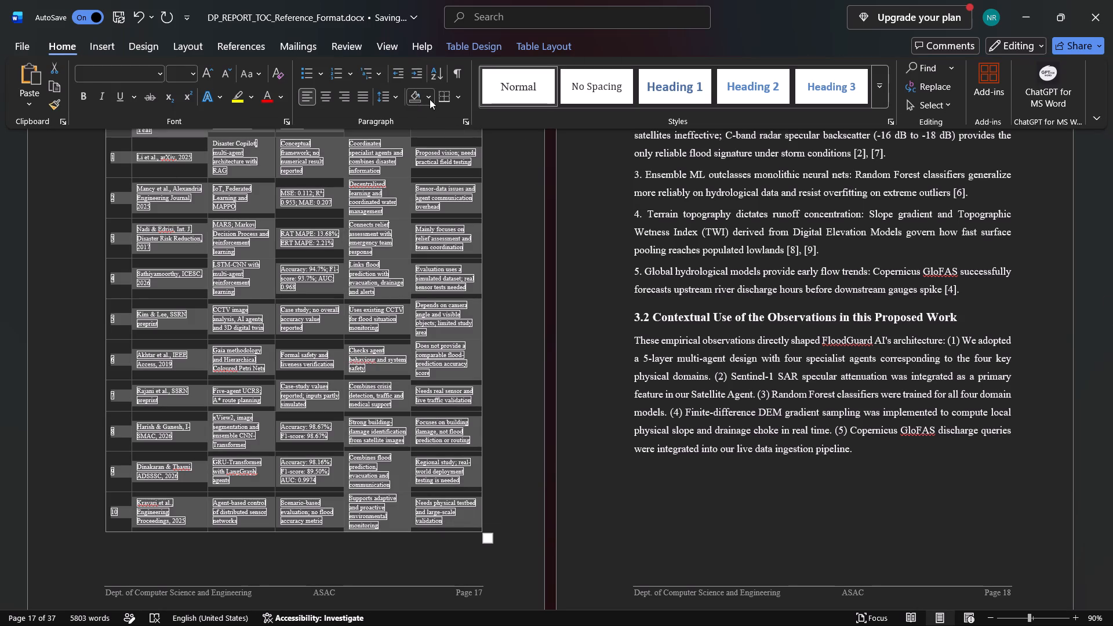
pyautogui.click(459, 99)
pyautogui.click(465, 419)
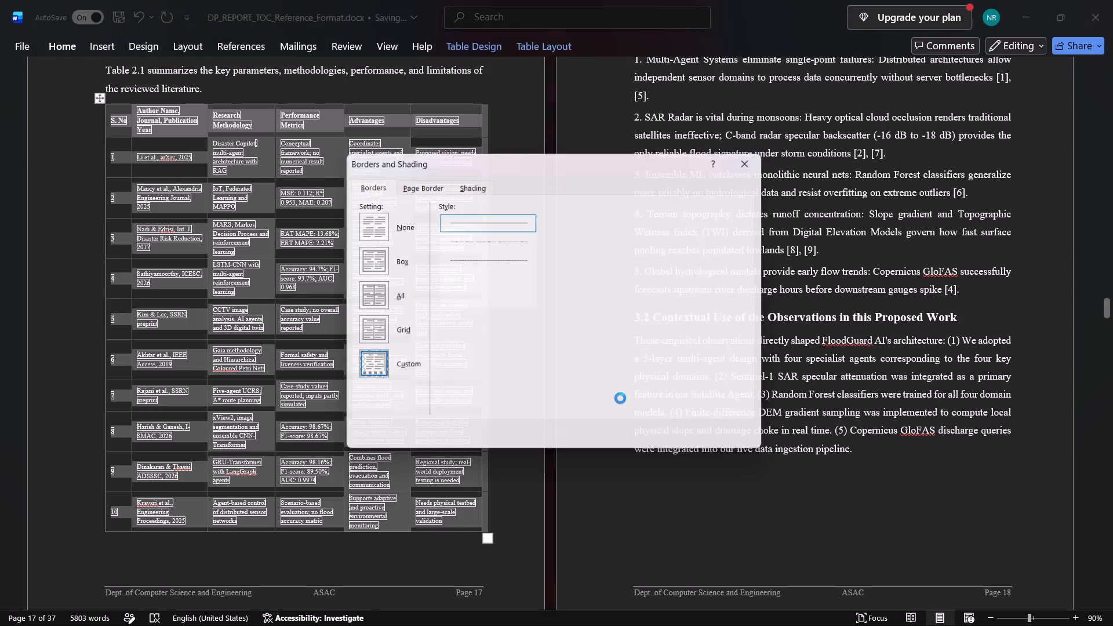
pyautogui.click(750, 396)
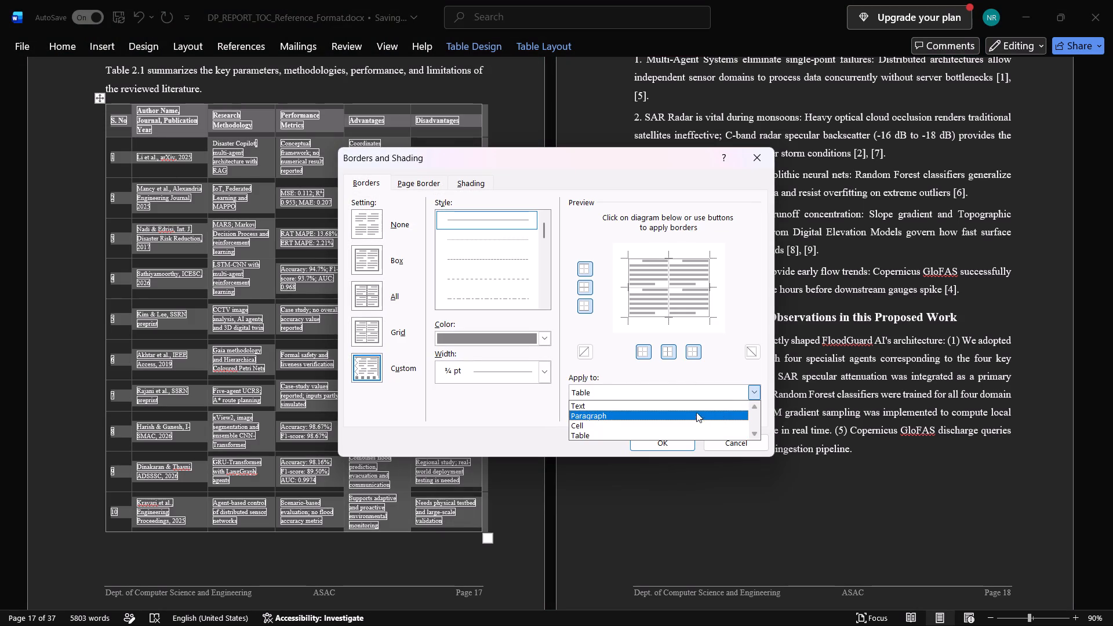
pyautogui.click(754, 392)
pyautogui.click(646, 347)
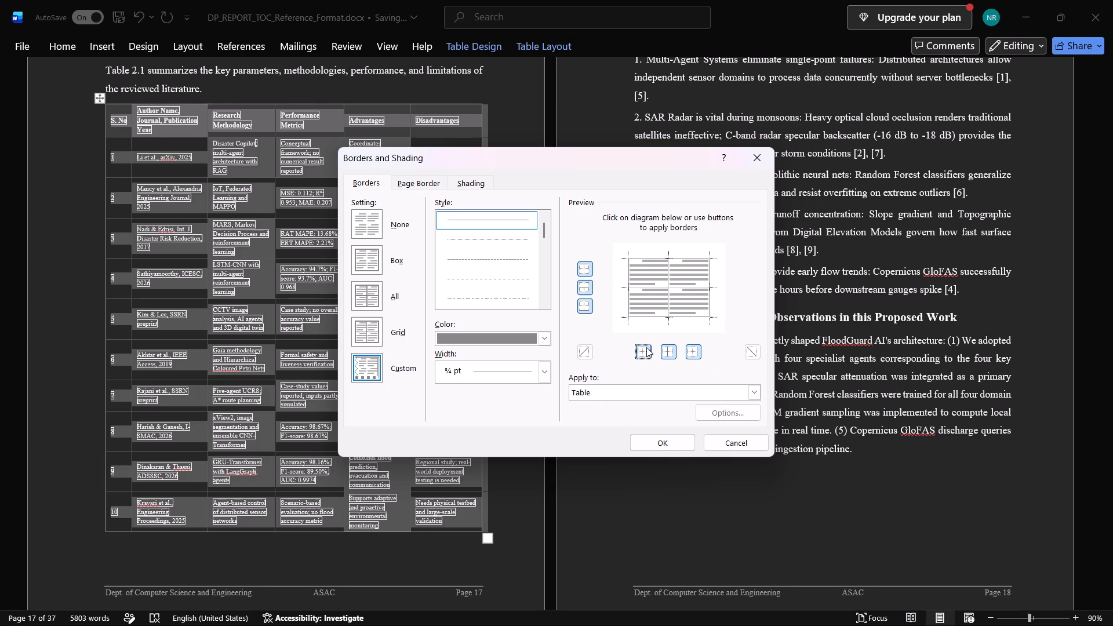
pyautogui.click(668, 445)
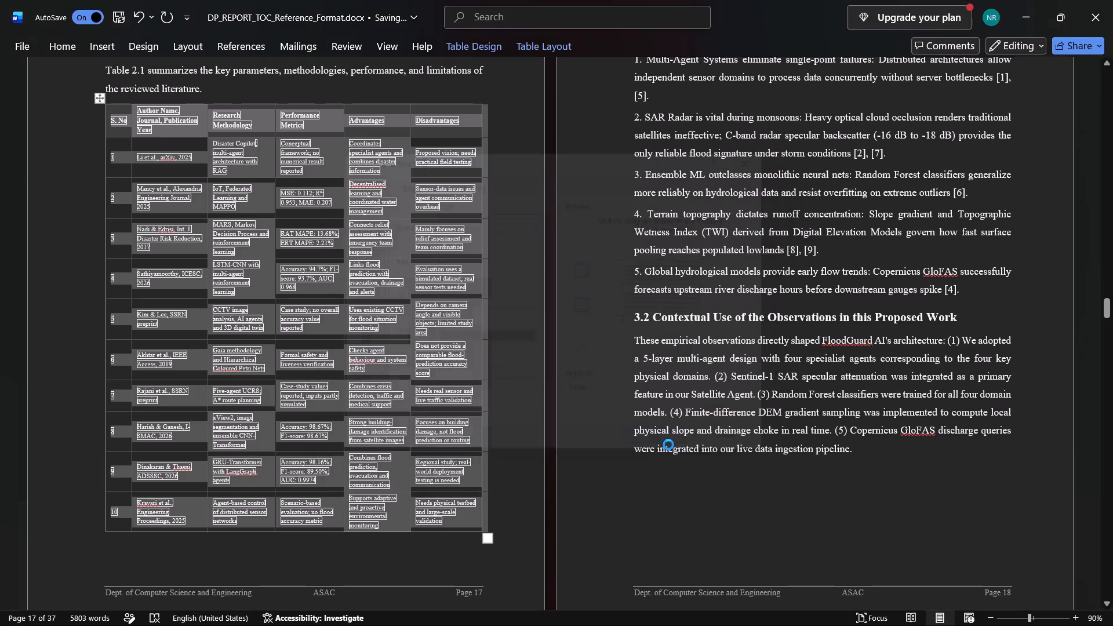
pyautogui.click(545, 355)
pyautogui.click(592, 334)
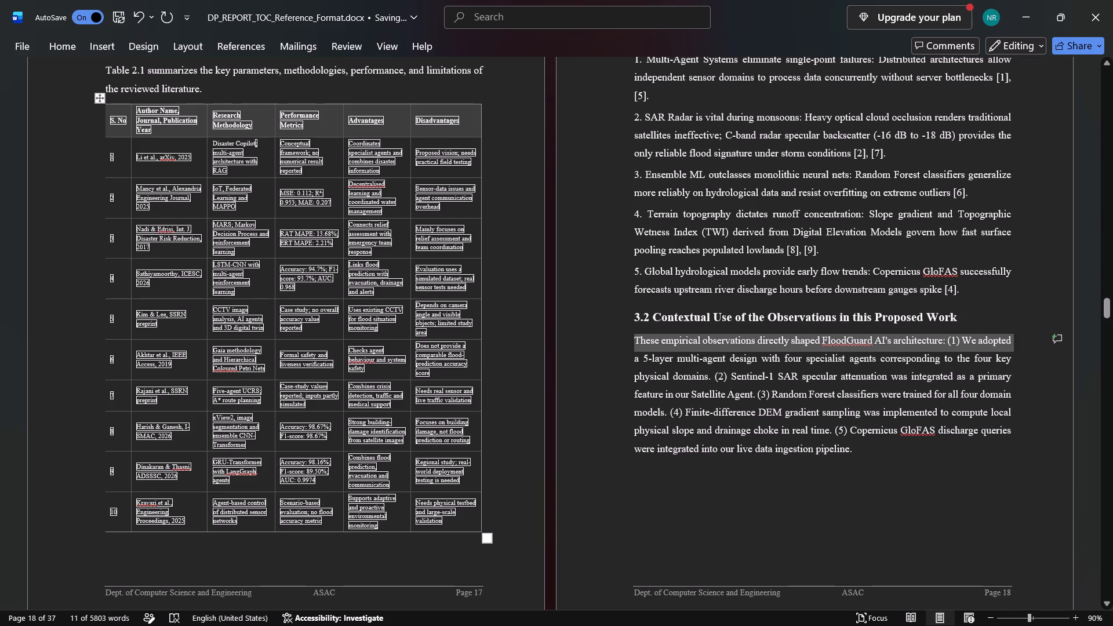
# Remove the text borders from the Author Name through Disadvantages columns of the comparison table, with Borders and Shading applied to Text.
pyautogui.moveTo(137, 107); pyautogui.dragTo(446, 534)
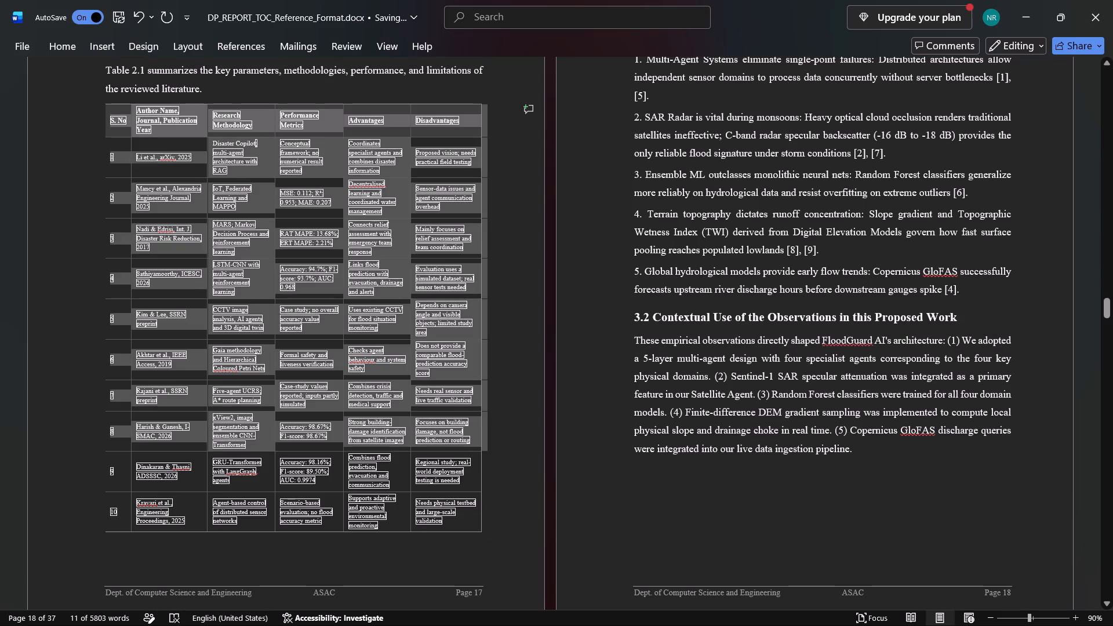
pyautogui.moveTo(446, 534); pyautogui.dragTo(431, 529)
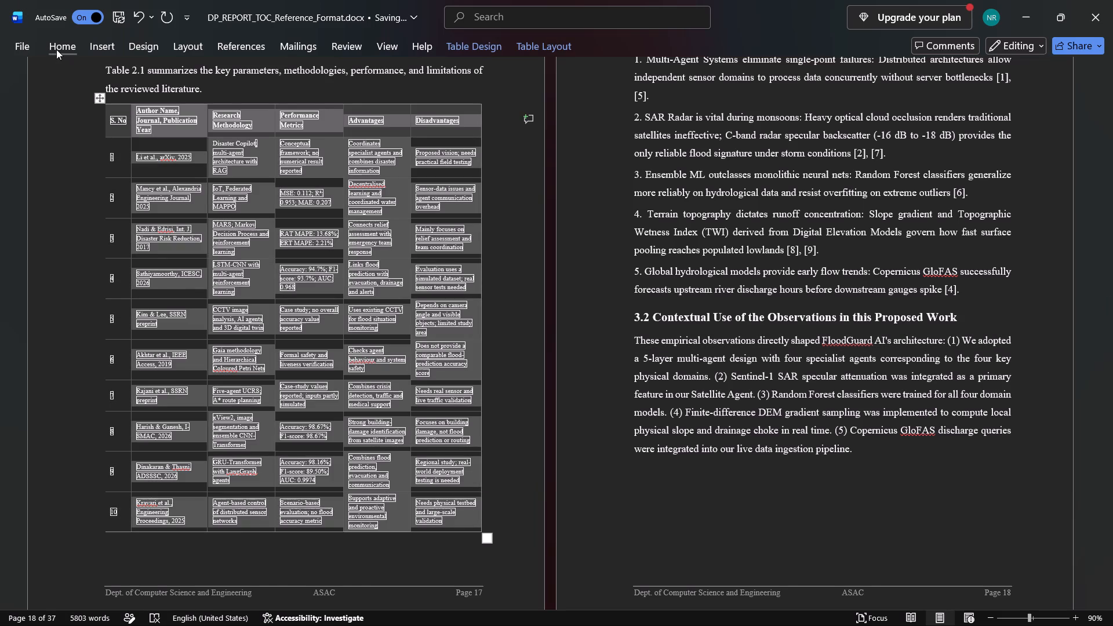
pyautogui.click(57, 49)
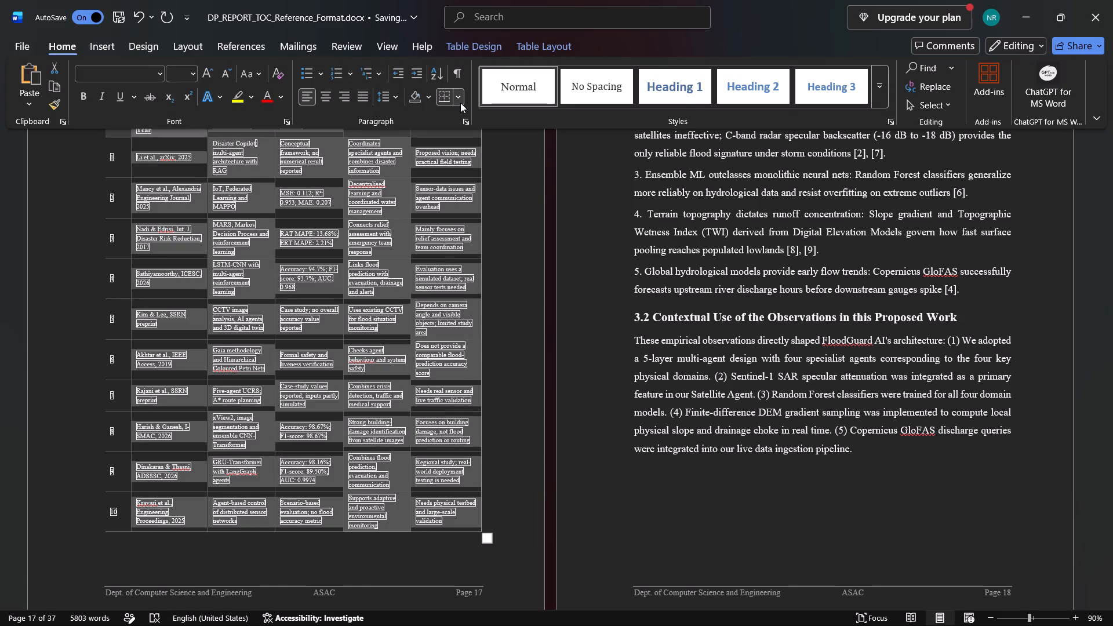
pyautogui.click(460, 103)
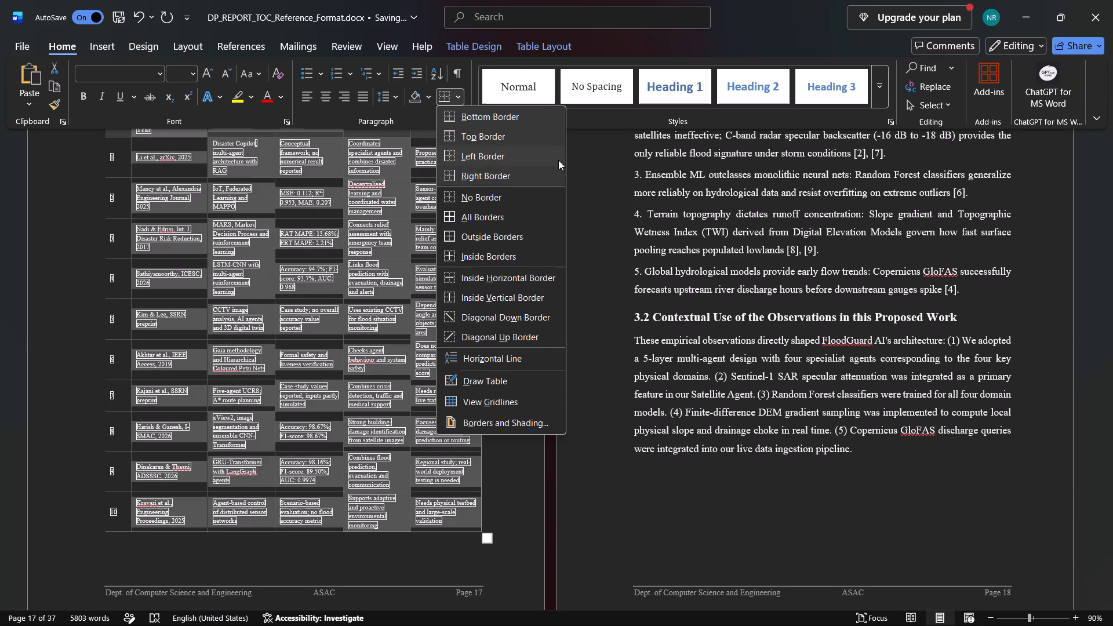
pyautogui.click(518, 423)
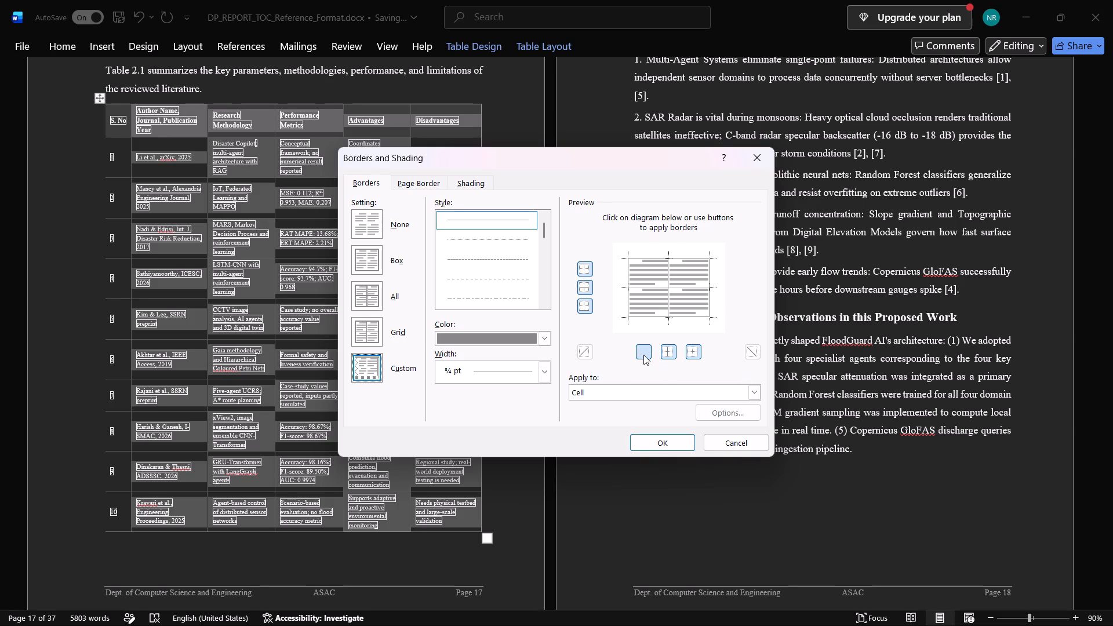
pyautogui.click(668, 355)
pyautogui.click(668, 355)
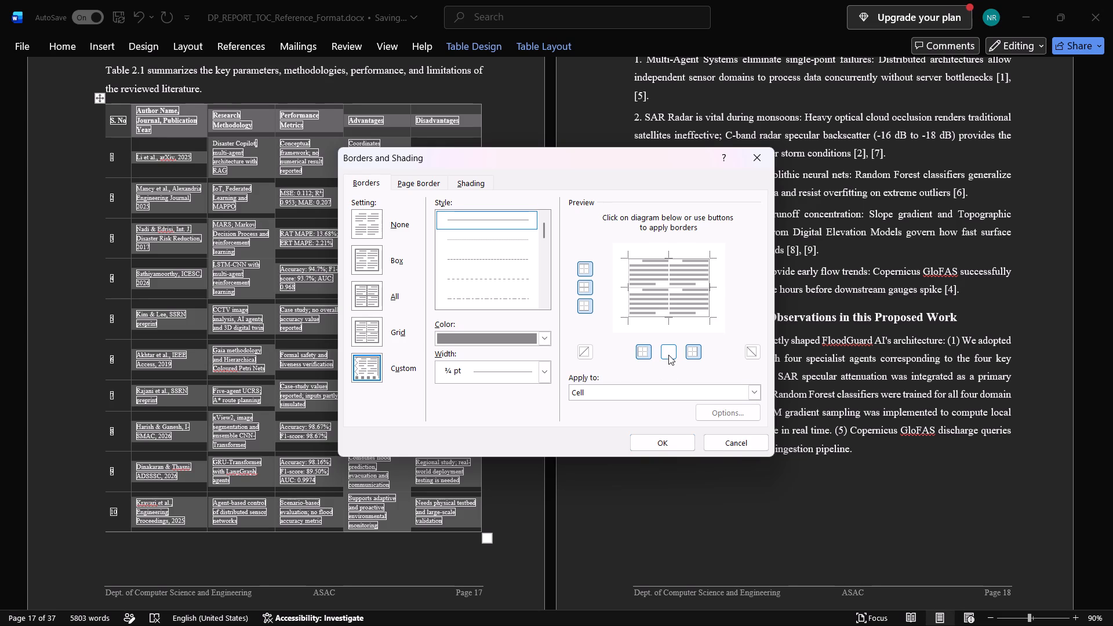
pyautogui.click(645, 355)
pyautogui.click(749, 398)
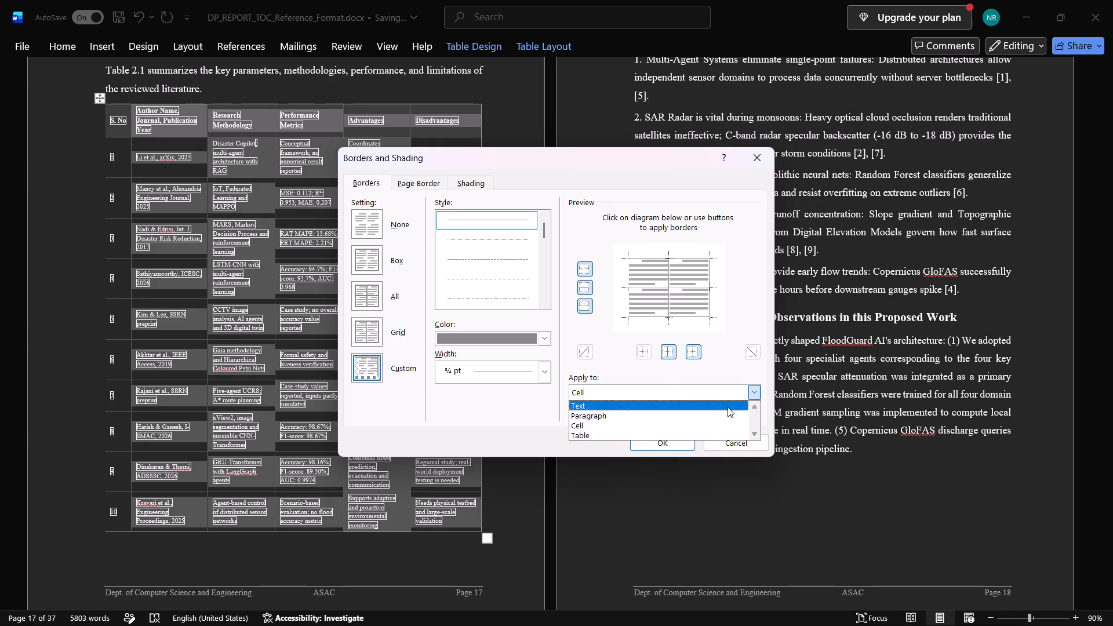
pyautogui.click(688, 410)
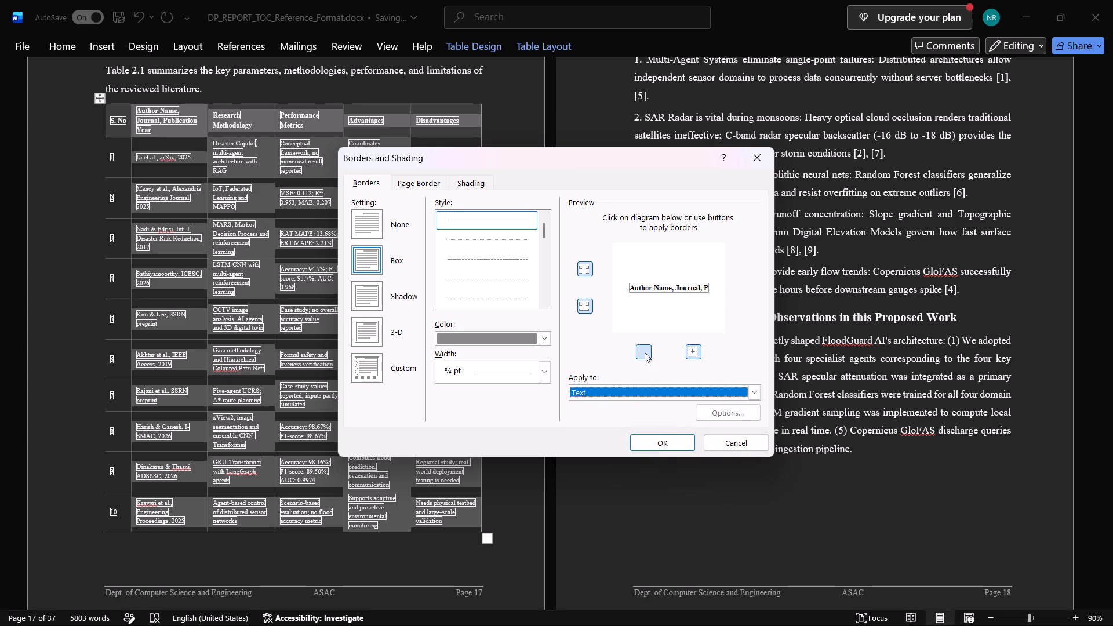
pyautogui.click(645, 352)
pyautogui.click(664, 438)
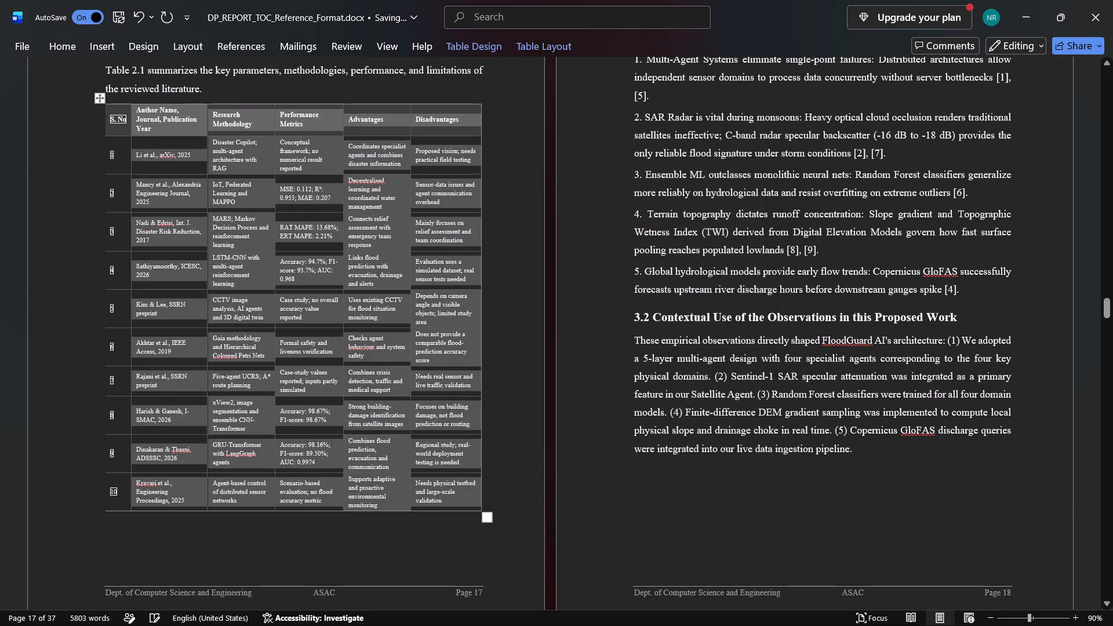
pyautogui.click(557, 390)
pyautogui.click(587, 277)
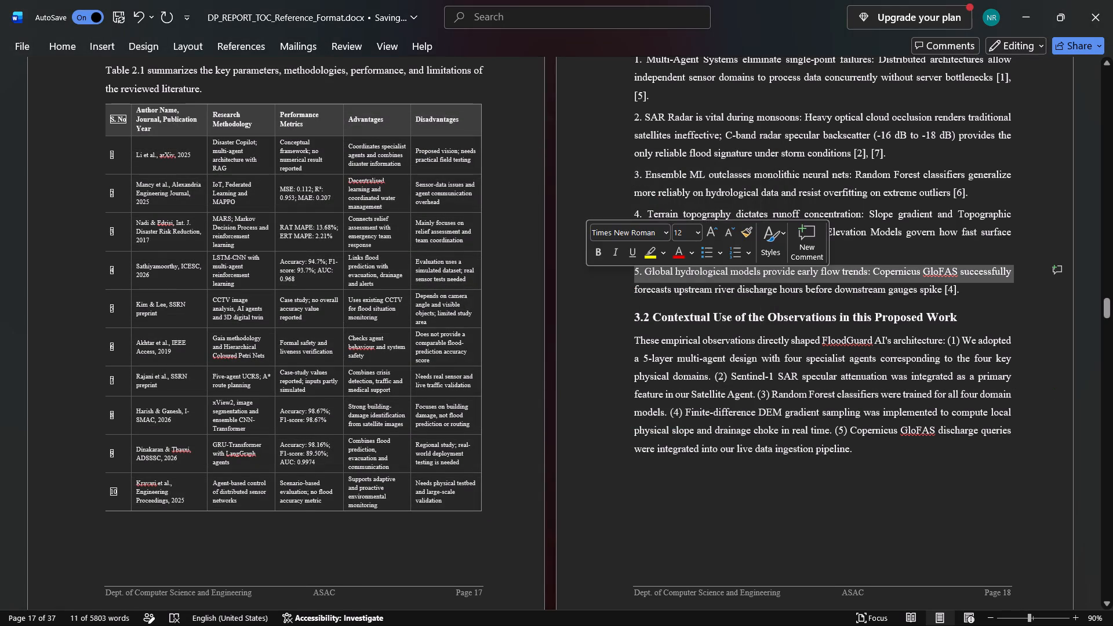
# Remove the text borders from the whole S. No column of the comparison table, using Borders and Shading applied to Text.
pyautogui.click(110, 112)
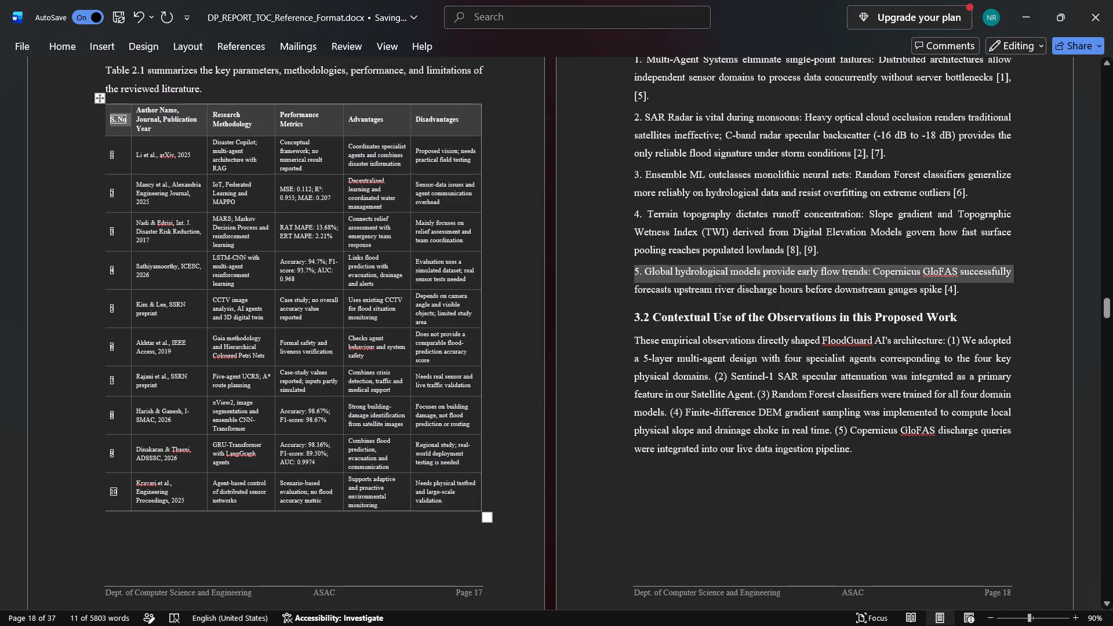
pyautogui.click(85, 199)
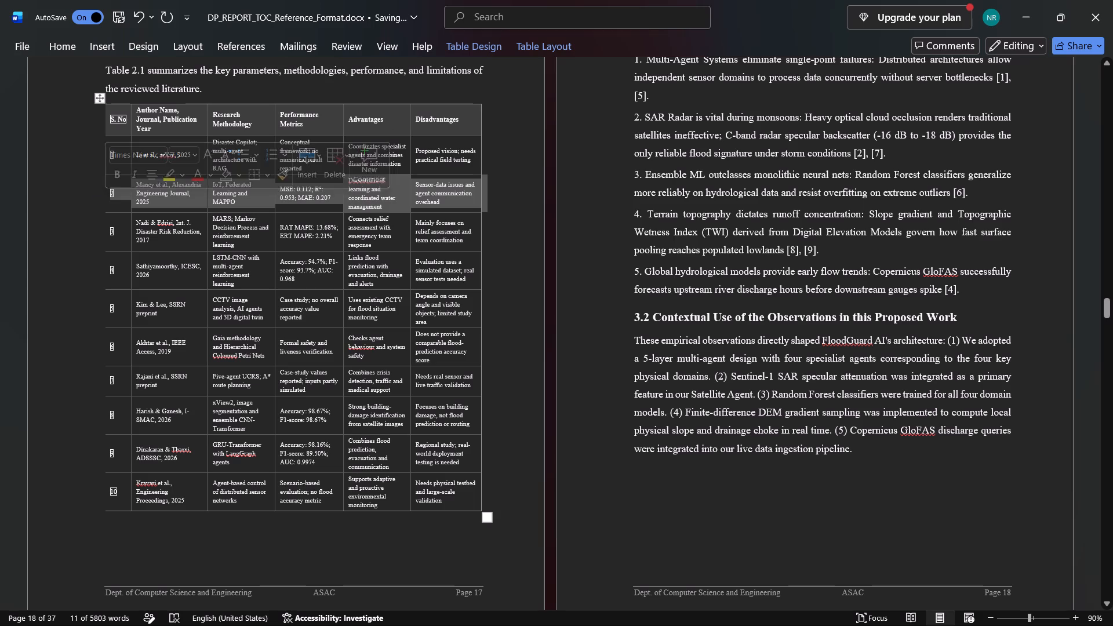
pyautogui.click(52, 183)
pyautogui.moveTo(111, 111); pyautogui.dragTo(125, 380)
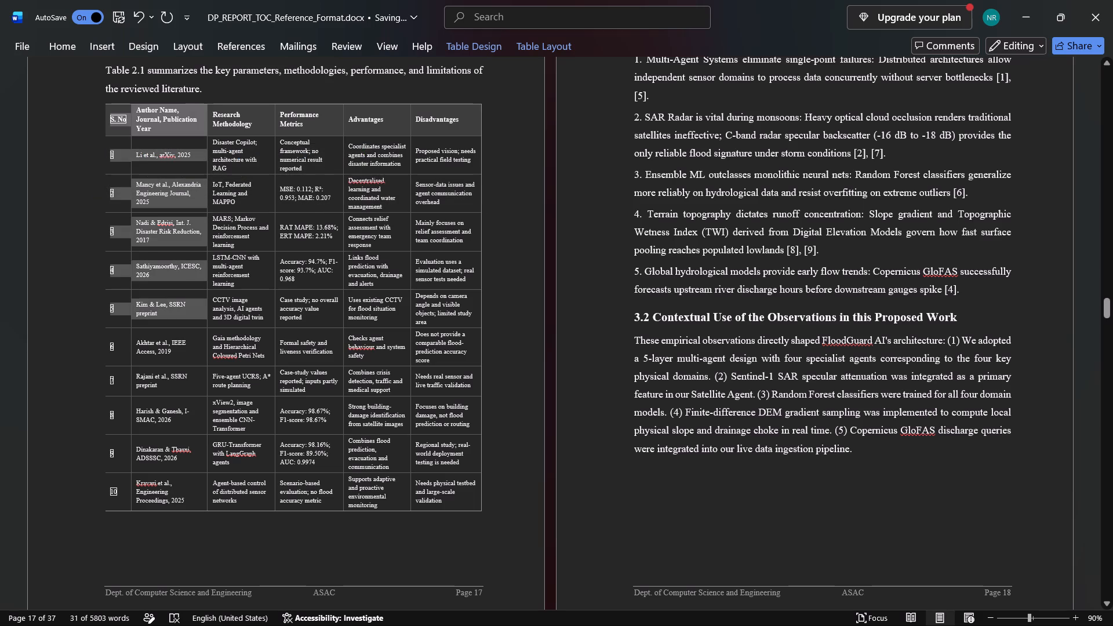
pyautogui.moveTo(125, 380); pyautogui.dragTo(119, 487)
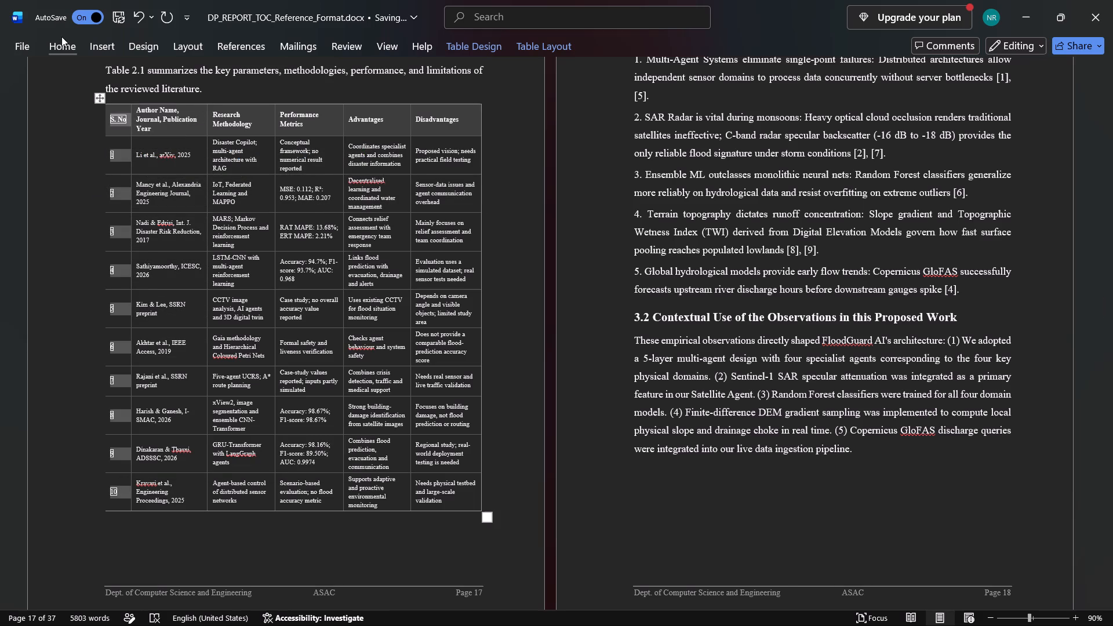
pyautogui.click(61, 37)
pyautogui.click(464, 95)
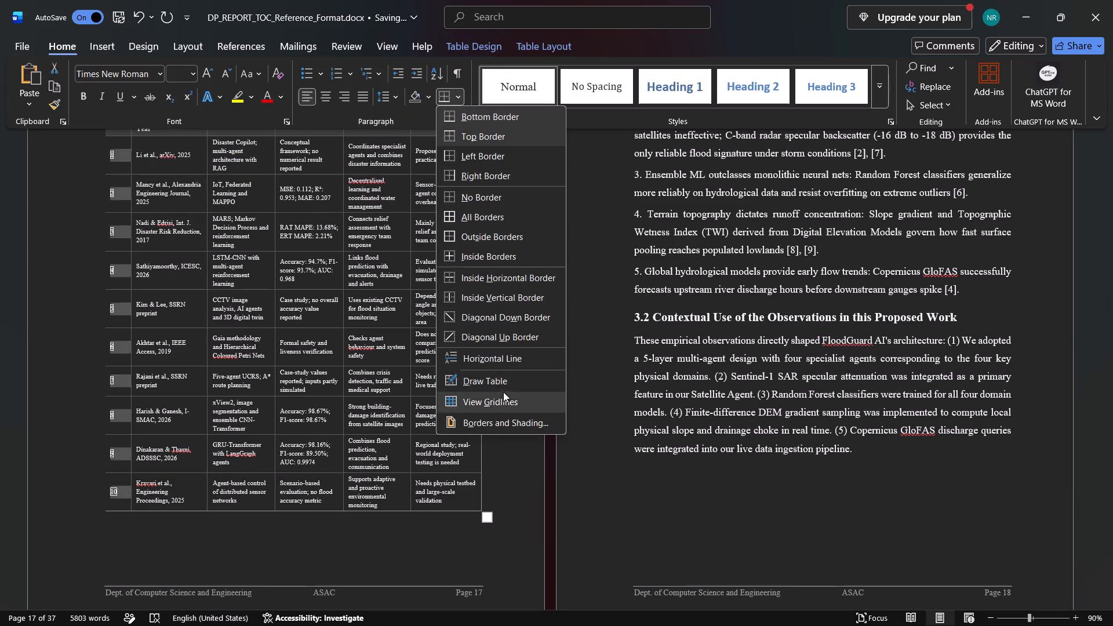
pyautogui.click(499, 417)
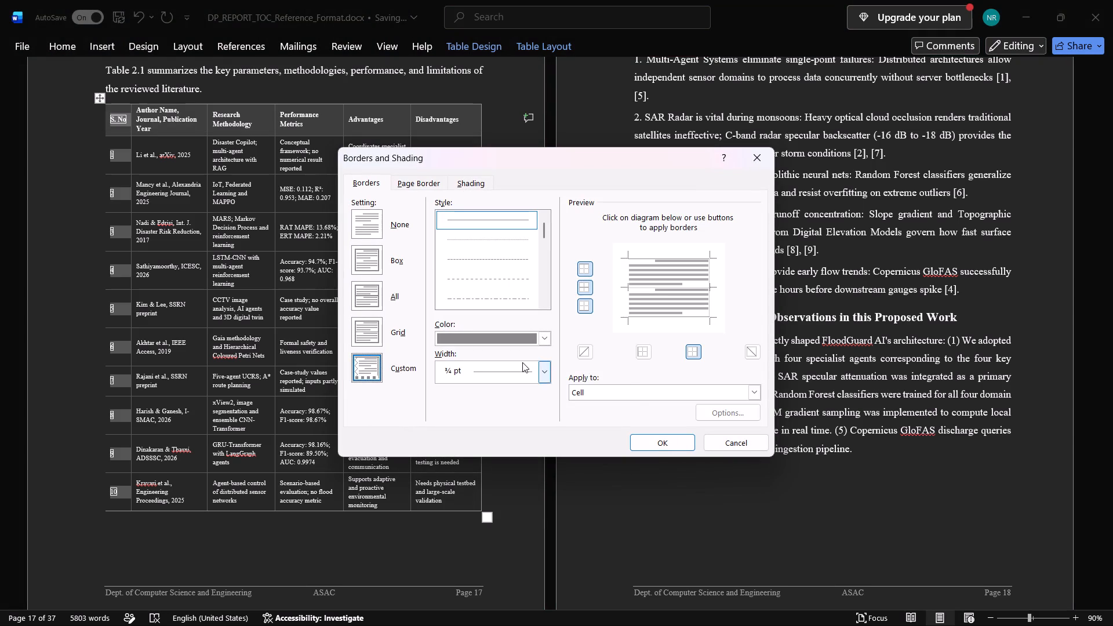
pyautogui.click(634, 393)
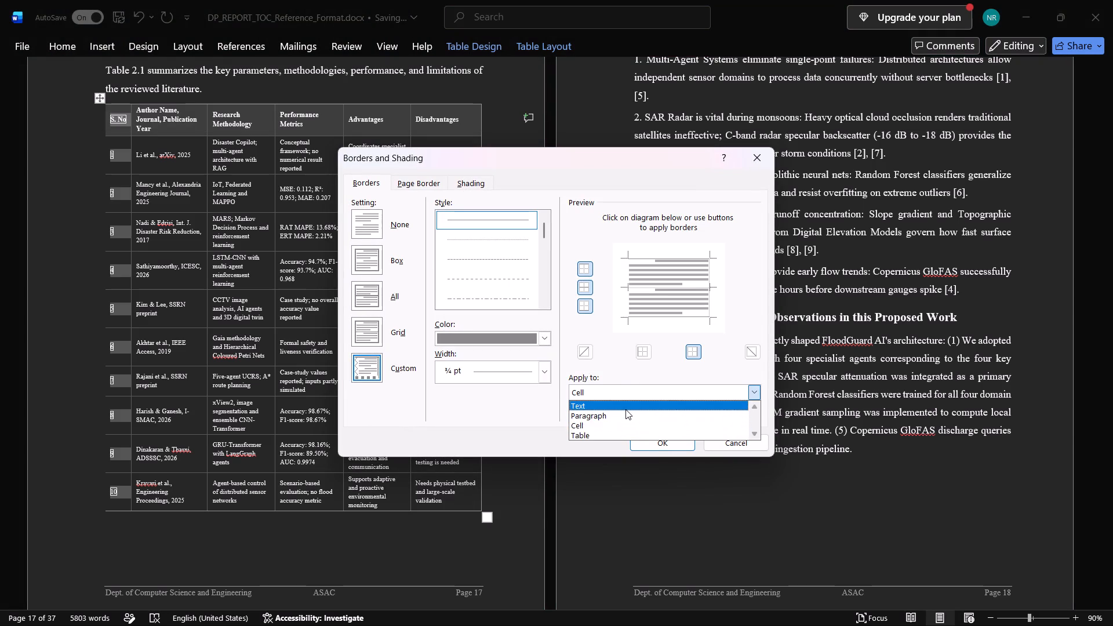
pyautogui.click(625, 409)
pyautogui.click(645, 350)
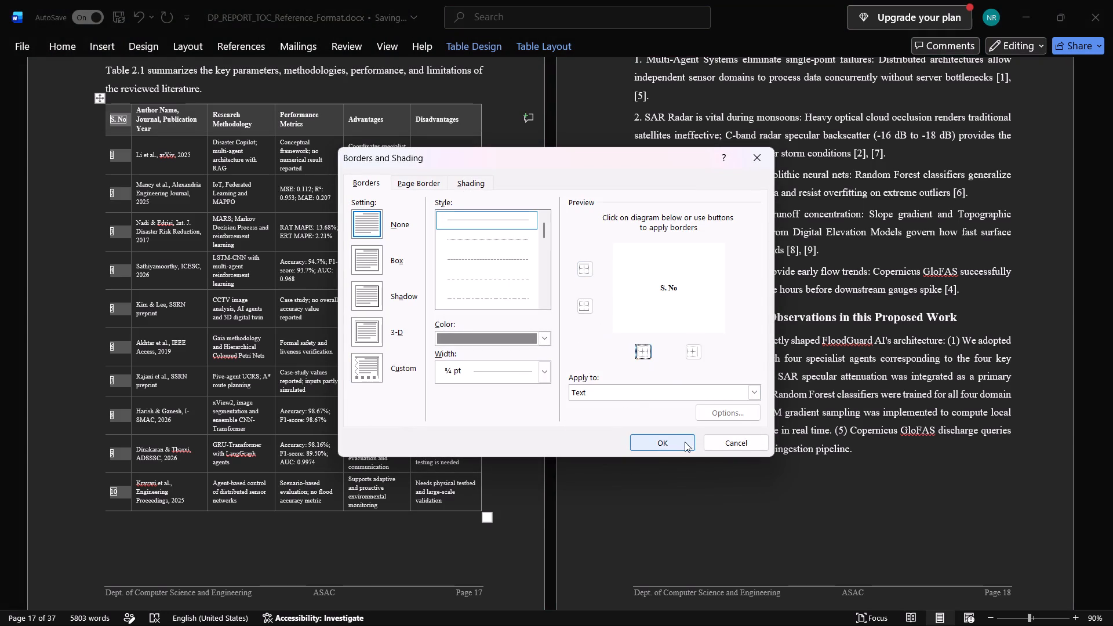
pyautogui.click(684, 442)
pyautogui.click(601, 366)
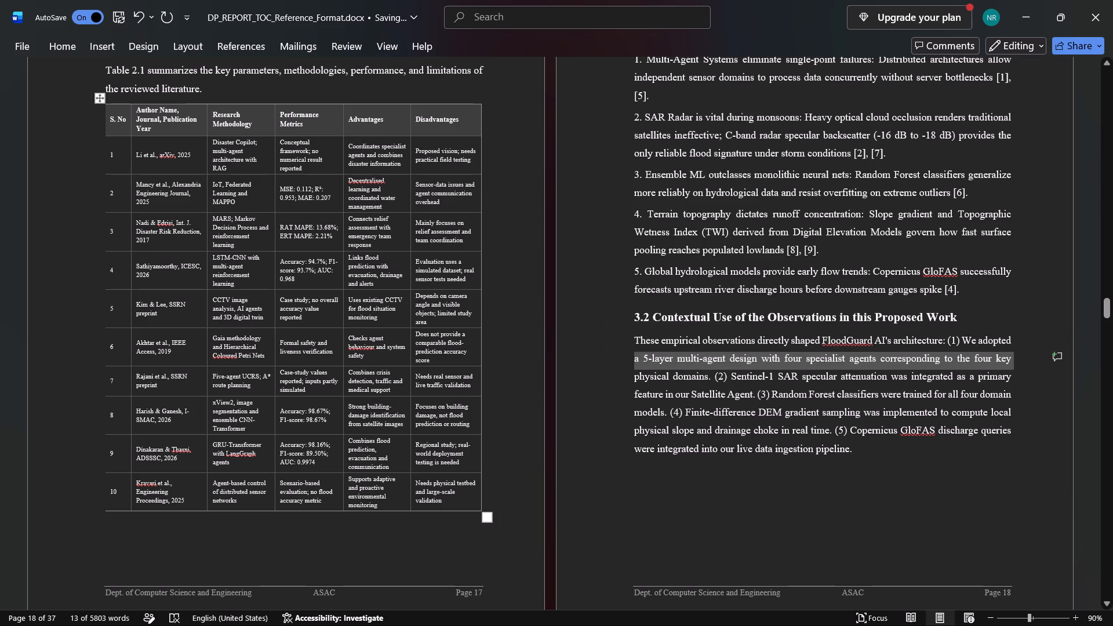
# Apply a left border to the whole S. No column of the comparison table.
pyautogui.moveTo(111, 108); pyautogui.dragTo(115, 305)
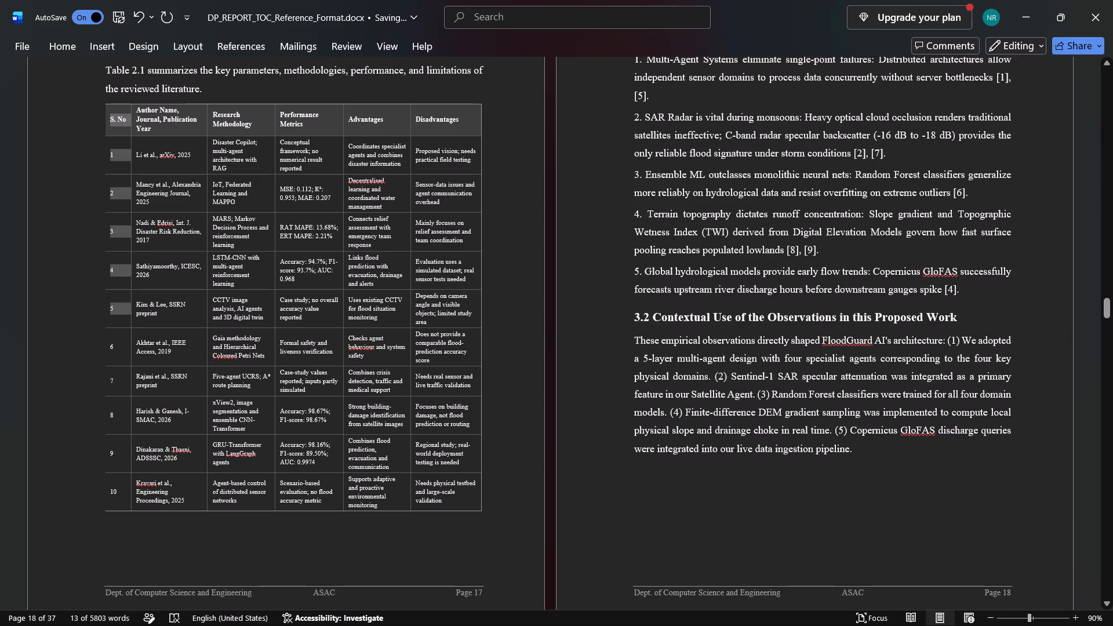
pyautogui.moveTo(115, 305); pyautogui.dragTo(122, 486)
pyautogui.click(71, 42)
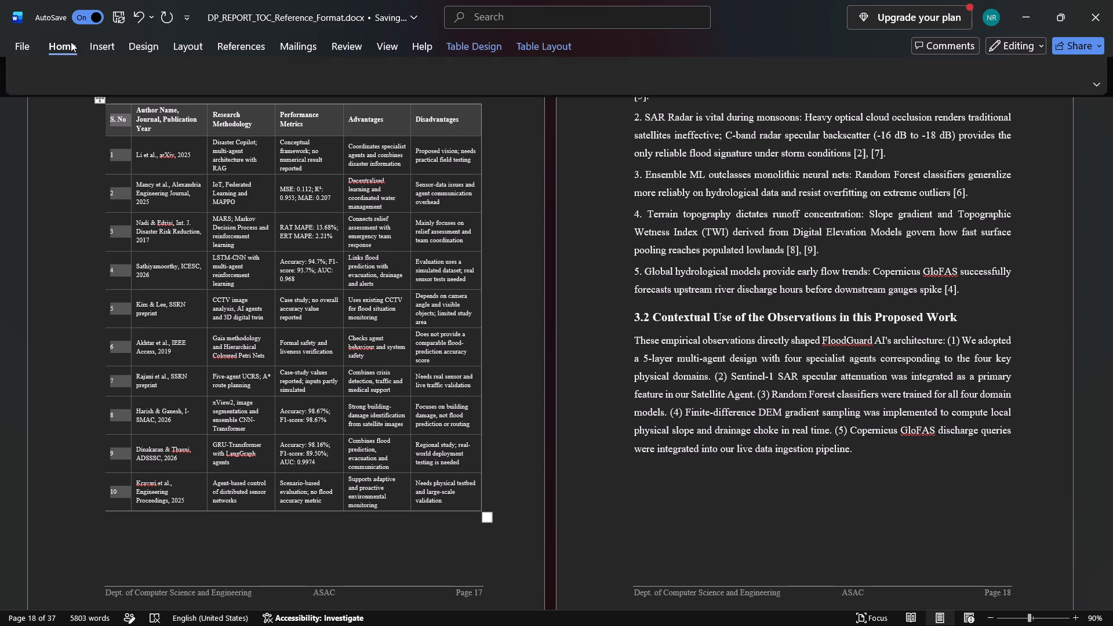
pyautogui.click(459, 97)
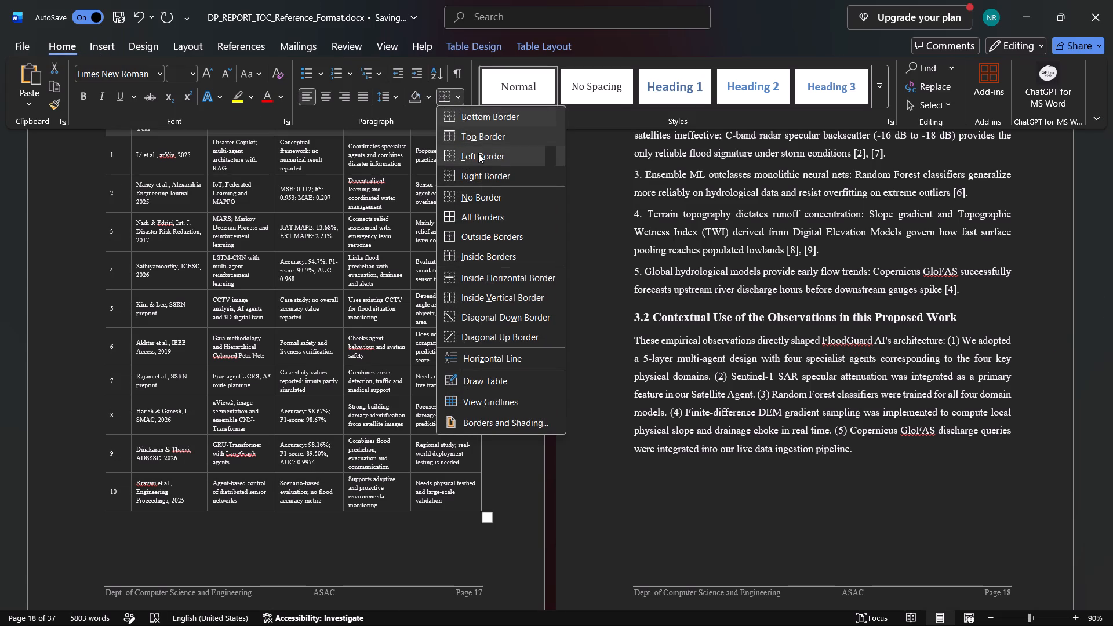
pyautogui.click(478, 155)
pyautogui.click(628, 199)
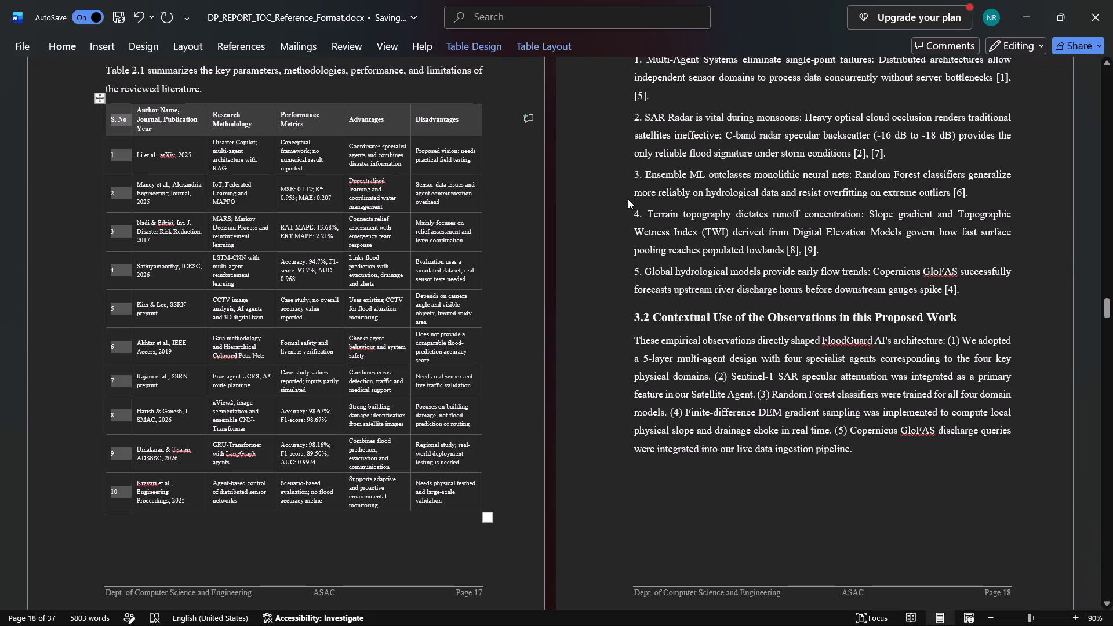
pyautogui.click(590, 200)
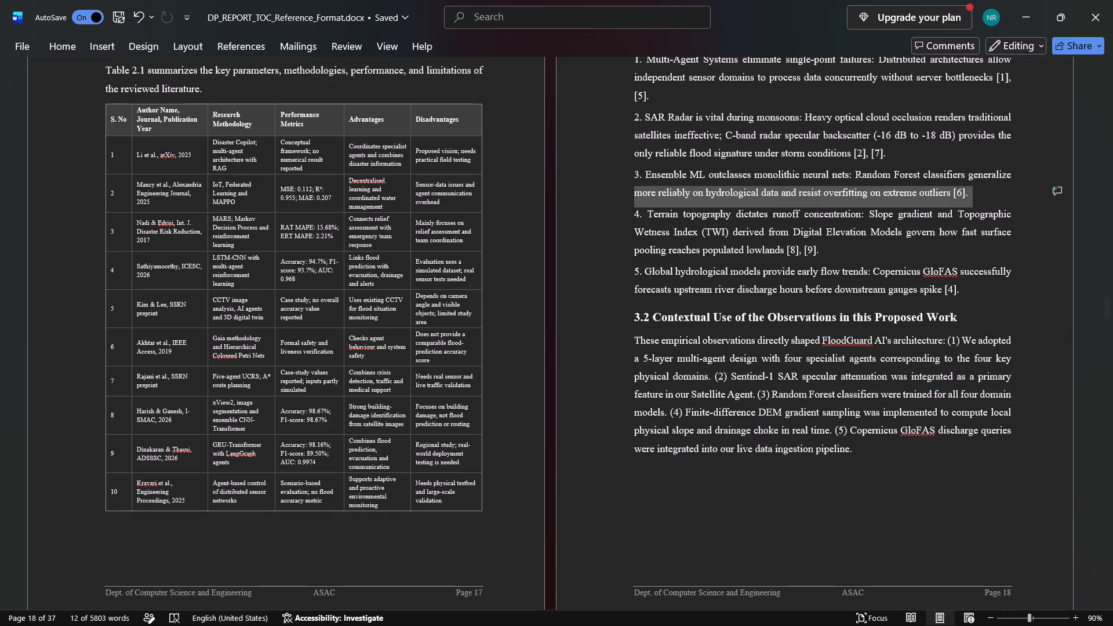
# In row 2's Performance Metrics cell, put MSE, R² and MAE on separate lines and trim the trailing spaces.
pyautogui.scroll(1, 787, 371)
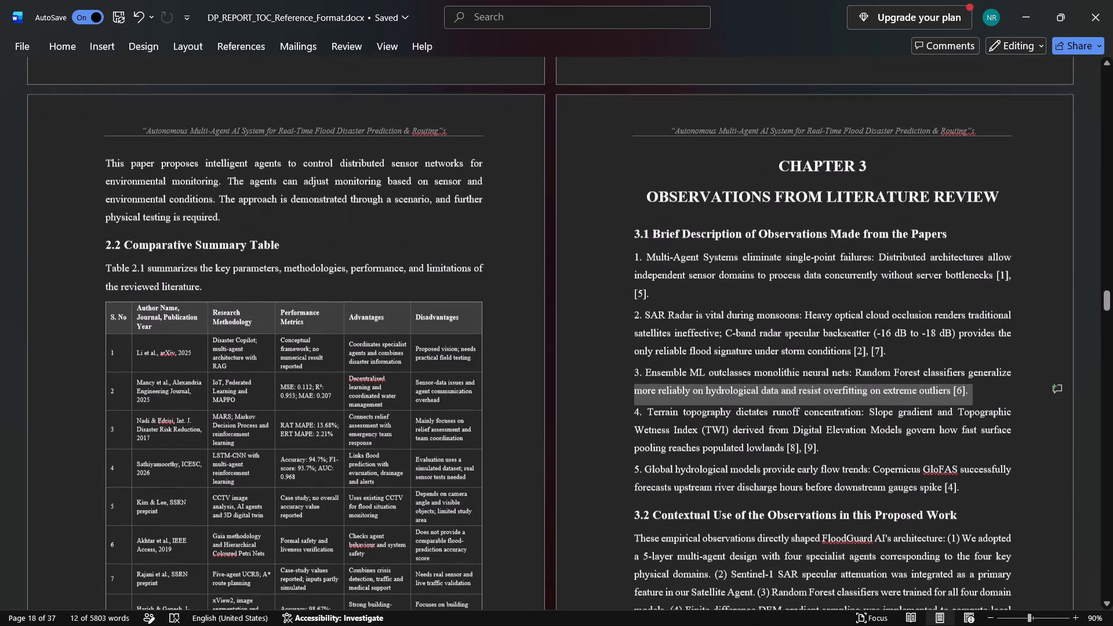
pyautogui.scroll(1, 787, 371)
pyautogui.keyDown('ctrl'); pyautogui.scroll(3, 343, 351); pyautogui.keyUp('ctrl')
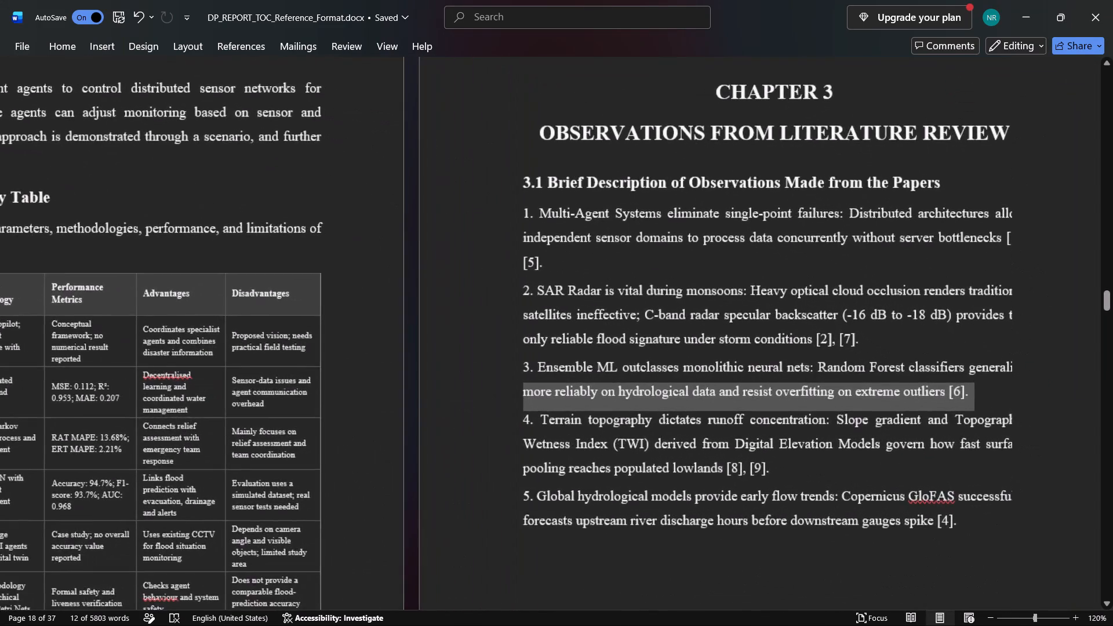
pyautogui.scroll(5, 343, 351)
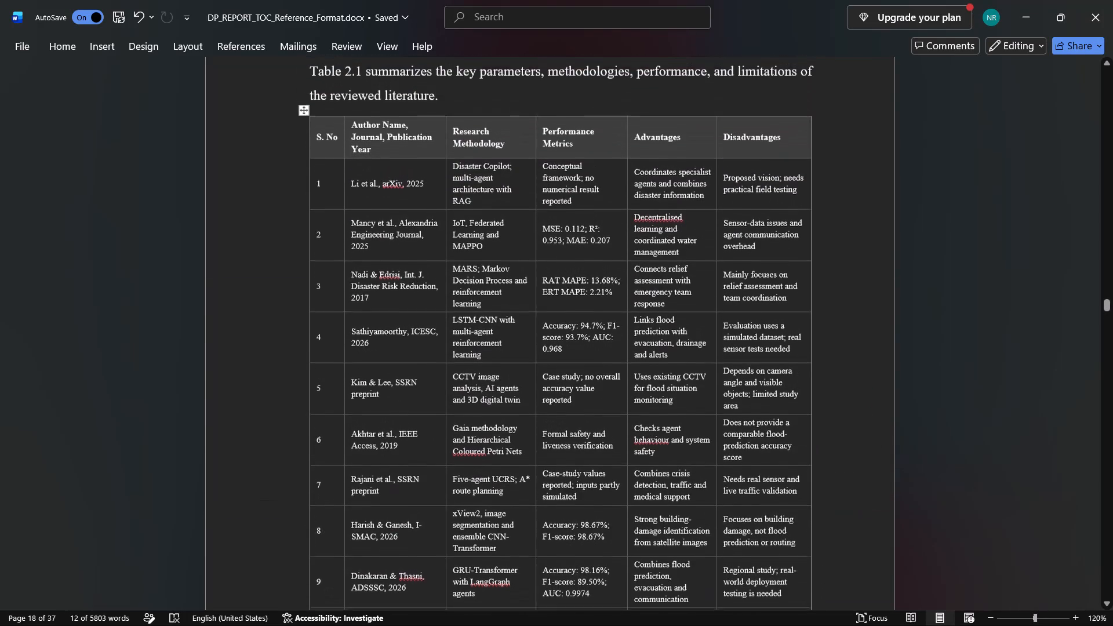
pyautogui.scroll(1, 343, 351)
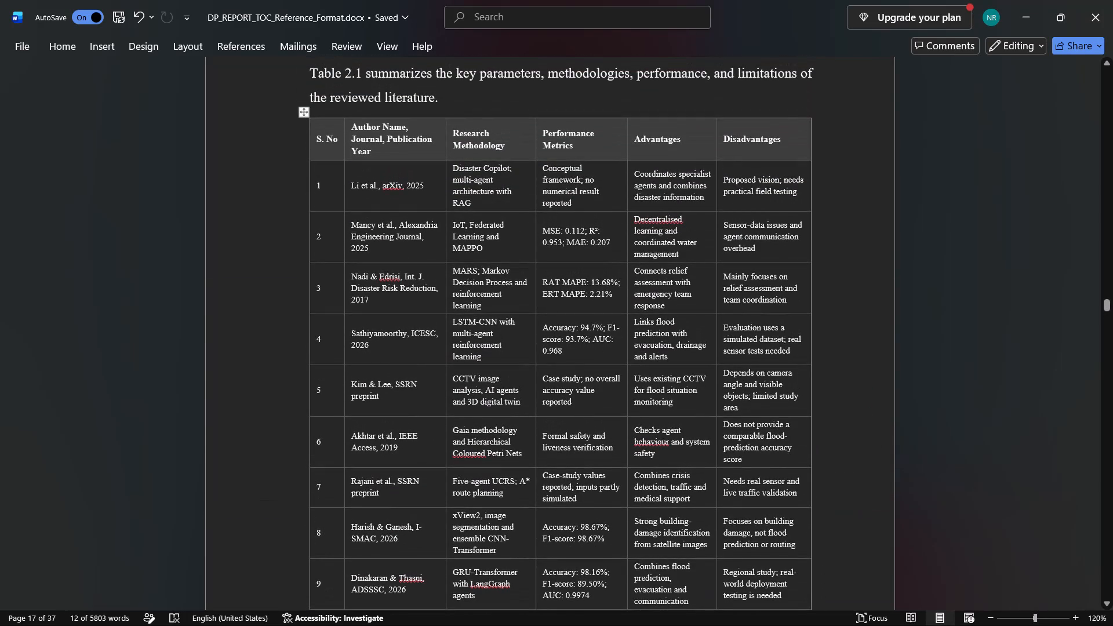
pyautogui.click(590, 231)
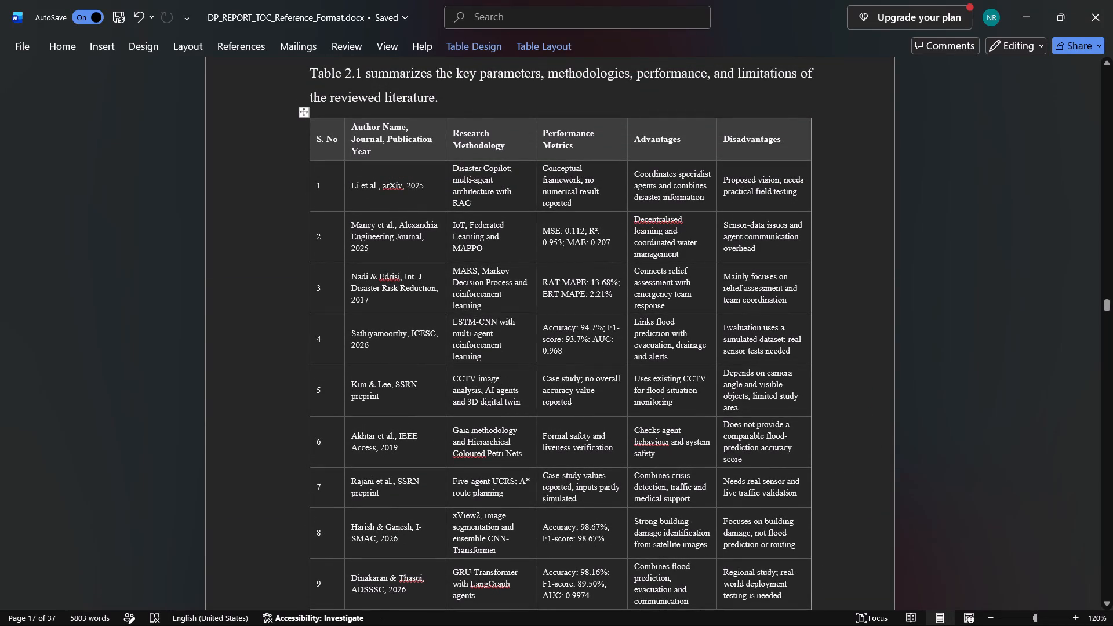
pyautogui.press('Return')
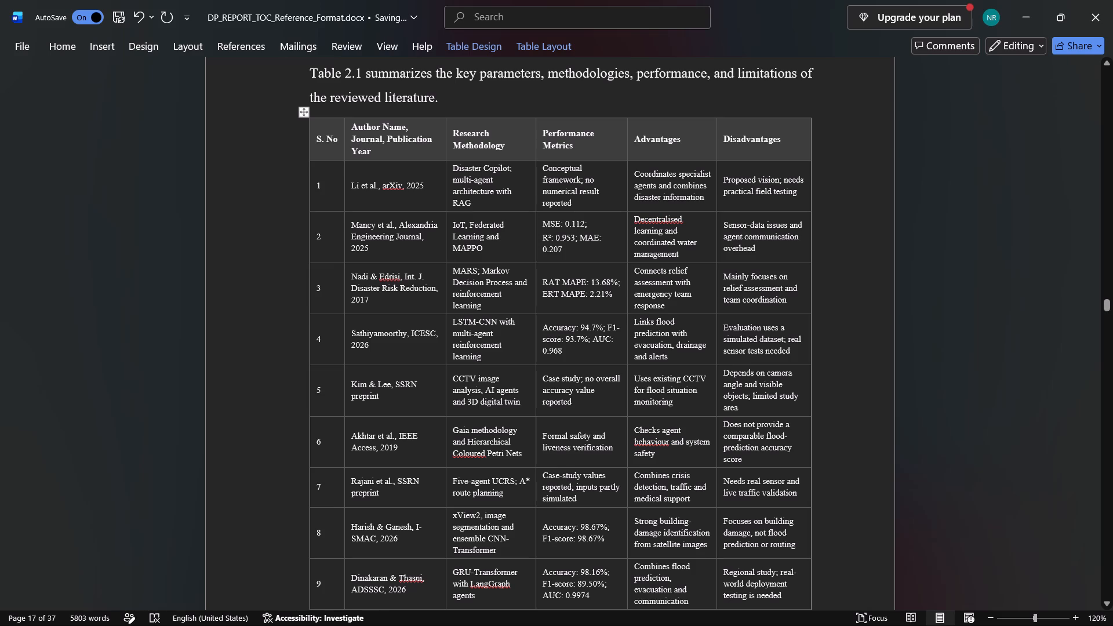
pyautogui.click(579, 235)
pyautogui.press('Return')
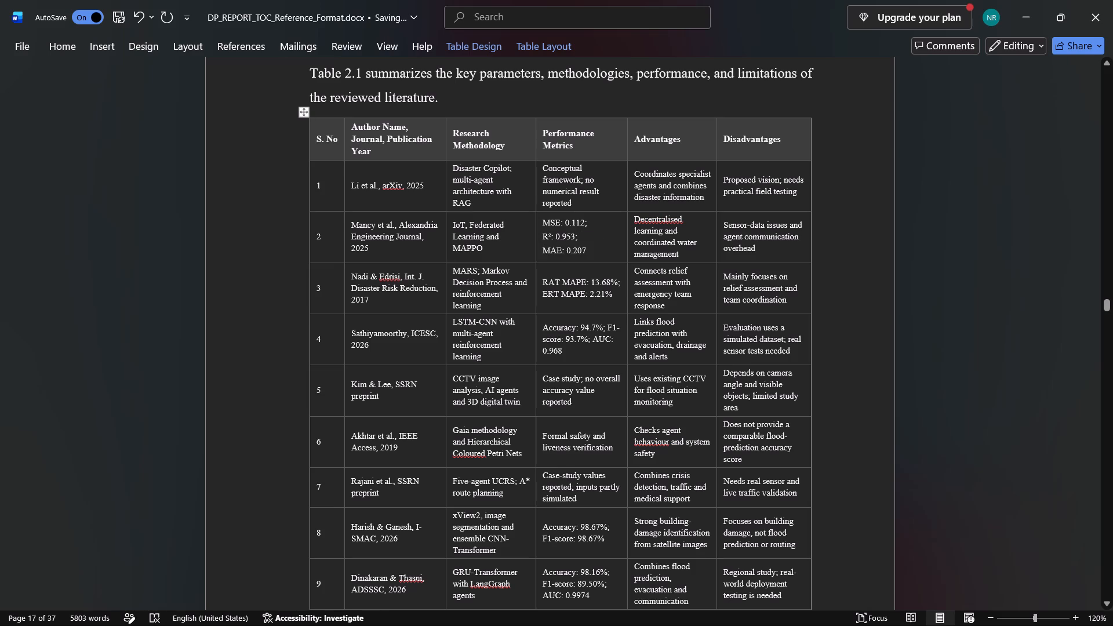
pyautogui.click(591, 234)
pyautogui.press('BackSpace')
pyautogui.click(594, 222)
pyautogui.press('BackSpace')
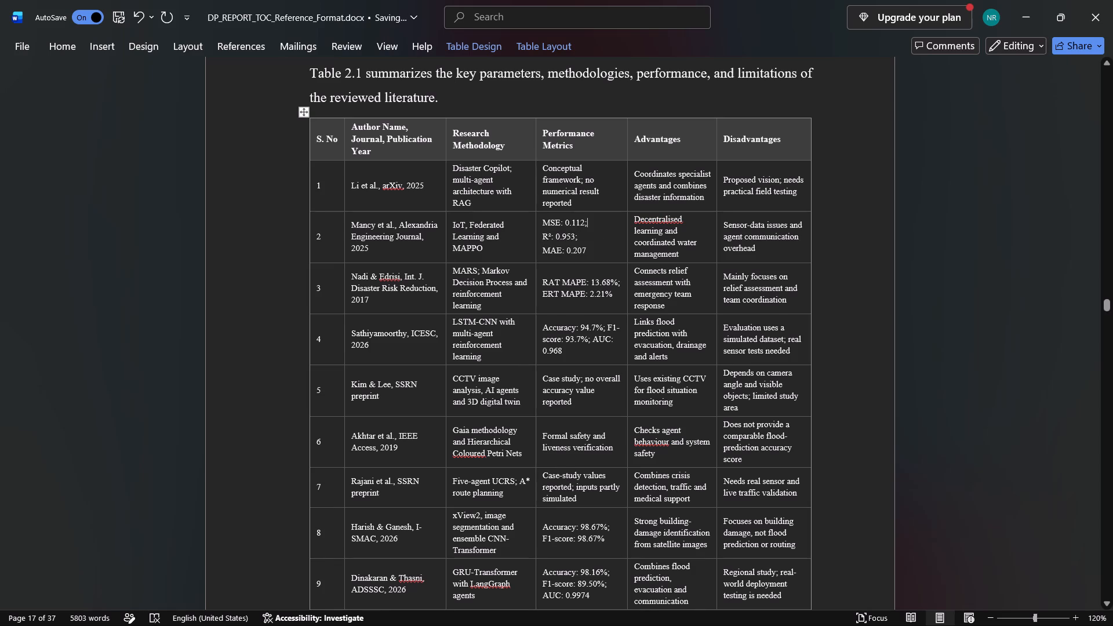
# In row 3's Performance Metrics cell, delete the semicolon after RAT MAPE's value and put ERT MAPE on its own line.
pyautogui.click(623, 283)
pyautogui.press('BackSpace')
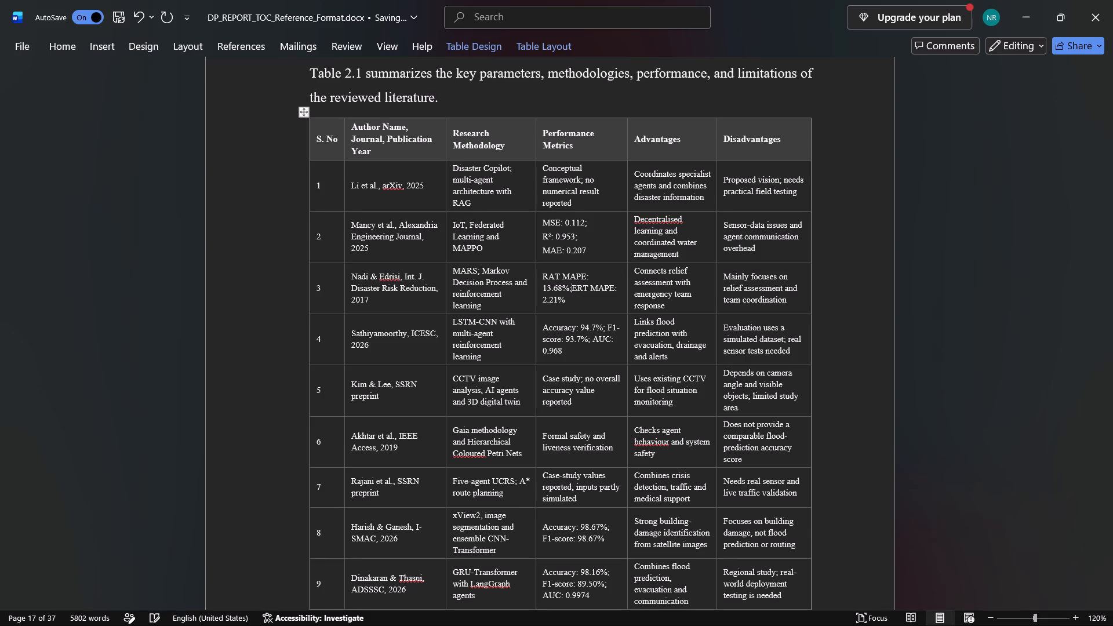
pyautogui.press('BackSpace')
pyautogui.press('Return')
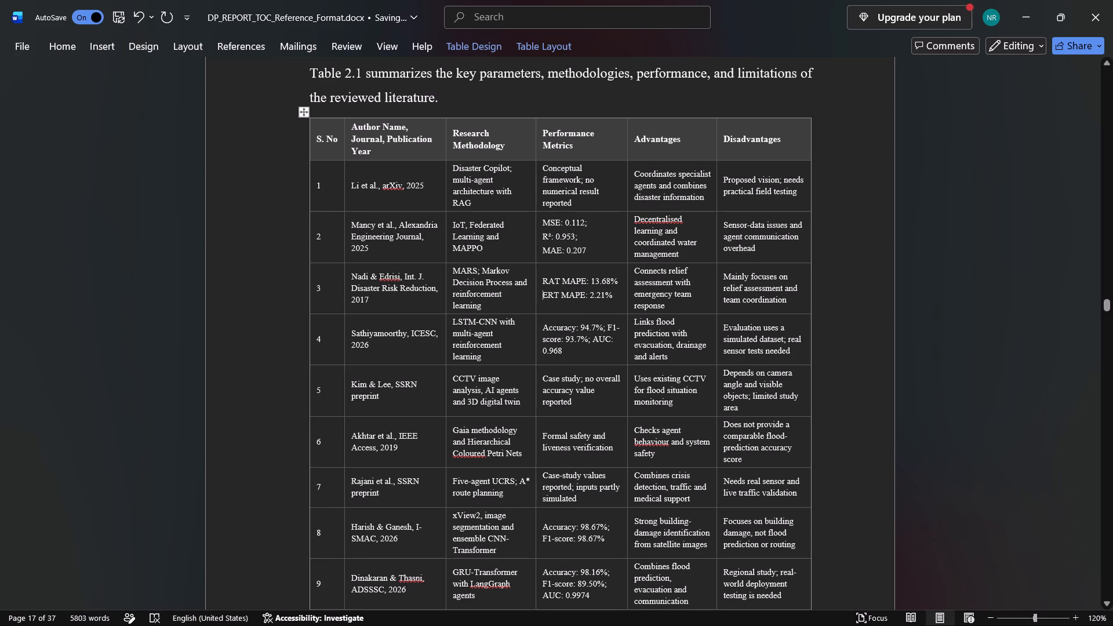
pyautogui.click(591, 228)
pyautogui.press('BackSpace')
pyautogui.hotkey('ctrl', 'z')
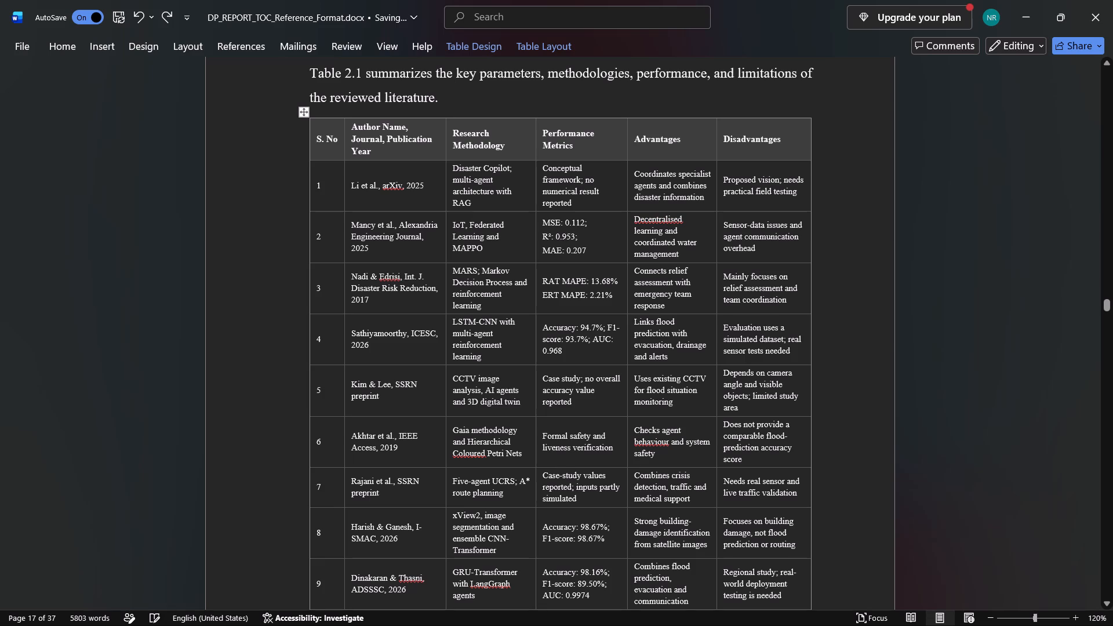
# Delete the semicolons ending the R² and MSE lines in row 2's Performance Metrics cell.
pyautogui.click(585, 232)
pyautogui.press('BackSpace')
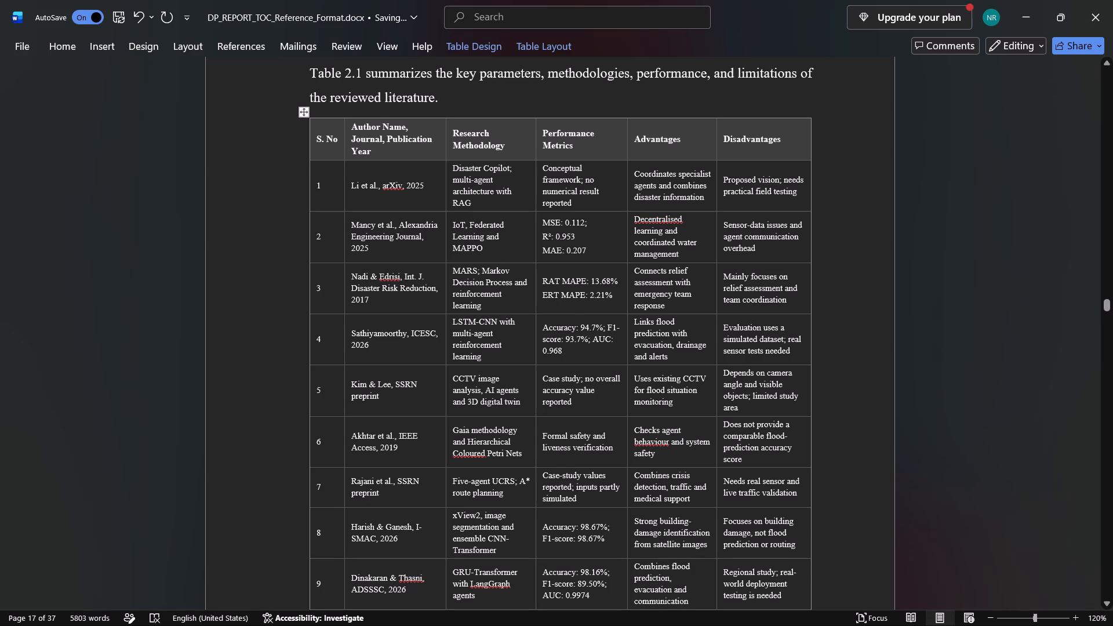
pyautogui.click(595, 224)
pyautogui.press('BackSpace')
# In row 1's Performance Metrics cell, replace the semicolon after "Conceptual framework" with a comma and a space.
pyautogui.click(584, 178)
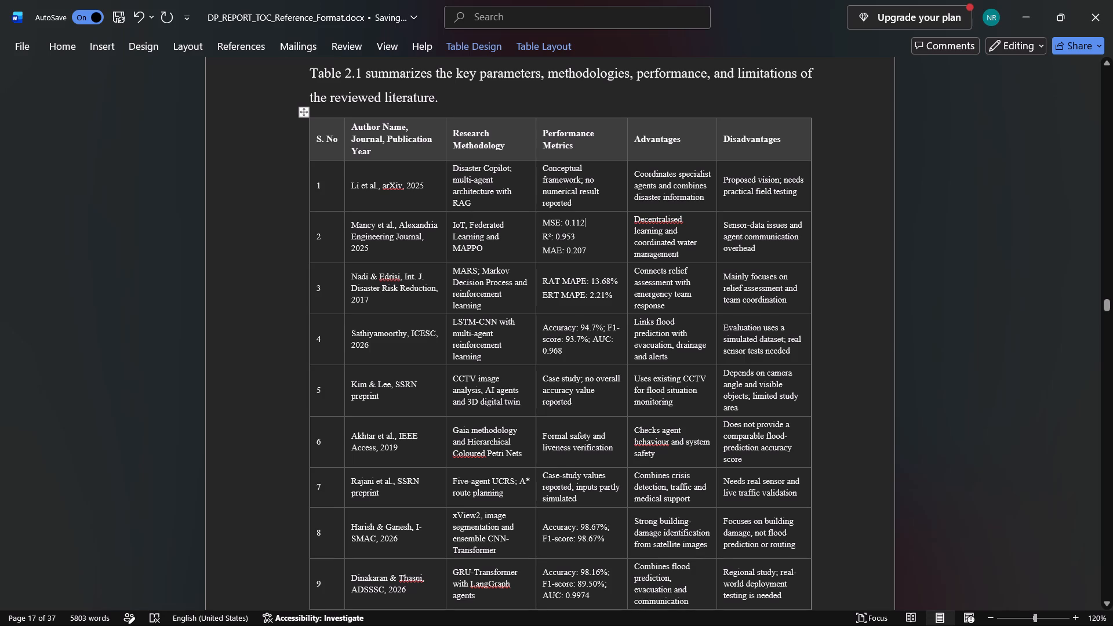
pyautogui.press('BackSpace')
pyautogui.click(584, 178)
pyautogui.press(',')
pyautogui.press('BackSpace')
pyautogui.press('BackSpace')
pyautogui.write(',')
pyautogui.press('space')
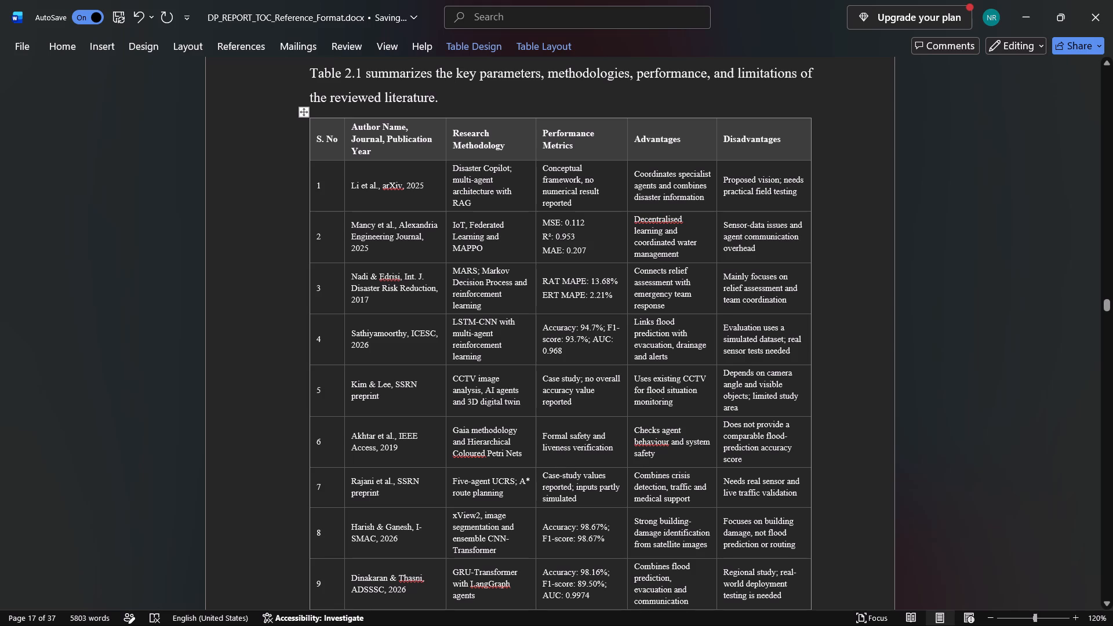
# In row 4's Performance Metrics cell, remove the semicolons and put Accuracy, F1-score and AUC on separate lines.
pyautogui.click(607, 323)
pyautogui.press('BackSpace')
pyautogui.press('BackSpace')
pyautogui.press('Return')
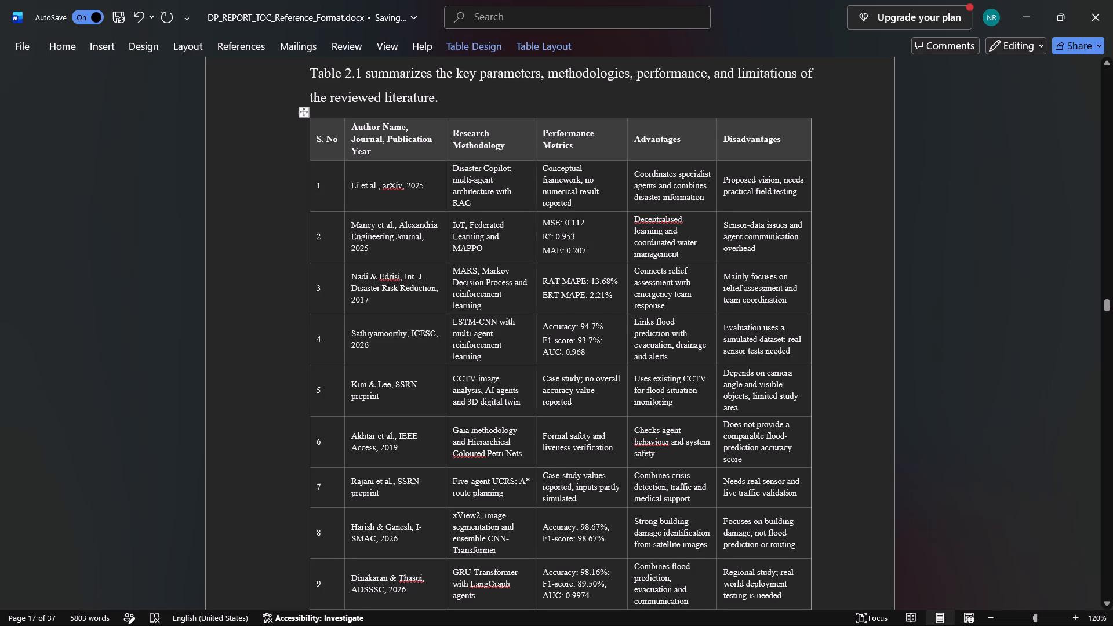
pyautogui.click(578, 341)
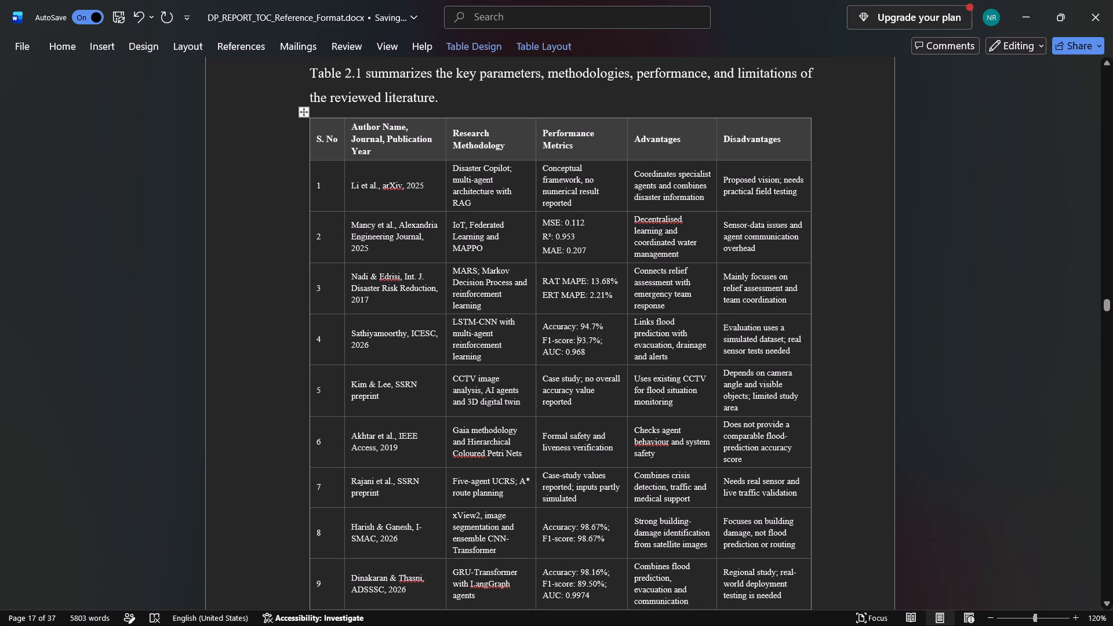
pyautogui.click(614, 343)
pyautogui.press('BackSpace')
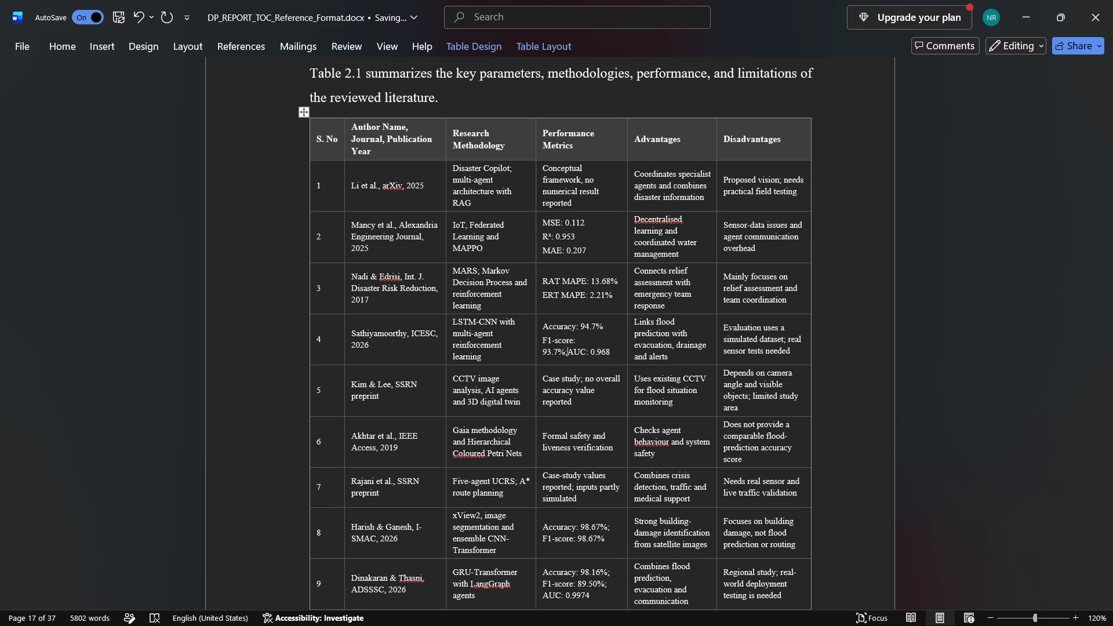
pyautogui.press('BackSpace')
pyautogui.press('Return')
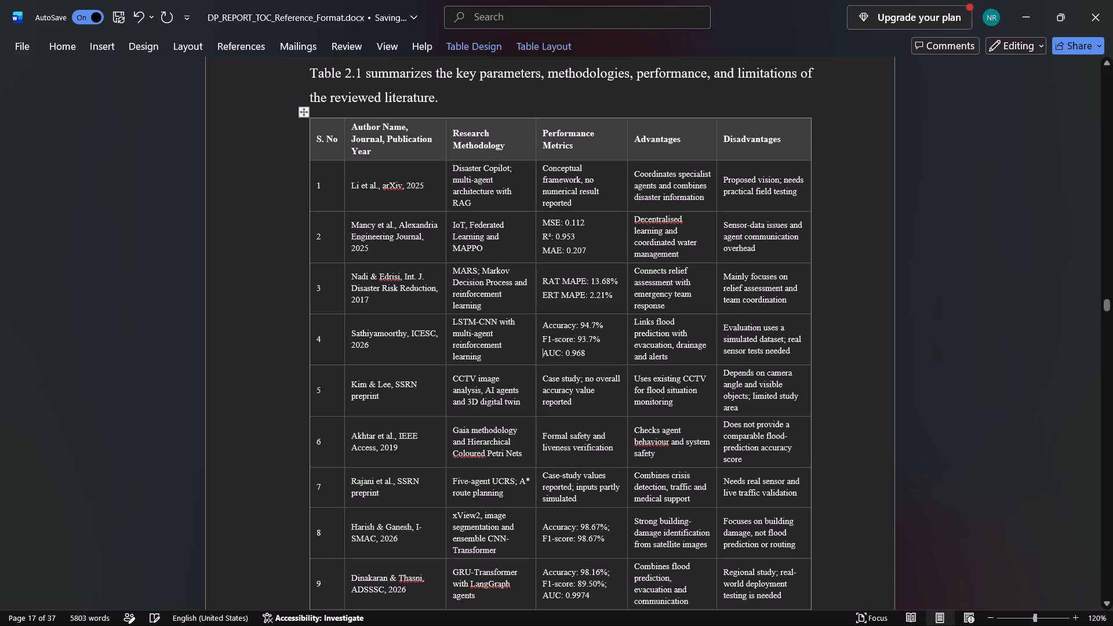
# In row 5's Performance Metrics cell, delete "Case study;" and the space after it, leaving only "no overall accuracy value reported".
pyautogui.click(584, 381)
pyautogui.press('BackSpace')
pyautogui.press('BackSpace')
pyautogui.press('BackSpace')
pyautogui.press('BackSpace')
pyautogui.press('BackSpace')
pyautogui.press('BackSpace')
pyautogui.press('BackSpace')
pyautogui.press('BackSpace')
pyautogui.press('BackSpace')
pyautogui.press('BackSpace')
pyautogui.press('BackSpace')
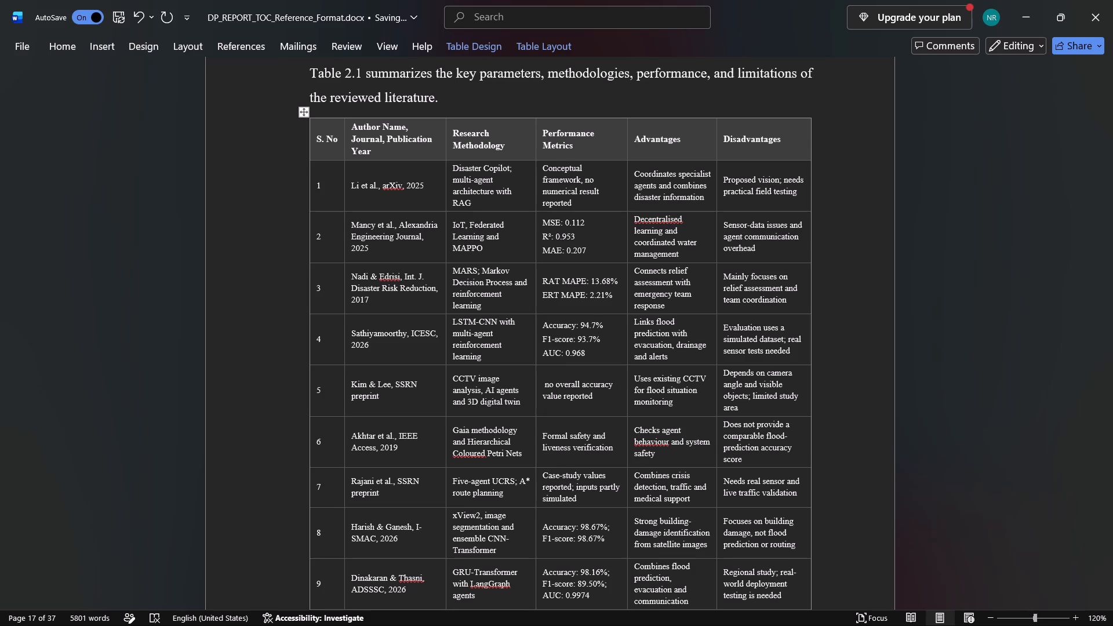
pyautogui.press('Right')
pyautogui.press('BackSpace')
# In row 8's Performance Metrics cell, delete the semicolon after the Accuracy value and put F1-score on its own line.
pyautogui.scroll(-1, 594, 462)
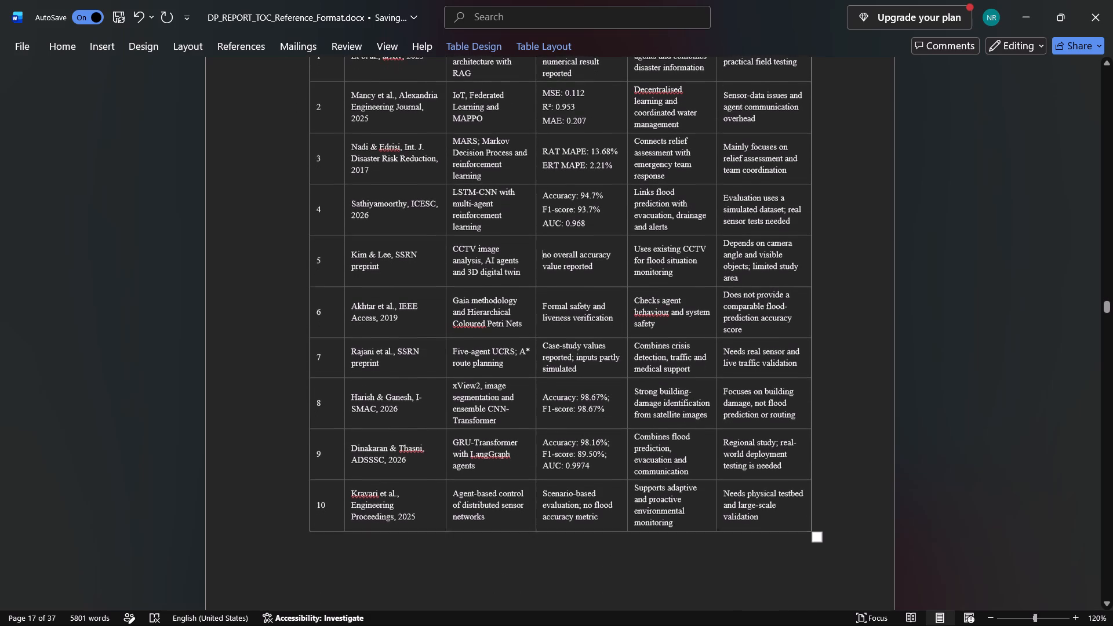
pyautogui.click(614, 400)
pyautogui.press('BackSpace')
pyautogui.press('BackSpace')
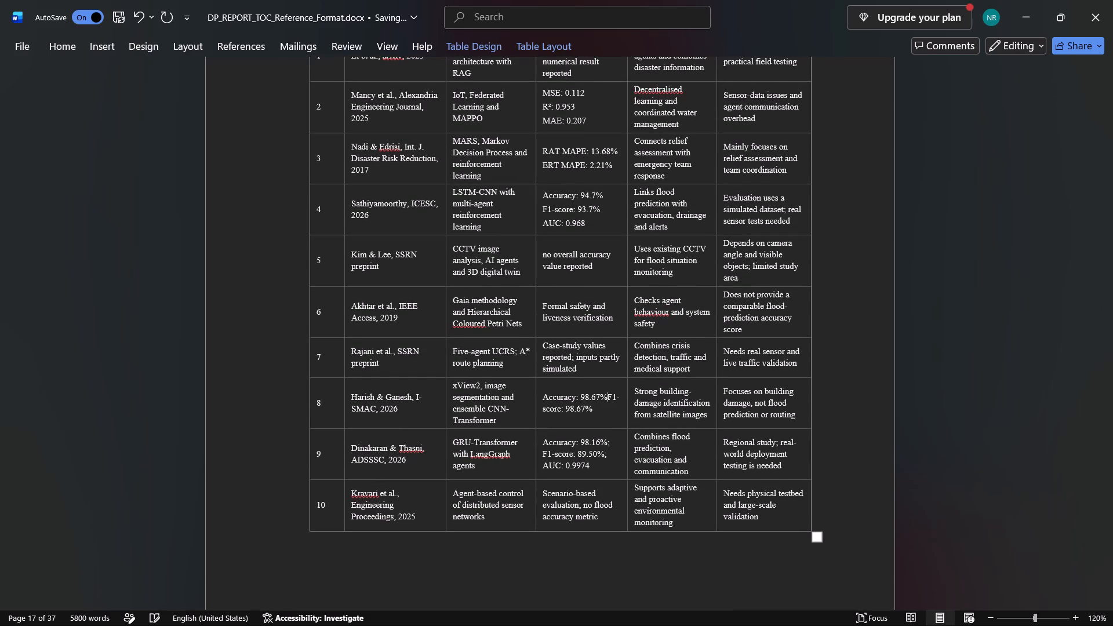
pyautogui.press('Return')
# In row 9's Performance Metrics cell, remove the semicolons and put Accuracy, F1-score and AUC on separate lines.
pyautogui.click(613, 441)
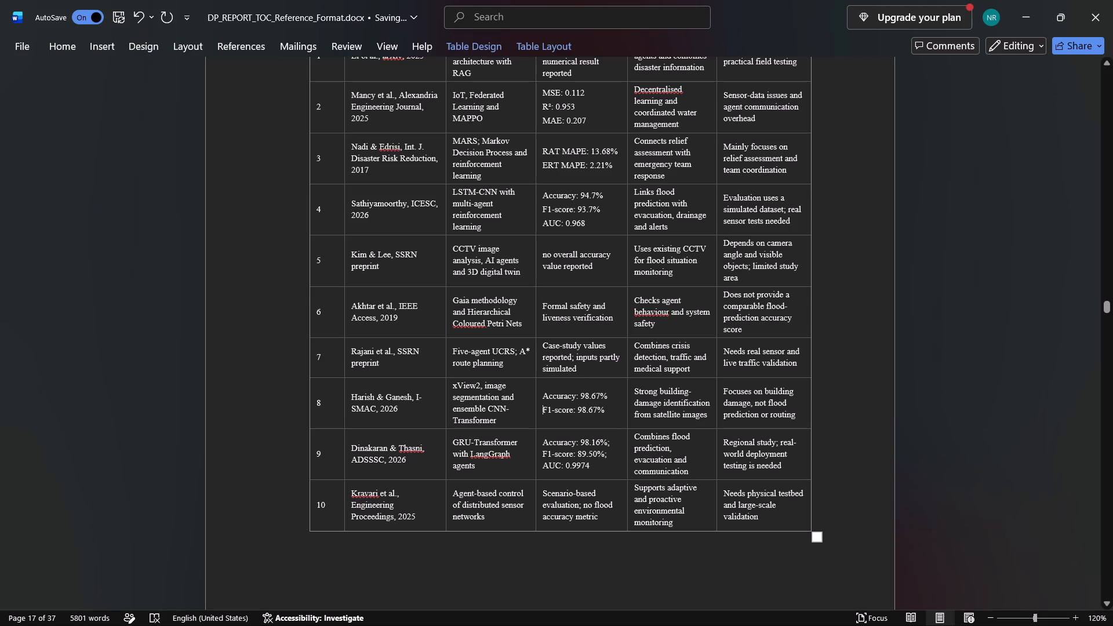
pyautogui.press('BackSpace')
pyautogui.press('BackSpace')
pyautogui.press('Return')
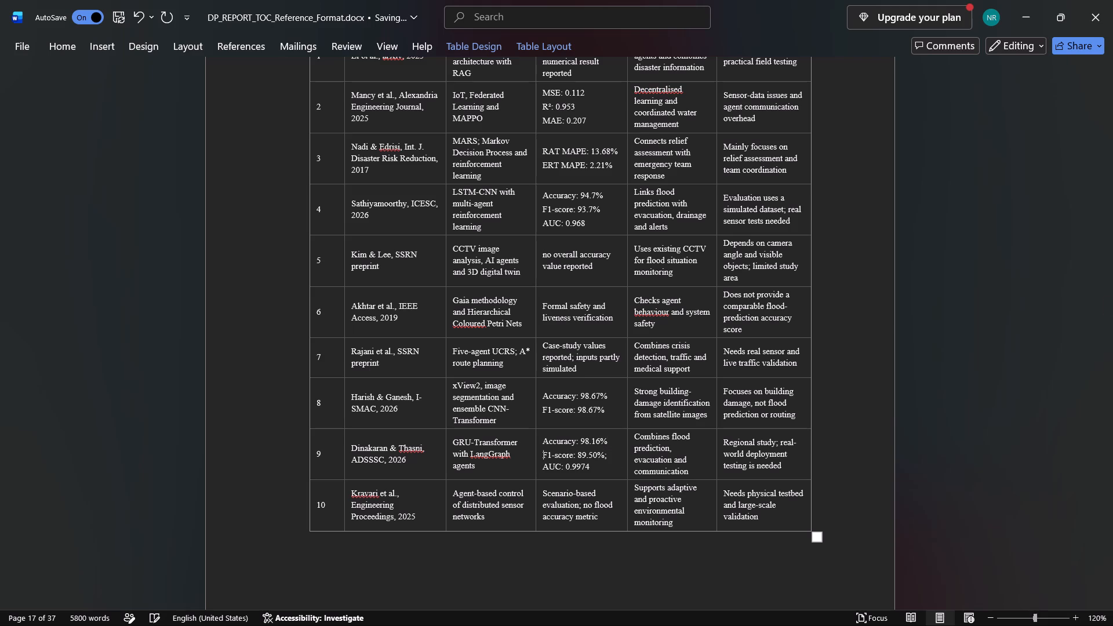
pyautogui.click(611, 458)
pyautogui.press('BackSpace')
pyautogui.press('BackSpace')
pyautogui.press('Return')
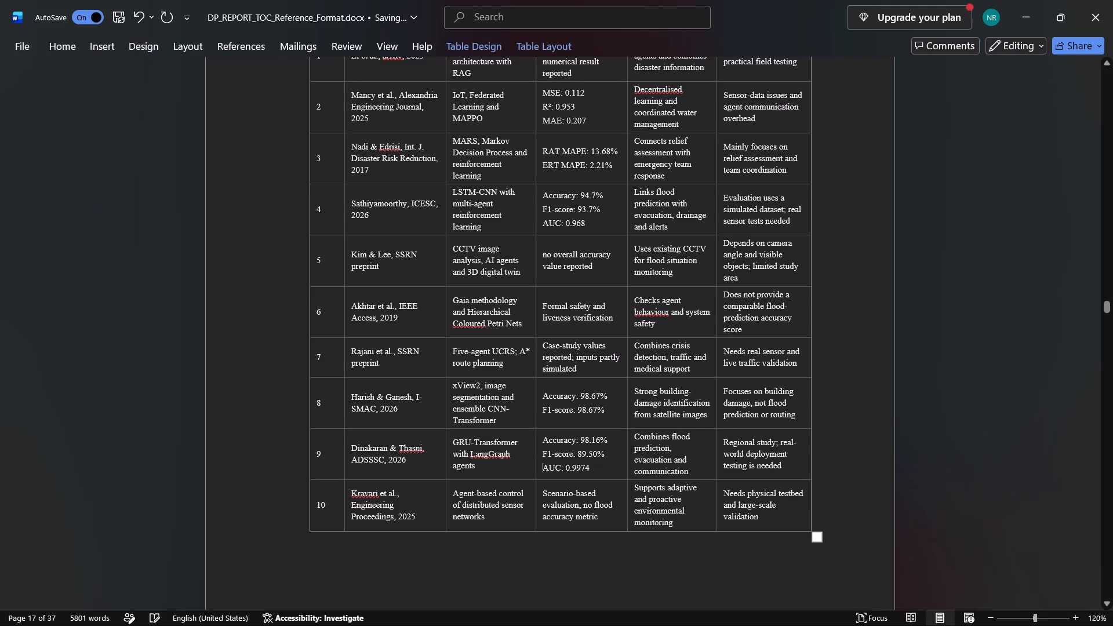
# In row 10's Performance Metrics cell, delete "Scenario-based evaluation;" and the space after it.
pyautogui.click(581, 506)
pyautogui.press('BackSpace')
pyautogui.press('BackSpace')
pyautogui.press('BackSpace')
pyautogui.press('BackSpace')
pyautogui.press('BackSpace')
pyautogui.press('BackSpace')
pyautogui.press('BackSpace')
pyautogui.press('BackSpace')
pyautogui.press('BackSpace')
pyautogui.press('BackSpace')
pyautogui.press('BackSpace')
pyautogui.press('BackSpace')
pyautogui.press('BackSpace')
pyautogui.press('BackSpace')
pyautogui.press('BackSpace')
pyautogui.press('BackSpace')
pyautogui.press('BackSpace')
pyautogui.press('BackSpace')
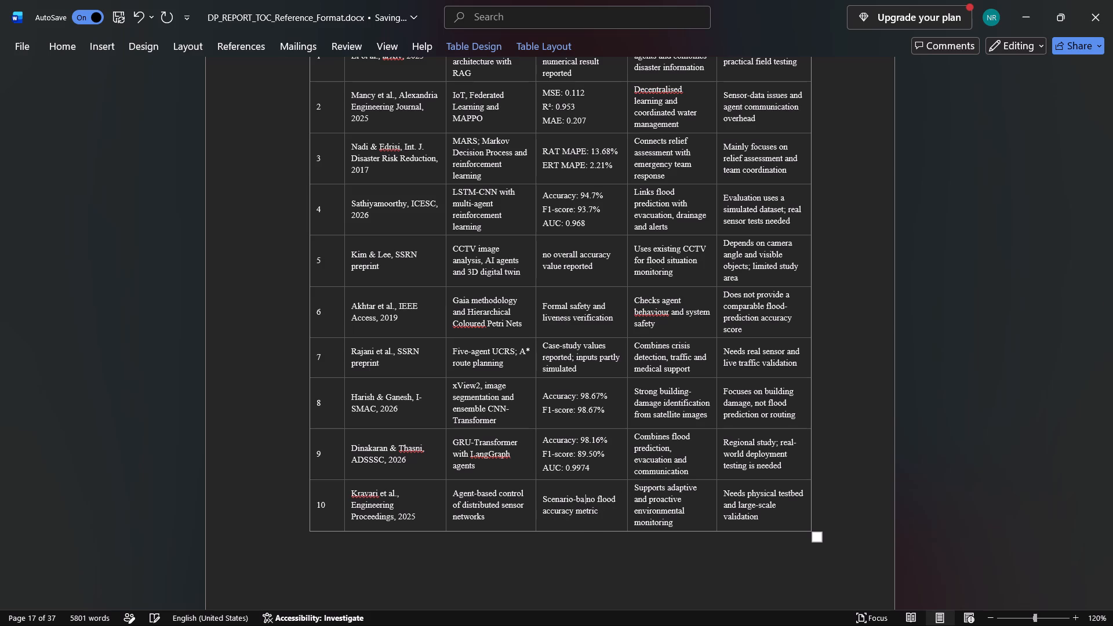
pyautogui.press('BackSpace')
pyautogui.press('BackSpace')
pyautogui.press('BackSpace')
pyautogui.press('BackSpace')
pyautogui.press('BackSpace')
pyautogui.press('BackSpace')
pyautogui.press('BackSpace')
pyautogui.press('BackSpace')
pyautogui.press('BackSpace')
pyautogui.press('BackSpace')
pyautogui.press('BackSpace')
pyautogui.press('BackSpace')
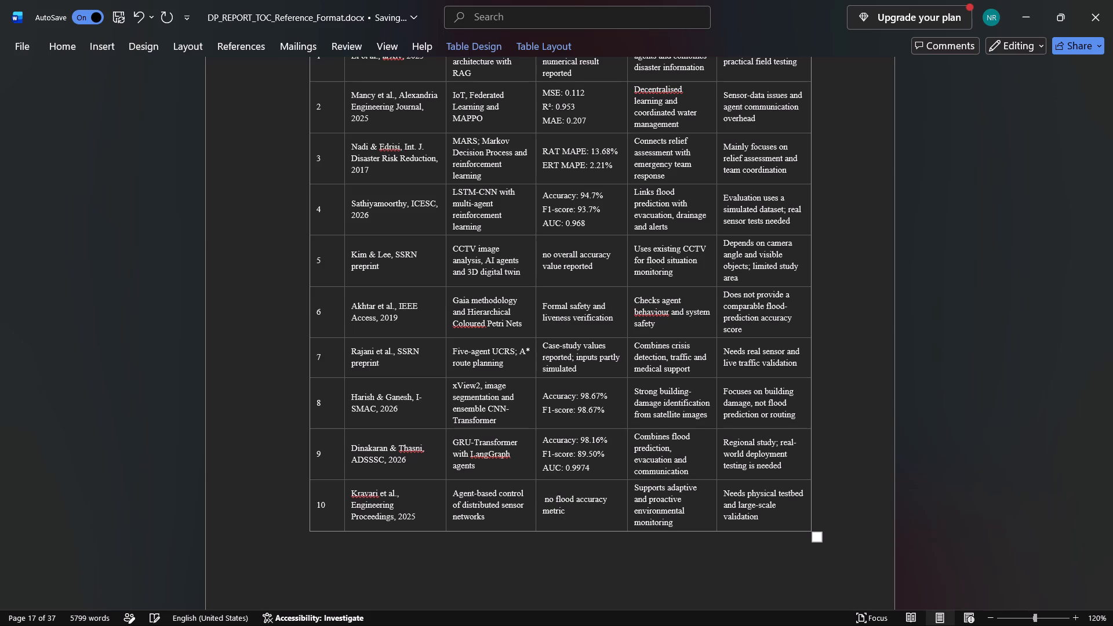
pyautogui.press('Right')
pyautogui.press('BackSpace')
# Add the word "mentioned" at the end of row 10's Performance Metrics text, after "metric".
pyautogui.click(601, 516)
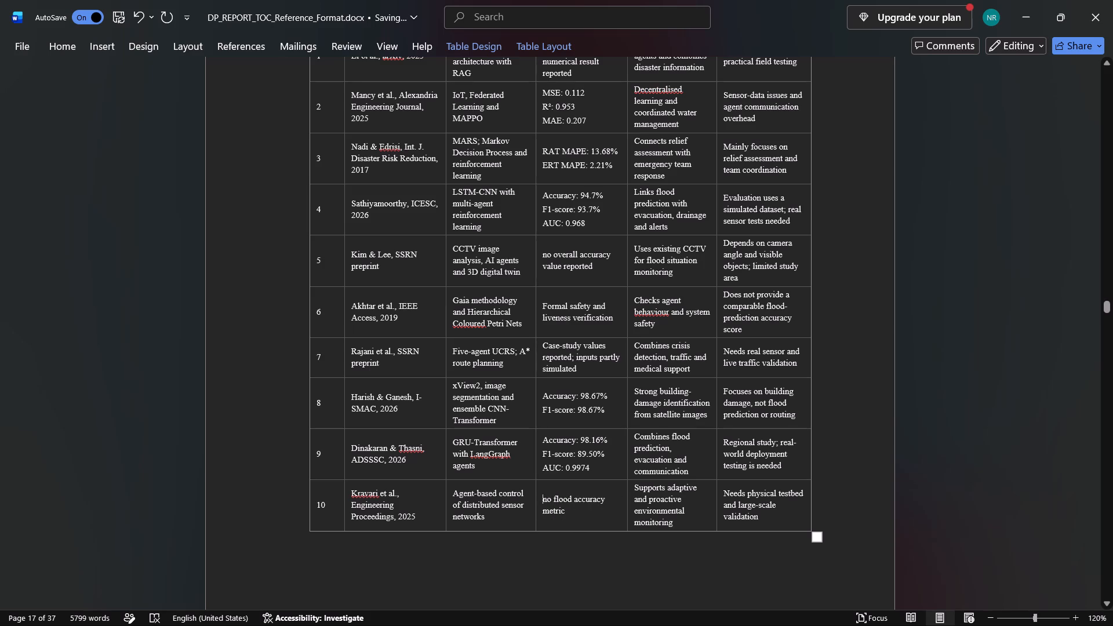
pyautogui.press('space')
pyautogui.write('mentioned')
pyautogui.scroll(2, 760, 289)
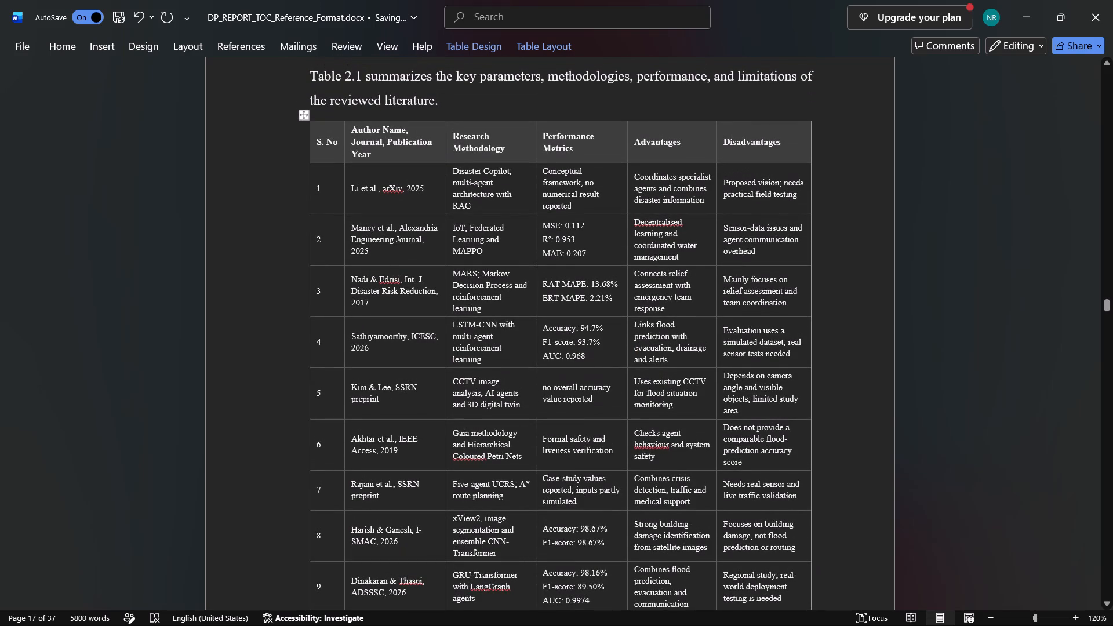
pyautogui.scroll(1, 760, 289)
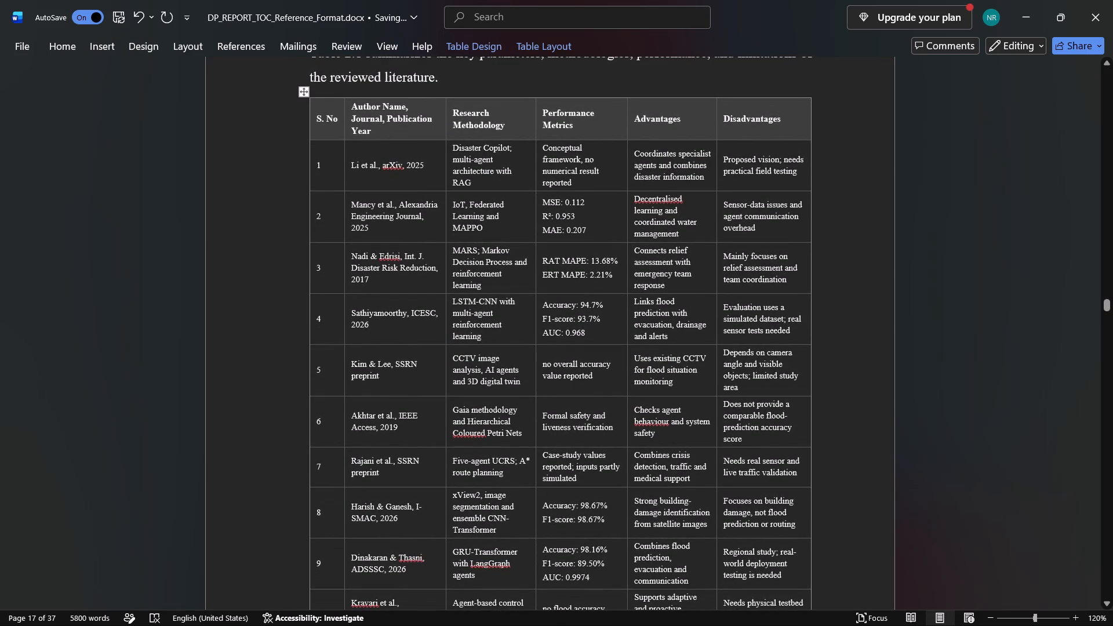
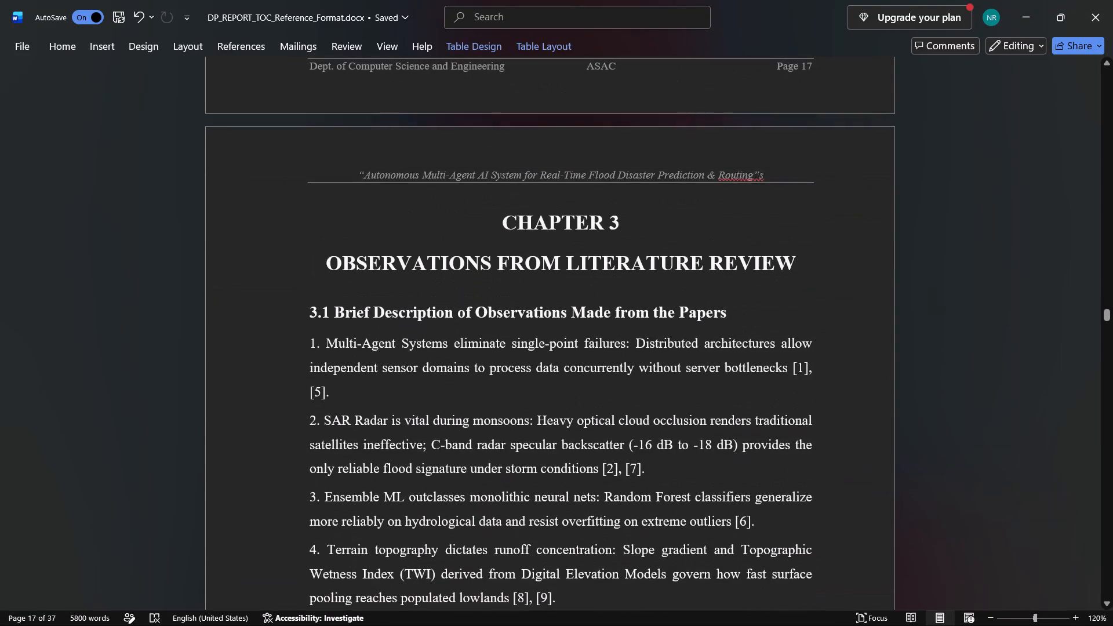
# Reduce the Chapter 3 title "OBSERVATIONS FROM LITERATURE REVIEW" to font size 16.
pyautogui.scroll(-1, 836, 333)
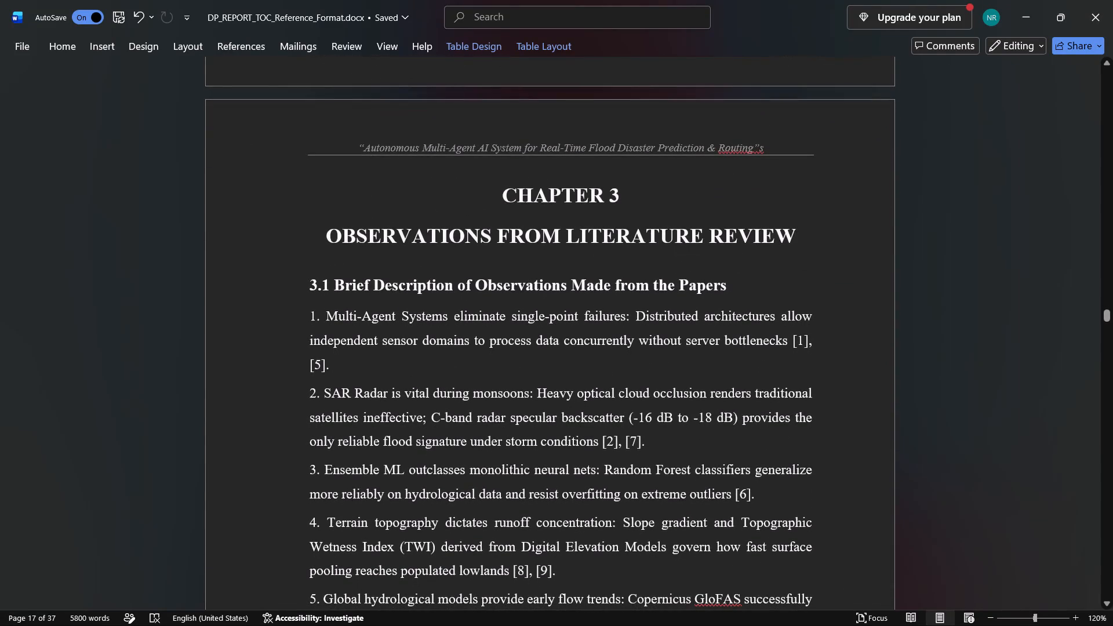
pyautogui.moveTo(663, 198); pyautogui.dragTo(484, 185)
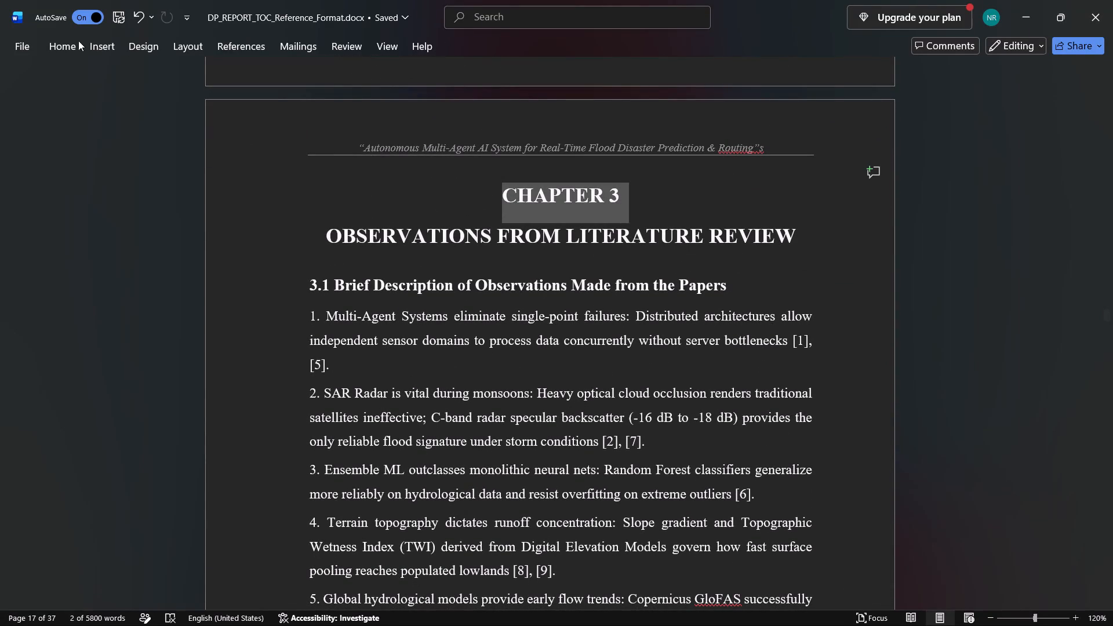
pyautogui.click(69, 46)
pyautogui.click(806, 210)
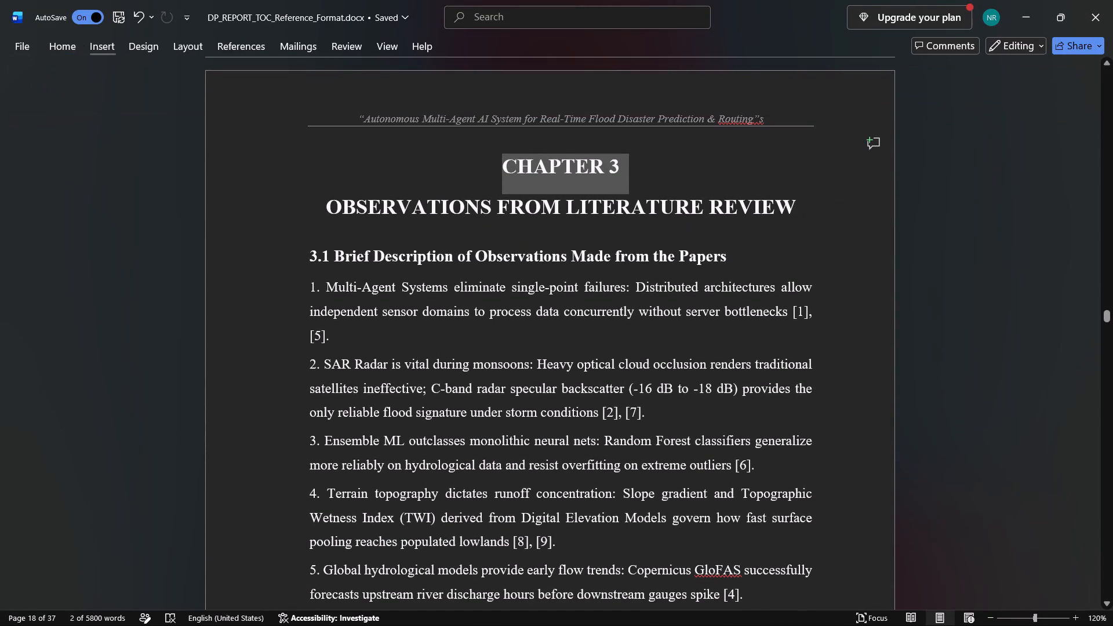
pyautogui.click(801, 202)
pyautogui.moveTo(801, 202); pyautogui.dragTo(322, 202)
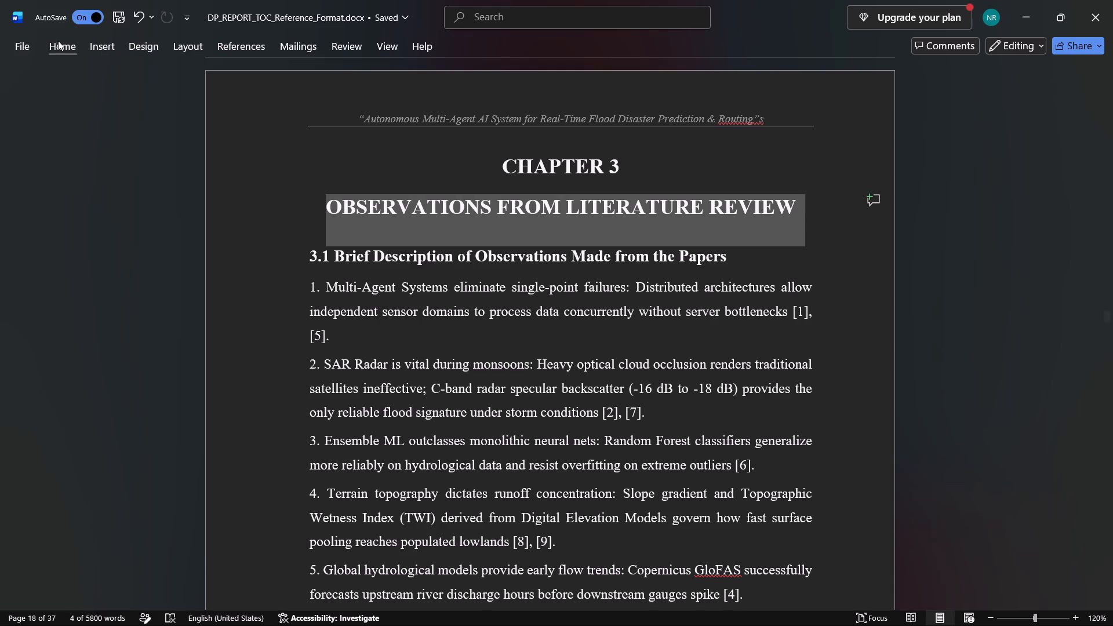
pyautogui.click(58, 41)
pyautogui.click(231, 77)
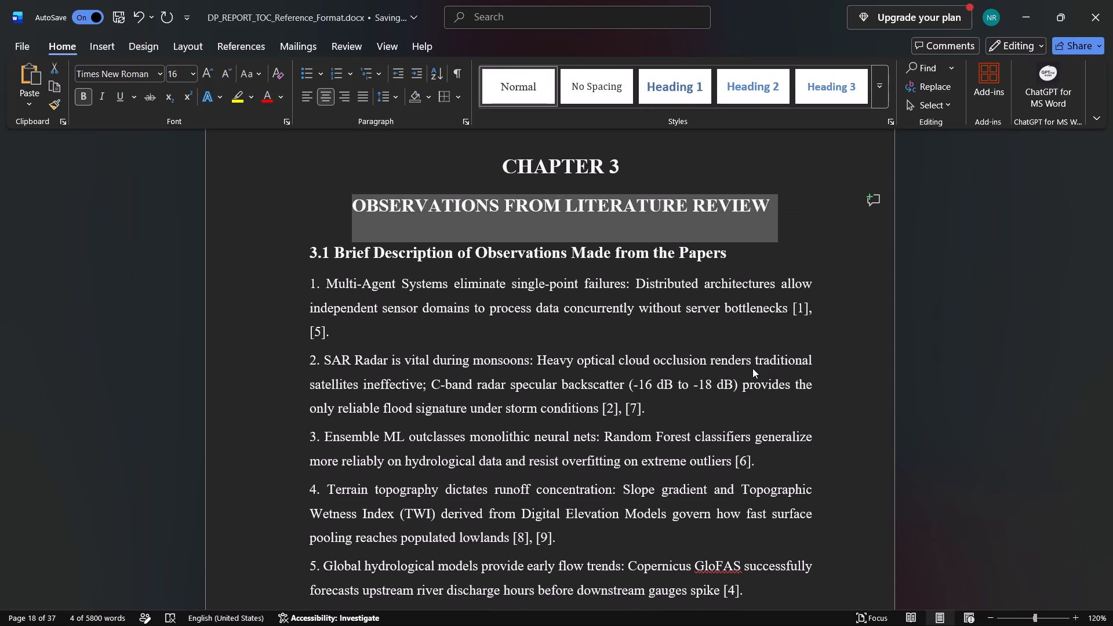
pyautogui.click(752, 368)
pyautogui.click(743, 286)
pyautogui.moveTo(741, 258); pyautogui.dragTo(318, 249)
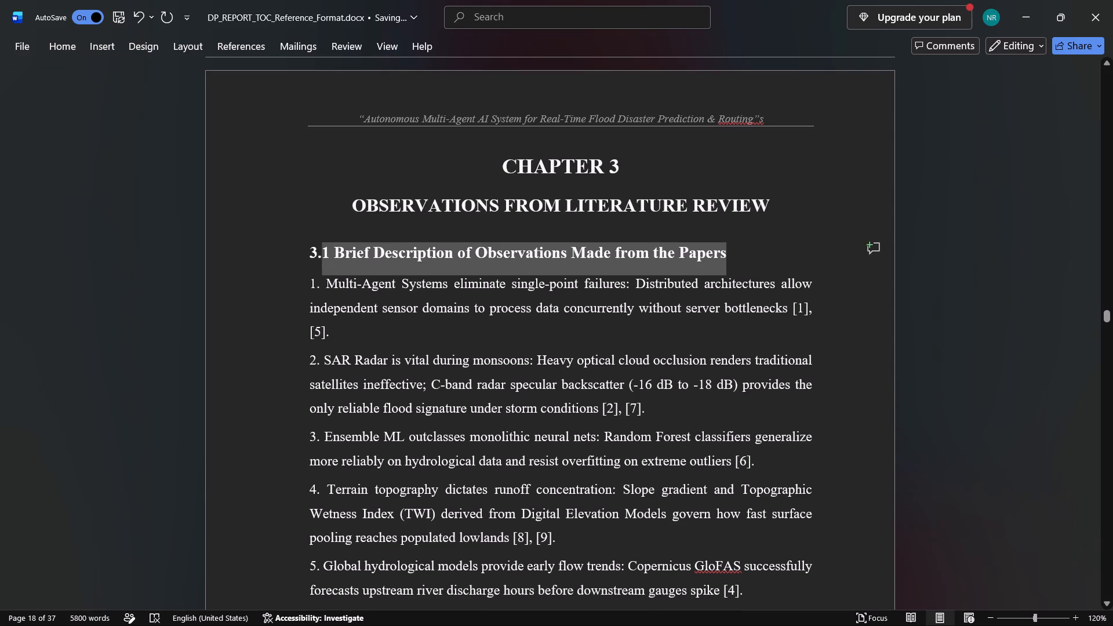
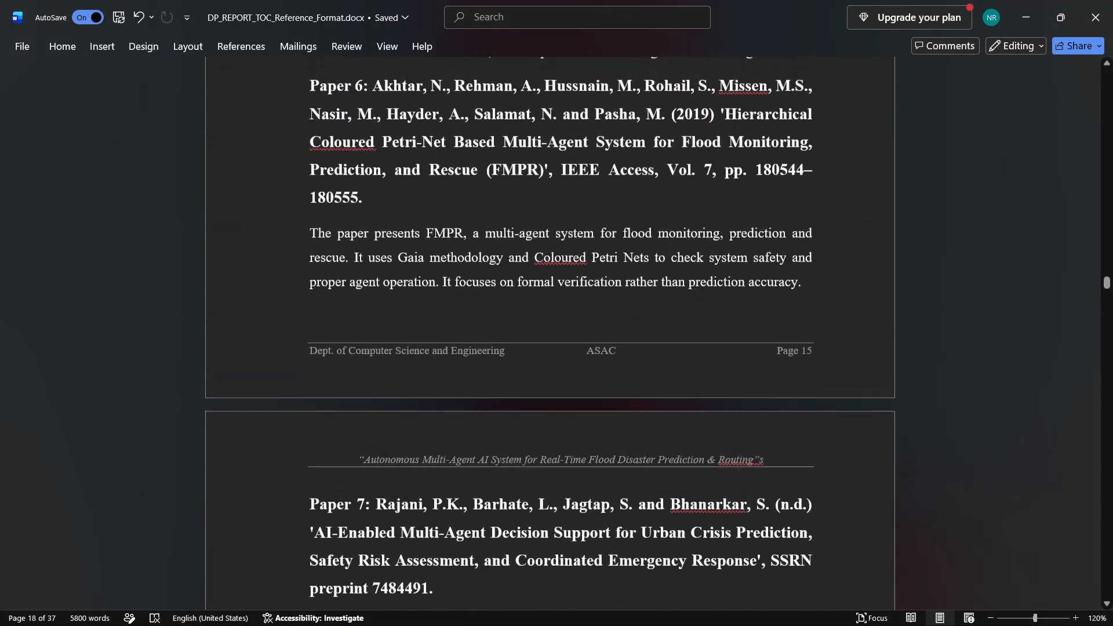
pyautogui.scroll(11, 739, 264)
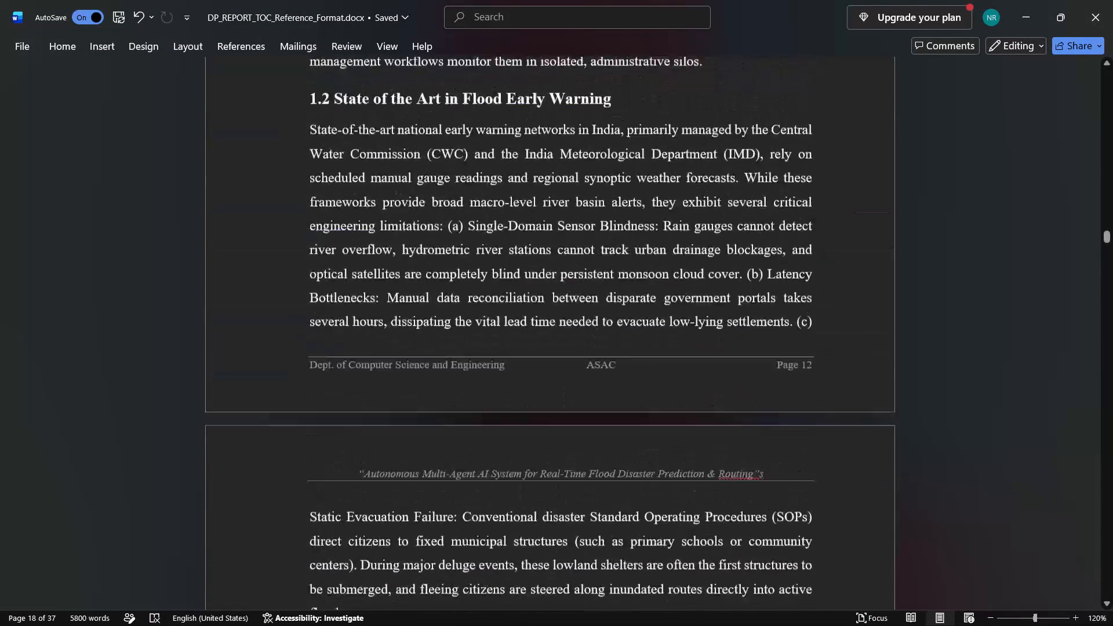
pyautogui.scroll(11, 739, 264)
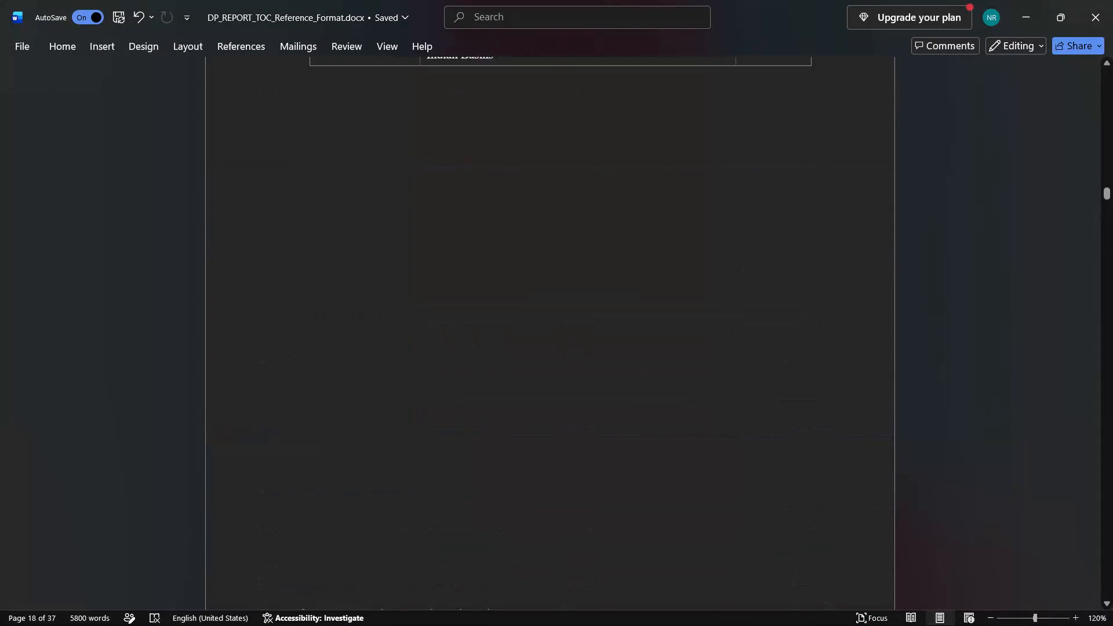
pyautogui.scroll(9, 739, 264)
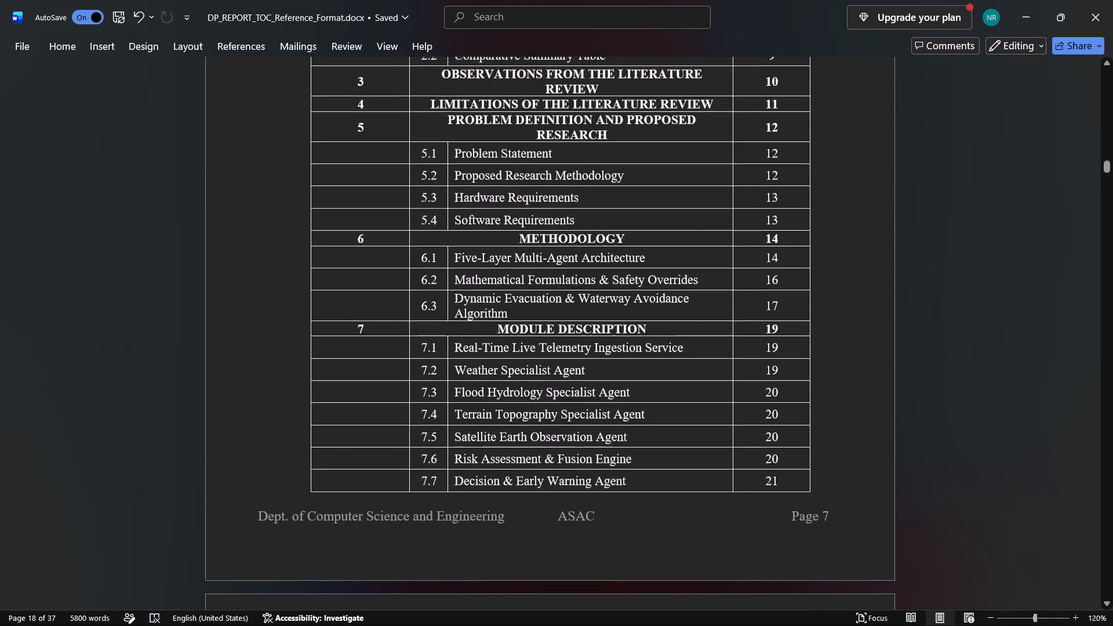
pyautogui.scroll(1, 739, 264)
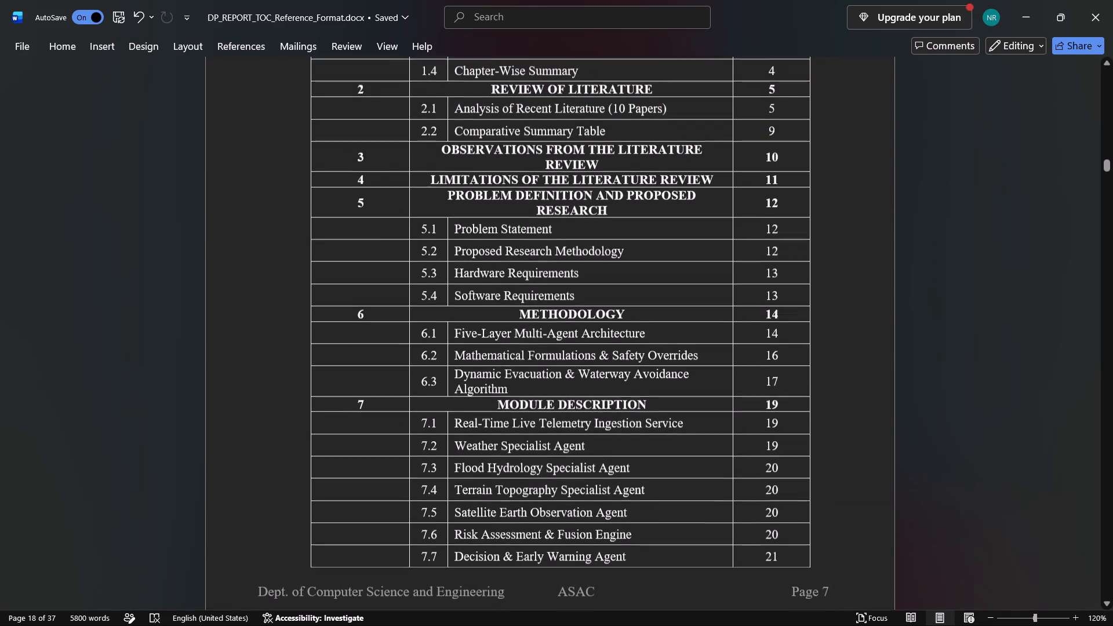
pyautogui.scroll(1, 739, 264)
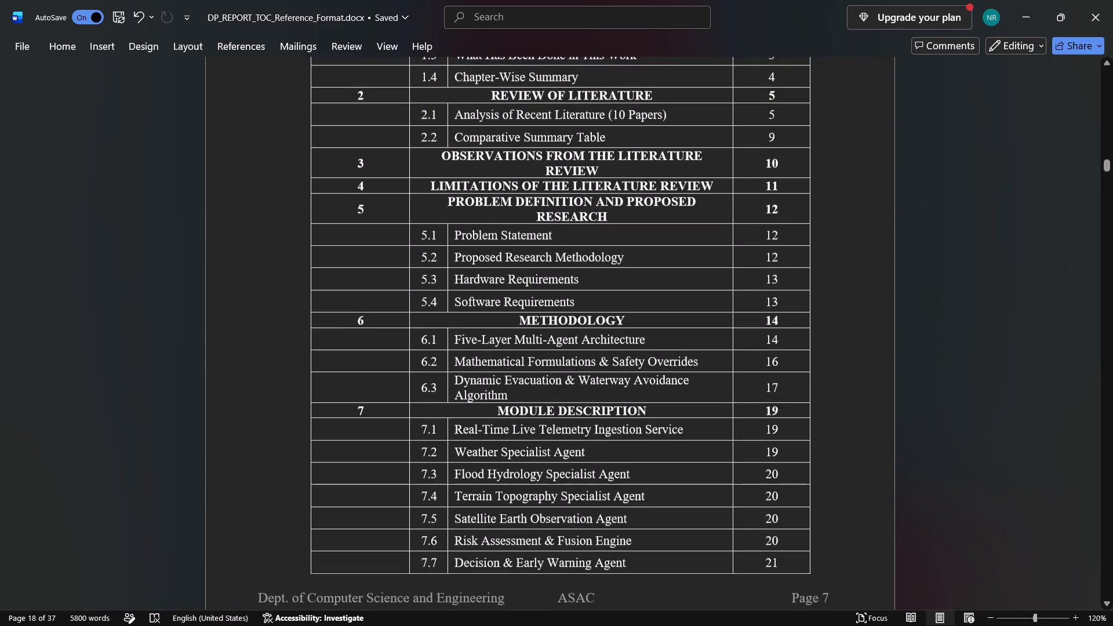
pyautogui.scroll(1, 739, 264)
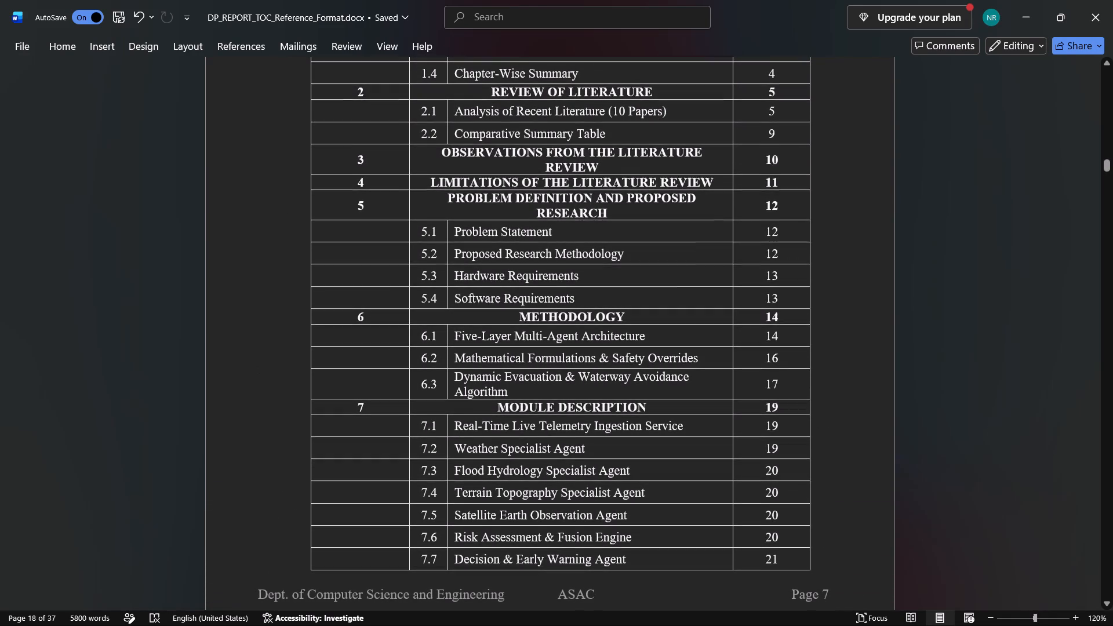
pyautogui.scroll(1, 739, 264)
pyautogui.scroll(-4, 739, 264)
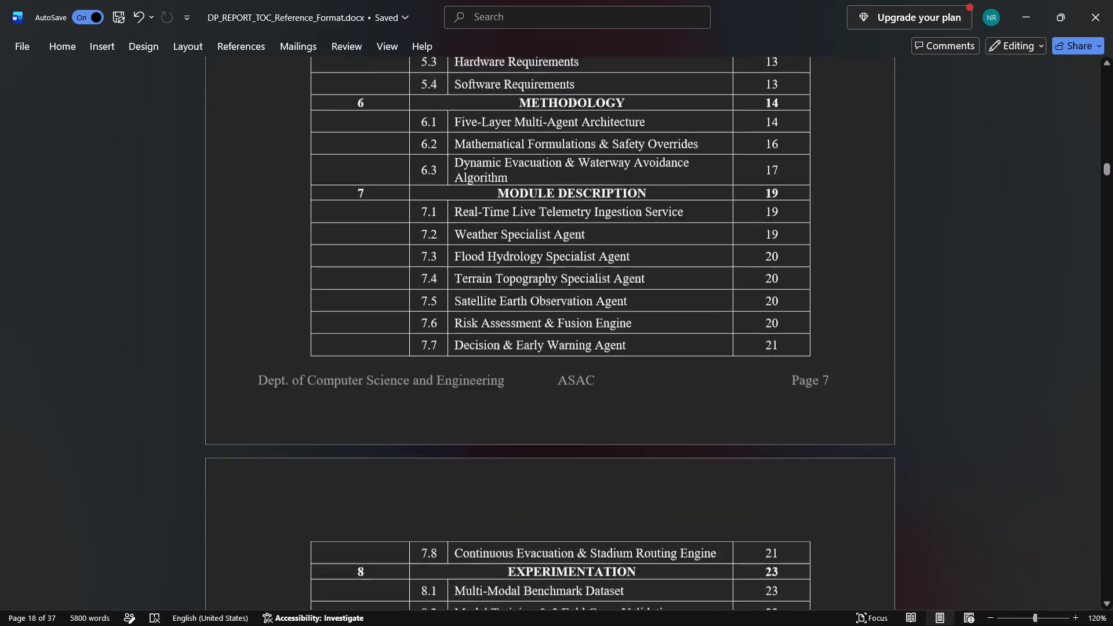
pyautogui.scroll(-2, 739, 264)
pyautogui.scroll(1, 739, 264)
pyautogui.hscroll(1, 739, 264)
pyautogui.scroll(1, 739, 264)
pyautogui.hscroll(1, 739, 264)
pyautogui.hscroll(-1, 739, 264)
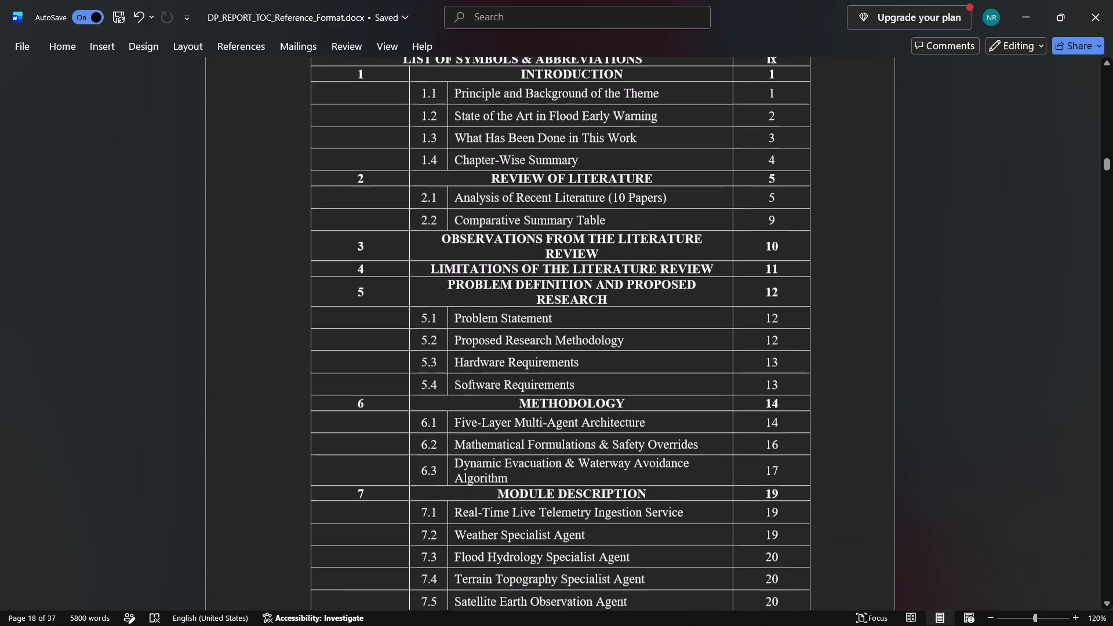
pyautogui.hscroll(-1, 739, 264)
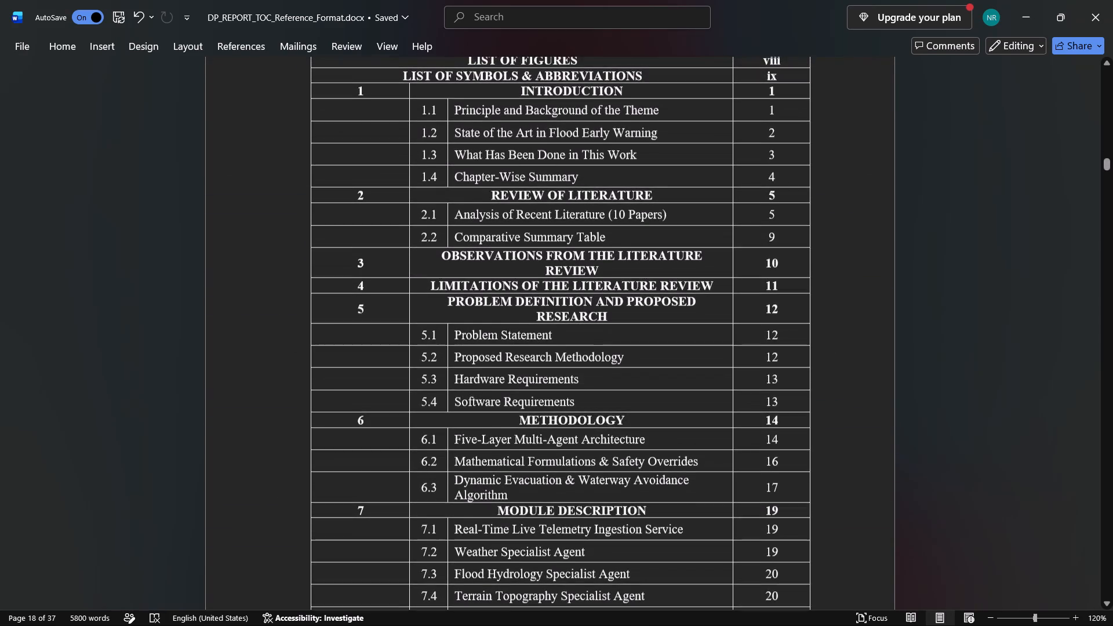
pyautogui.hscroll(-1, 739, 264)
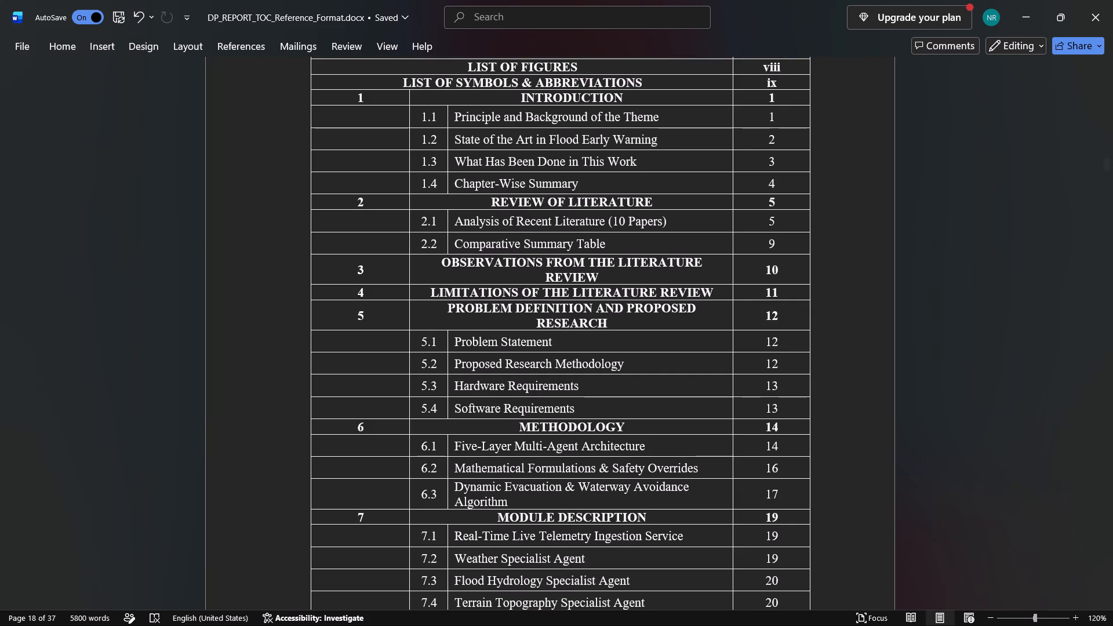
# Review the rest of the table of contents, the List of Tables, and Chapters 1 and 2 through the comparative summary table.
pyautogui.scroll(-4, 694, 420)
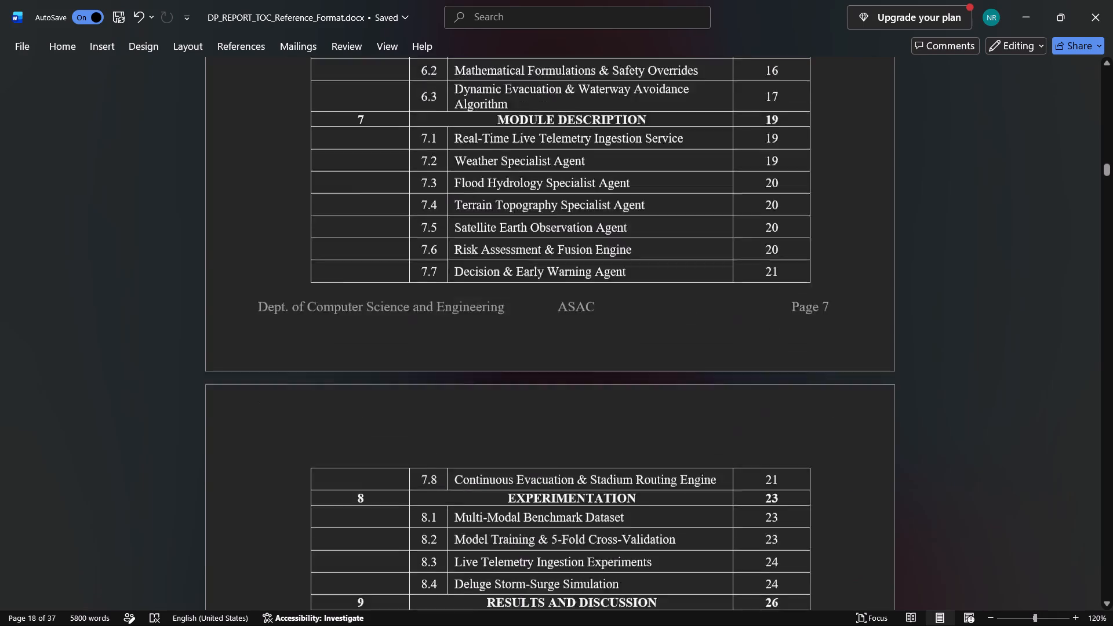
pyautogui.scroll(-3, 694, 420)
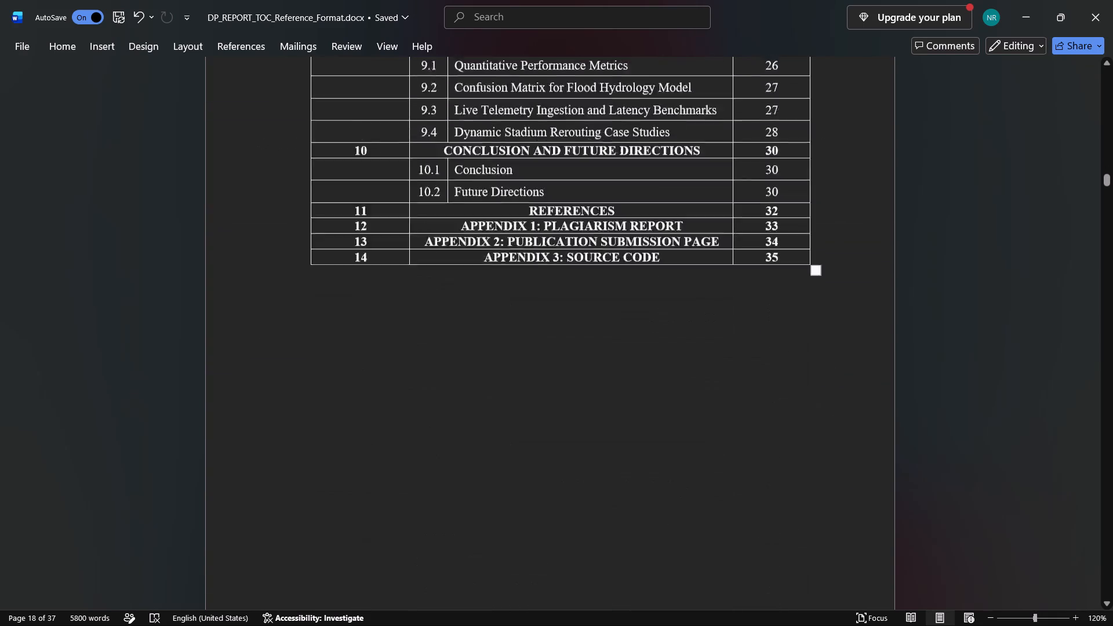
pyautogui.scroll(-1, 694, 420)
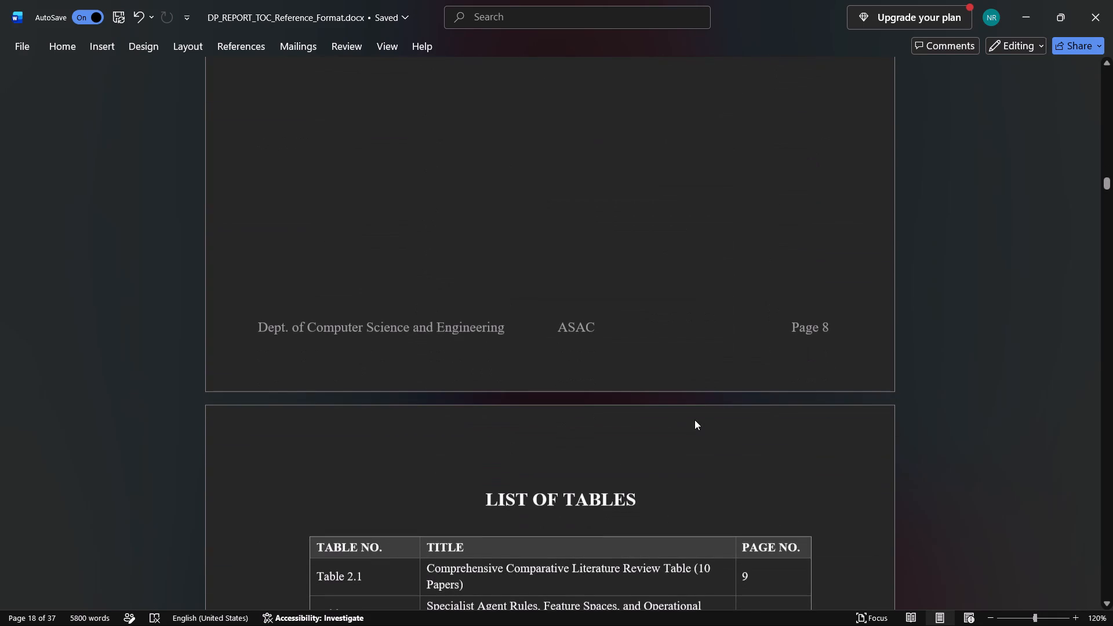
pyautogui.scroll(-10, 694, 420)
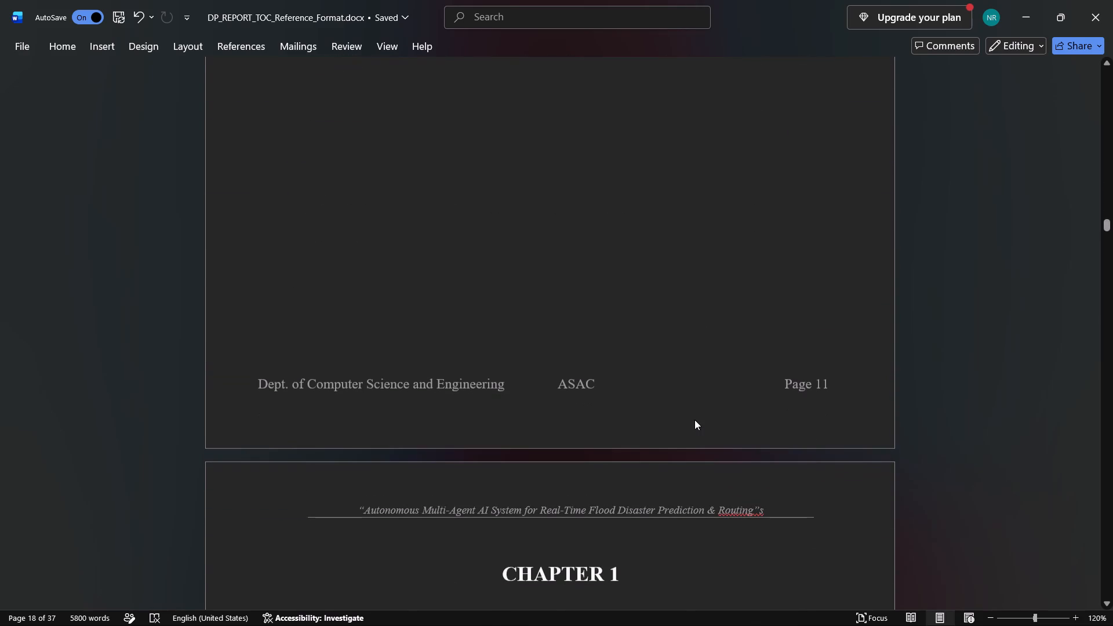
pyautogui.scroll(-7, 694, 420)
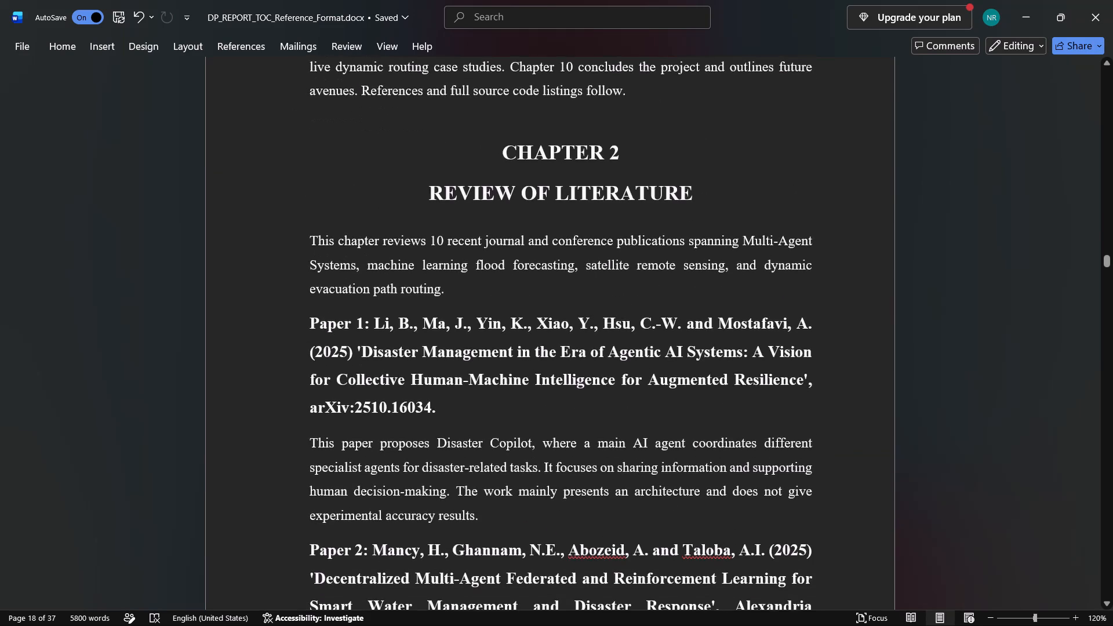
pyautogui.scroll(-3, 694, 420)
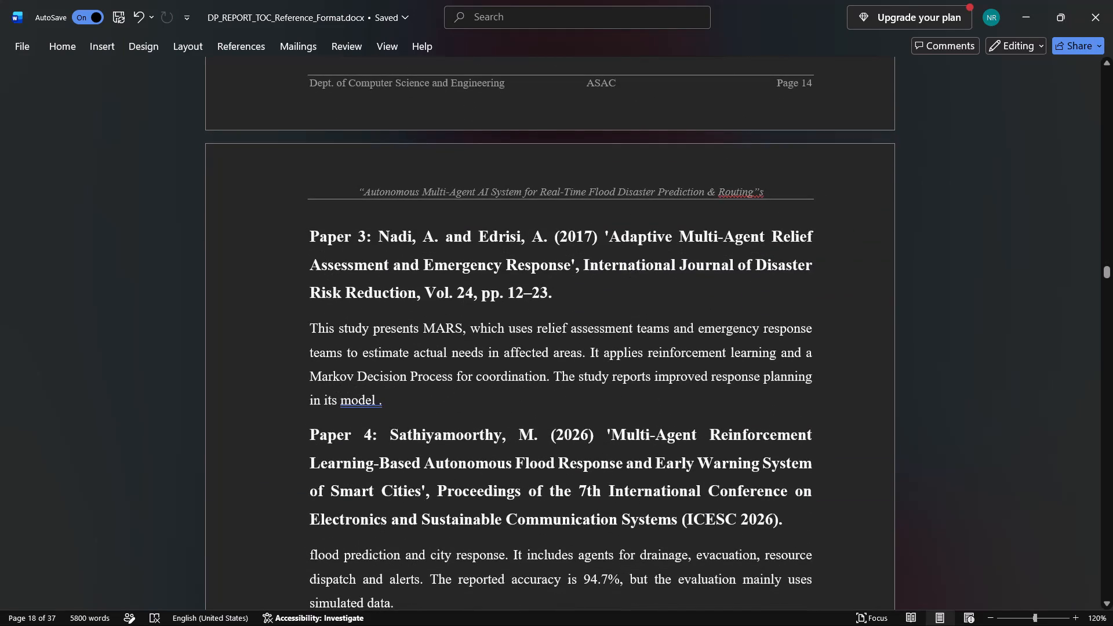
pyautogui.scroll(-7, 694, 420)
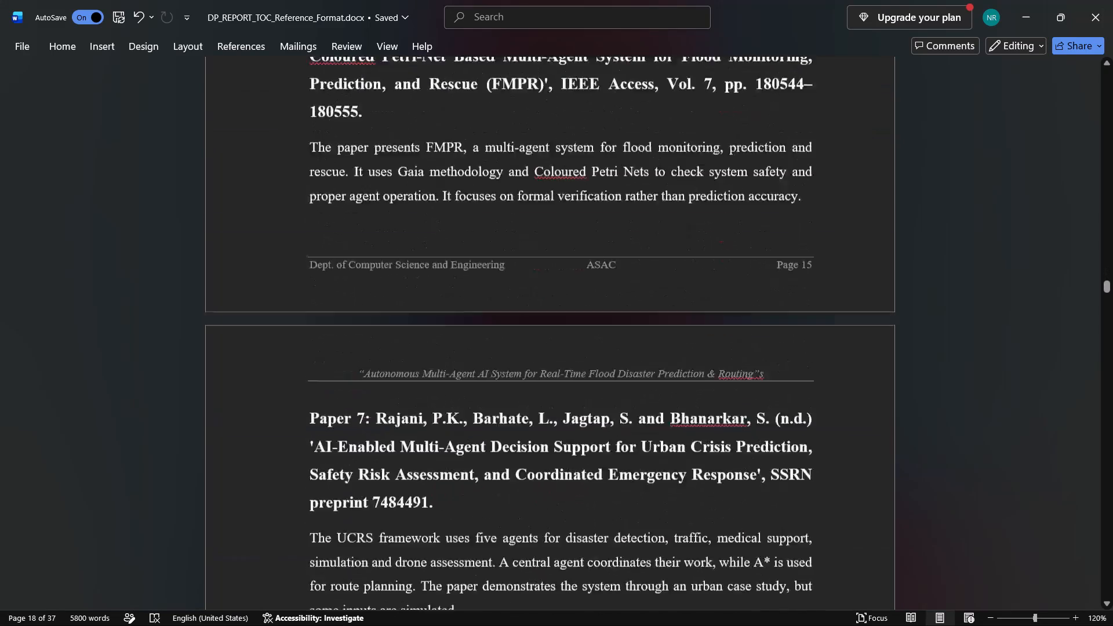
pyautogui.scroll(-5, 694, 420)
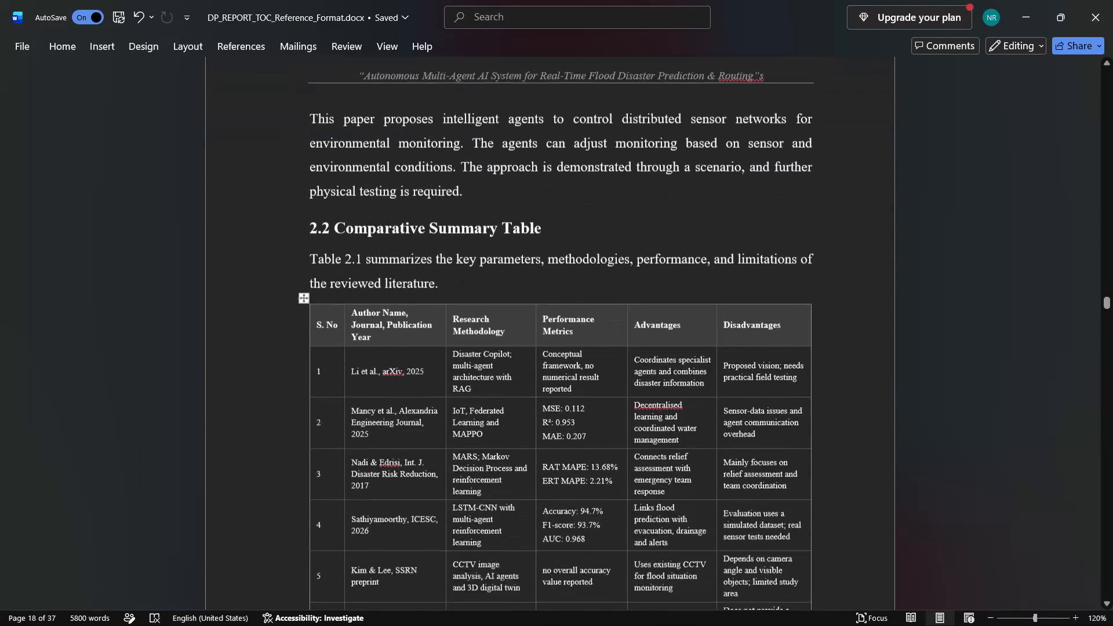
pyautogui.scroll(-4, 694, 420)
# Examine the comparative summary table alongside the Chapter 3 observations, with both pages in view.
pyautogui.hscroll(1, 694, 420)
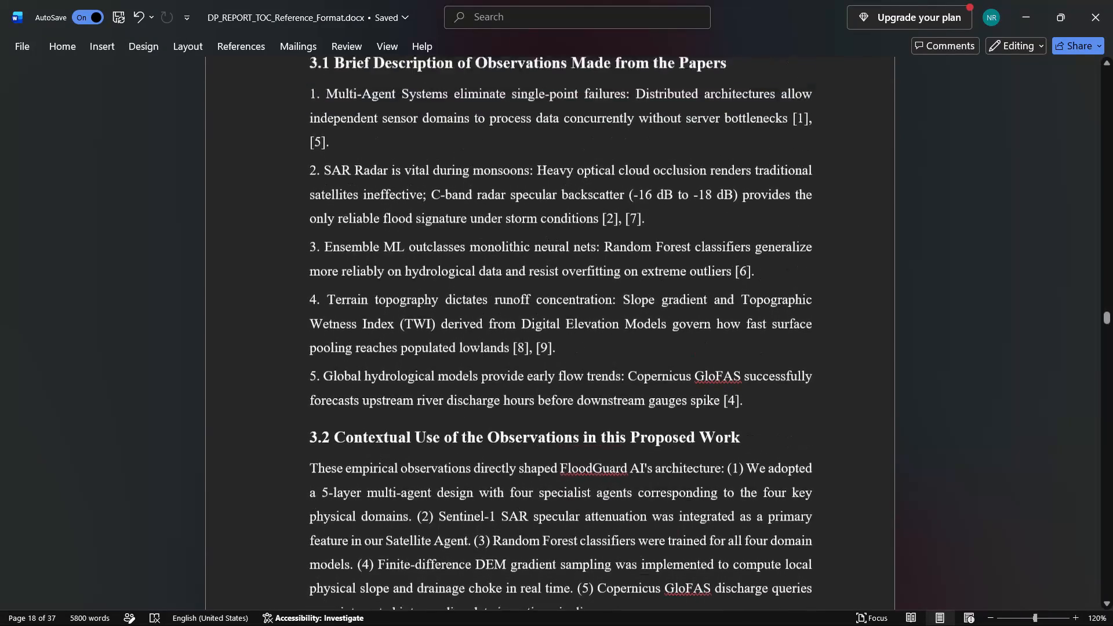
pyautogui.hscroll(1, 694, 420)
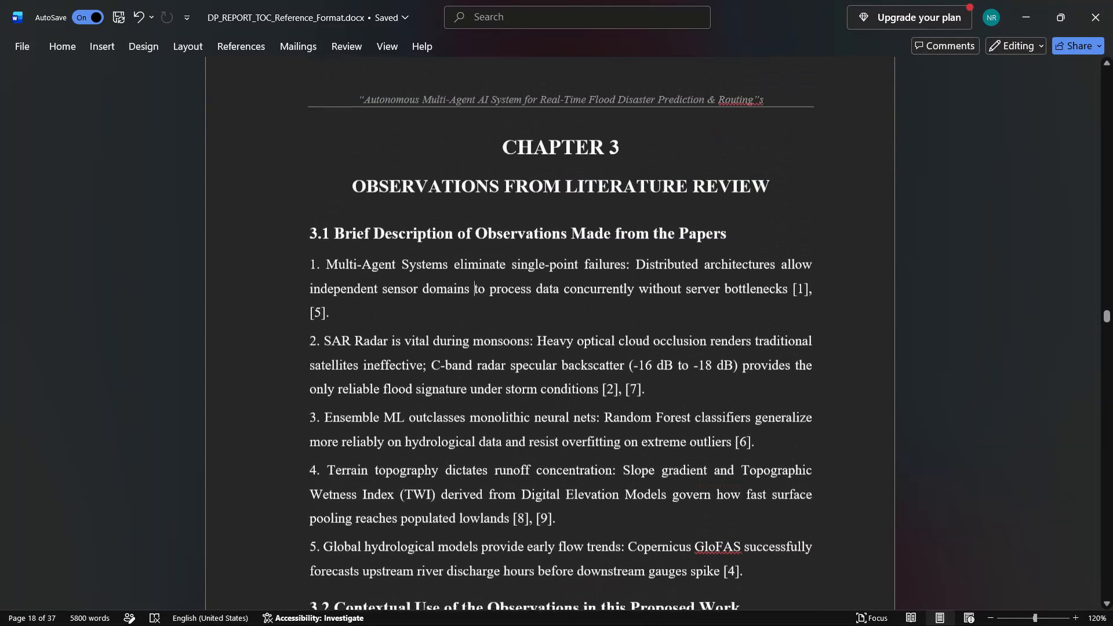
pyautogui.hscroll(1, 694, 420)
pyautogui.keyDown('ctrl'); pyautogui.scroll(-3, 694, 420); pyautogui.keyUp('ctrl')
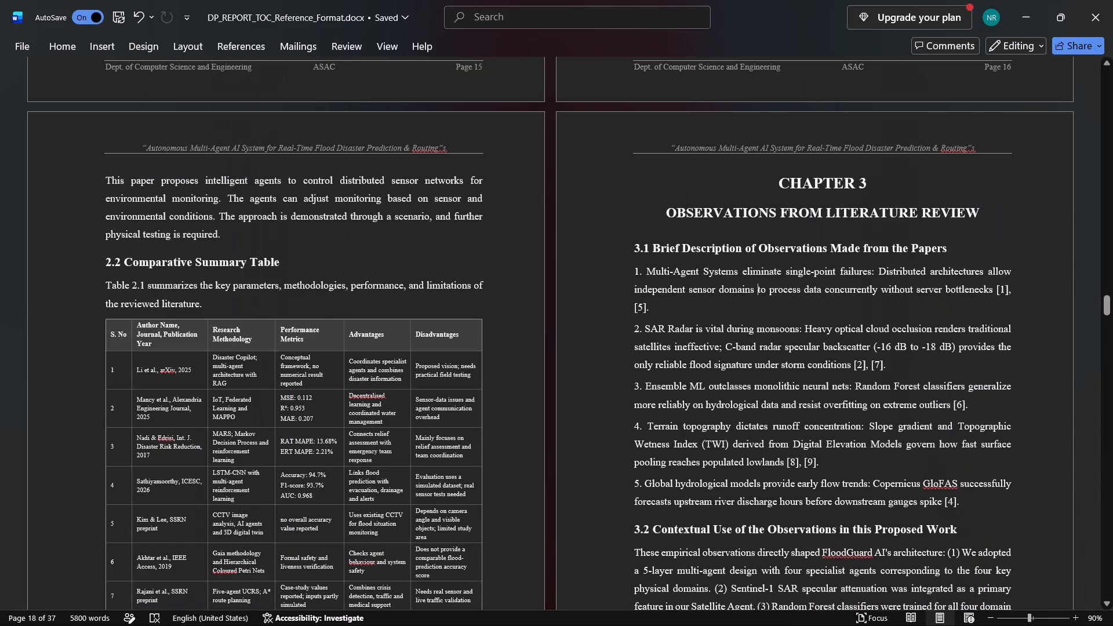
pyautogui.scroll(-1, 694, 420)
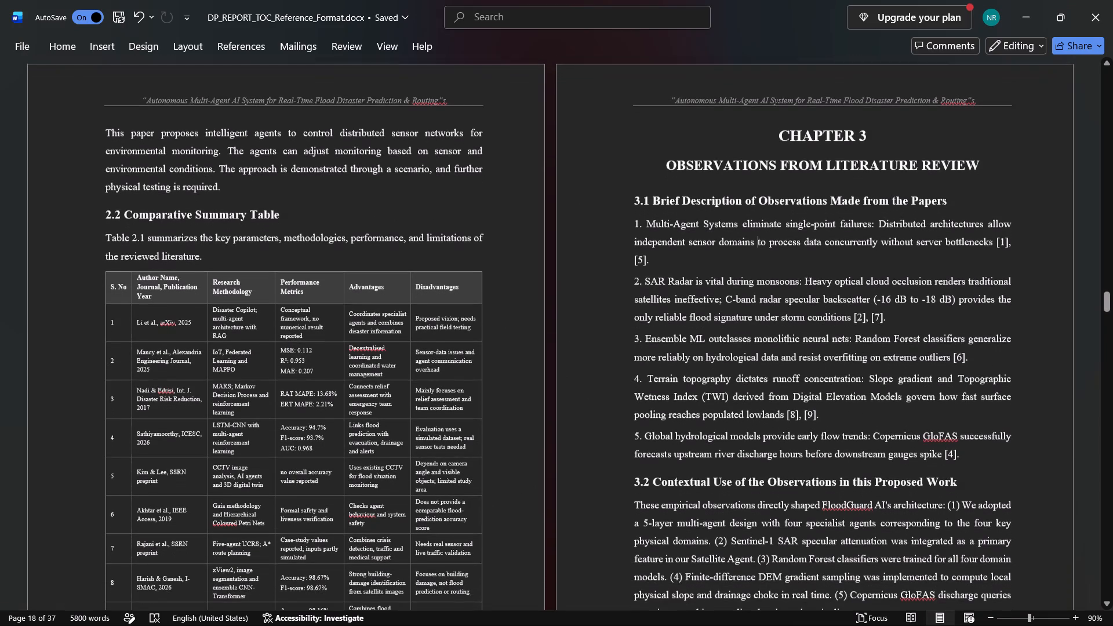
pyautogui.scroll(-1, 694, 420)
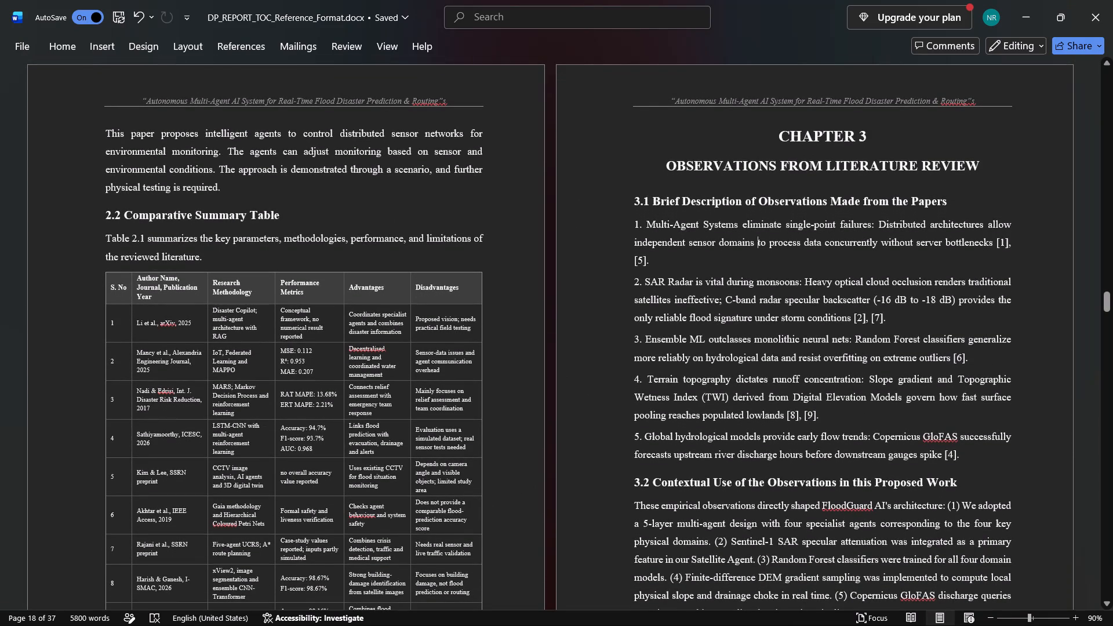
pyautogui.scroll(-1, 694, 420)
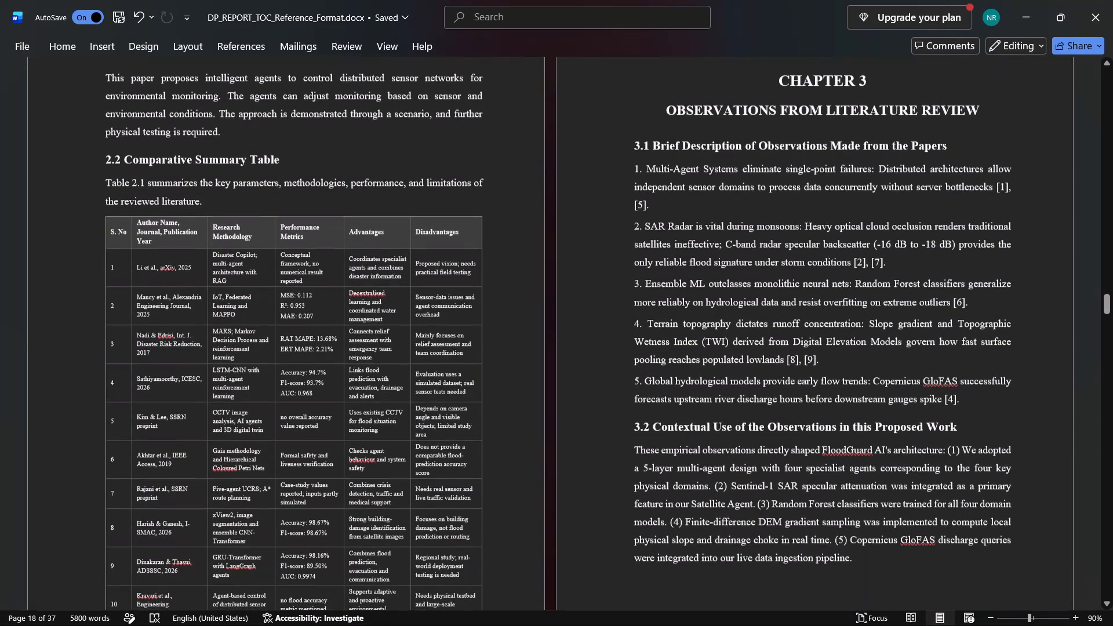
pyautogui.scroll(-1, 694, 420)
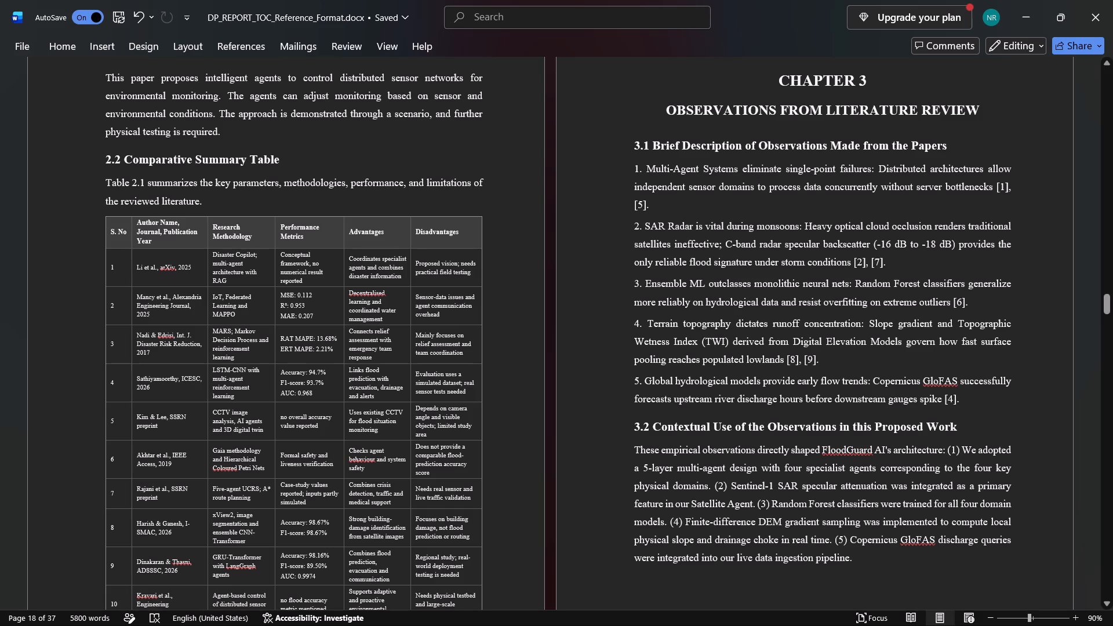
# Select the numbered observations under heading 3.1 in the Word report, leaving out the heading, and copy them.
pyautogui.moveTo(941, 399); pyautogui.dragTo(608, 149)
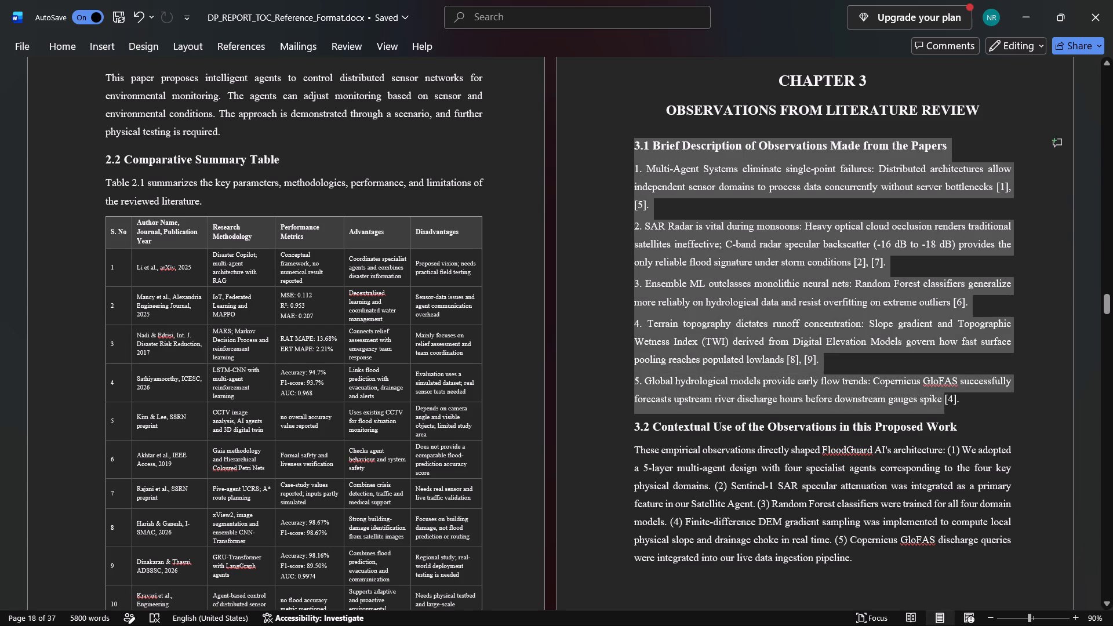
pyautogui.moveTo(608, 149); pyautogui.dragTo(608, 166)
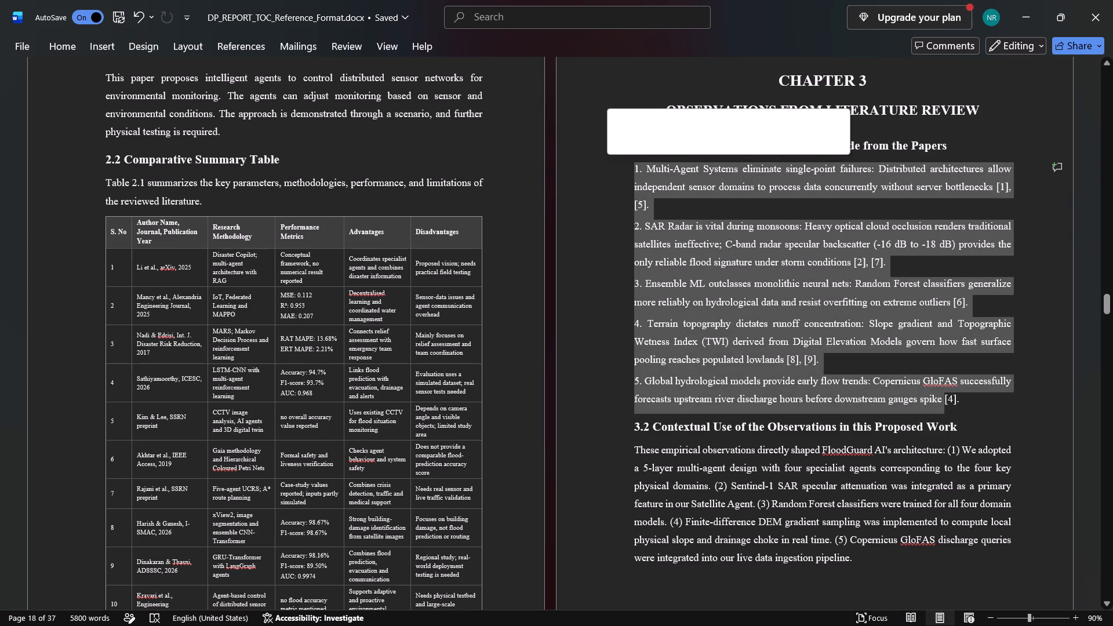
pyautogui.hotkey('ctrl', 'c')
# Switch to the DP_REPORT_Rebuilt_Clean.docx preview in Edge and copy observations 1 to 7 under Chapter 3's heading 3.1, without the heading.
pyautogui.click(714, 158)
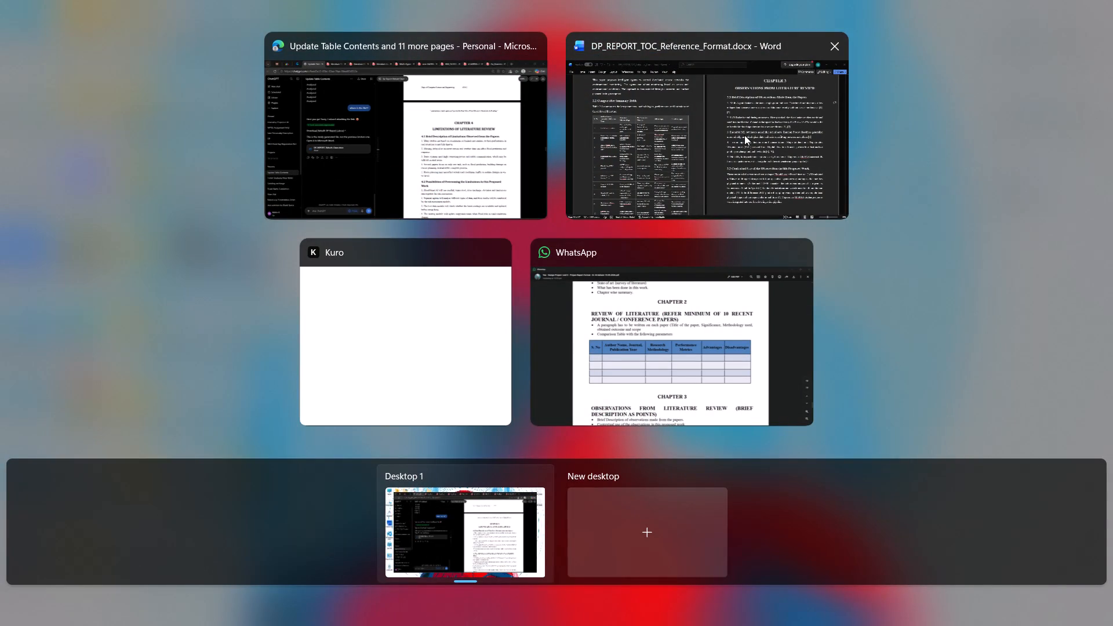
pyautogui.click(519, 140)
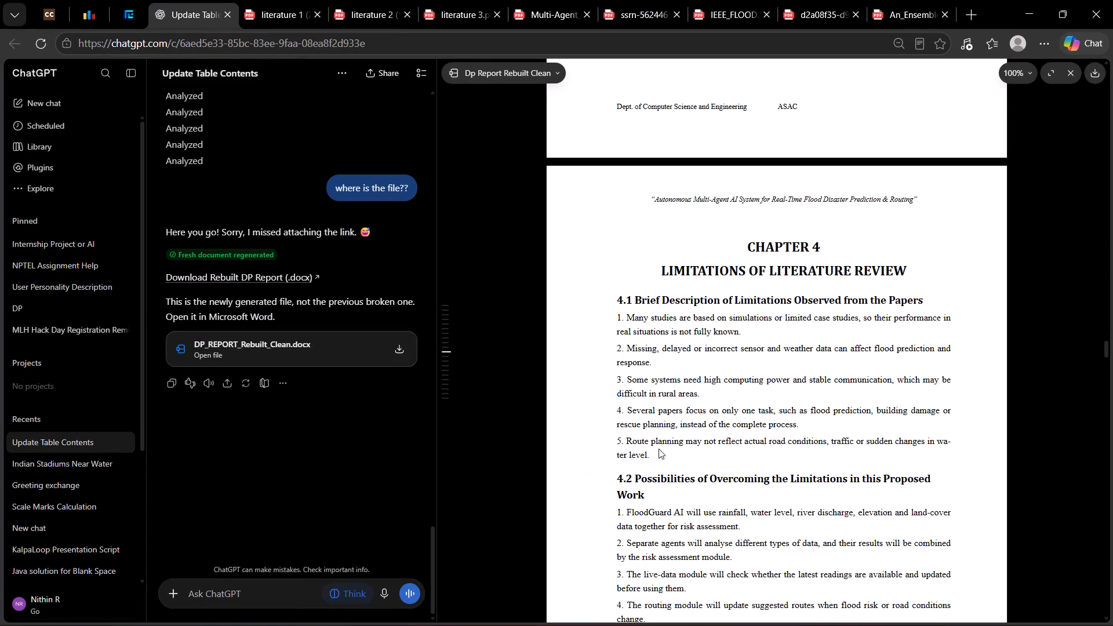
pyautogui.scroll(6, 700, 409)
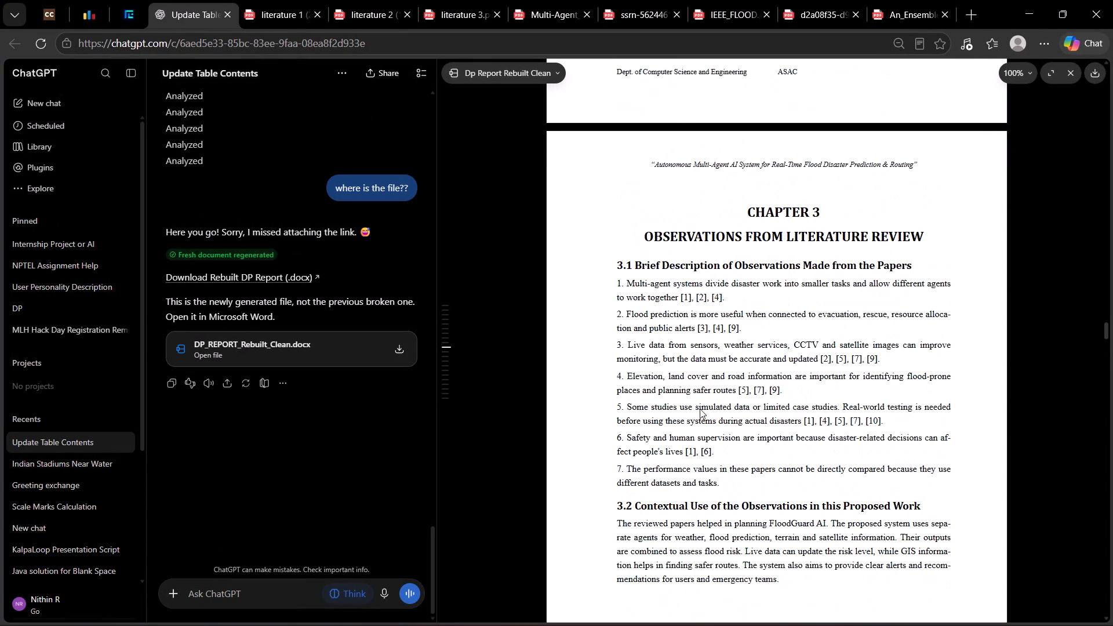
pyautogui.rightClick(700, 409)
pyautogui.click(748, 473)
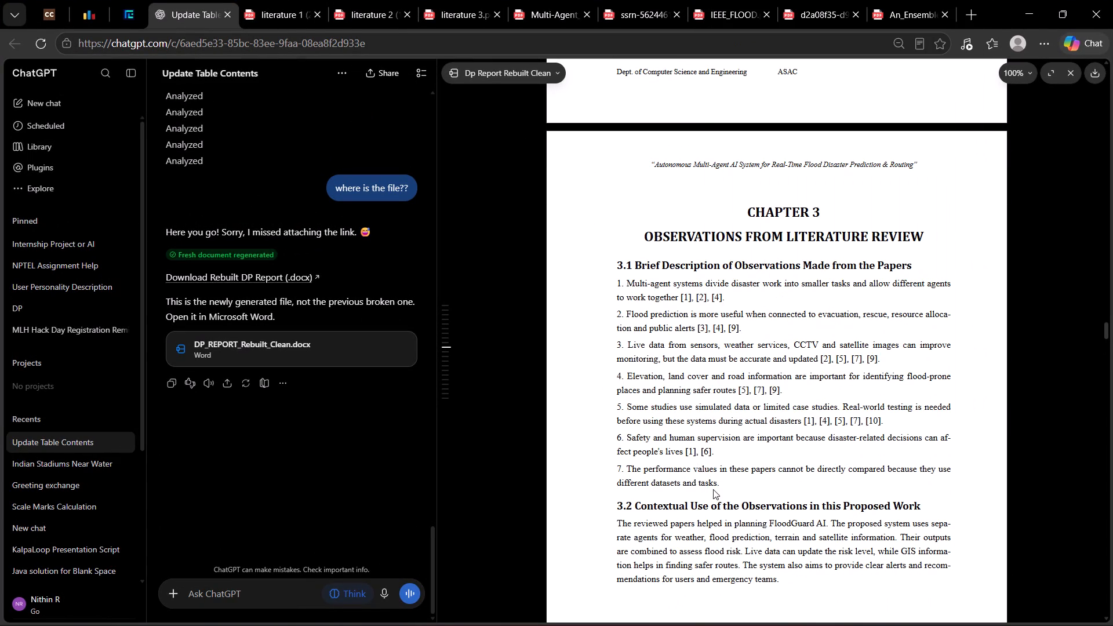
pyautogui.moveTo(719, 484); pyautogui.dragTo(573, 266)
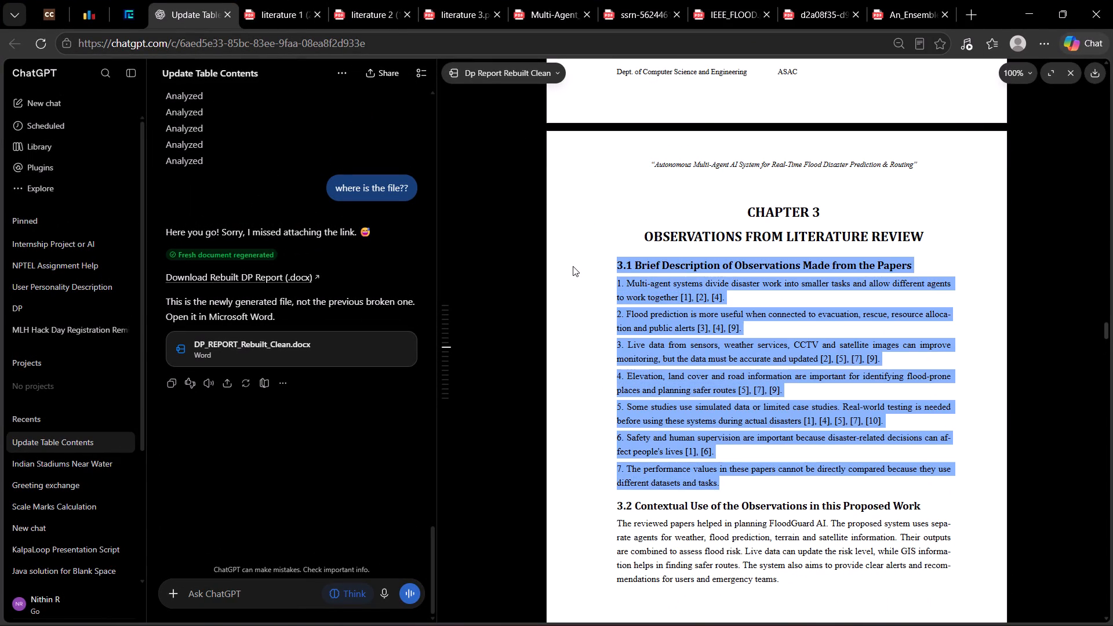
pyautogui.moveTo(573, 266); pyautogui.dragTo(573, 282)
pyautogui.hotkey('ctrl', 'c')
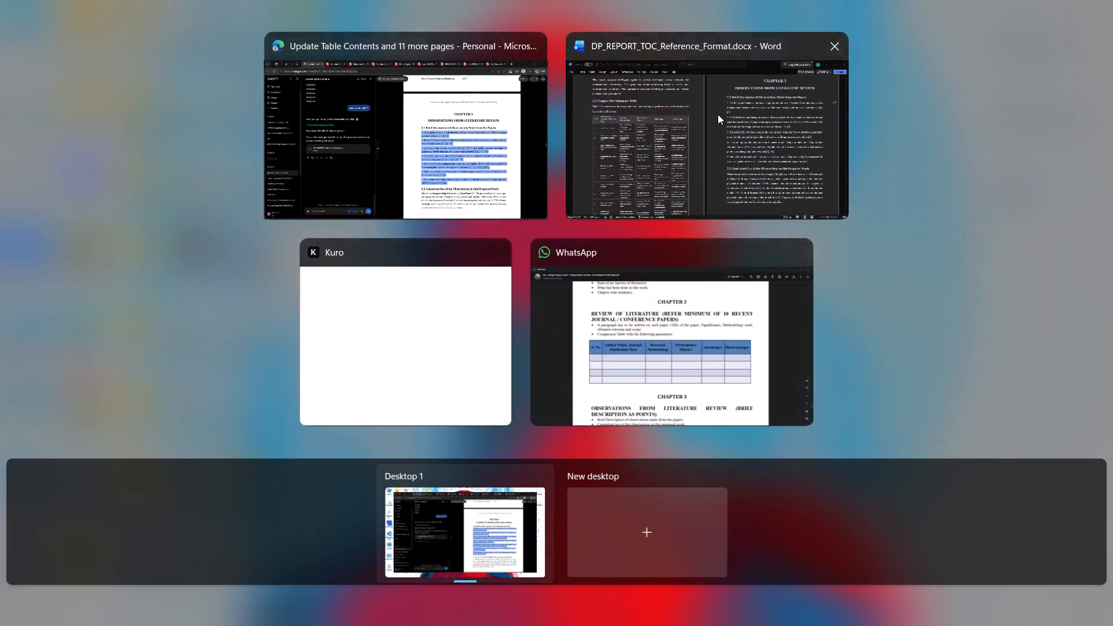
# Switch to DP_REPORT_TOC_Reference_Format.docx and replace the section 3.1 observations with the seven points copied from the regenerated report.
pyautogui.click(718, 114)
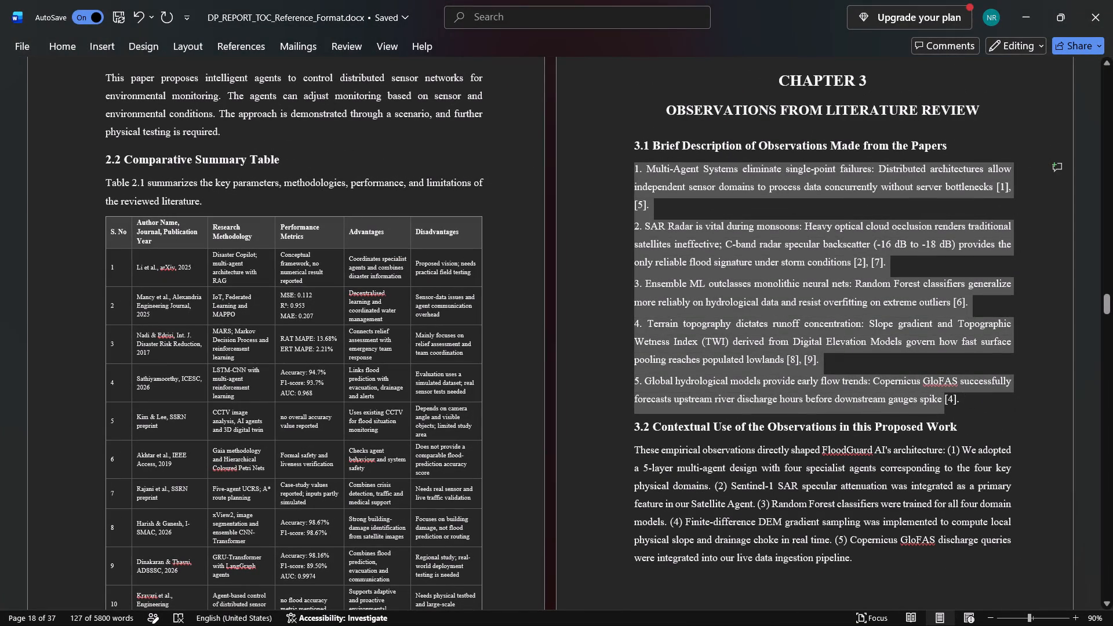
pyautogui.click(946, 403)
pyautogui.moveTo(963, 400); pyautogui.dragTo(740, 245)
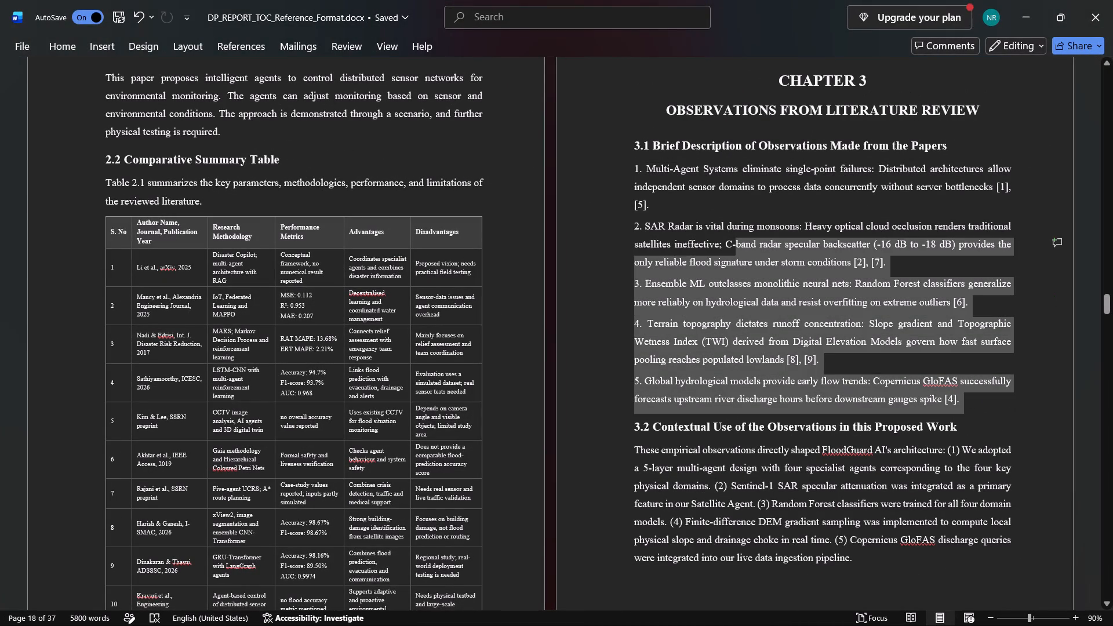
pyautogui.moveTo(740, 245); pyautogui.dragTo(596, 171)
pyautogui.hotkey('ctrl', 'v')
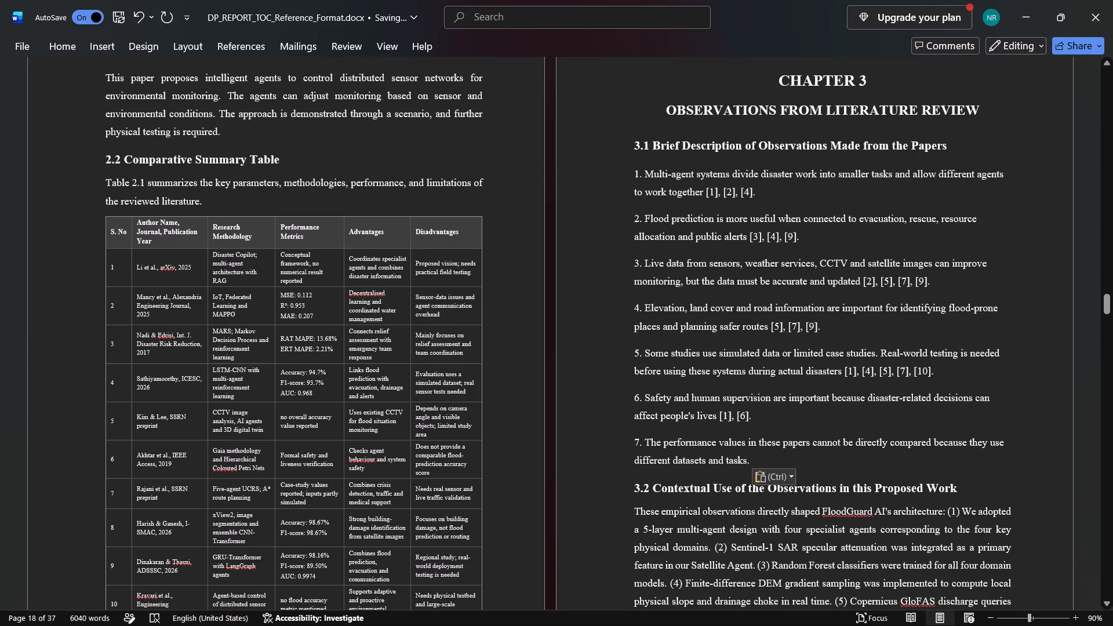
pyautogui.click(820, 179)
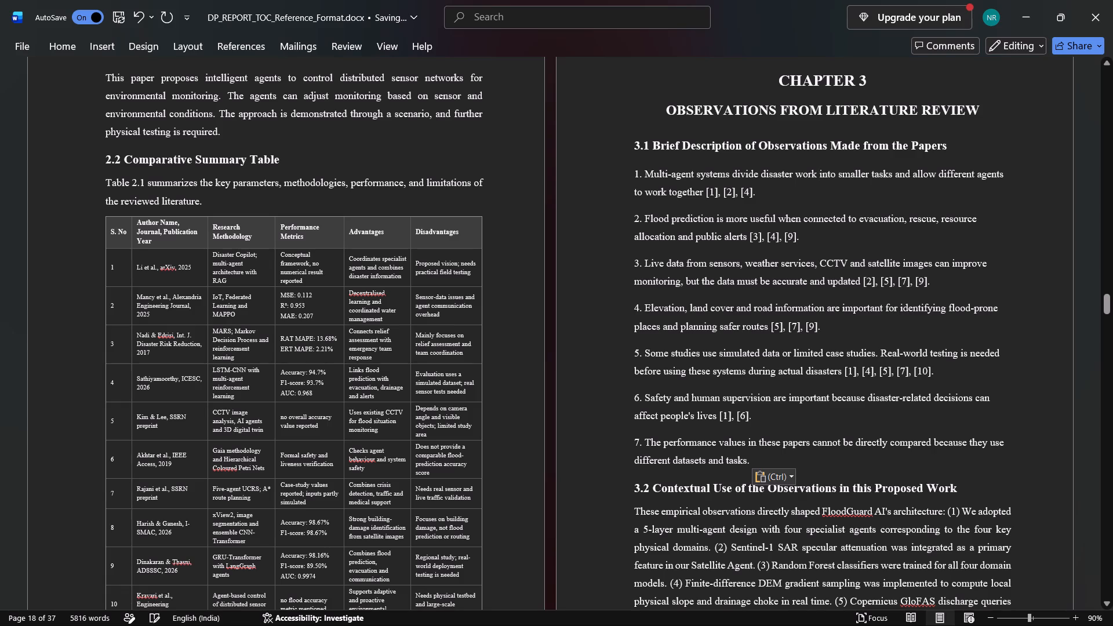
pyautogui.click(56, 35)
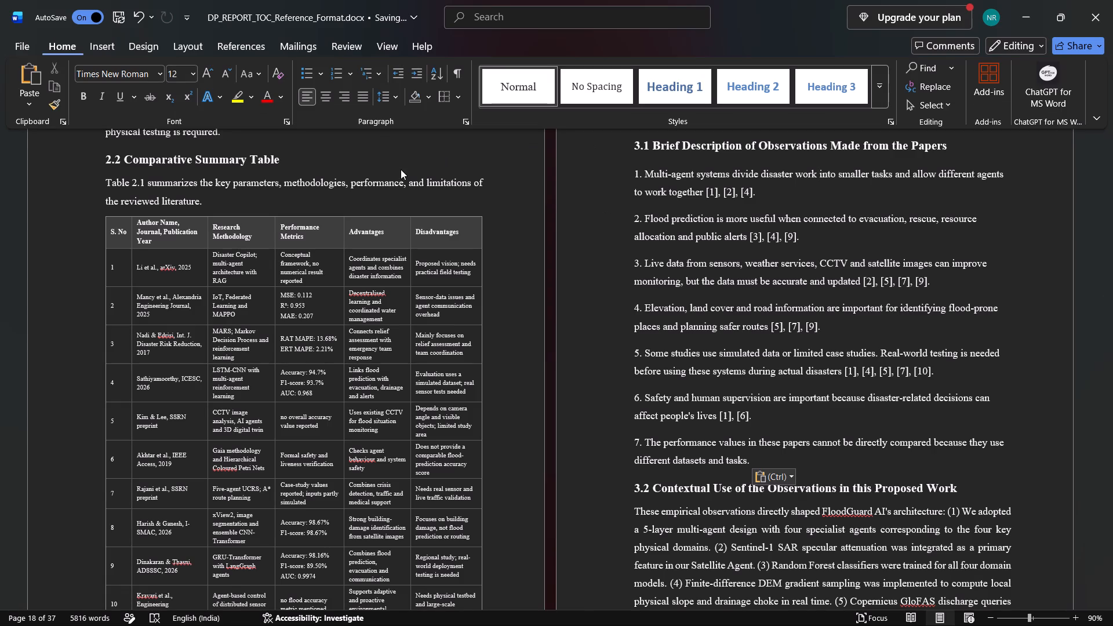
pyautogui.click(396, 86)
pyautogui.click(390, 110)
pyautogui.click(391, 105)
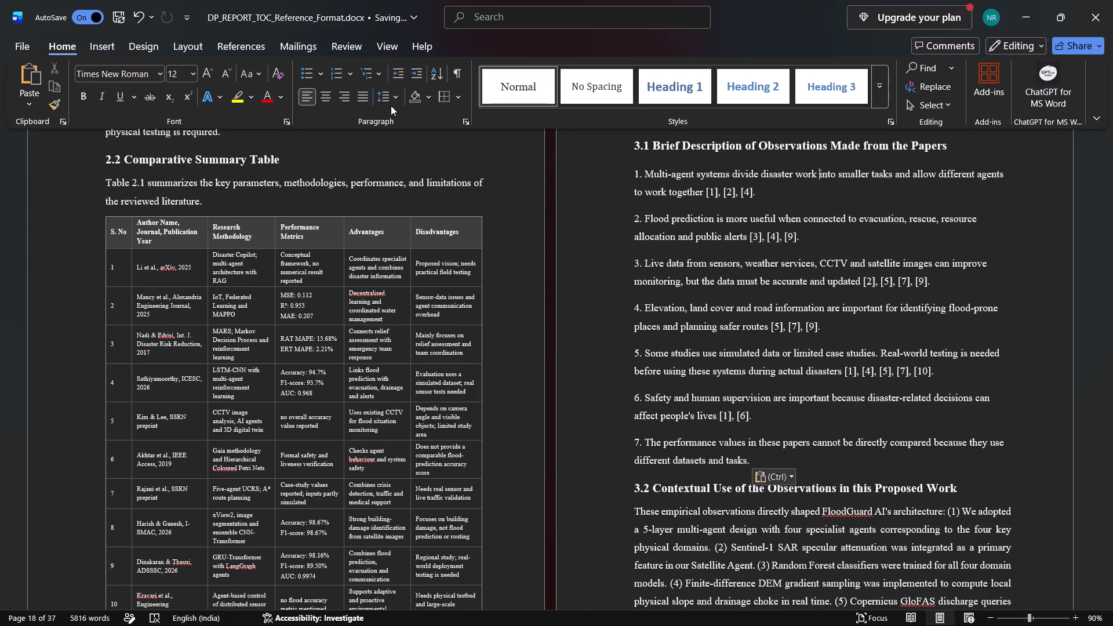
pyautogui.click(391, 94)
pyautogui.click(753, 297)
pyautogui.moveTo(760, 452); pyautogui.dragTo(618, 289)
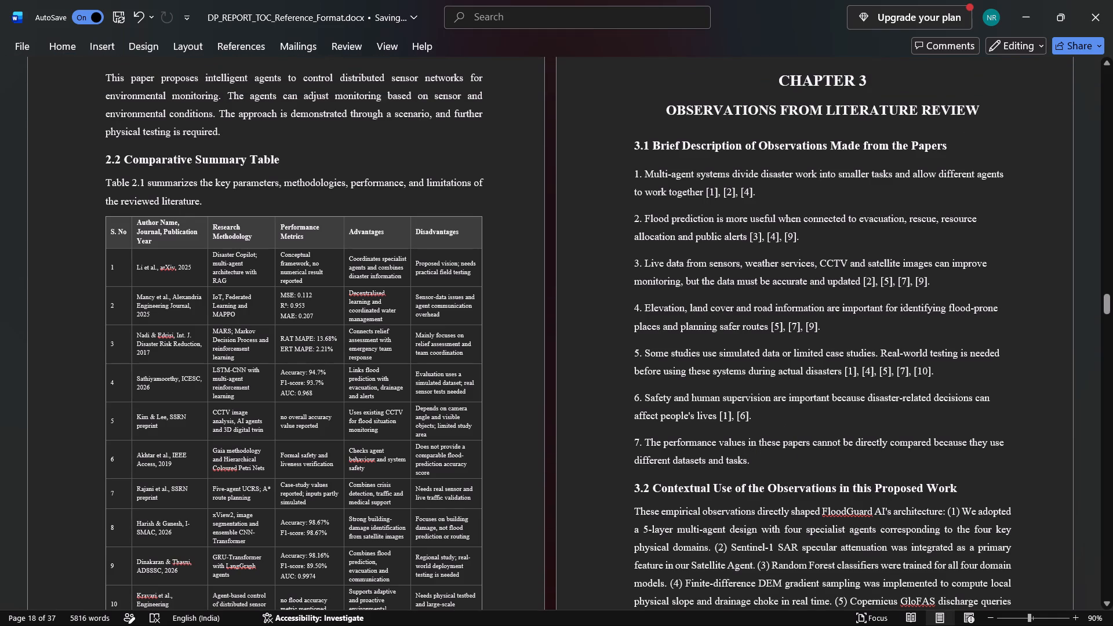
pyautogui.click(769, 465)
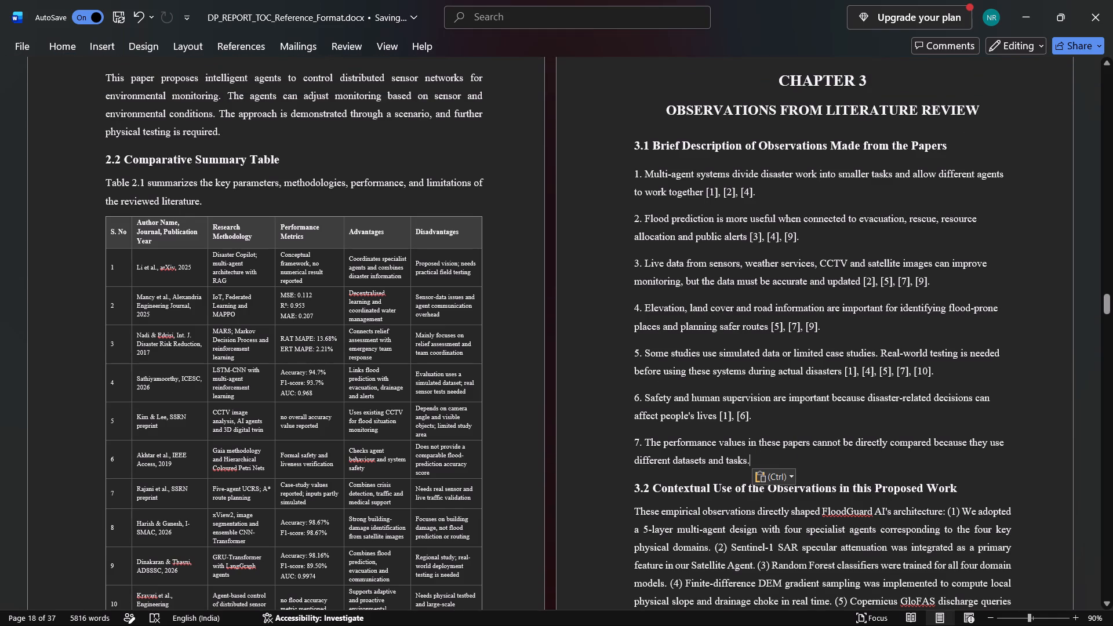
# Delete the citations [1], [6] from the end of observation 6 in section 3.1, keeping the full stop.
pyautogui.click(748, 416)
pyautogui.press('BackSpace')
pyautogui.press('BackSpace')
pyautogui.press('BackSpace')
pyautogui.press('BackSpace')
pyautogui.press('BackSpace')
pyautogui.press('BackSpace')
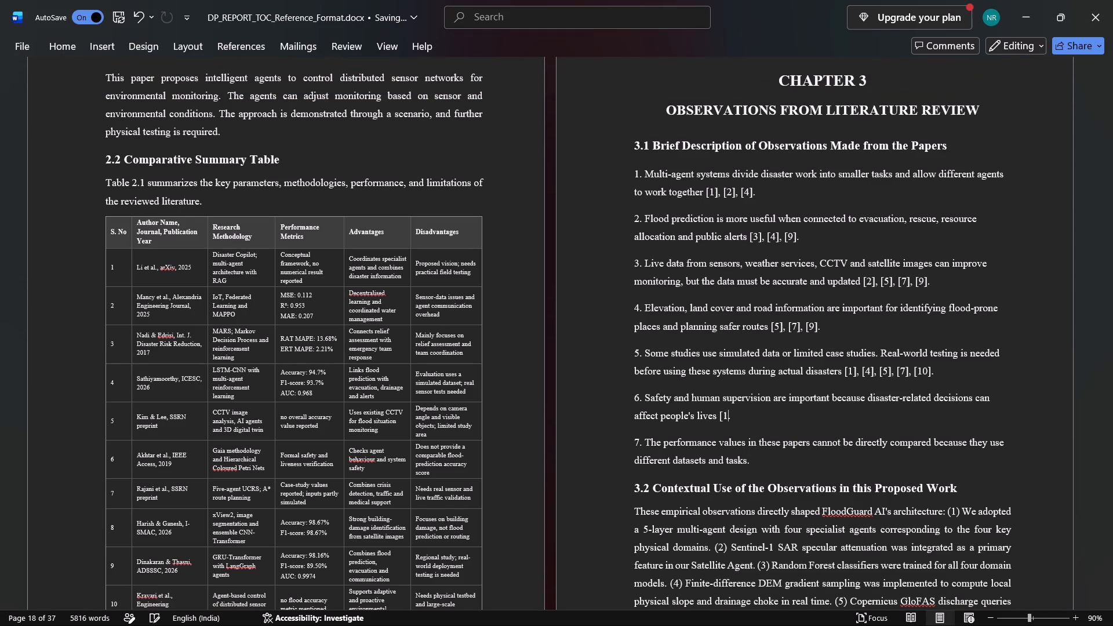
pyautogui.press('BackSpace')
pyautogui.press('BackSpace')
pyautogui.press('BackSpace')
# Delete the citations [1], [4], [5], [7], [10] from the end of observation 5 in section 3.1.
pyautogui.moveTo(931, 368); pyautogui.dragTo(843, 375)
pyautogui.press('BackSpace')
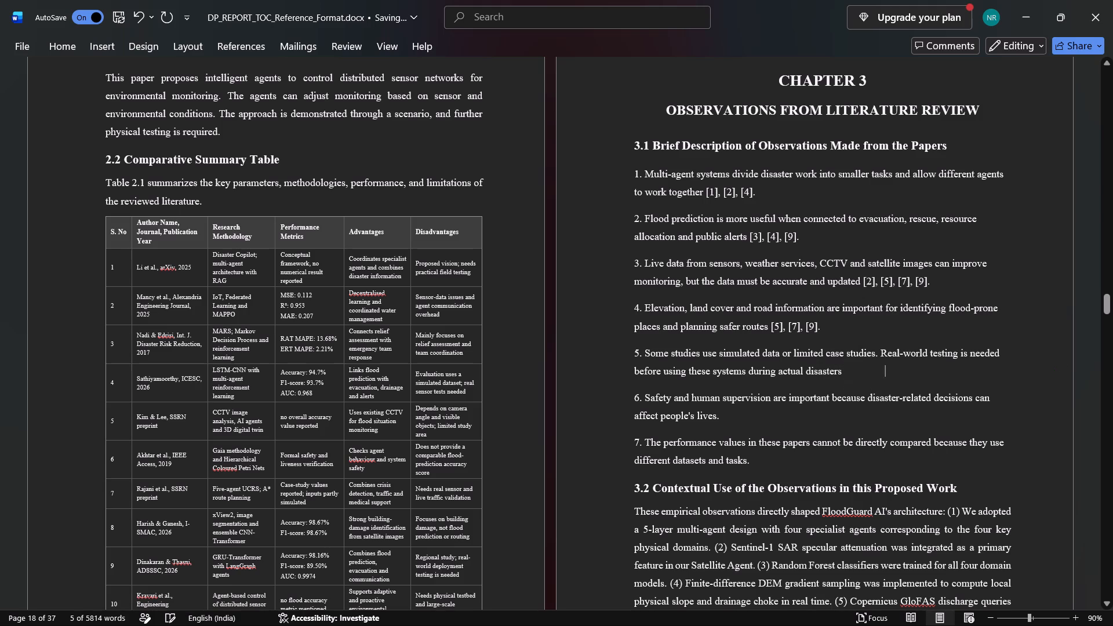
pyautogui.press('BackSpace')
# Delete the citations [5], [7], [9] from the end of observation 4 in section 3.1.
pyautogui.click(818, 321)
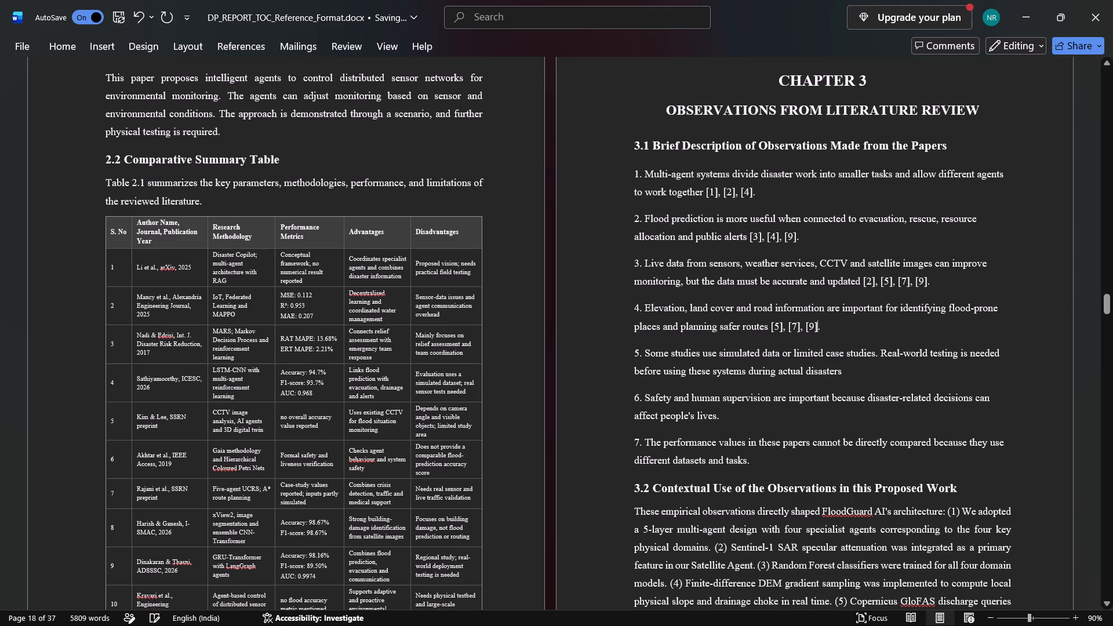
pyautogui.moveTo(818, 321); pyautogui.dragTo(766, 327)
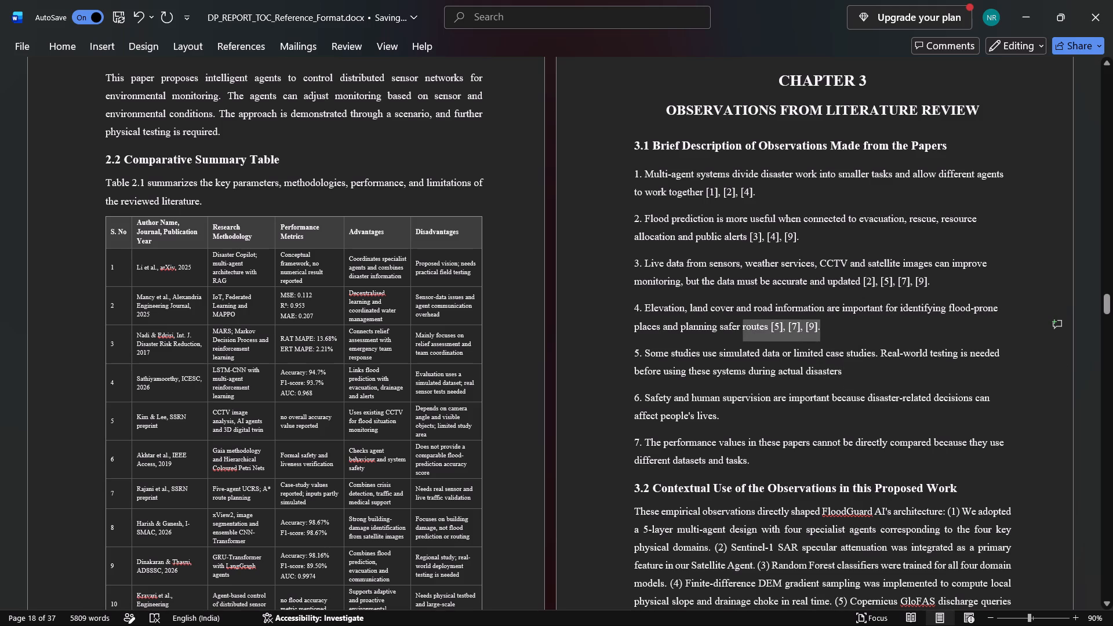
pyautogui.moveTo(766, 327); pyautogui.dragTo(771, 327)
pyautogui.press('BackSpace')
pyautogui.press('BackSpace')
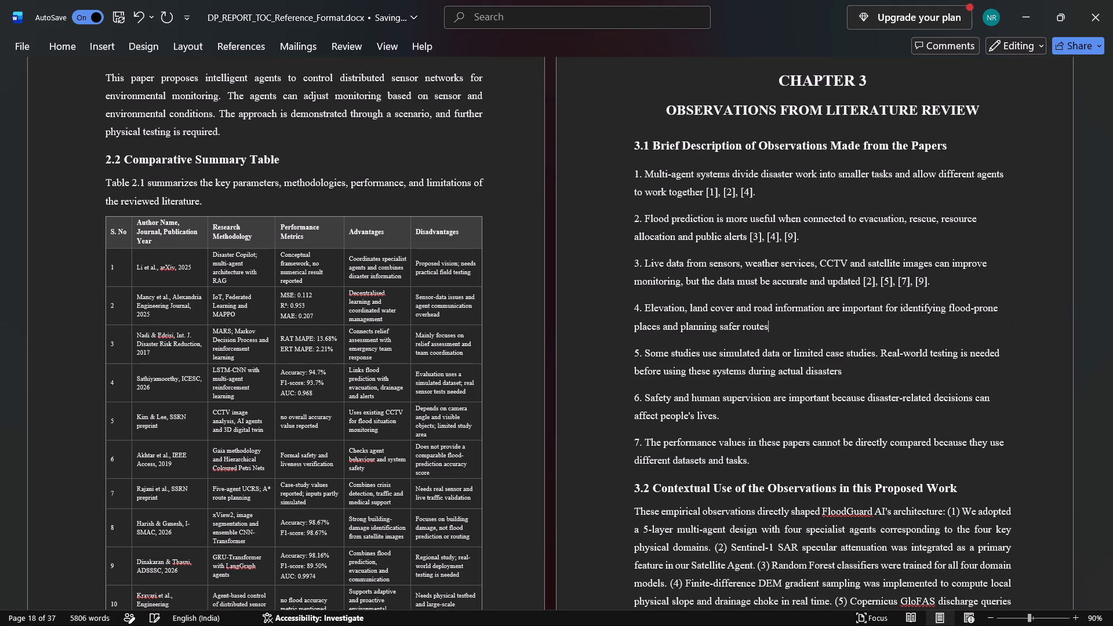
# Delete the citations [2], [5], [7], [9] from the end of observation 3 in section 3.1.
pyautogui.moveTo(927, 278); pyautogui.dragTo(871, 279)
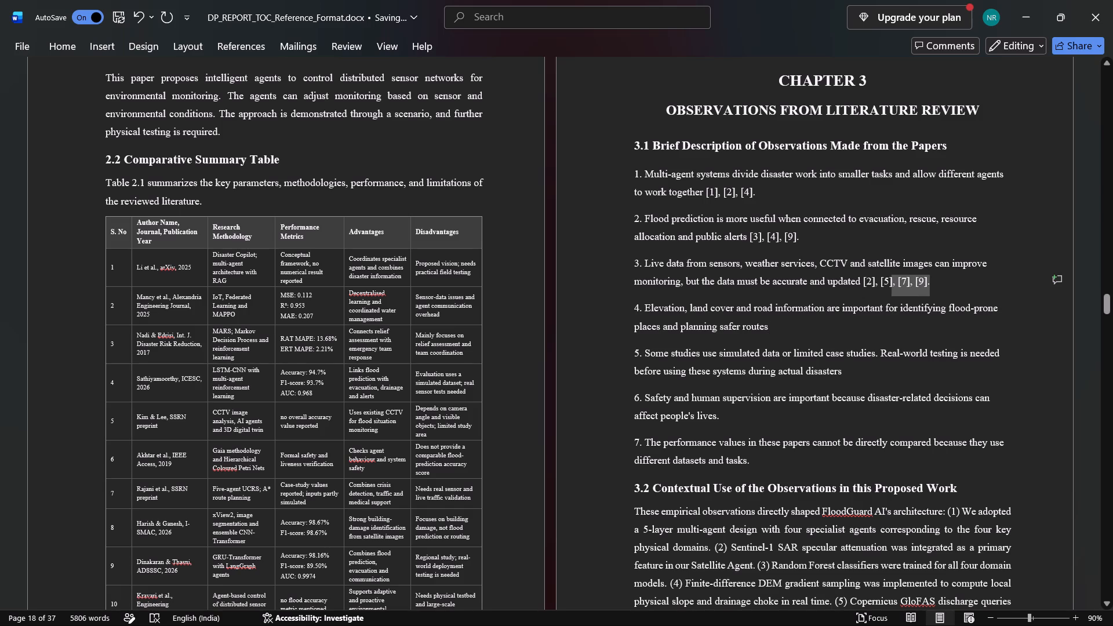
pyautogui.moveTo(871, 279); pyautogui.dragTo(861, 279)
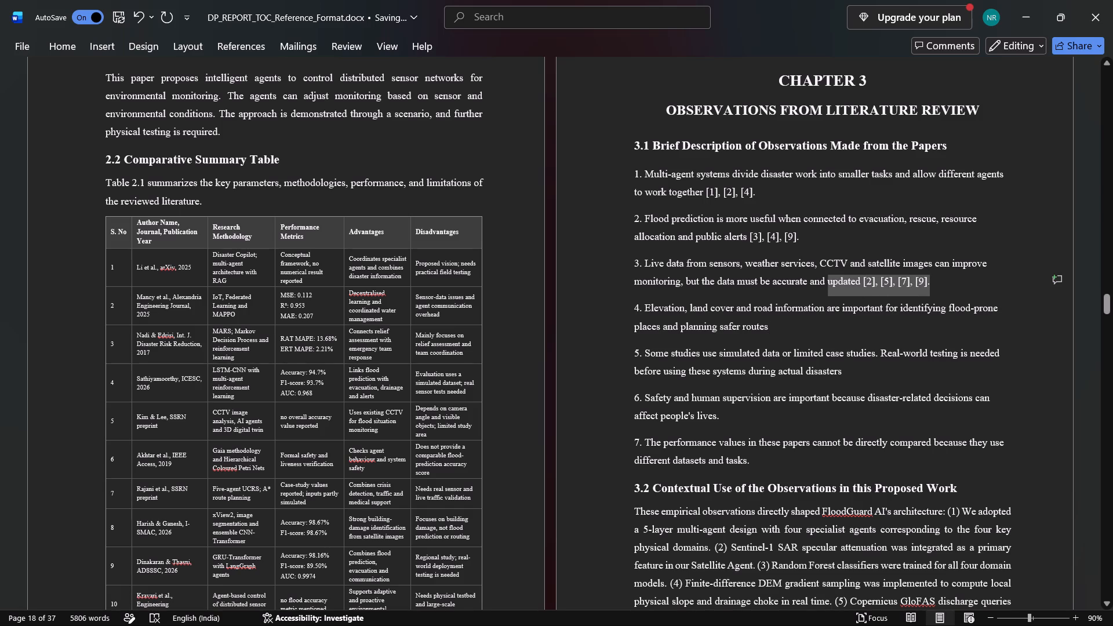
pyautogui.moveTo(861, 279); pyautogui.dragTo(864, 279)
pyautogui.press('BackSpace')
pyautogui.press('BackSpace')
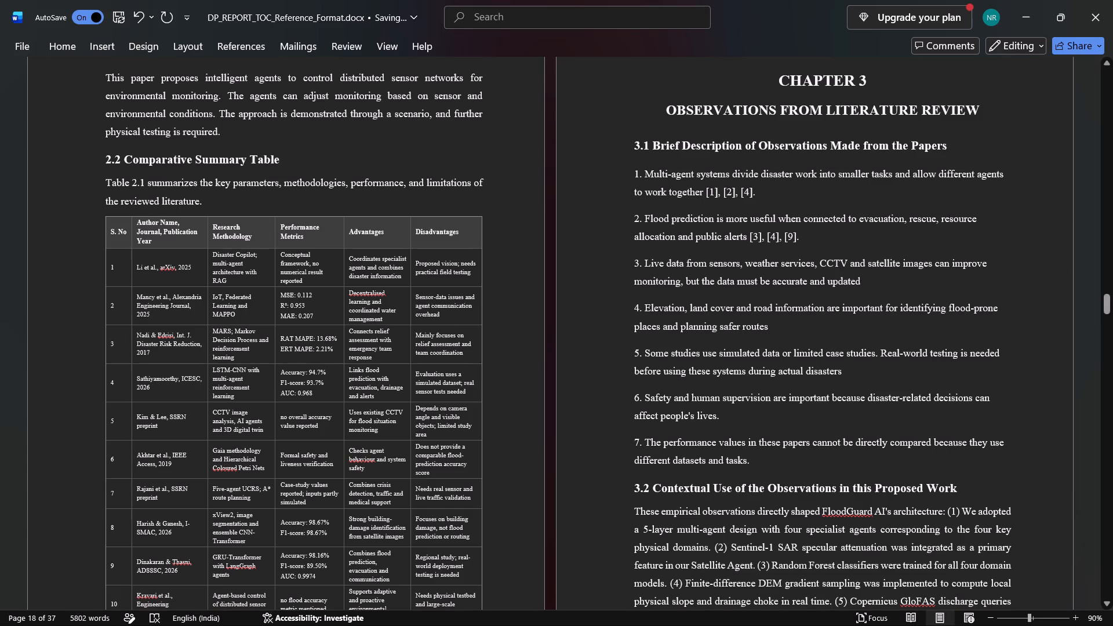
# Delete the citations [3], [4], [9] from the end of observation 2 in section 3.1, keeping the full stop.
pyautogui.click(796, 239)
pyautogui.press('BackSpace')
pyautogui.press('BackSpace')
pyautogui.press('BackSpace')
pyautogui.press('BackSpace')
pyautogui.press('BackSpace')
pyautogui.press('BackSpace')
pyautogui.press('BackSpace')
pyautogui.press('BackSpace')
pyautogui.press('BackSpace')
pyautogui.press('BackSpace')
pyautogui.press('BackSpace')
pyautogui.press('BackSpace')
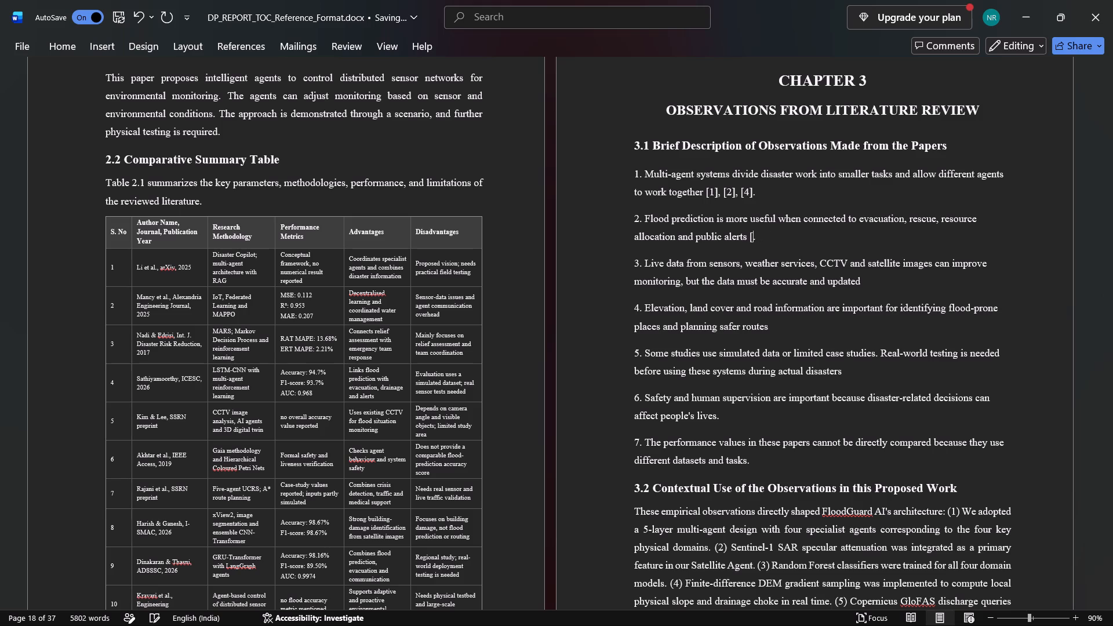
pyautogui.press('BackSpace')
pyautogui.press('BackSpace')
# Delete the citations [1], [2], [4] from the end of observation 1 in section 3.1, keeping the full stop.
pyautogui.click(752, 192)
pyautogui.press('BackSpace')
pyautogui.press('BackSpace')
pyautogui.press('BackSpace')
pyautogui.press('BackSpace')
pyautogui.press('BackSpace')
pyautogui.press('BackSpace')
pyautogui.press('BackSpace')
pyautogui.press('BackSpace')
pyautogui.press('BackSpace')
pyautogui.press('BackSpace')
pyautogui.press('BackSpace')
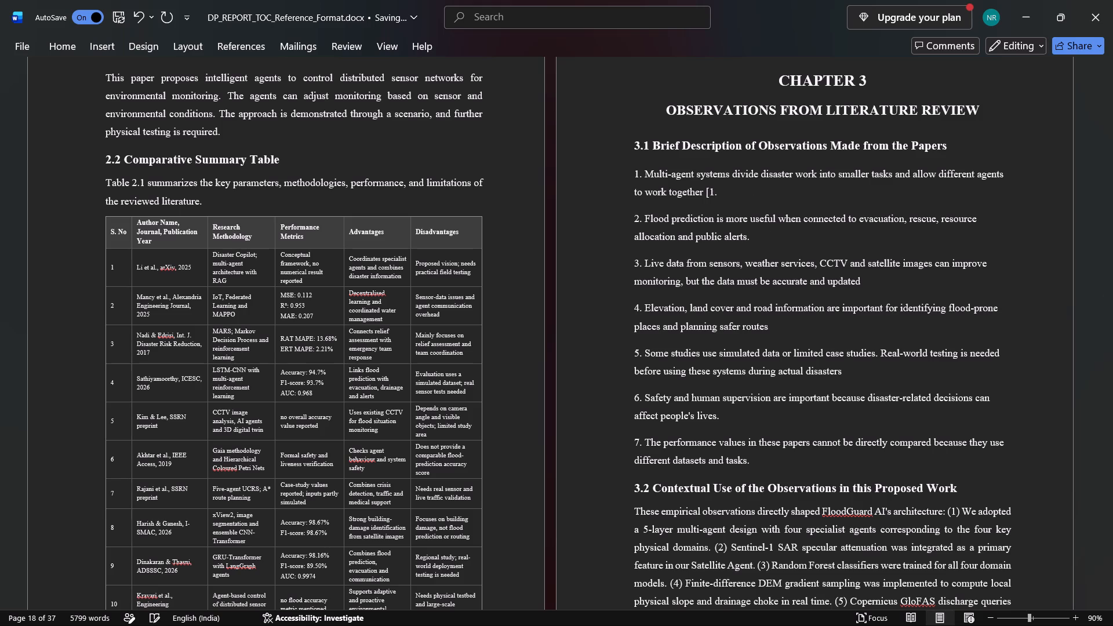
pyautogui.press('BackSpace')
pyautogui.press('BackSpace')
pyautogui.press('BackSpace')
# Replace the five limitations in section 4.1 of the Word report with the five from section 4.1 of ChatGPT's rebuilt report in Edge.
pyautogui.scroll(-2, 828, 226)
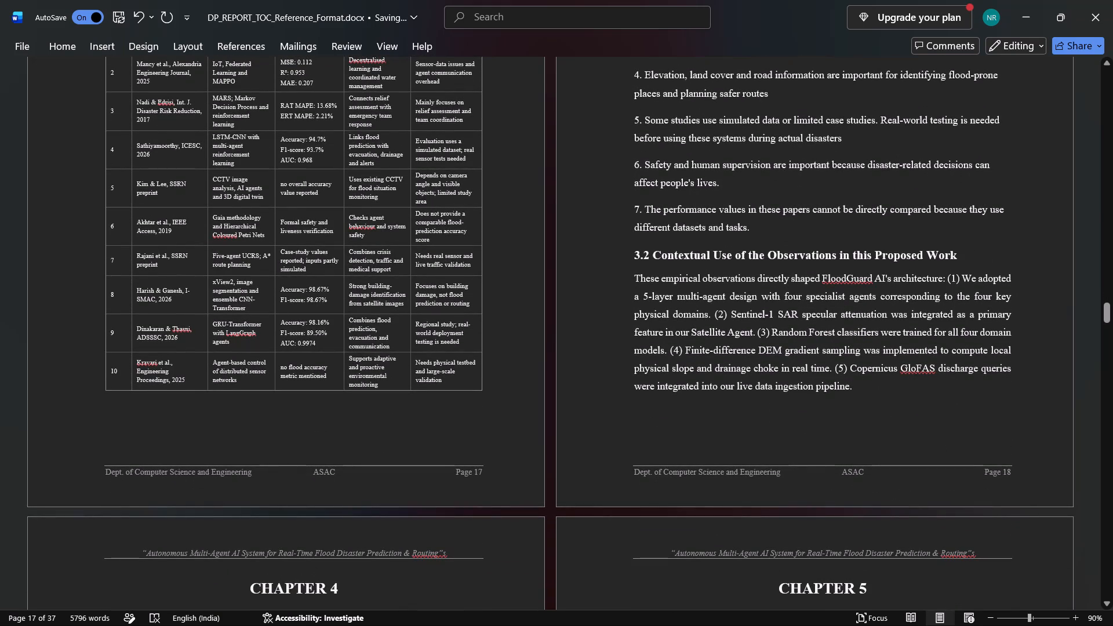
pyautogui.scroll(-2, 843, 287)
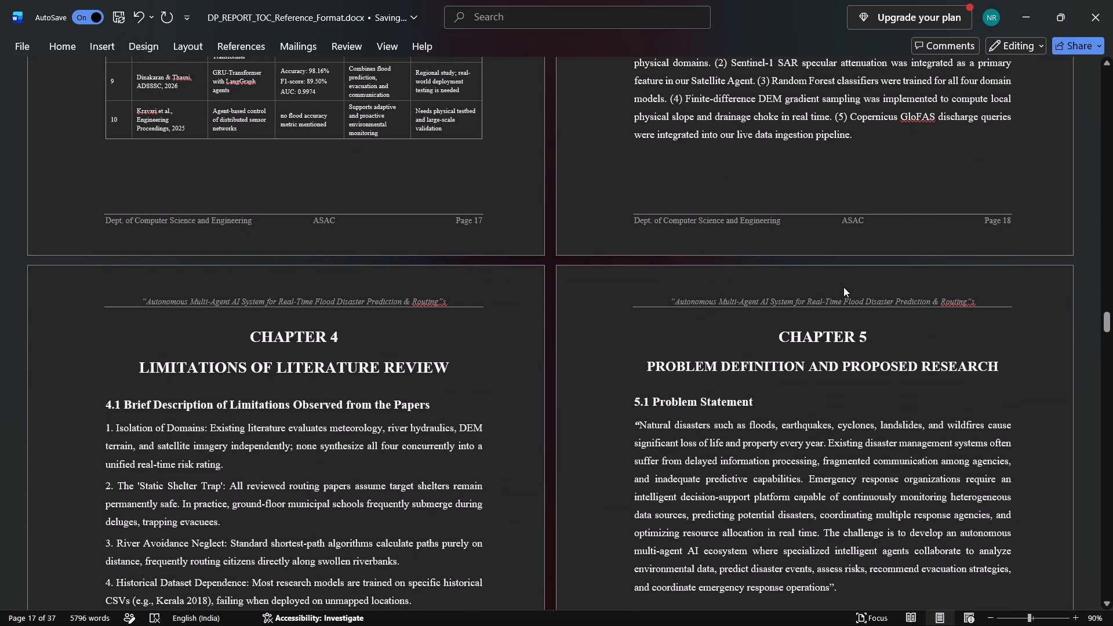
pyautogui.scroll(-1, 843, 287)
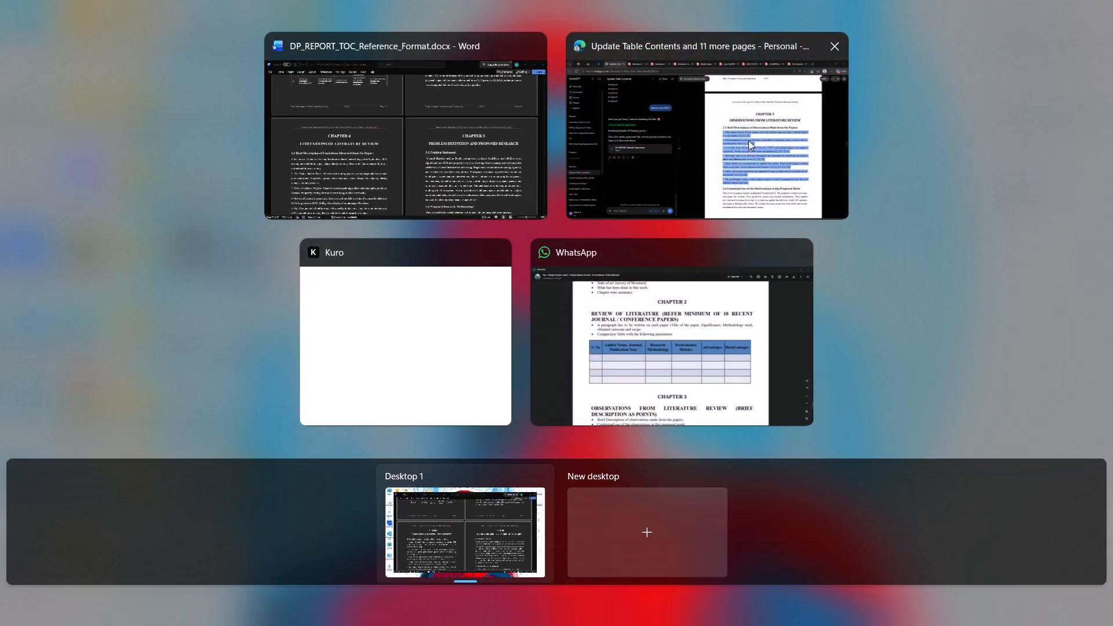
pyautogui.click(748, 140)
pyautogui.scroll(-4, 773, 385)
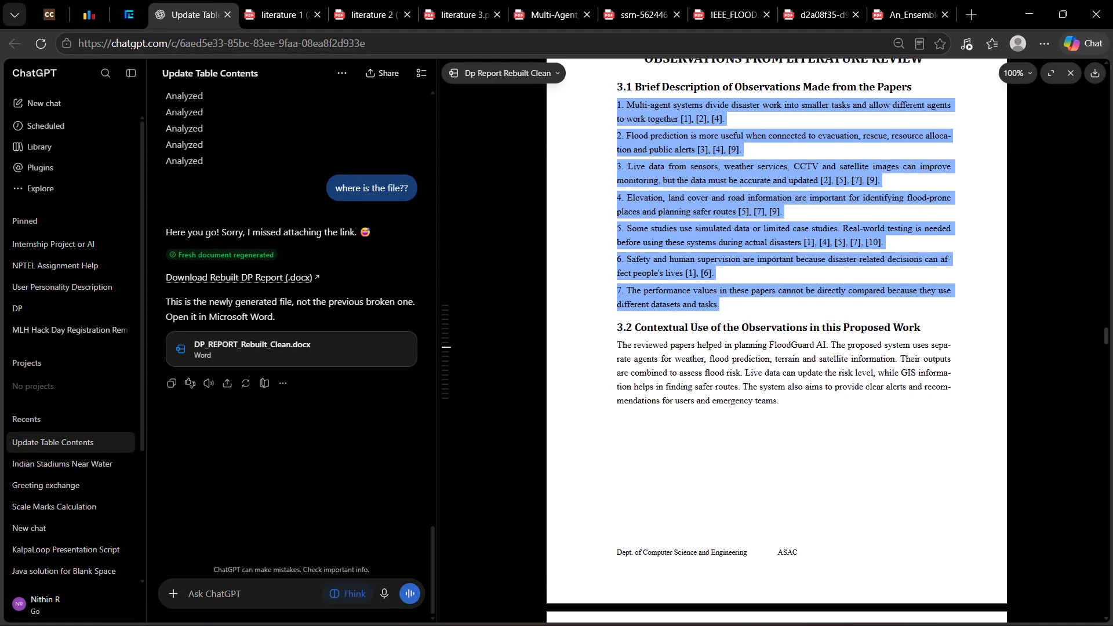
pyautogui.scroll(-6, 773, 385)
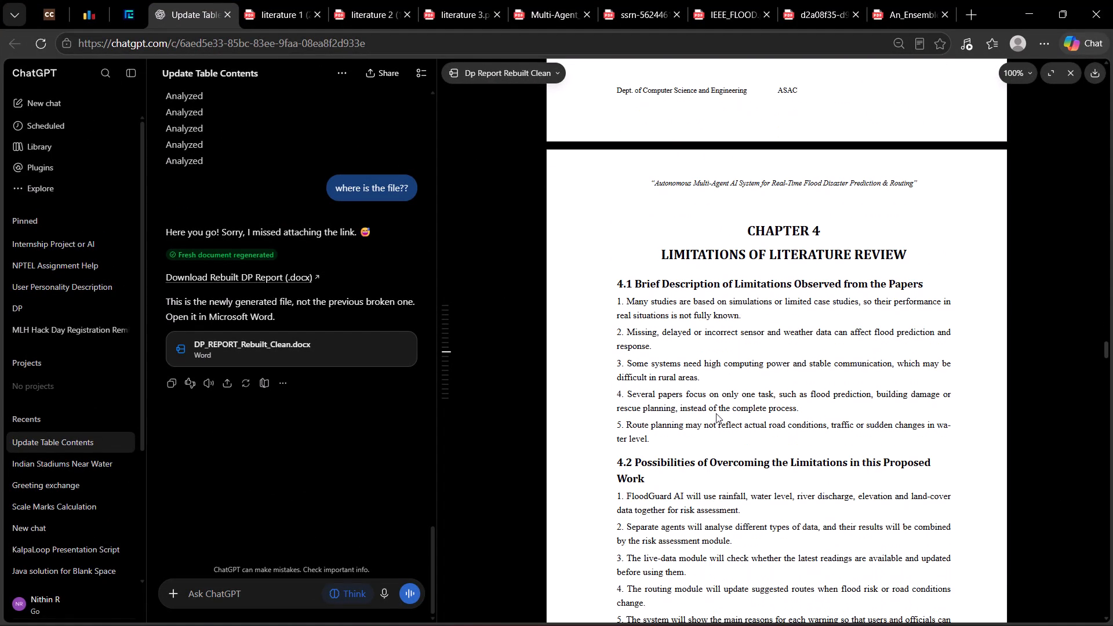
pyautogui.moveTo(659, 442); pyautogui.dragTo(594, 296)
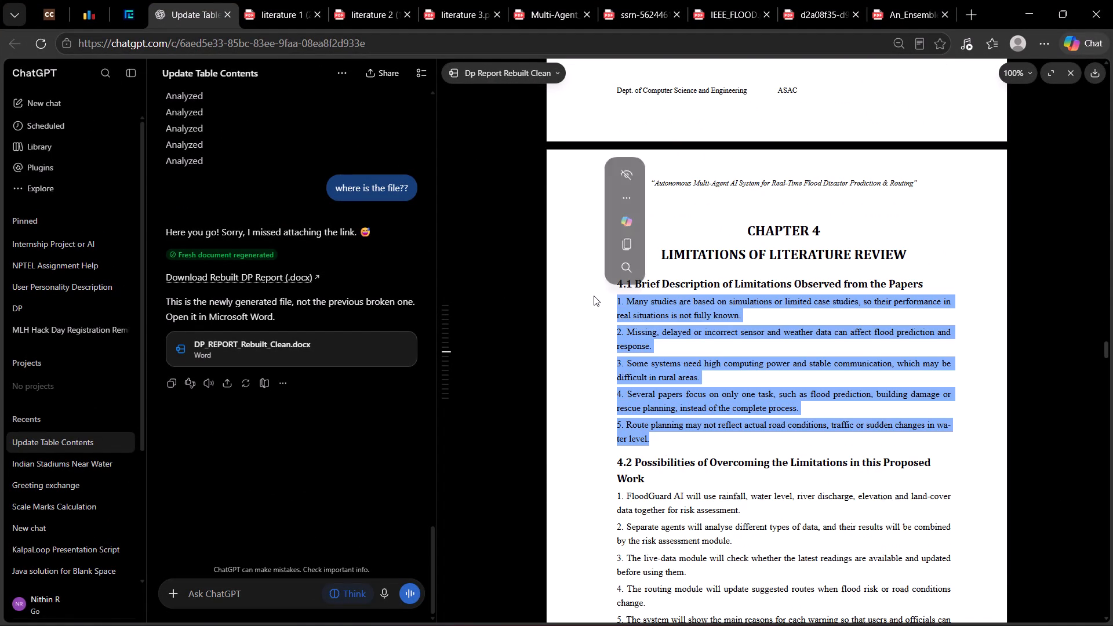
pyautogui.hotkey('ctrl', 'c')
pyautogui.click(842, 349)
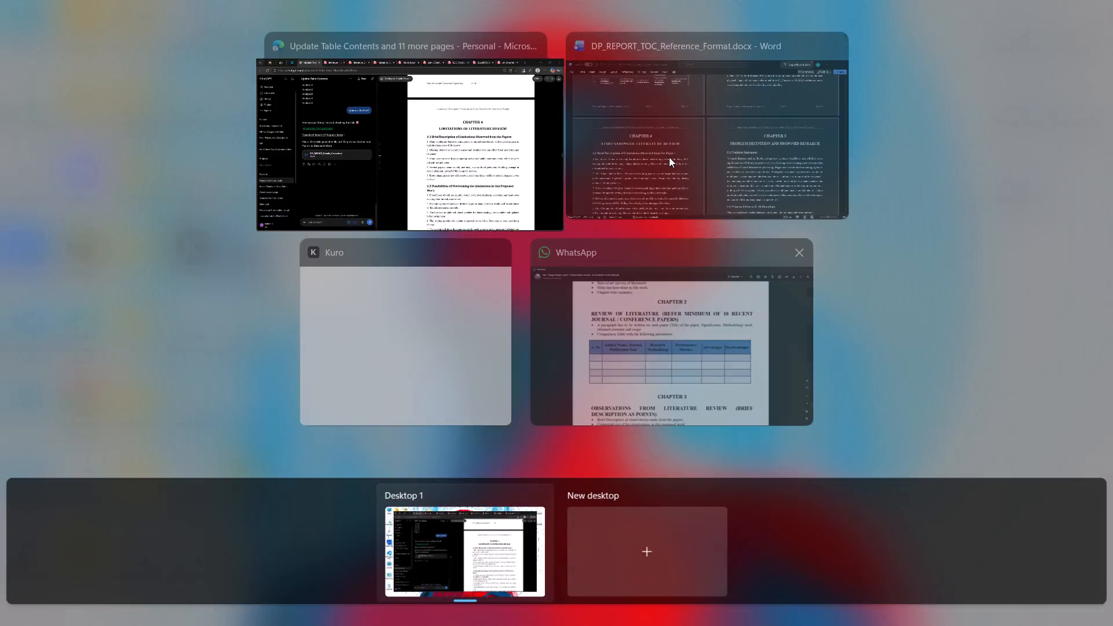
pyautogui.click(643, 73)
pyautogui.scroll(-2, 533, 410)
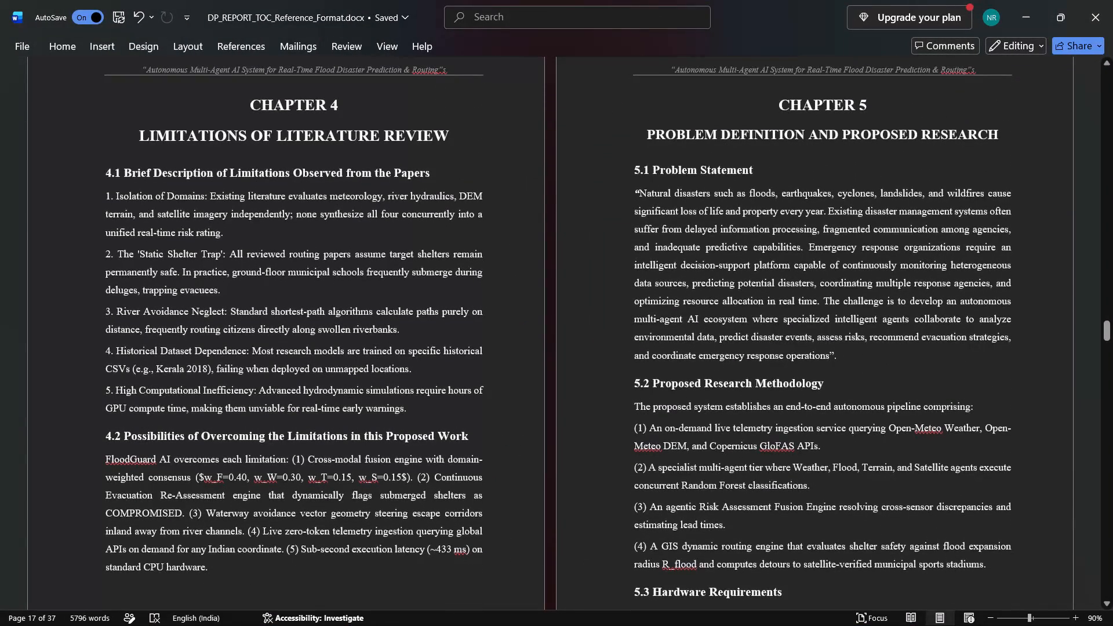
pyautogui.moveTo(430, 409); pyautogui.dragTo(74, 199)
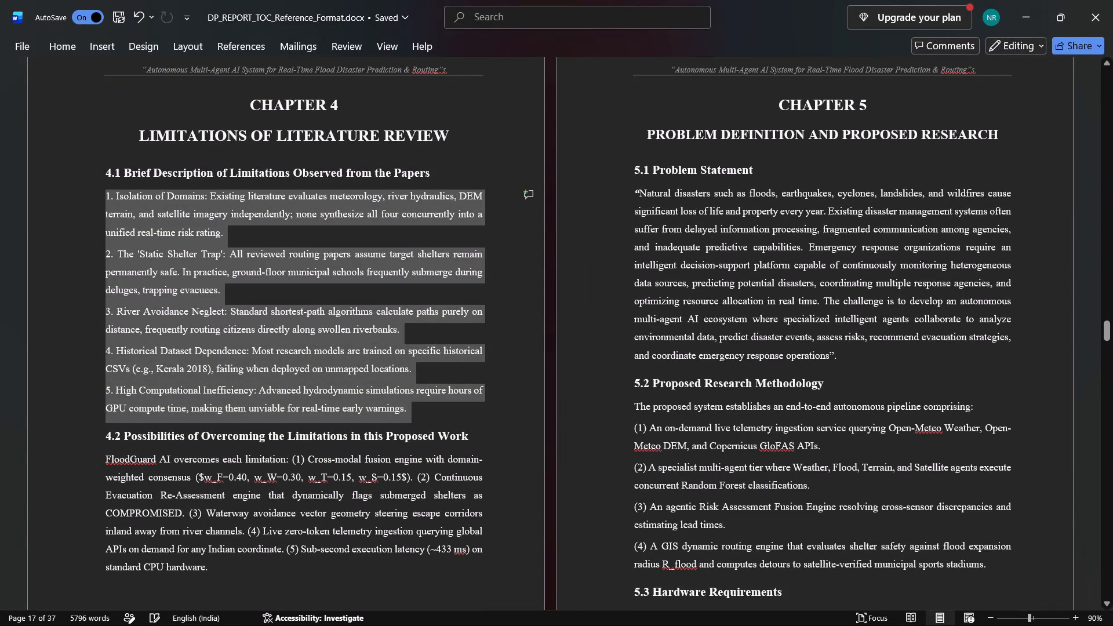
pyautogui.hotkey('ctrl', 'v')
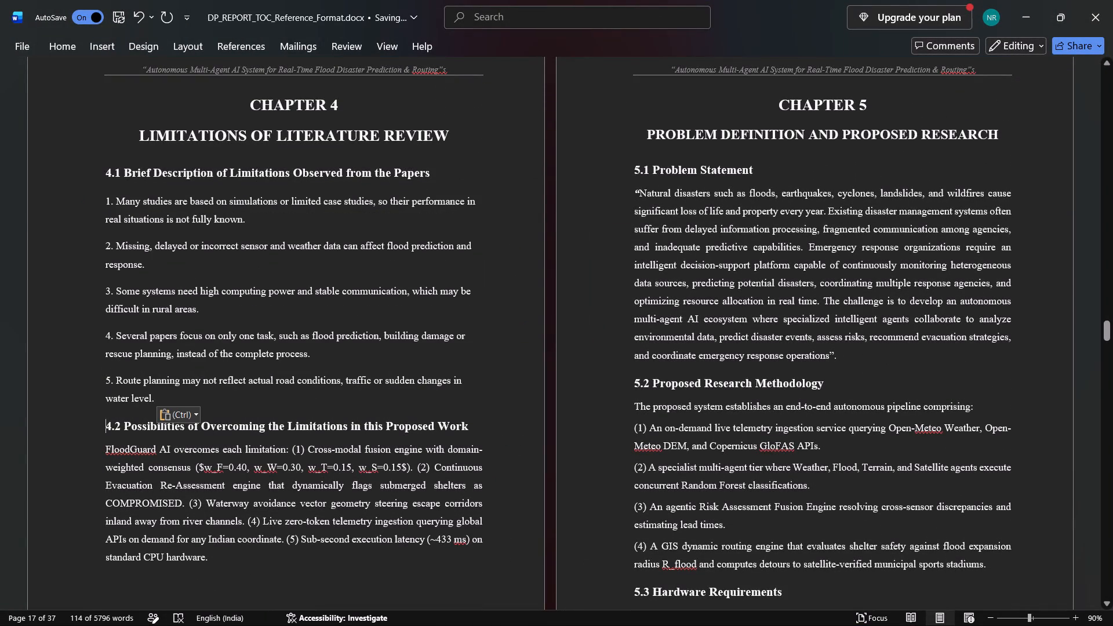
# Review the limitations text in Chapter 4 and the contextual-use paragraph in section 3.2.
pyautogui.scroll(1, 566, 286)
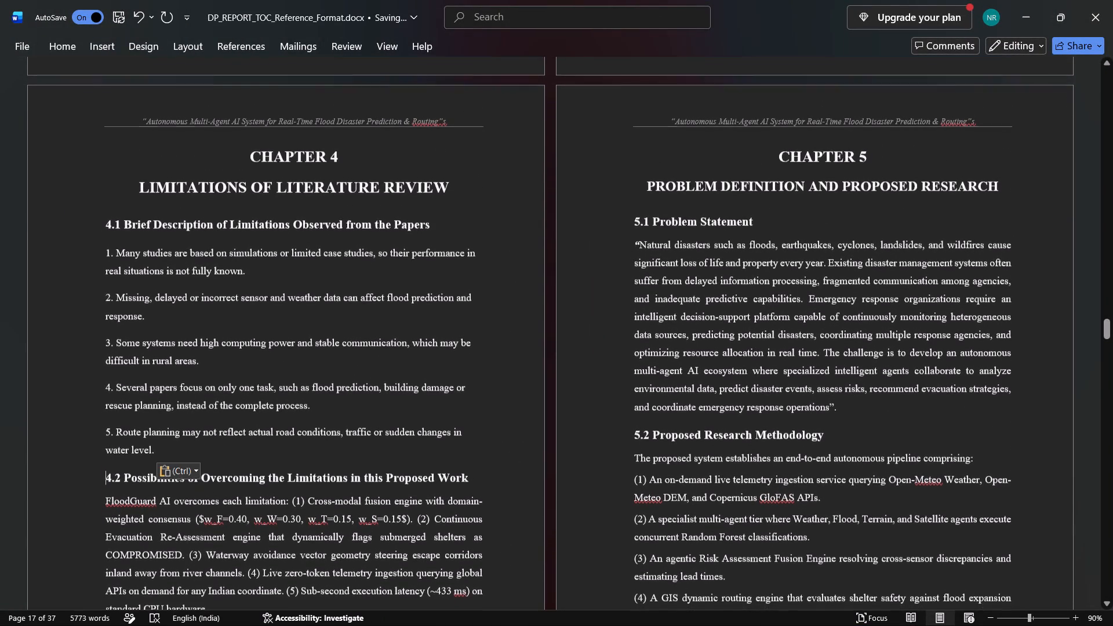
pyautogui.scroll(1, 566, 286)
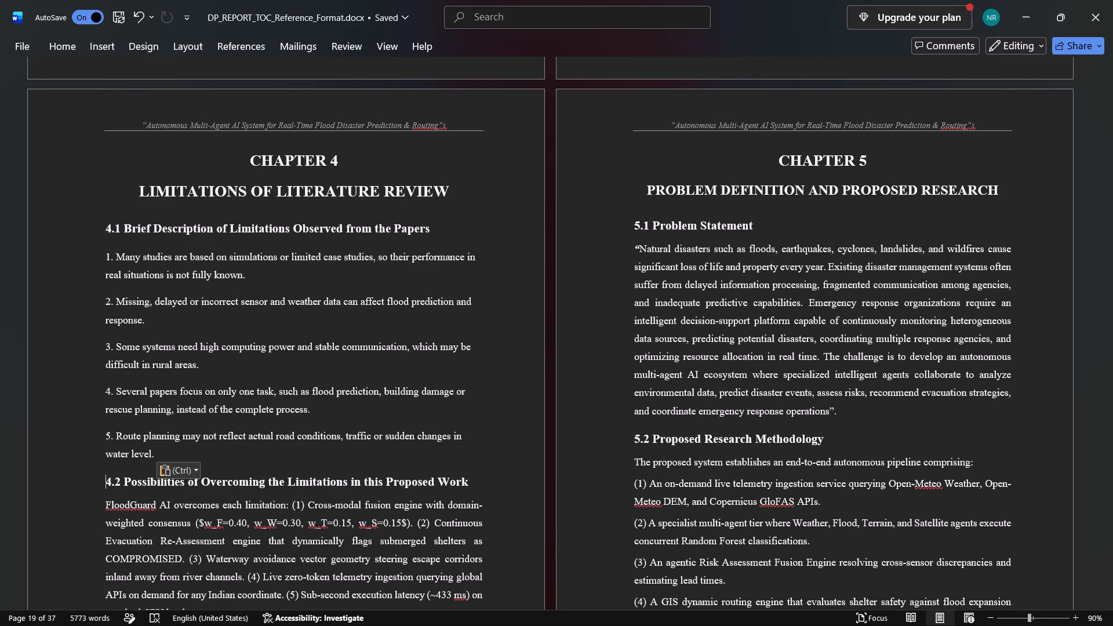
pyautogui.scroll(-2, 481, 483)
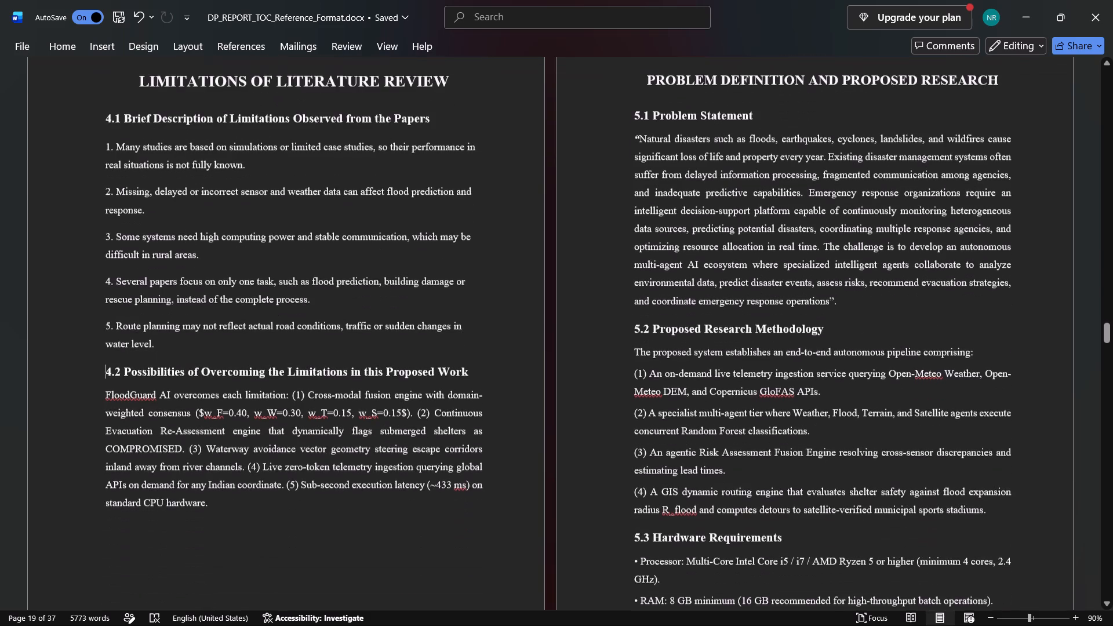
pyautogui.scroll(-2, 481, 483)
pyautogui.scroll(3, 481, 483)
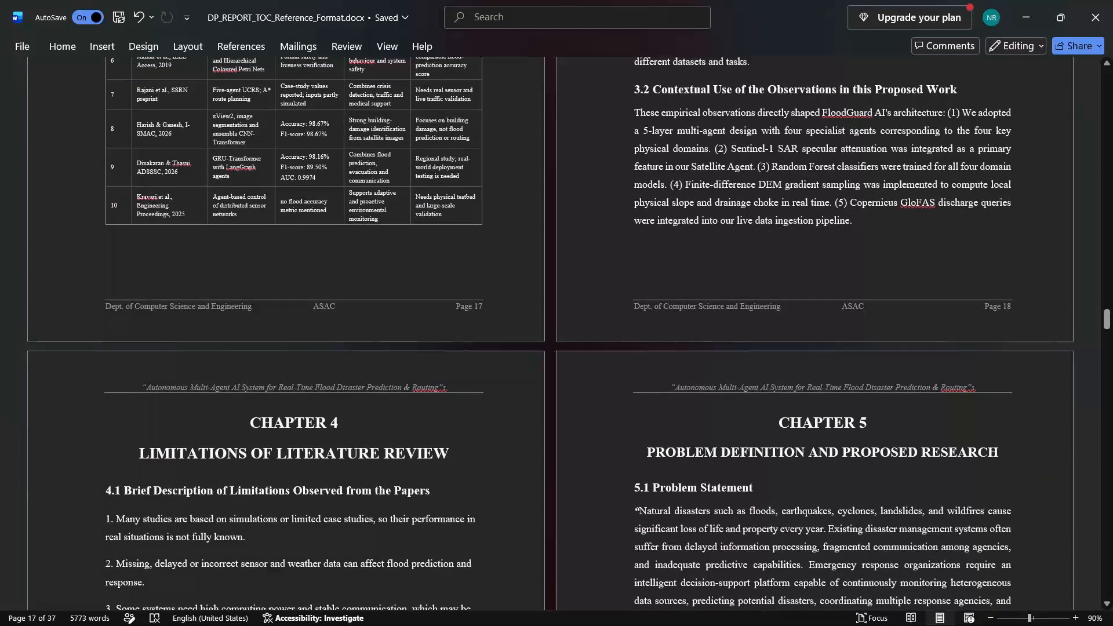
pyautogui.scroll(1, 703, 417)
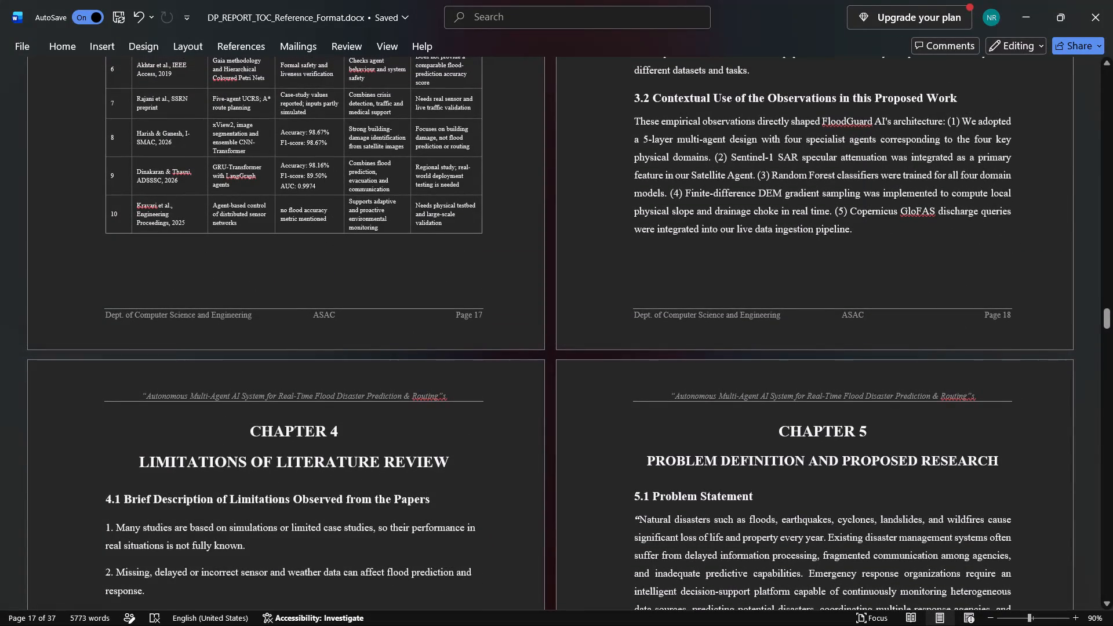
pyautogui.scroll(2, 703, 417)
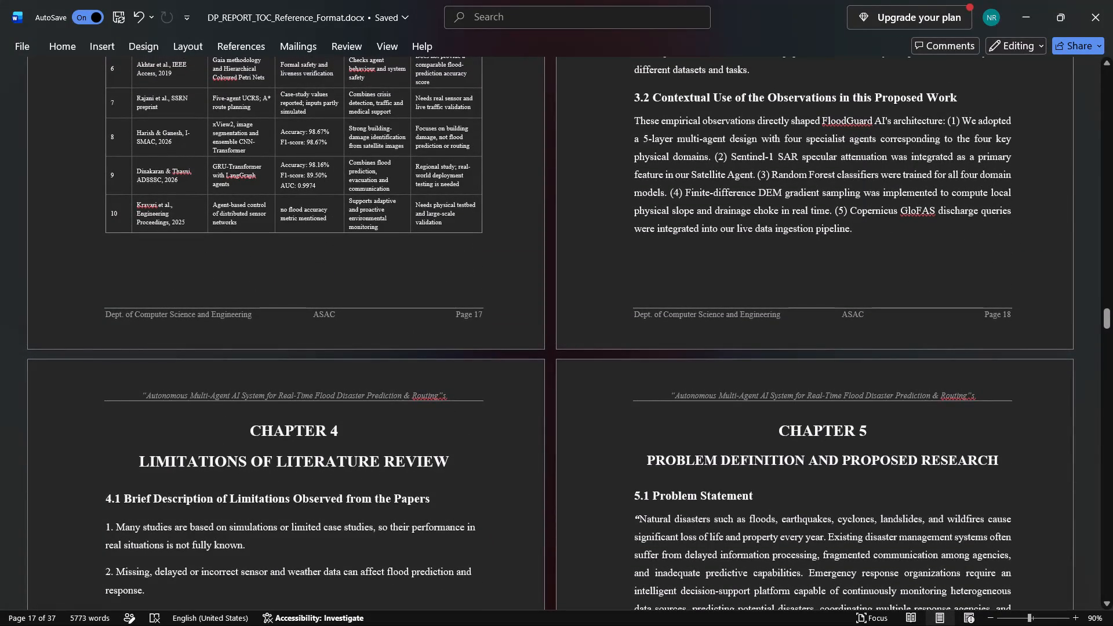
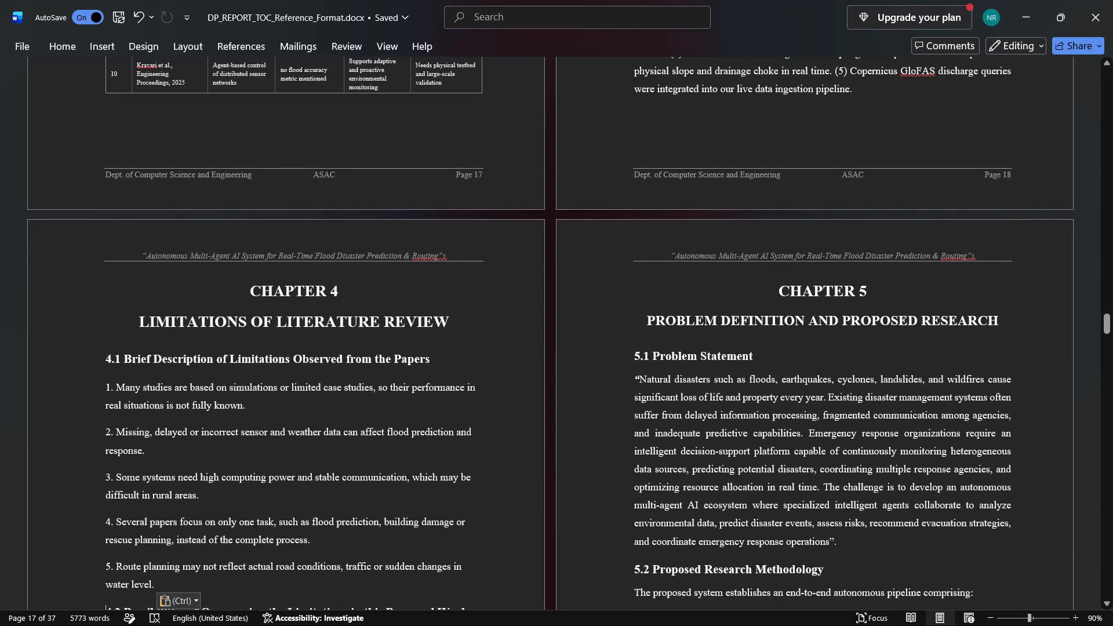
# Review the rest of the report from section 4.2 through Chapters 5 to 10 down to the Chapter 11 references.
pyautogui.scroll(-9, 646, 355)
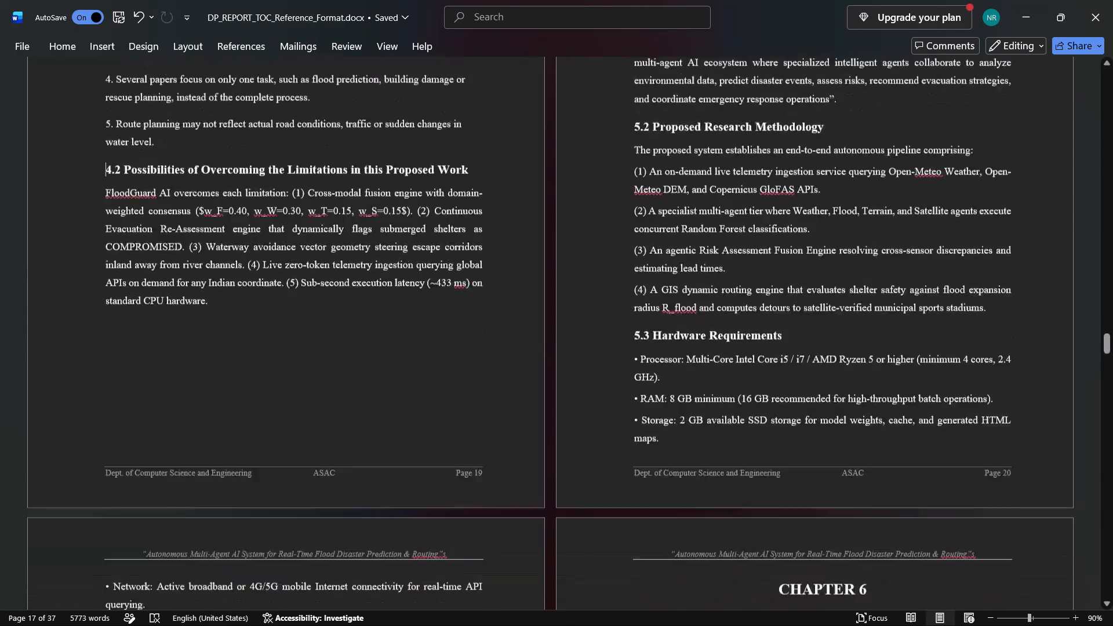
pyautogui.scroll(-5, 646, 355)
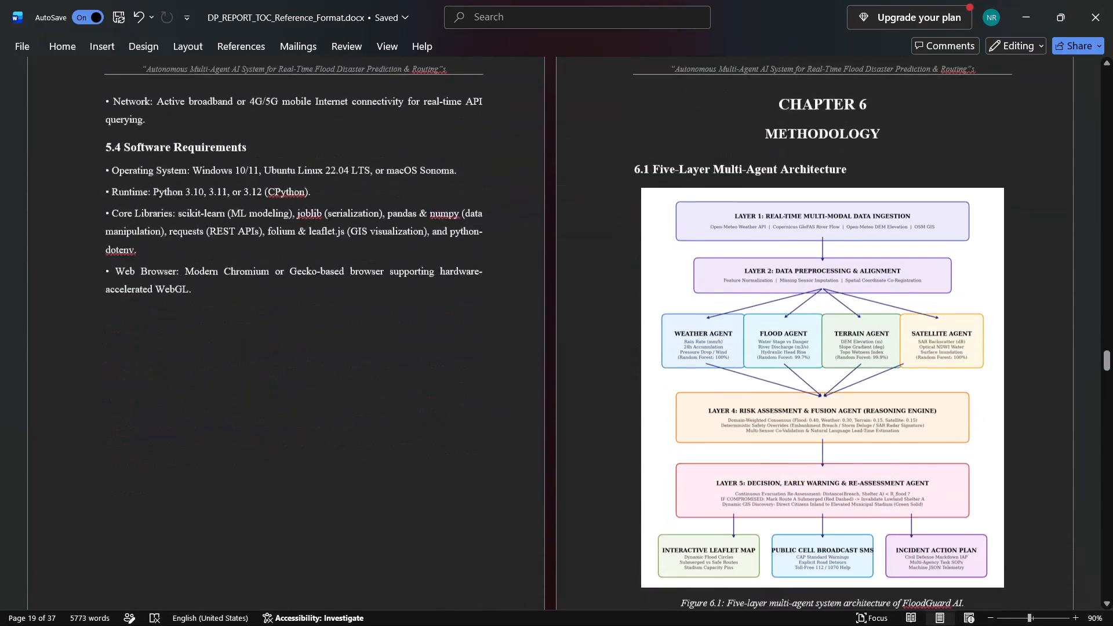
pyautogui.scroll(-4, 646, 355)
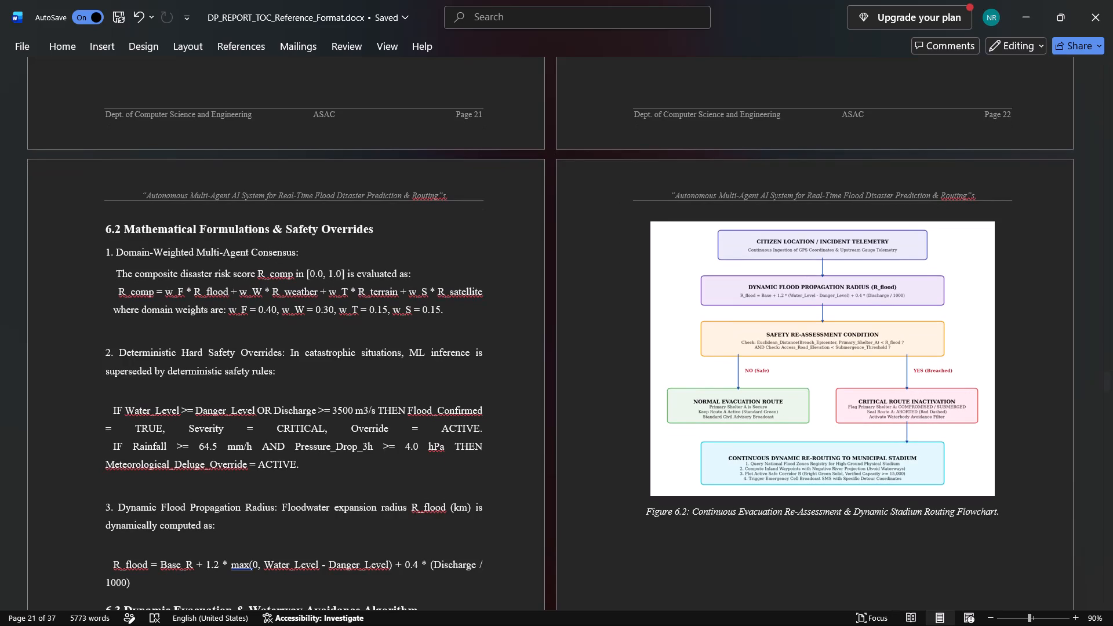
pyautogui.scroll(-5, 646, 355)
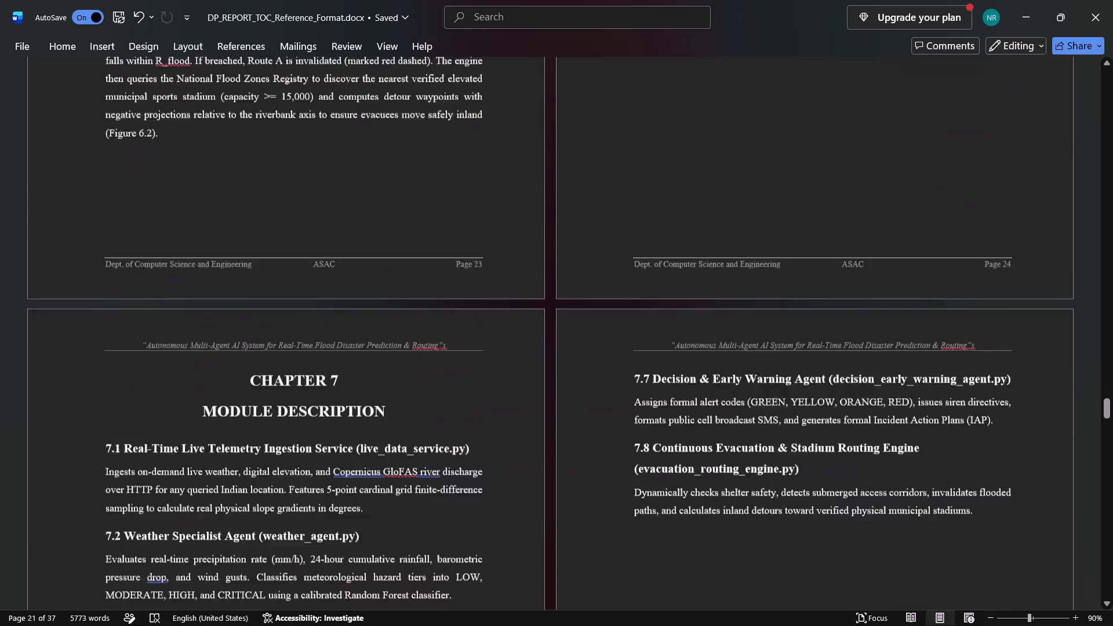
pyautogui.scroll(-7, 646, 355)
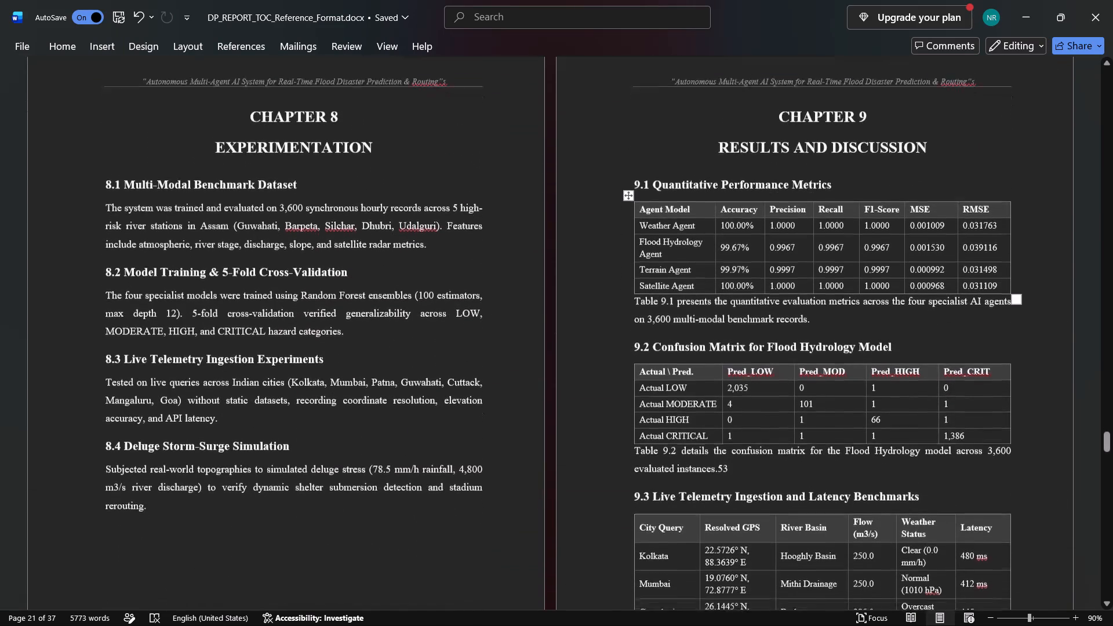
pyautogui.scroll(-6, 646, 355)
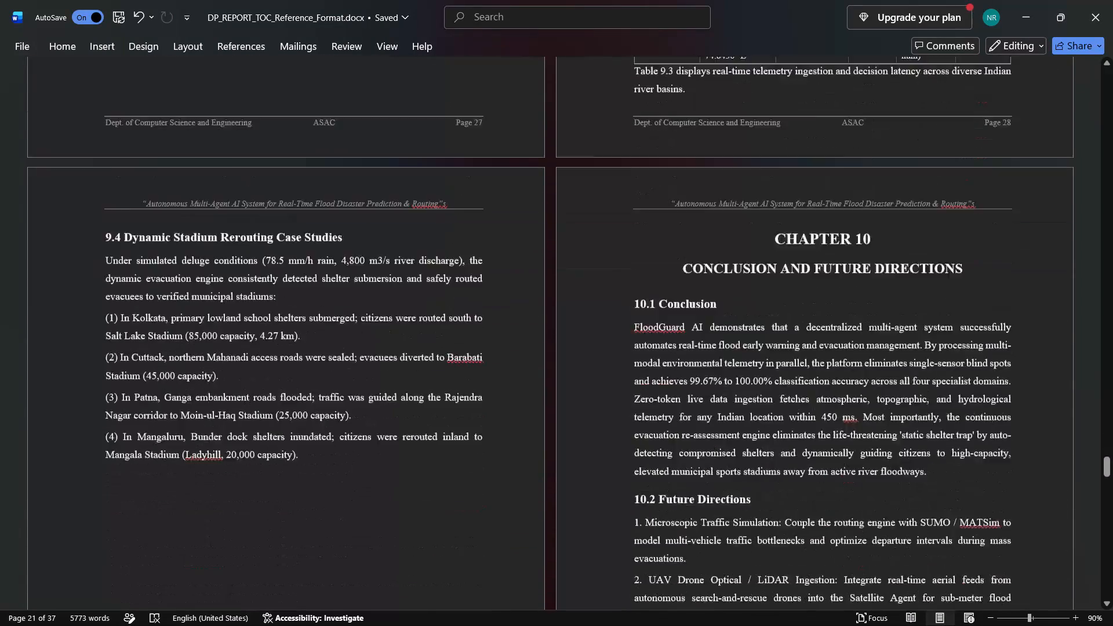
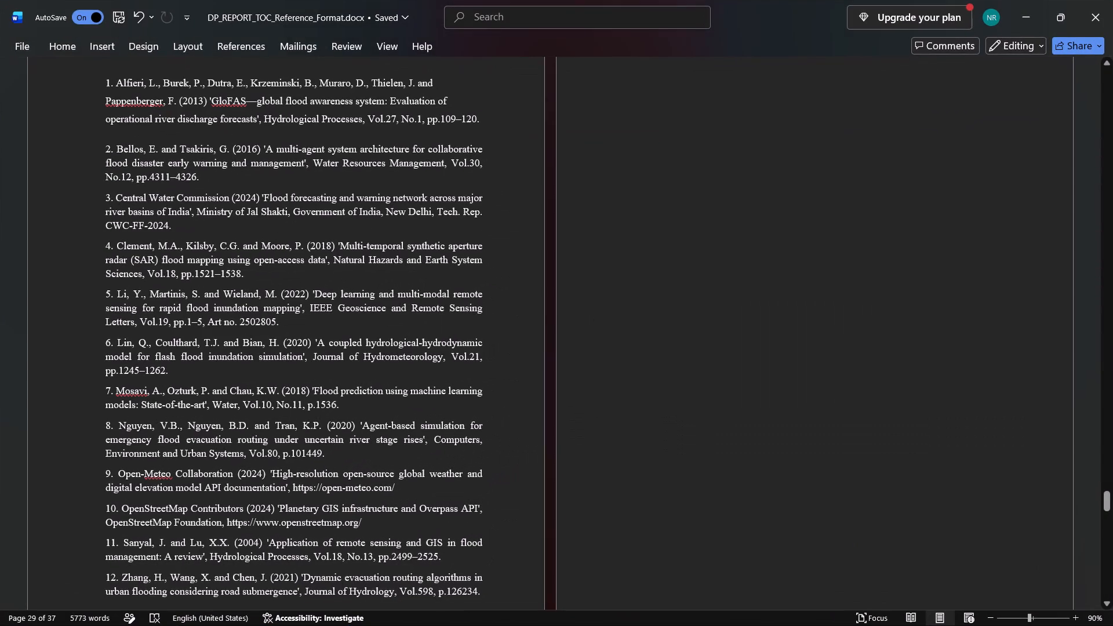
# Examine DP_REPORT_TOC_Reference_Format.docx in Word from the reference list back through the Chapter 6 methodology and Chapter 5 requirements pages.
pyautogui.scroll(16, 497, 351)
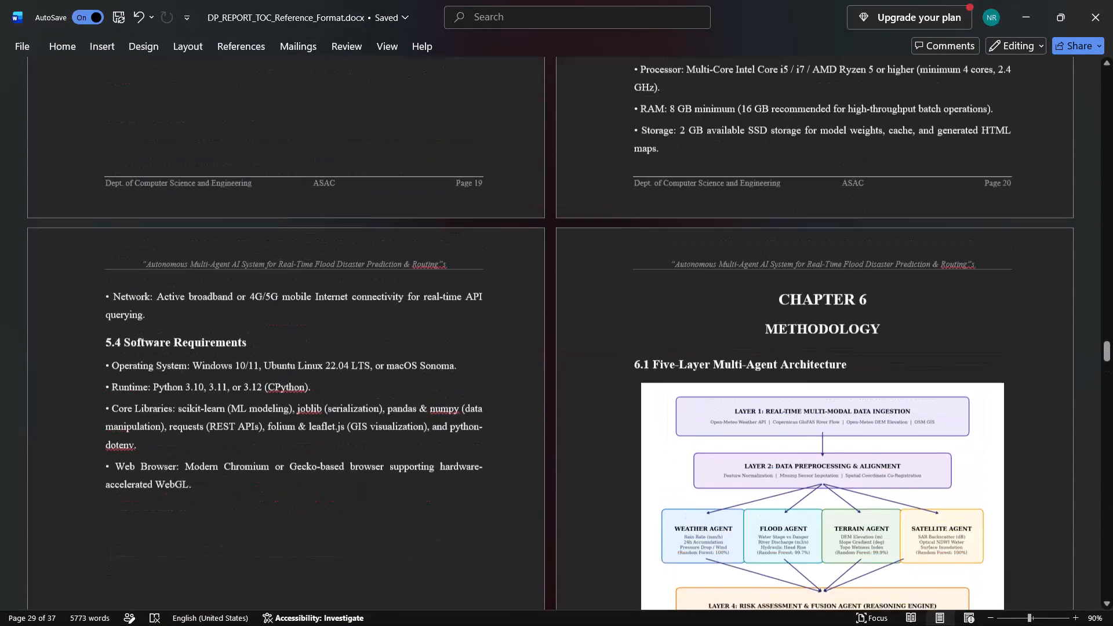
pyautogui.scroll(2, 498, 359)
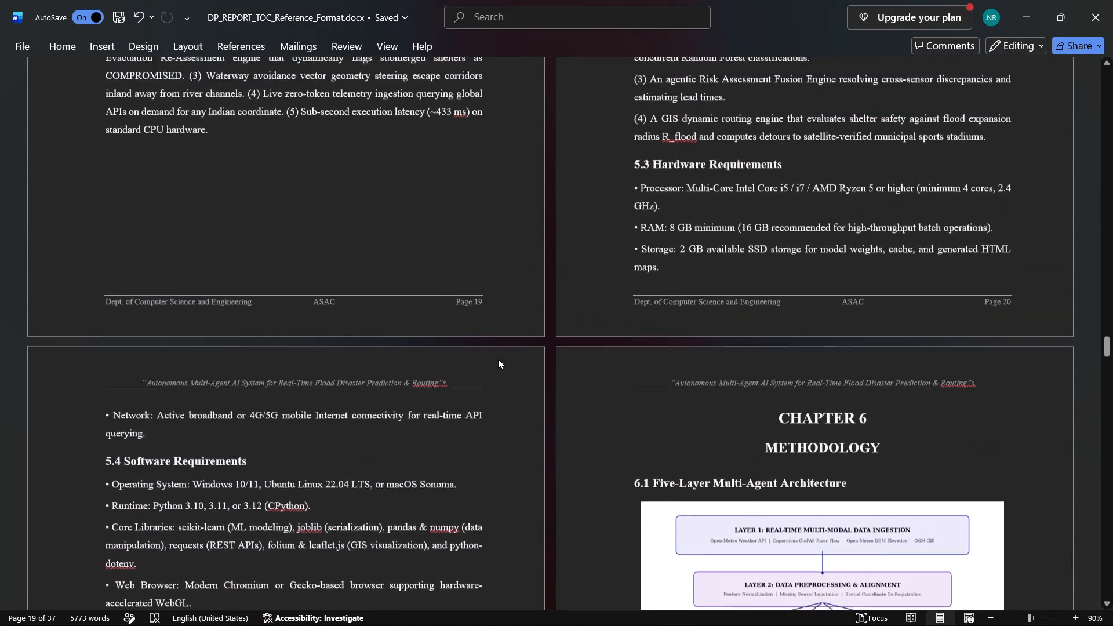
pyautogui.scroll(2, 498, 359)
pyautogui.hscroll(2, 498, 359)
pyautogui.scroll(1, 498, 359)
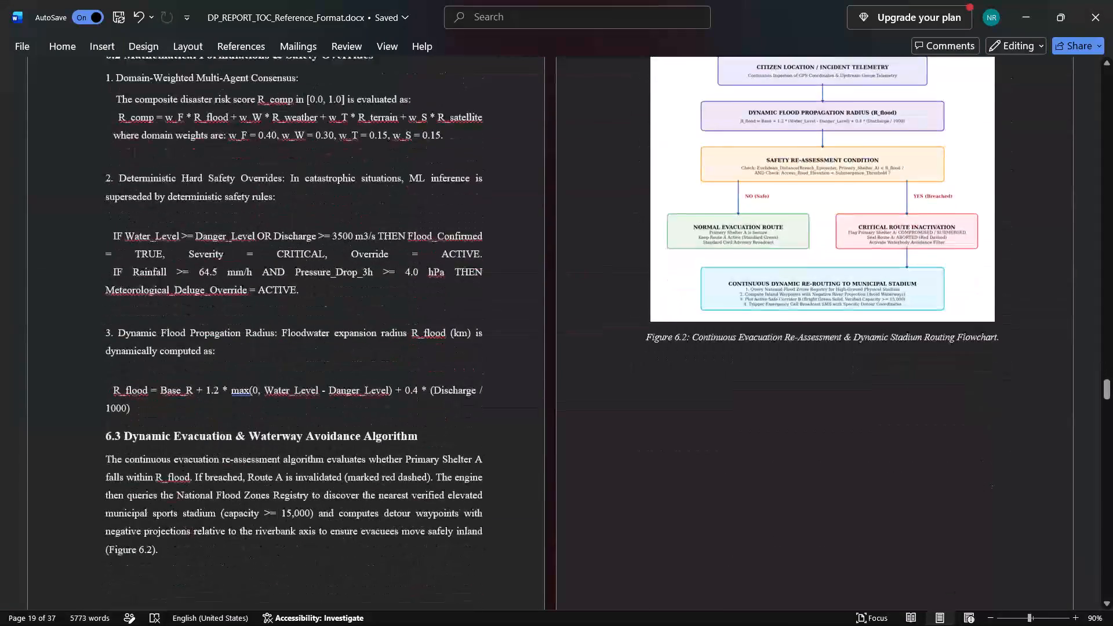
pyautogui.scroll(2, 498, 359)
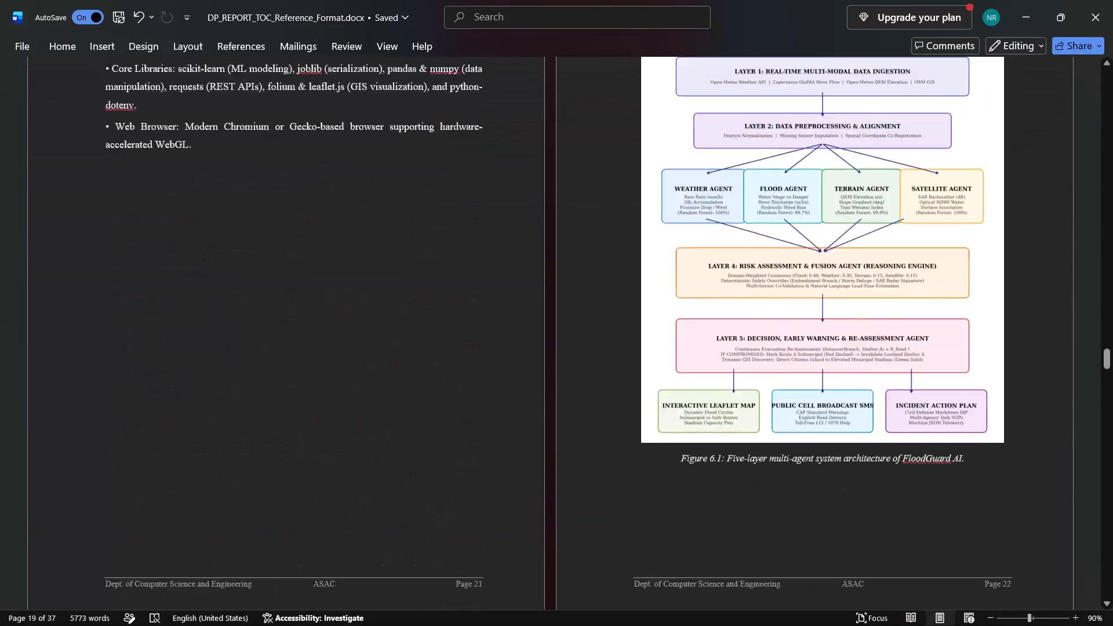
pyautogui.scroll(1, 498, 359)
pyautogui.scroll(-5, 498, 359)
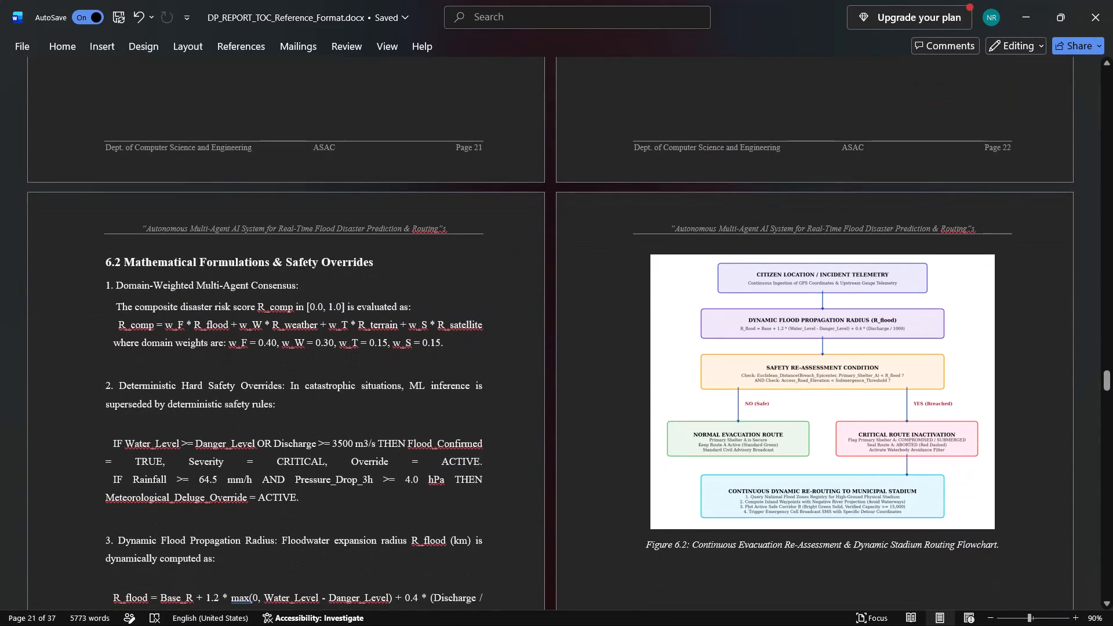
# Examine section 6.2, section 6.3, Figure 6.2 and the Chapter 7 module descriptions in DP_REPORT_TOC_Reference_Format.docx.
pyautogui.scroll(-2, 339, 418)
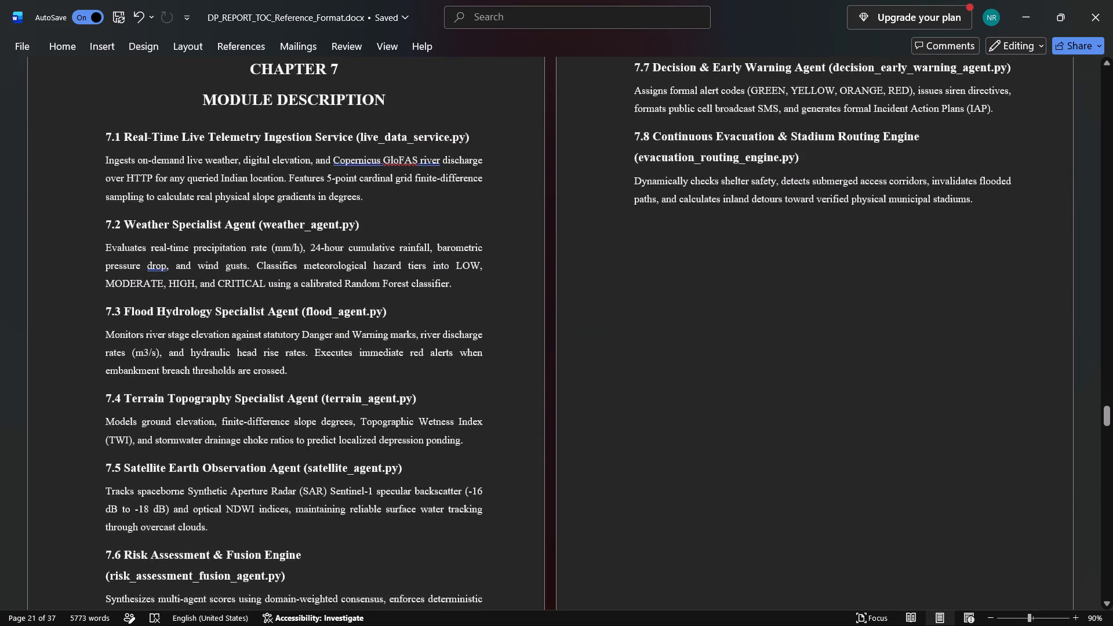
pyautogui.scroll(4, 230, 406)
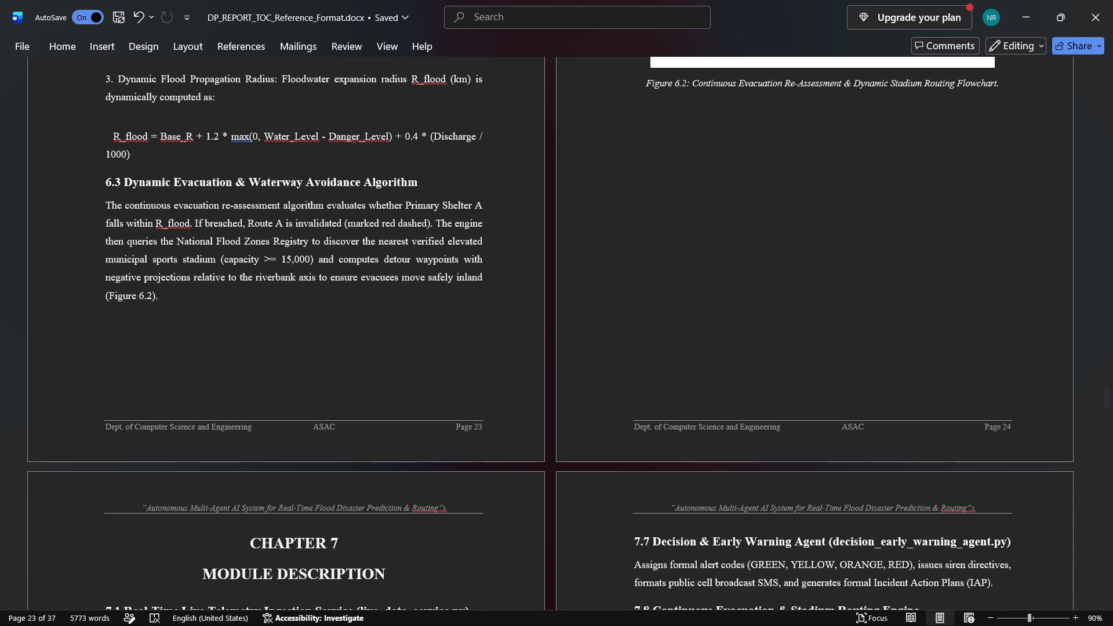
pyautogui.scroll(-7, 739, 250)
pyautogui.scroll(2, 739, 250)
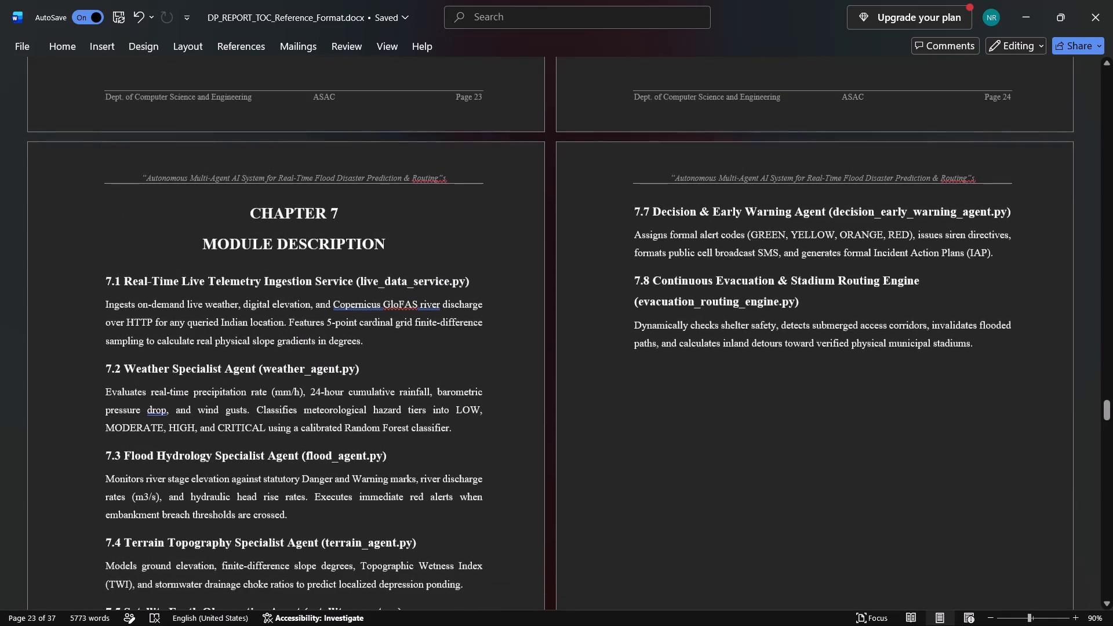
pyautogui.scroll(5, 739, 250)
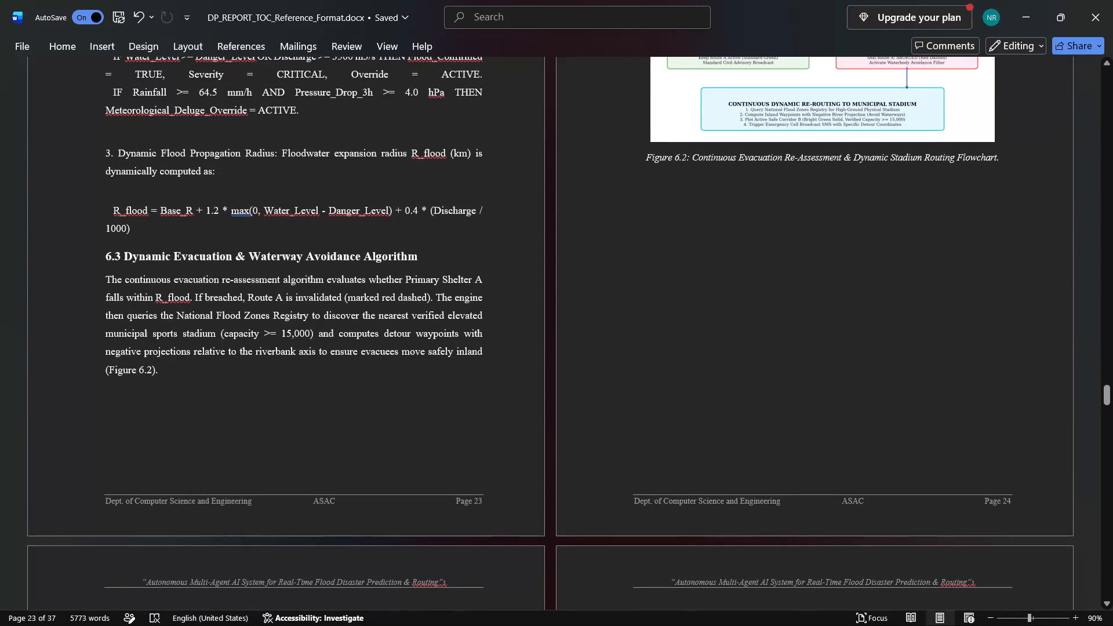
pyautogui.click(745, 115)
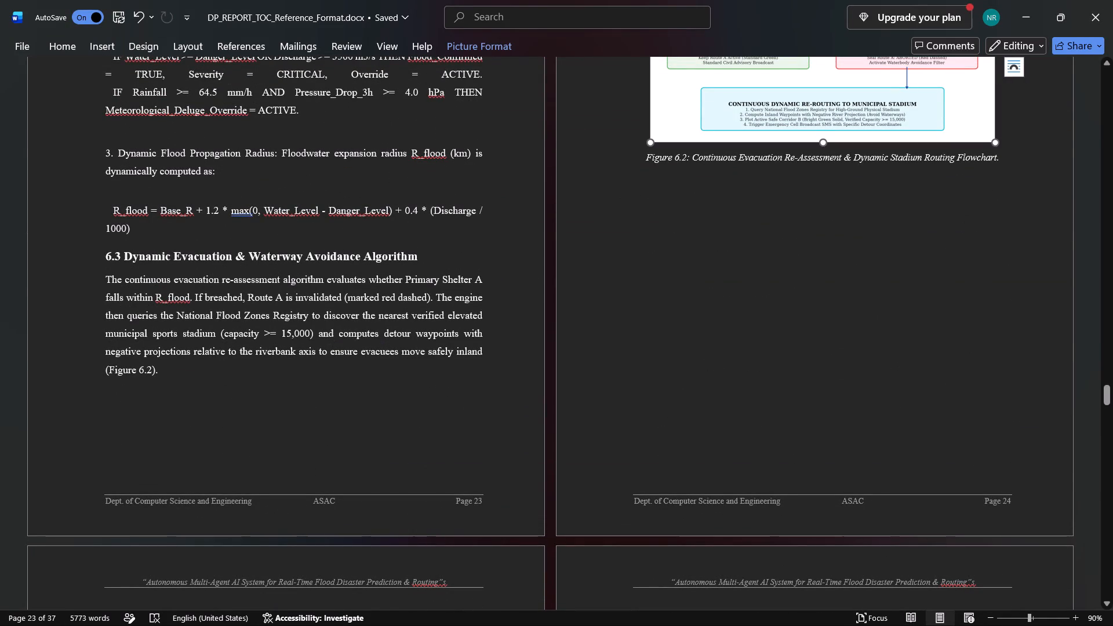
pyautogui.click(734, 257)
pyautogui.click(743, 87)
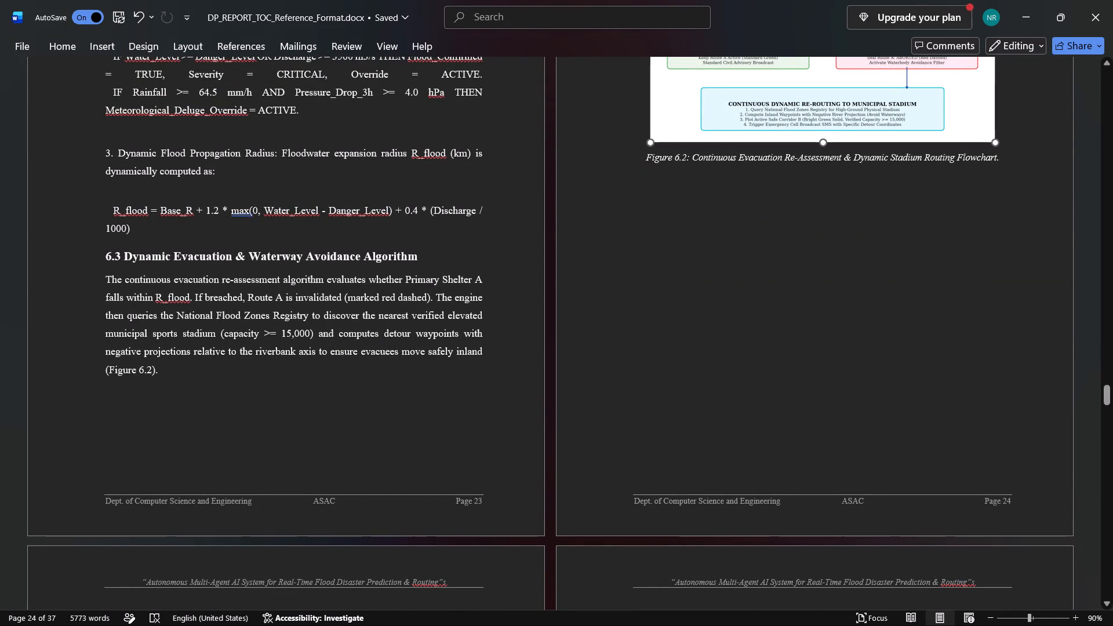
pyautogui.click(758, 275)
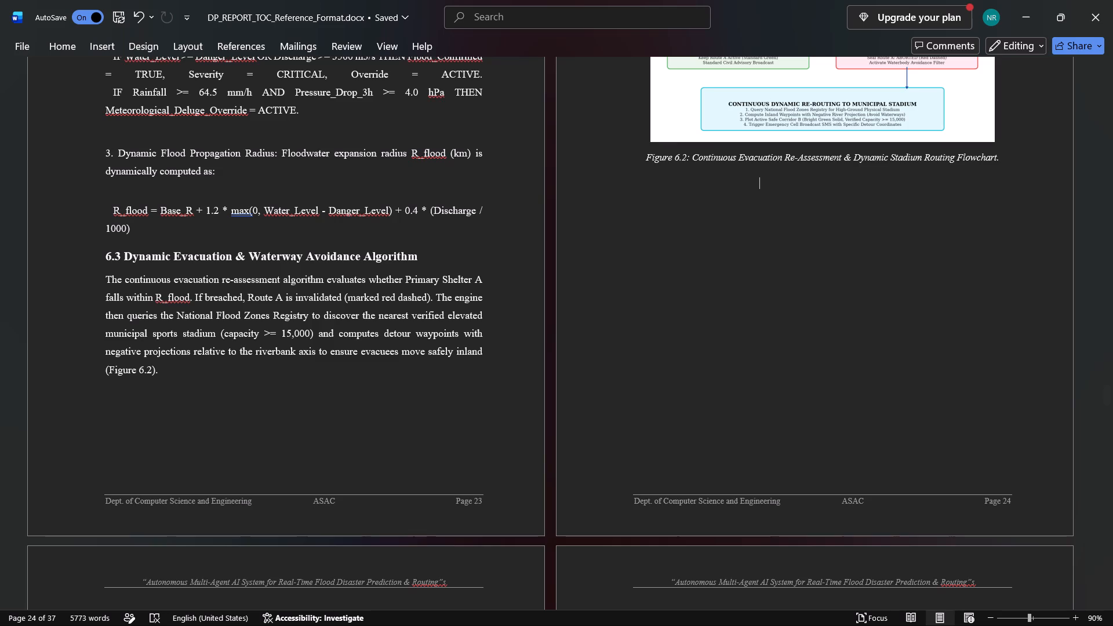
pyautogui.scroll(-5, 758, 275)
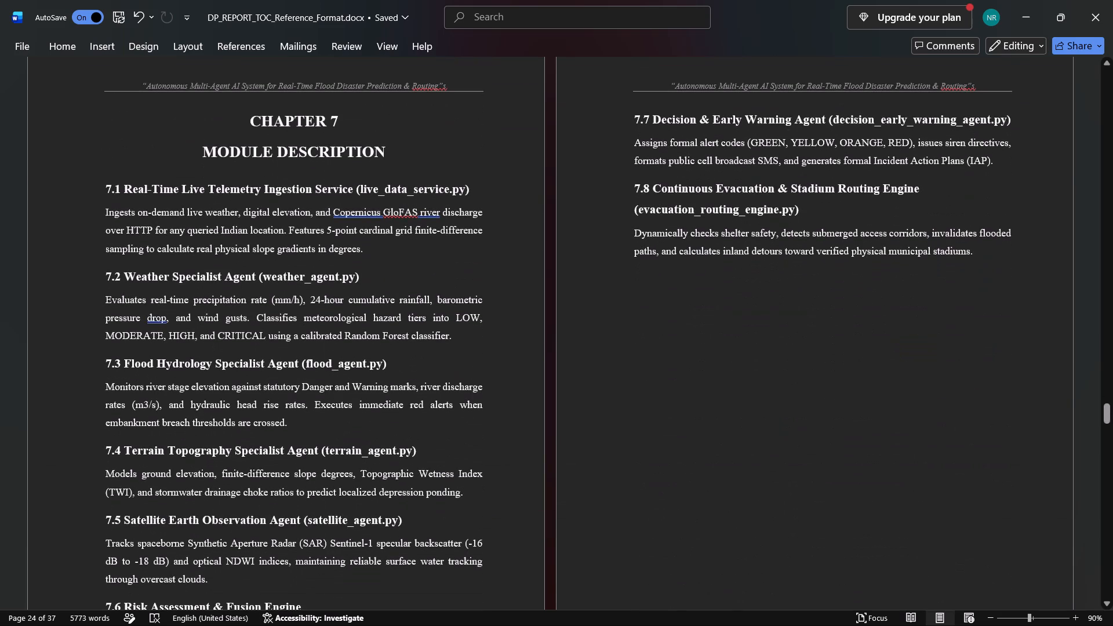
pyautogui.scroll(4, 758, 275)
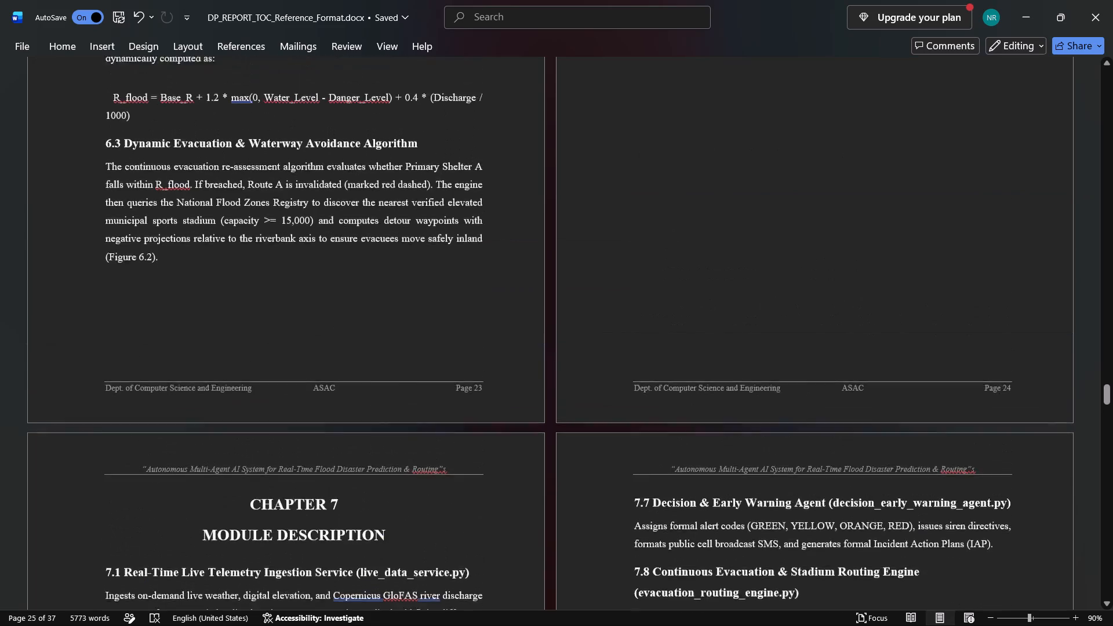
# Review the pages from section 4.2 through the Chapter 5 requirements to the Chapter 6 methodology diagrams.
pyautogui.scroll(6, 758, 275)
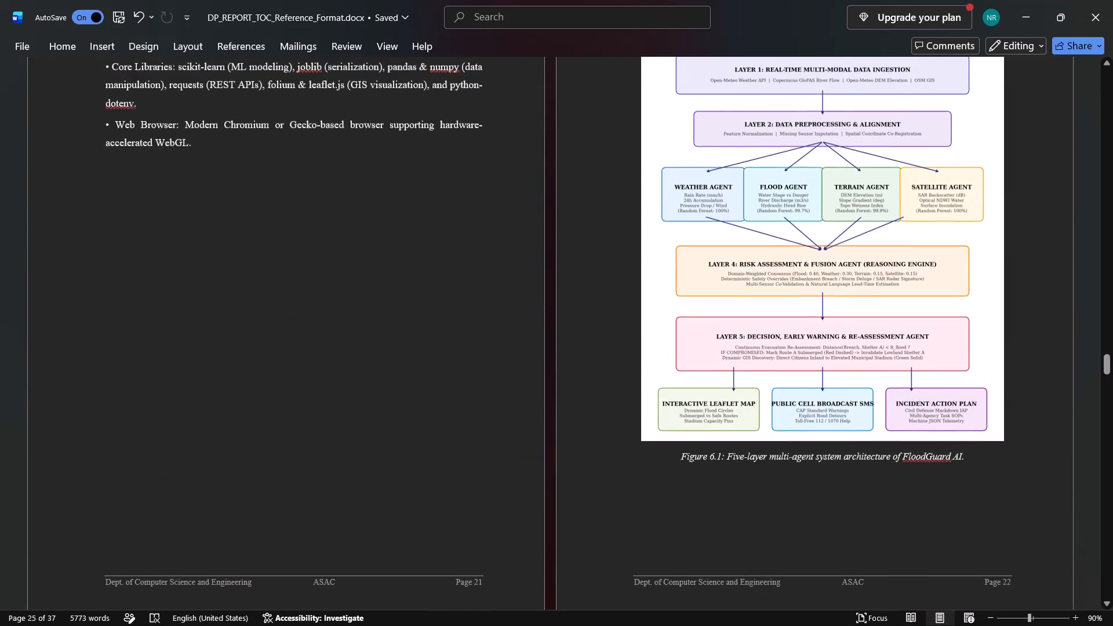
pyautogui.scroll(2, 758, 275)
pyautogui.scroll(-3, 758, 275)
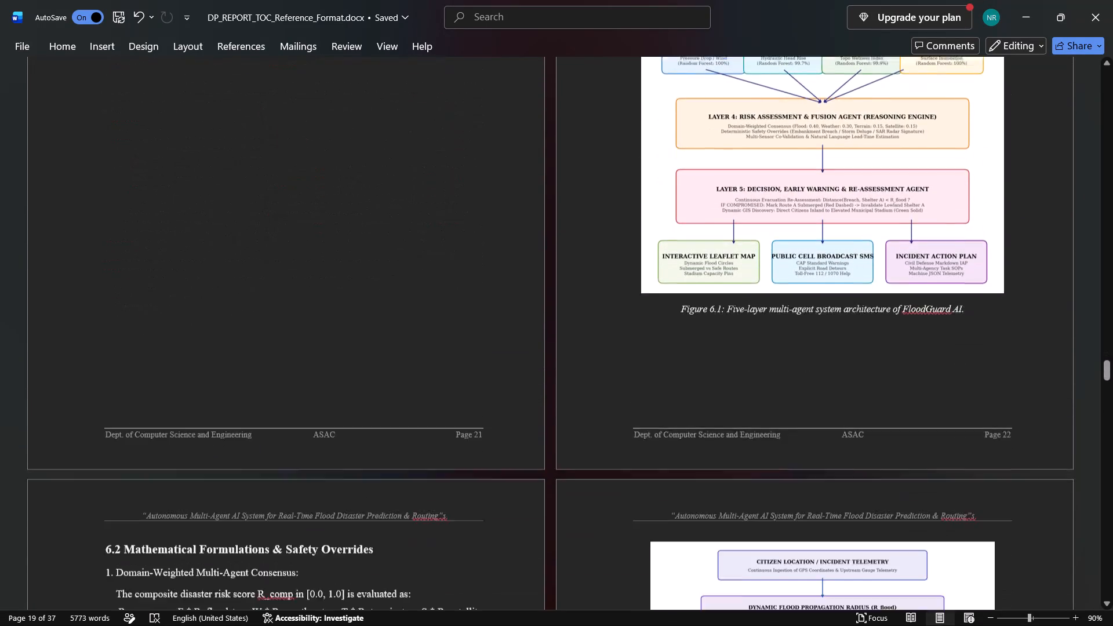
pyautogui.scroll(-4, 758, 275)
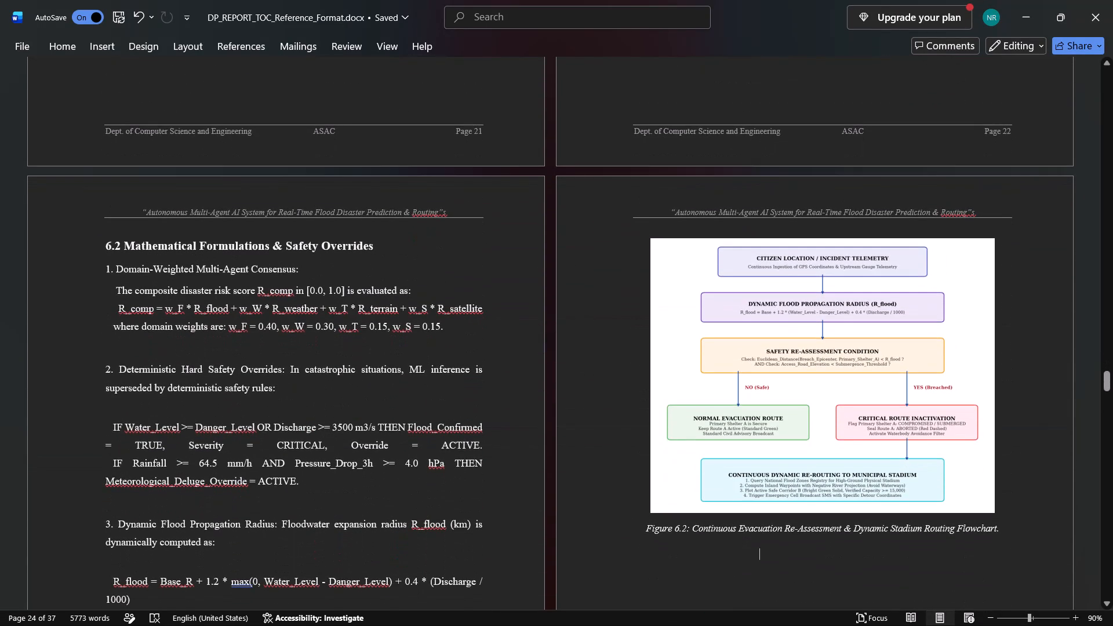
pyautogui.scroll(-1, 758, 275)
pyautogui.scroll(6, 758, 275)
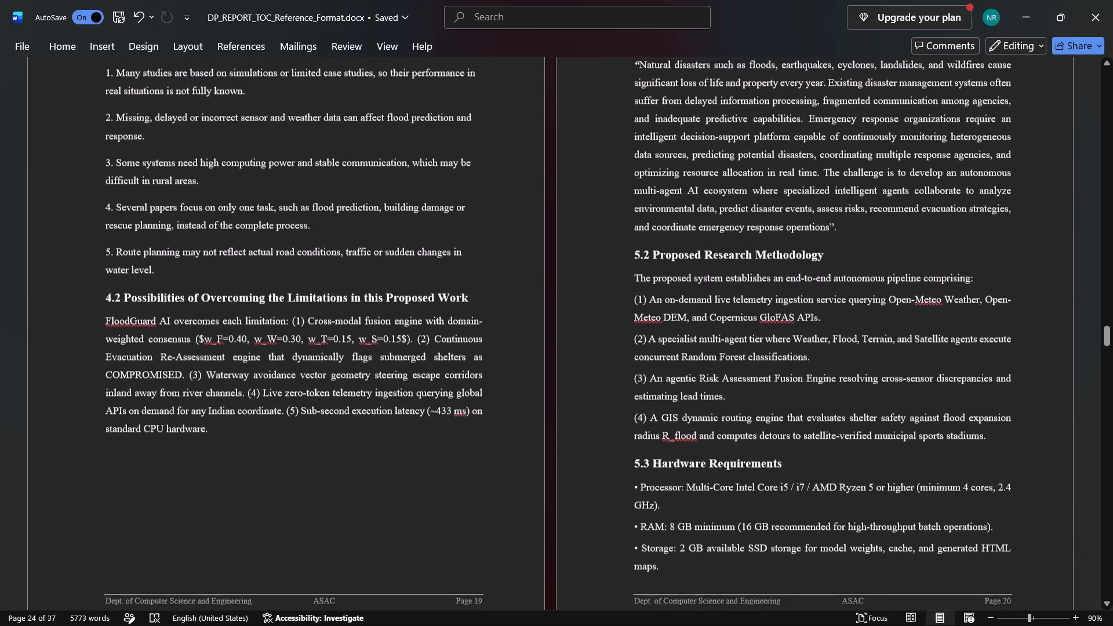
pyautogui.scroll(-2, 758, 275)
pyautogui.scroll(1, 758, 275)
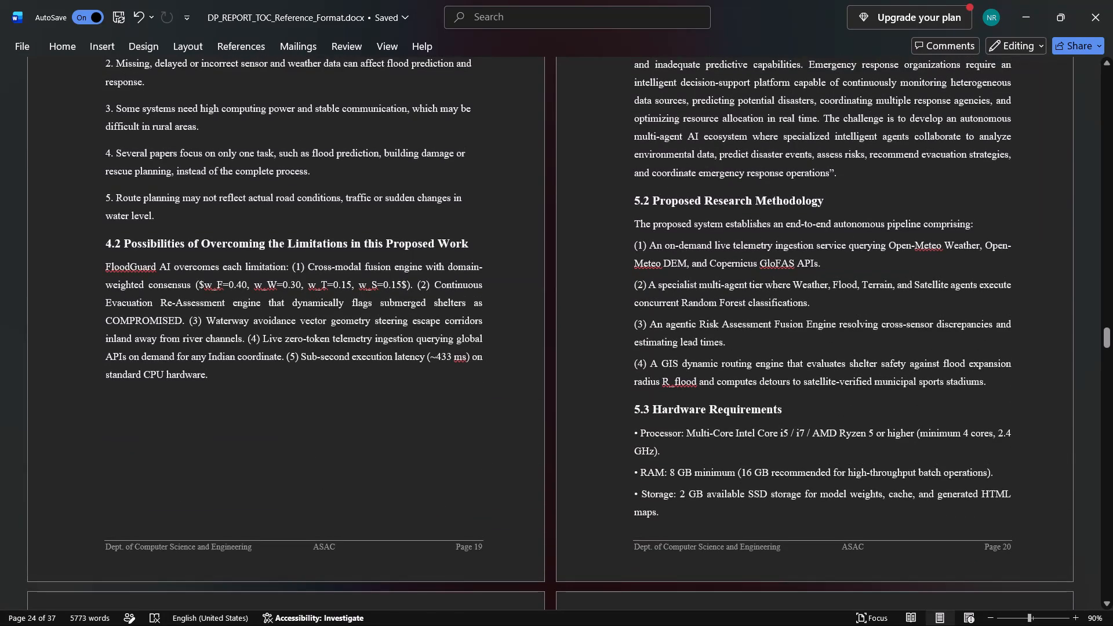
pyautogui.scroll(-1, 758, 275)
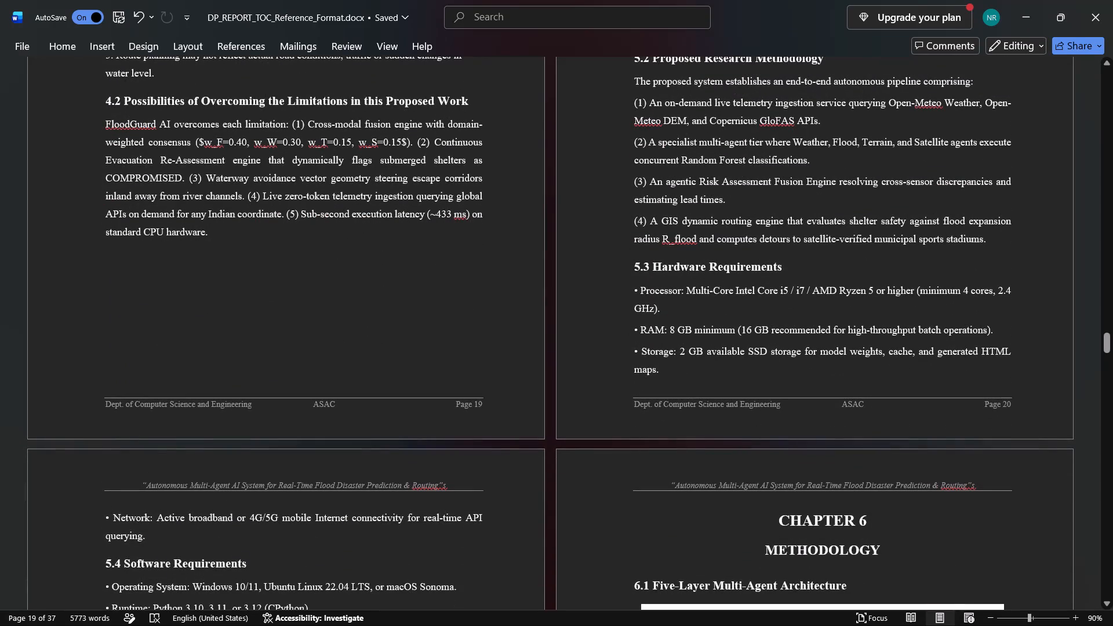
pyautogui.scroll(-1, 788, 436)
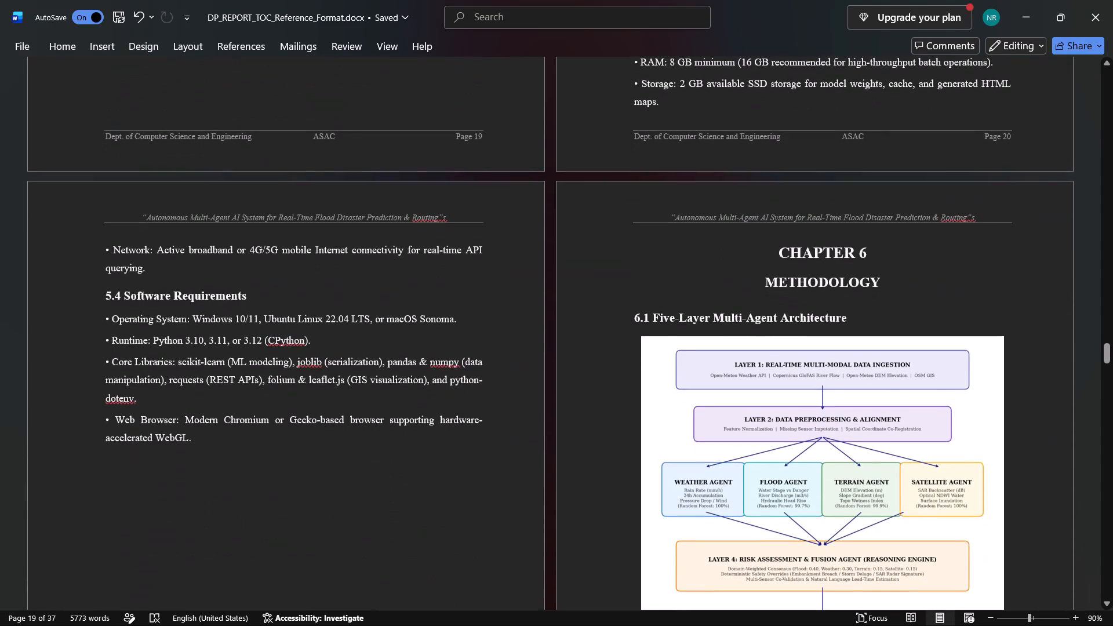
pyautogui.scroll(-2, 788, 436)
pyautogui.scroll(1, 700, 378)
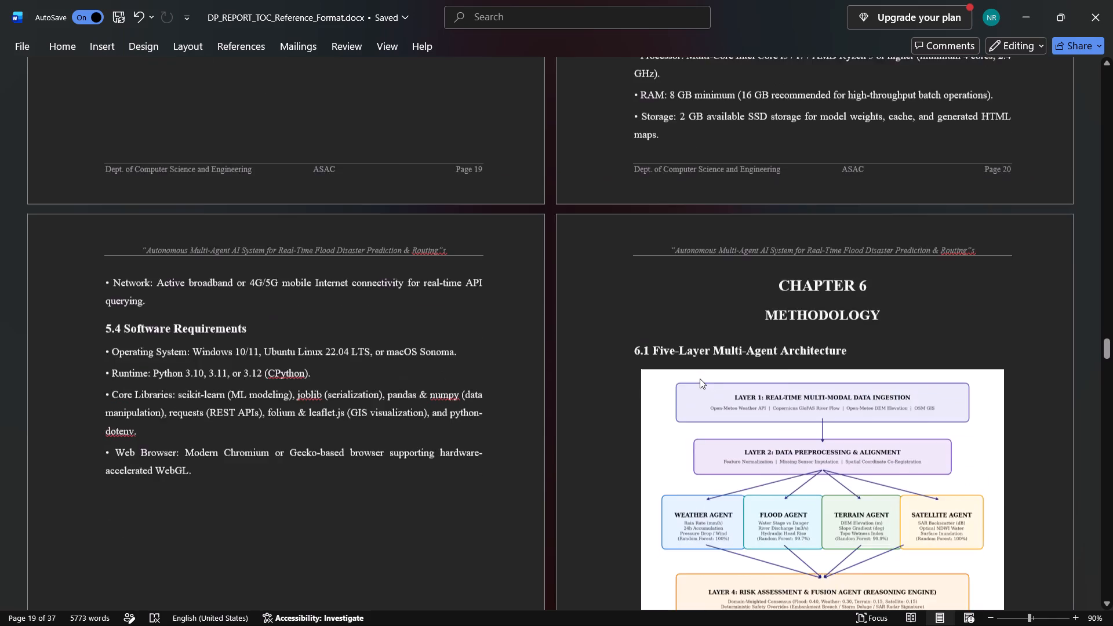
# Read the Chapter 4 limitations of the literature review alongside the Chapter 5 problem definition.
pyautogui.scroll(1, 700, 378)
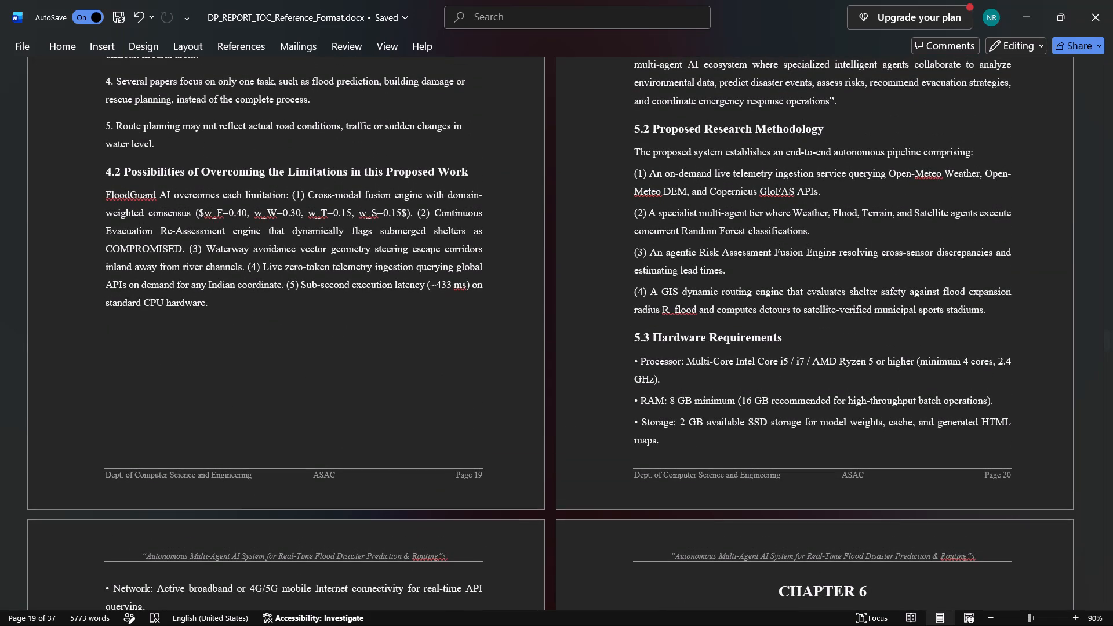
pyautogui.scroll(3, 700, 378)
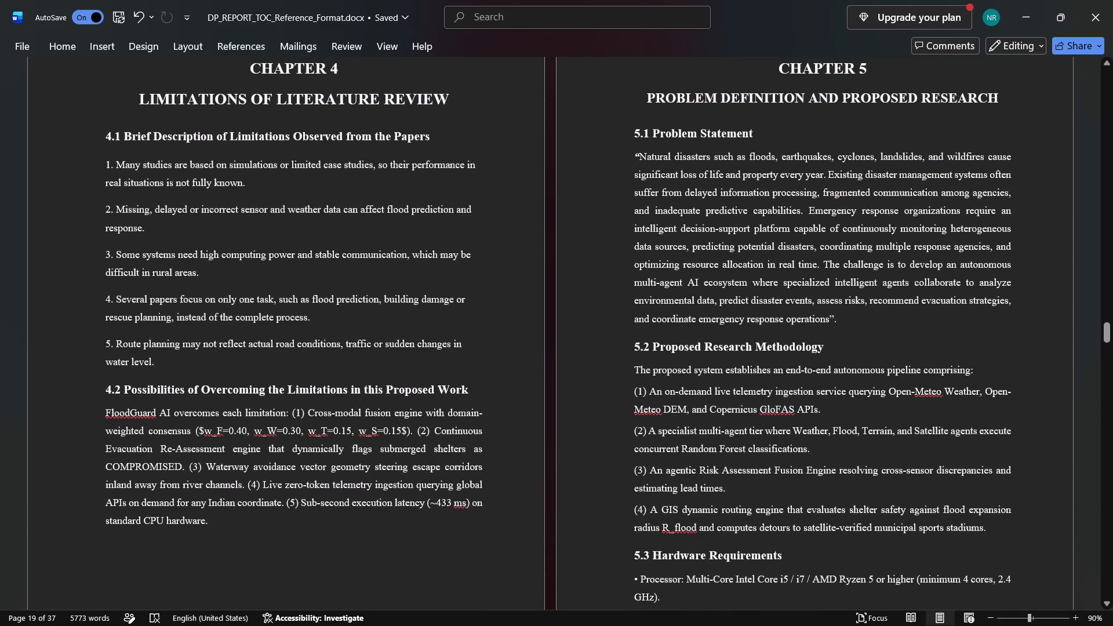
pyautogui.scroll(-1, 700, 378)
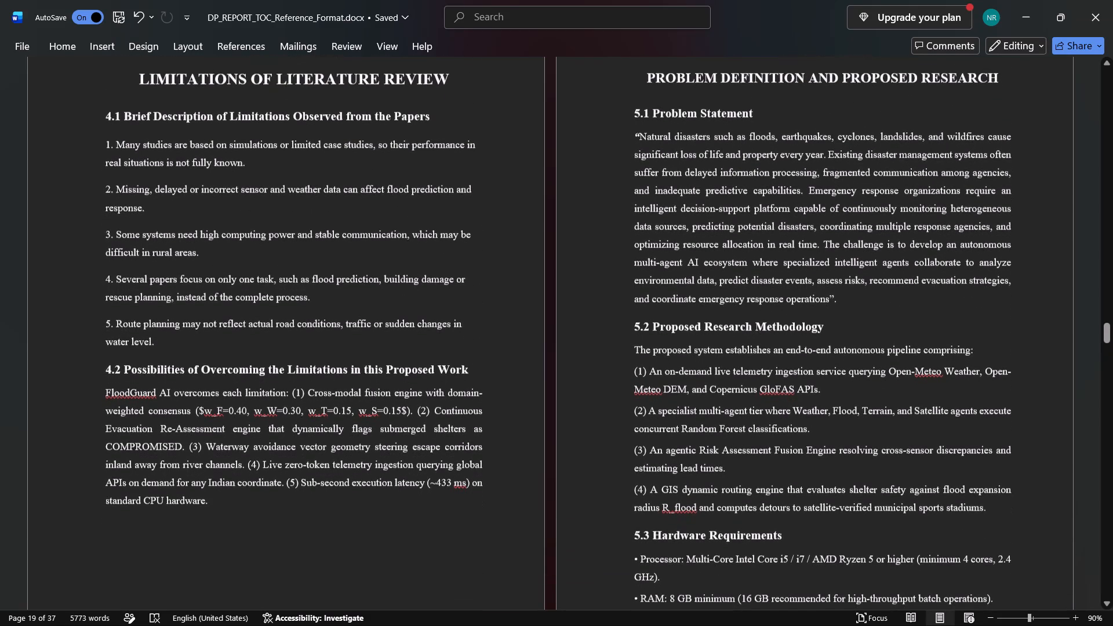
pyautogui.scroll(3, 700, 378)
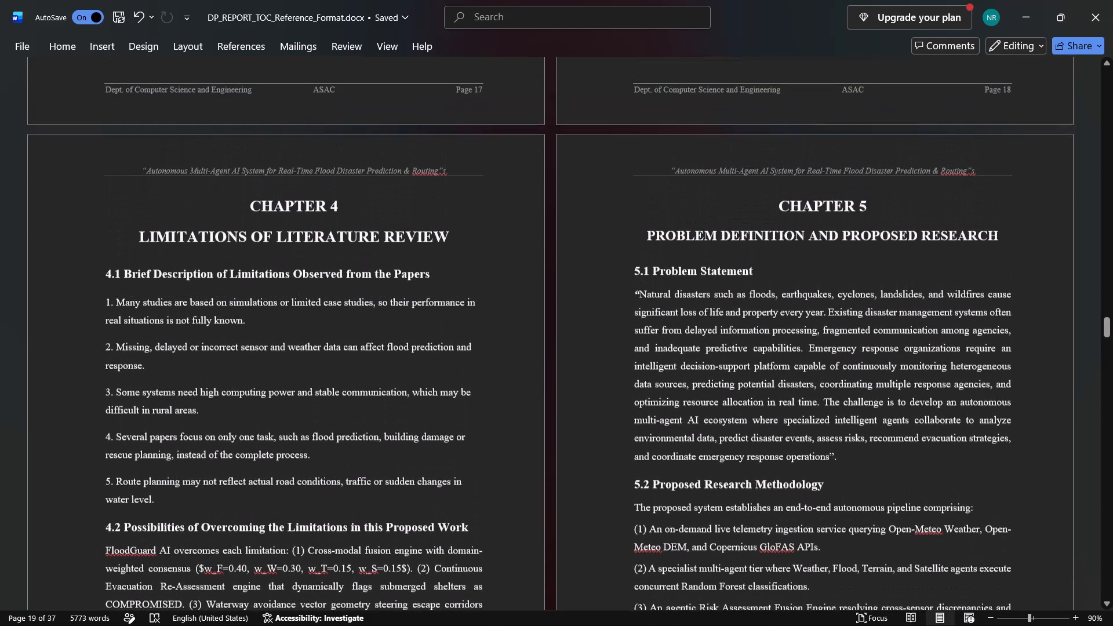
pyautogui.scroll(-1, 700, 378)
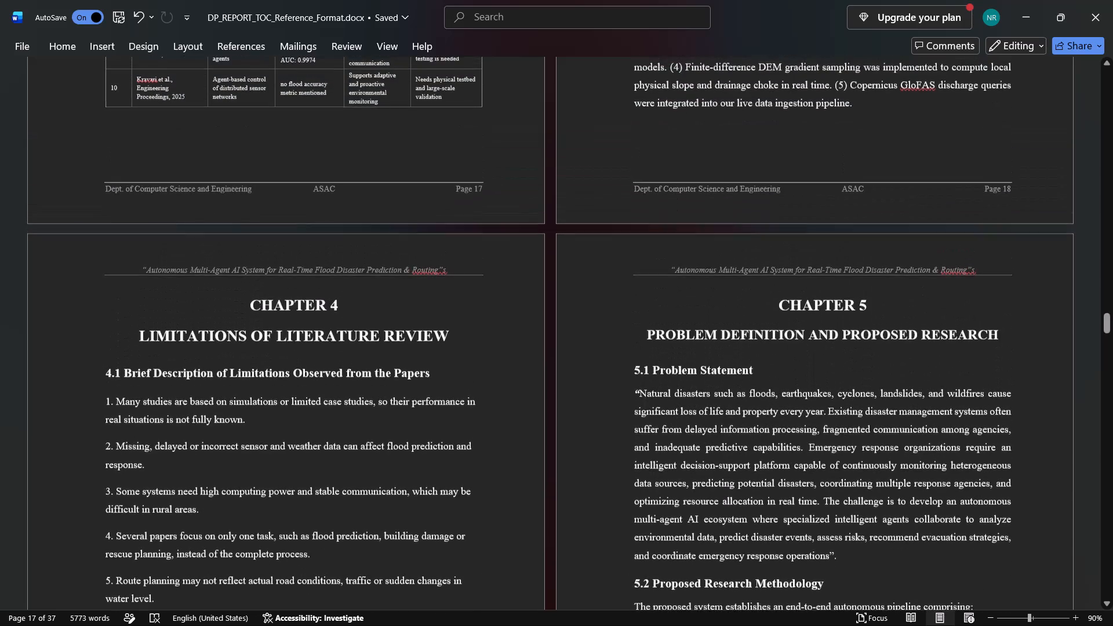
pyautogui.scroll(-1, 700, 378)
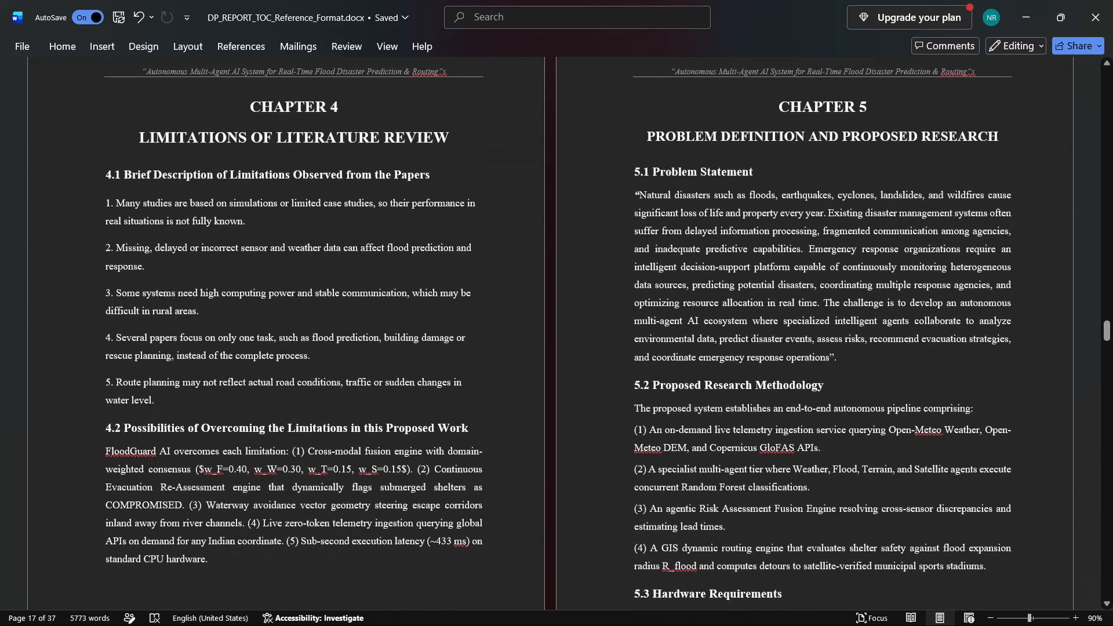
pyautogui.scroll(-3, 700, 378)
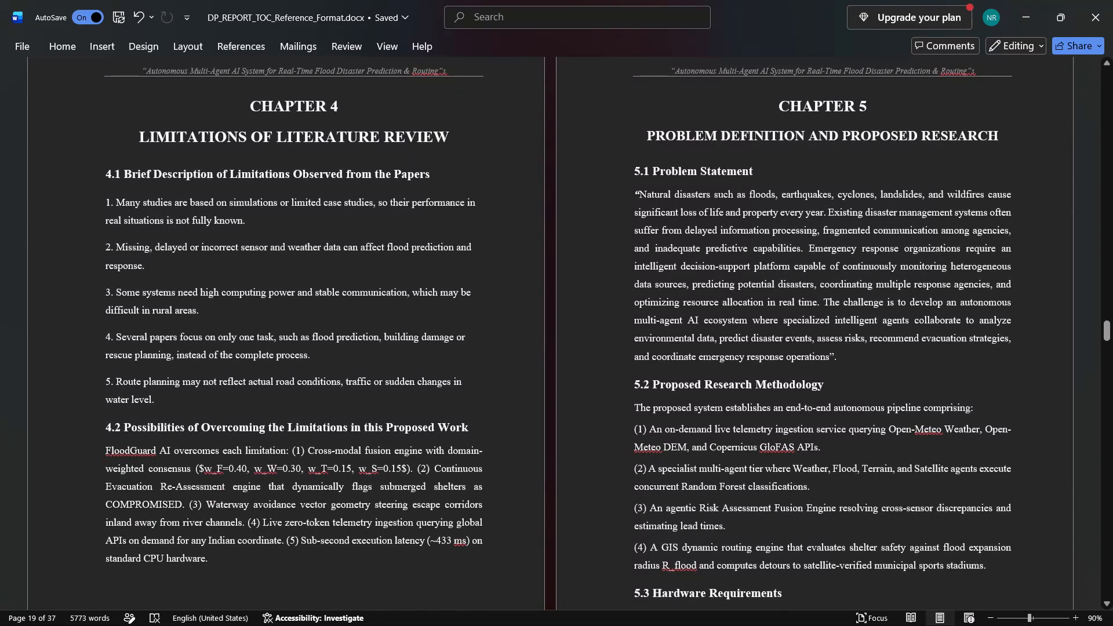
pyautogui.scroll(-3, 700, 378)
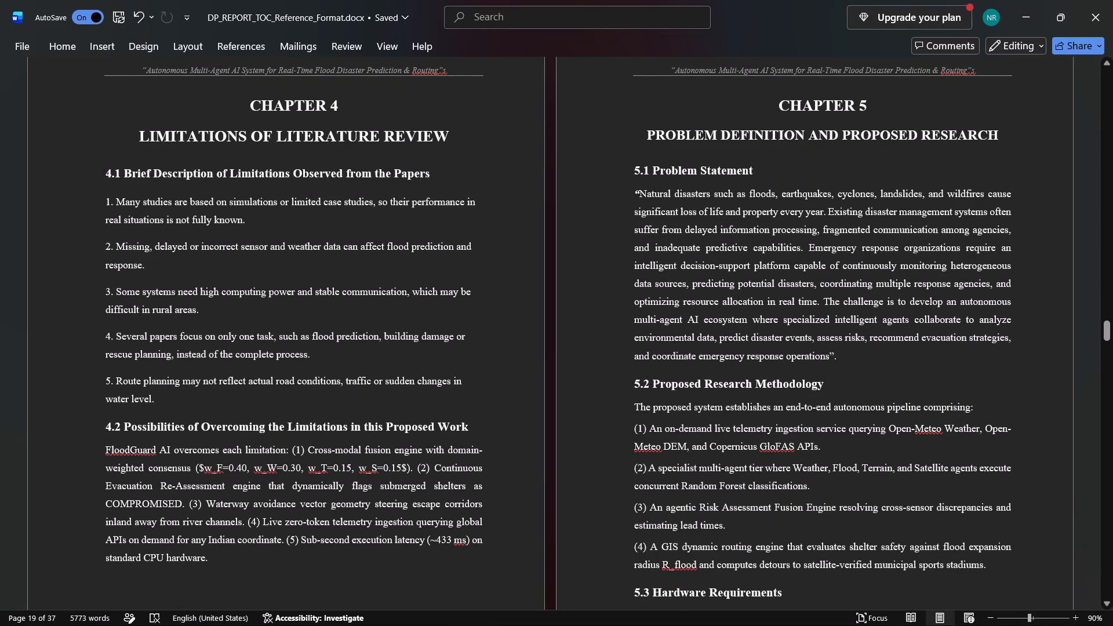
# Remove the stray "$)" after "w_S=0.15" in the section 4.2 paragraph.
pyautogui.click(405, 465)
pyautogui.press('BackSpace')
pyautogui.press('Right')
pyautogui.press('BackSpace')
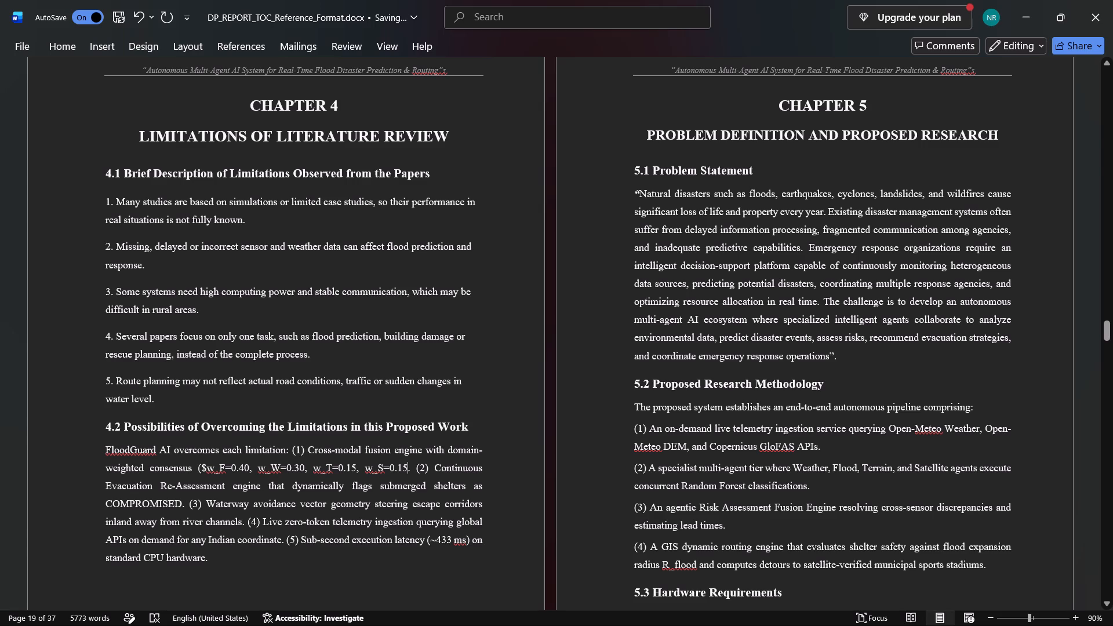
# Place the text cursor before "(1)" in the first line of the section 4.2 paragraph.
pyautogui.click(291, 450)
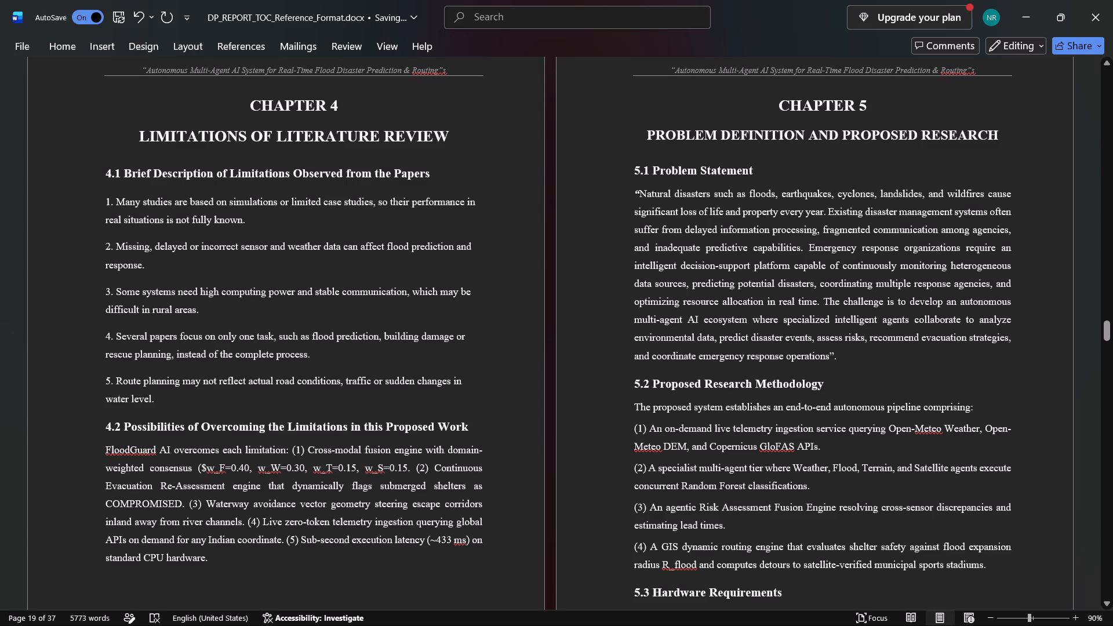
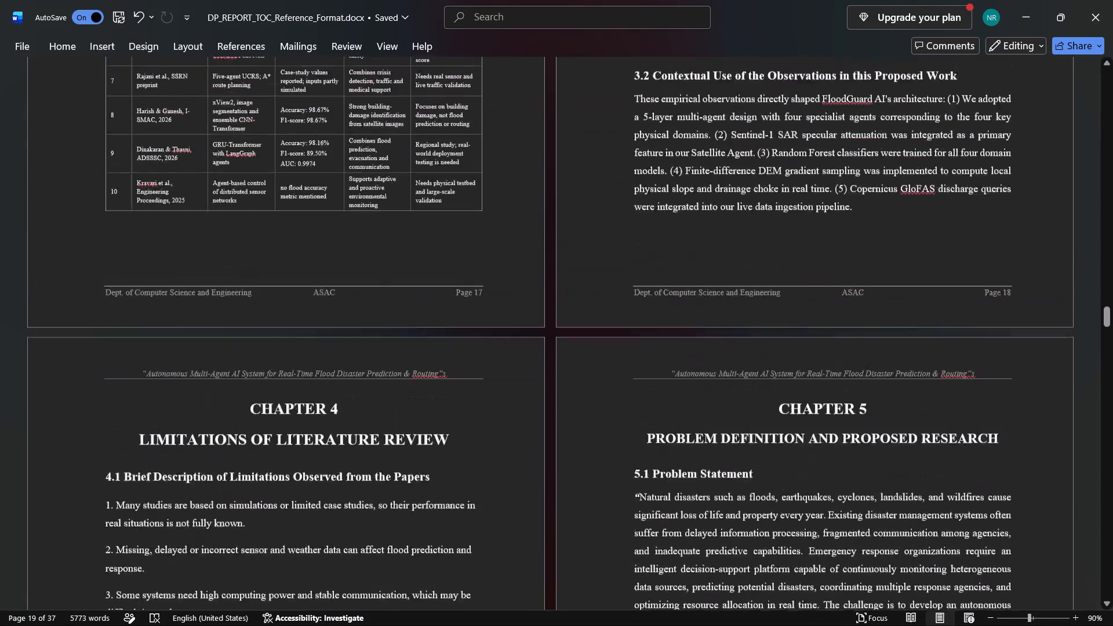
# Review the Chapter 2 comparison table and Chapter 3 observations, continuing through Chapter 4 to section 4.2 and the Chapter 5 problem definition.
pyautogui.scroll(3, 823, 267)
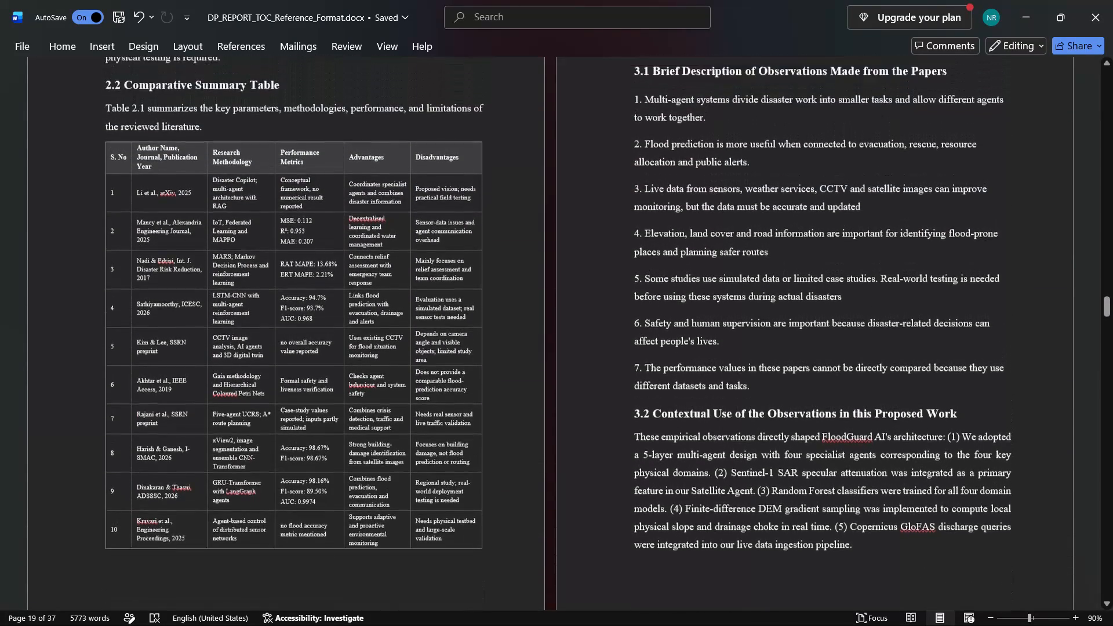
pyautogui.scroll(2, 823, 267)
pyautogui.scroll(-9, 823, 267)
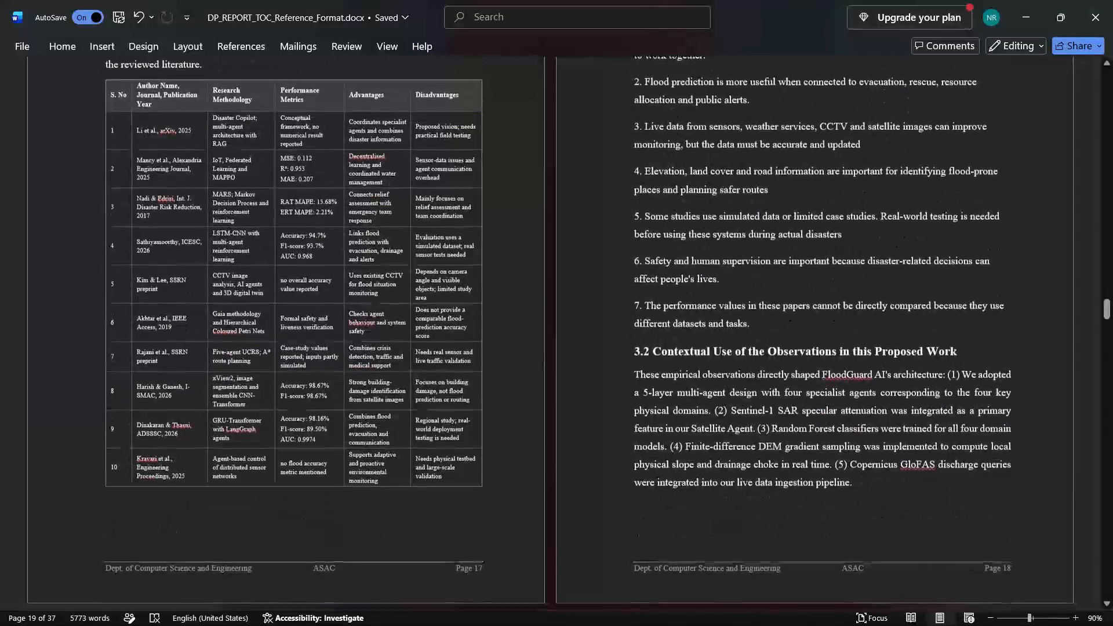
pyautogui.scroll(-4, 823, 267)
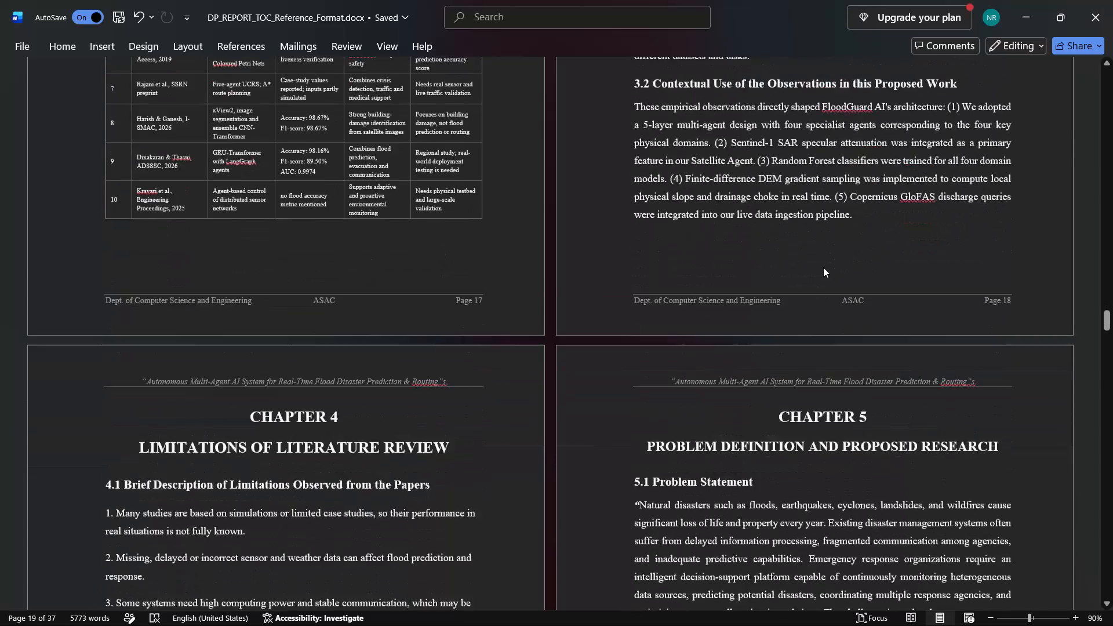
pyautogui.scroll(-2, 823, 267)
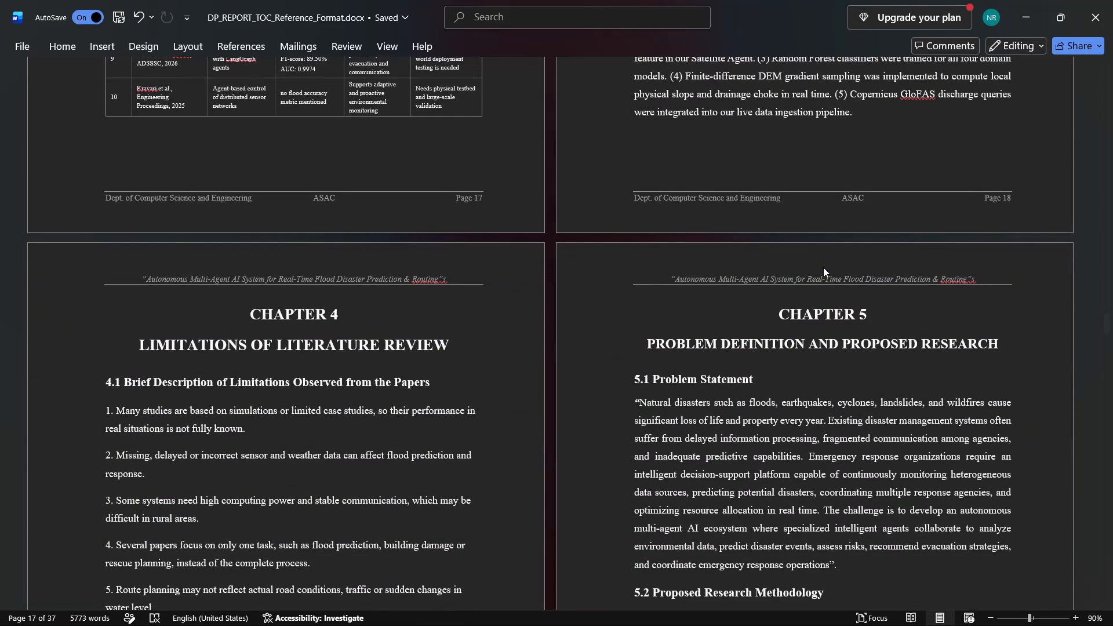
pyautogui.scroll(-3, 823, 267)
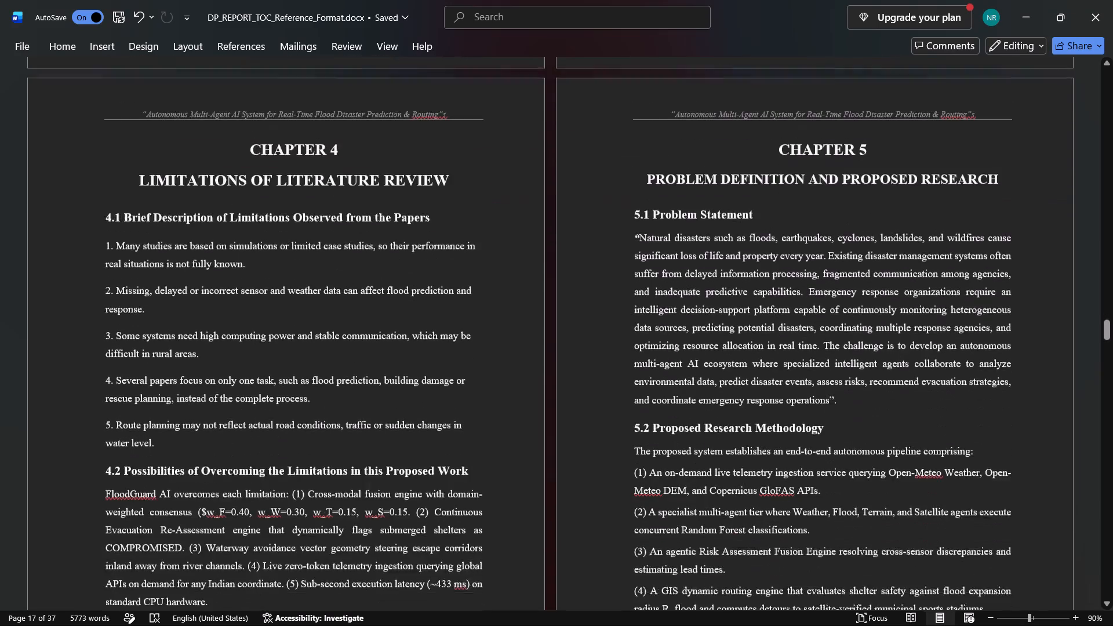
pyautogui.scroll(-1, 823, 267)
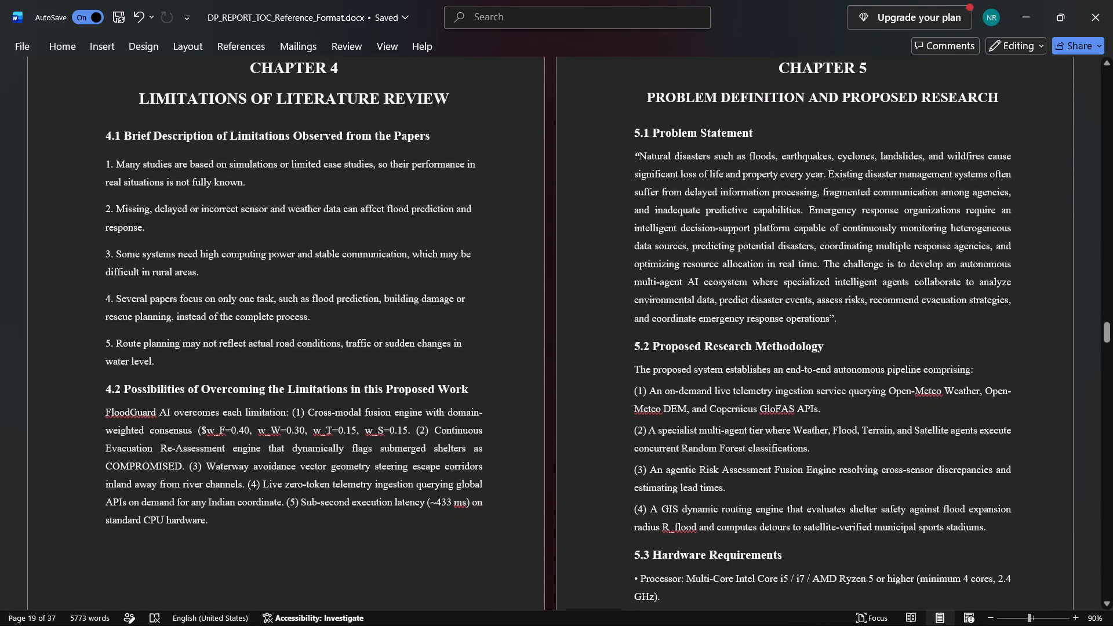
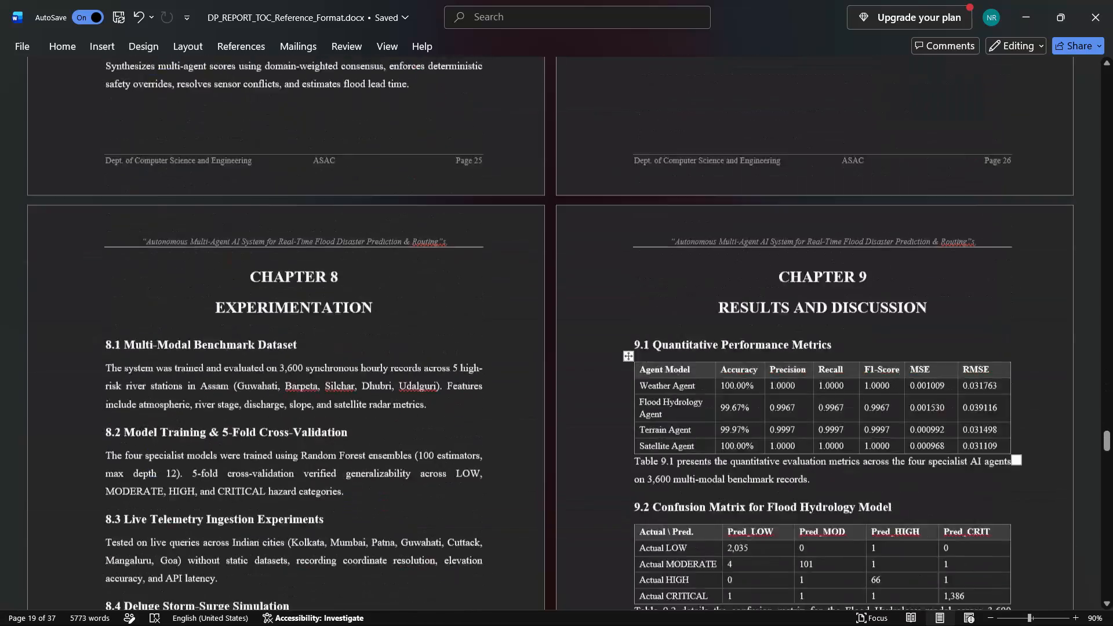
# Skim the report's later chapters through to the Chapter 11 references and back to the Chapter 7 module description.
pyautogui.scroll(-2, 748, 441)
pyautogui.scroll(2, 748, 441)
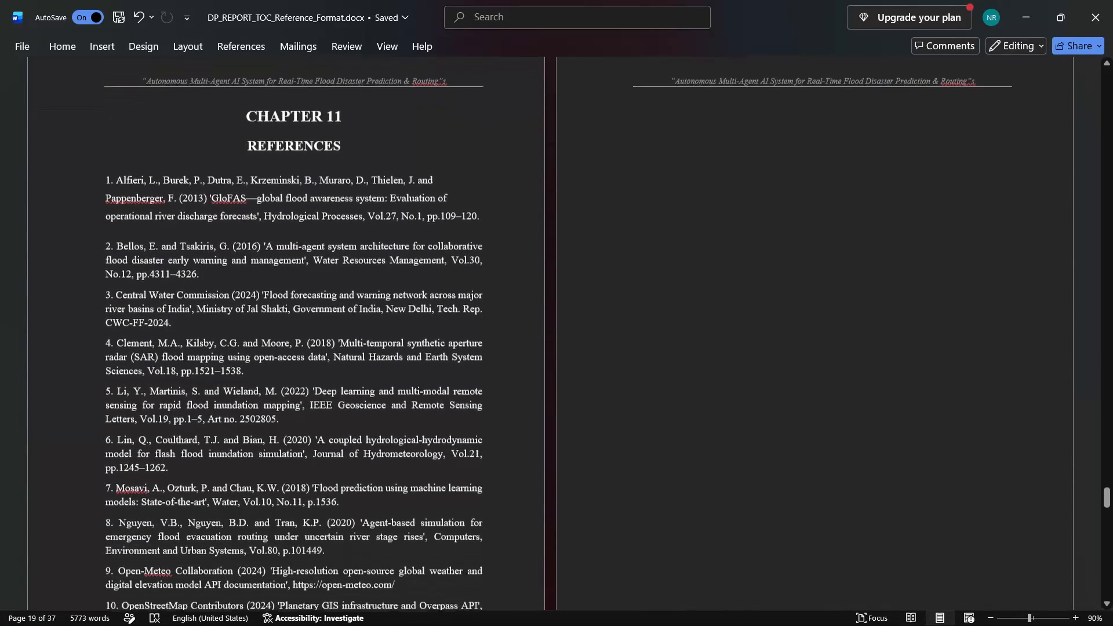
pyautogui.scroll(3, 748, 441)
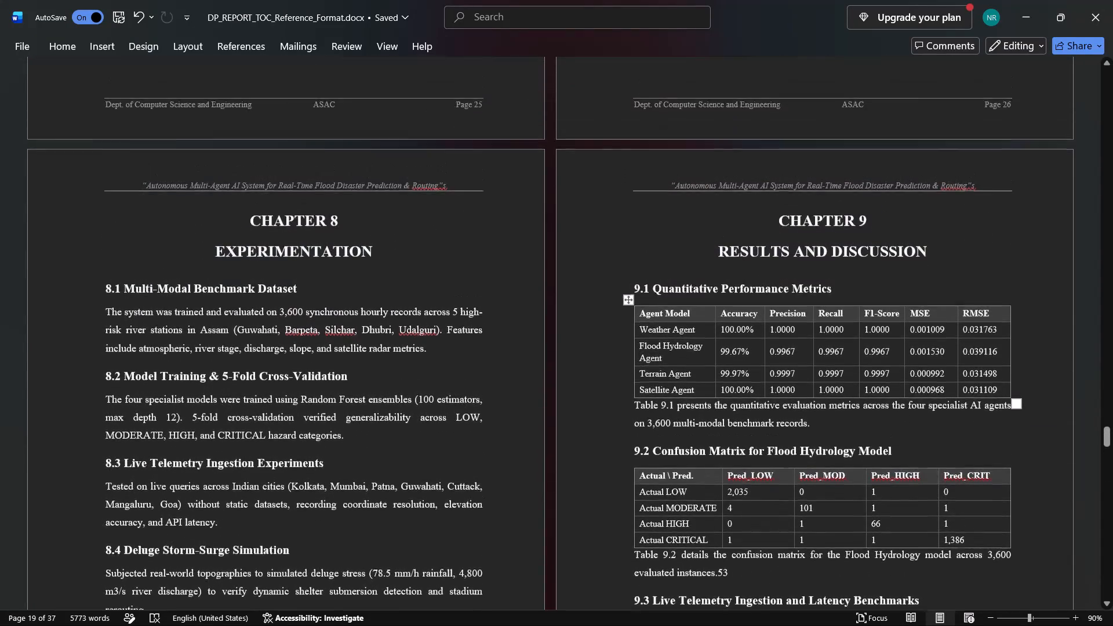
pyautogui.scroll(3, 748, 441)
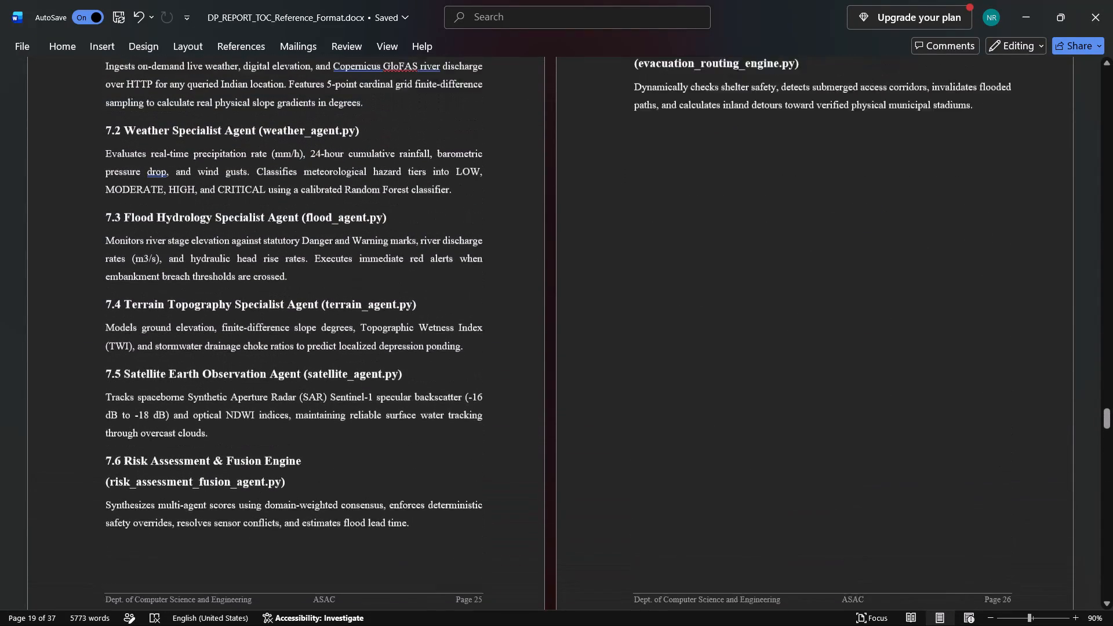
pyautogui.scroll(2, 748, 441)
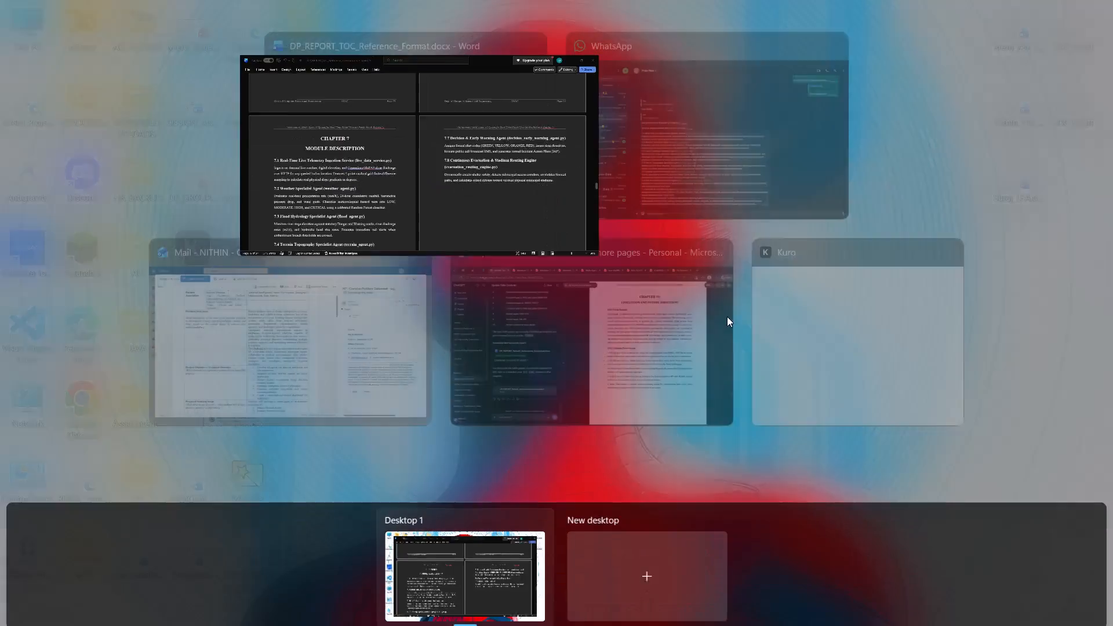
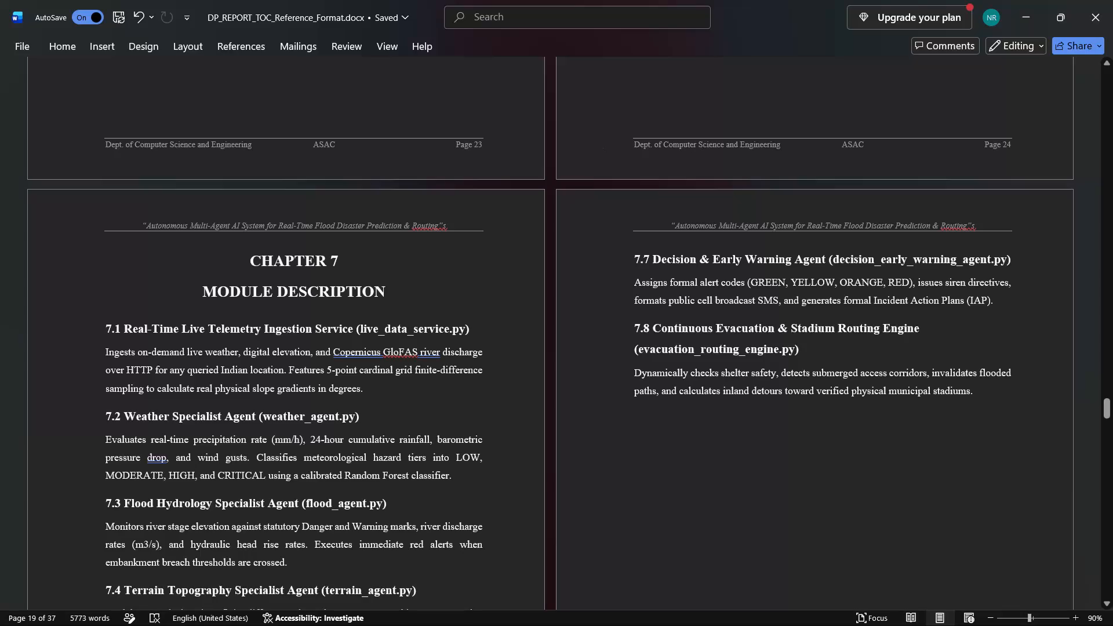
# Replace the Chapter 7 module description text, sections 7.1 through 7.8, with the copied updated version.
pyautogui.click(105, 330)
pyautogui.moveTo(104, 325); pyautogui.dragTo(926, 383)
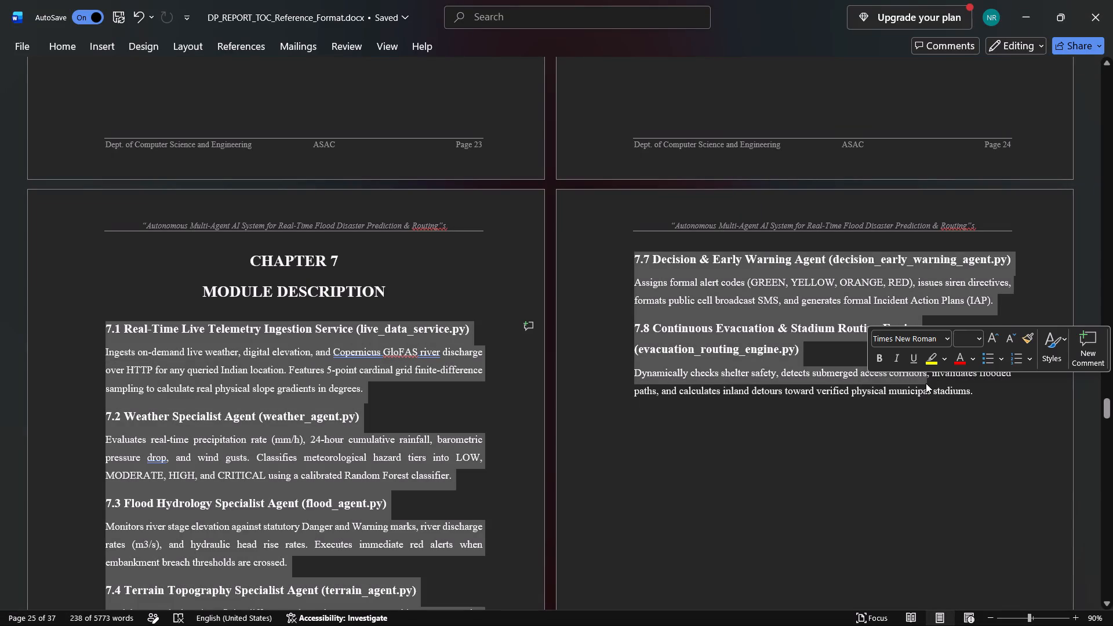
pyautogui.click(984, 395)
pyautogui.moveTo(984, 395); pyautogui.dragTo(59, 333)
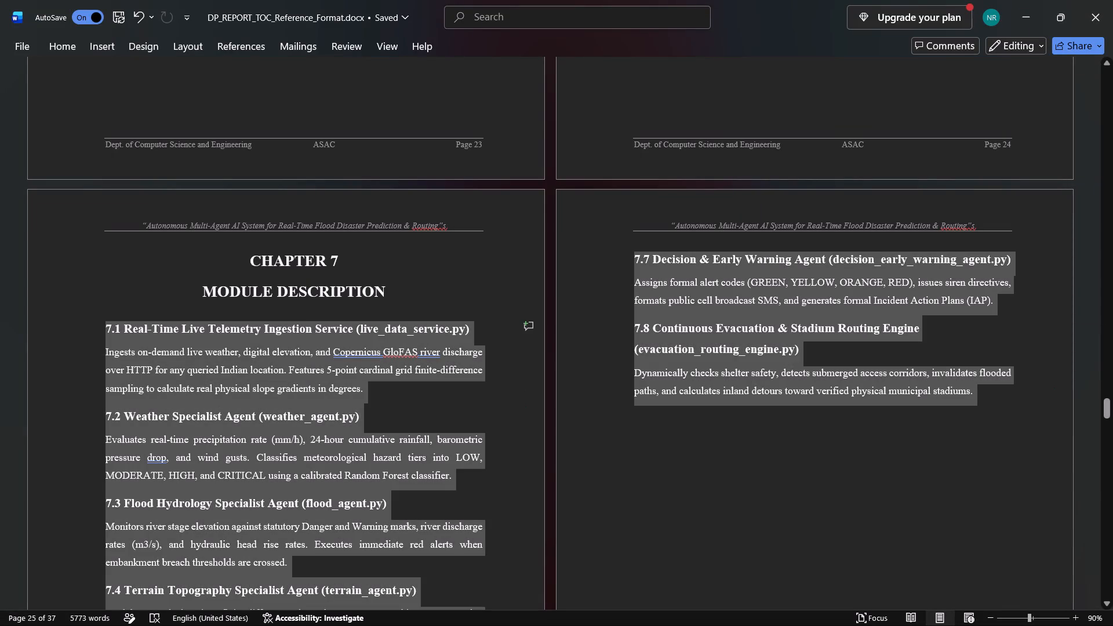
pyautogui.moveTo(59, 333); pyautogui.dragTo(63, 337)
pyautogui.hotkey('ctrl', 'v')
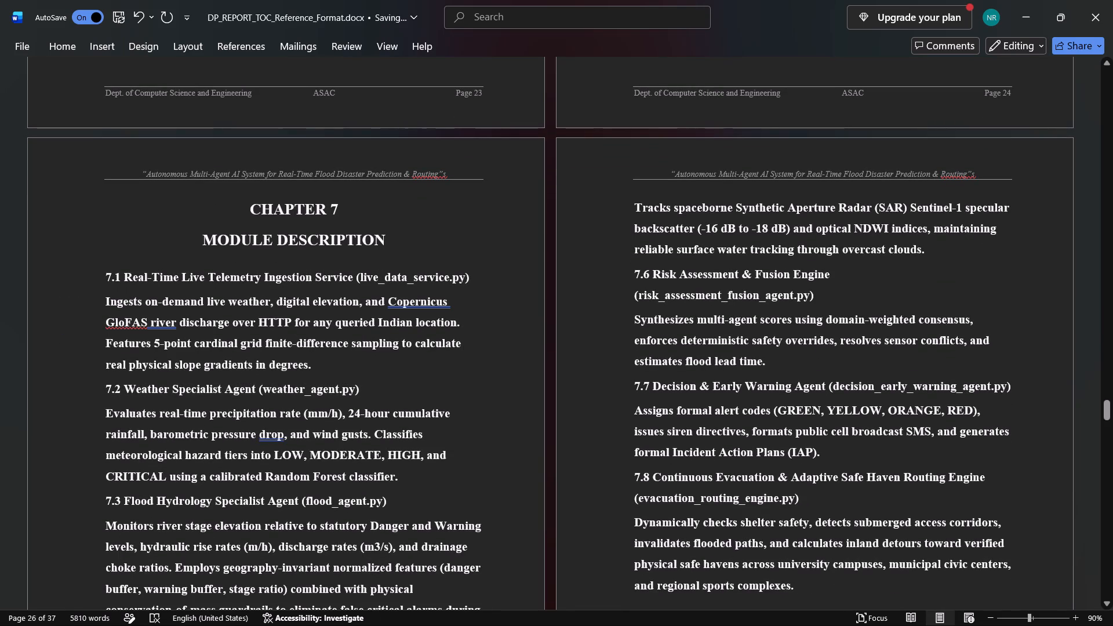
# Remove bold formatting from the body paragraph under section 7.6 Risk Assessment & Fusion Engine.
pyautogui.moveTo(767, 360); pyautogui.dragTo(633, 325)
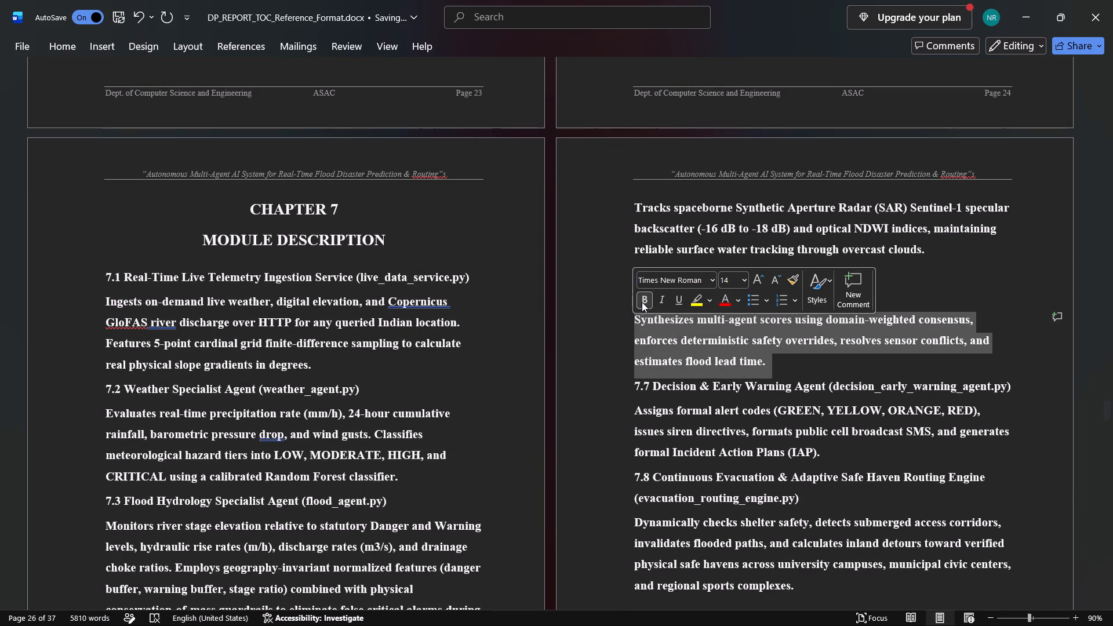
pyautogui.click(642, 301)
pyautogui.click(804, 431)
# Review the Chapter 6 methodology pages, checking the architecture figure, sections 6.2 and 6.3, and the evacuation routing flowchart.
pyautogui.scroll(3, 804, 431)
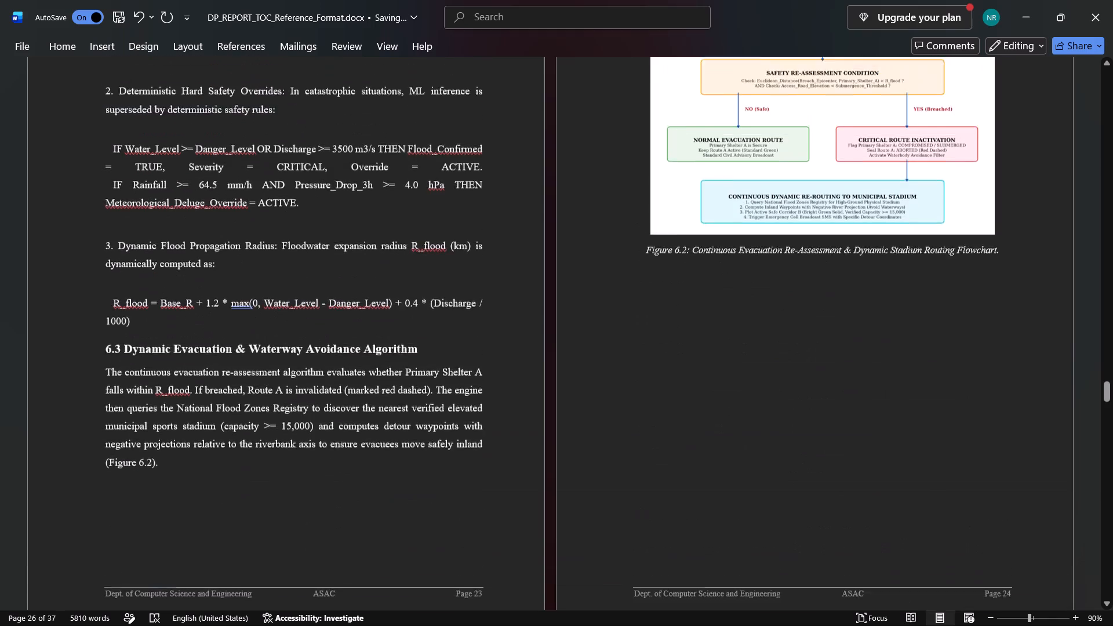
pyautogui.scroll(2, 804, 431)
pyautogui.scroll(-1, 804, 431)
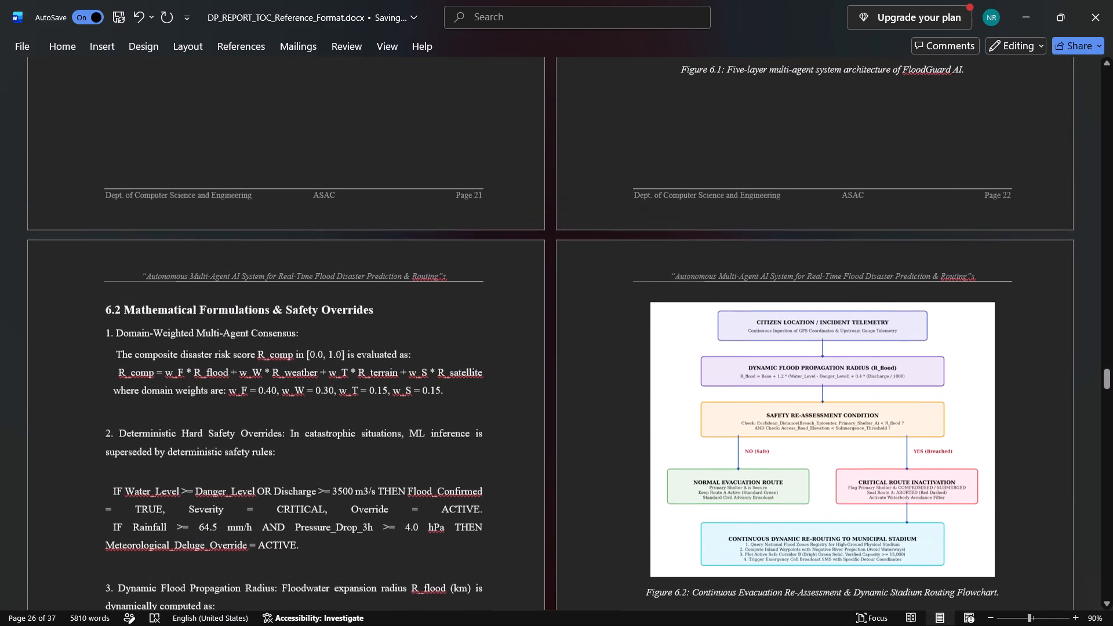
pyautogui.scroll(-1, 804, 431)
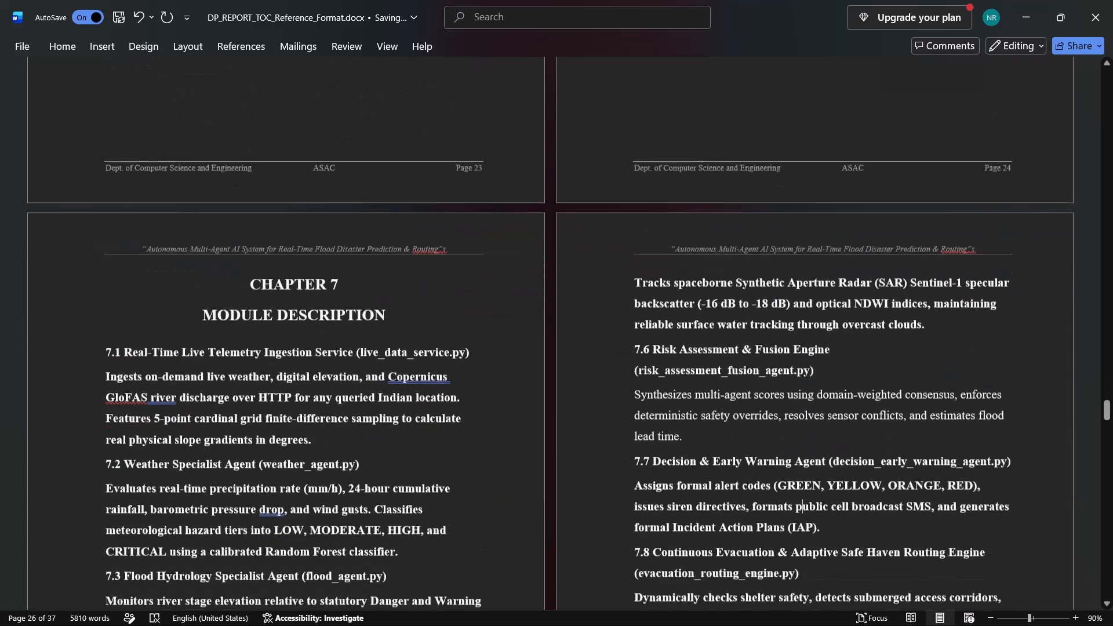
pyautogui.scroll(-1, 804, 431)
pyautogui.scroll(4, 774, 368)
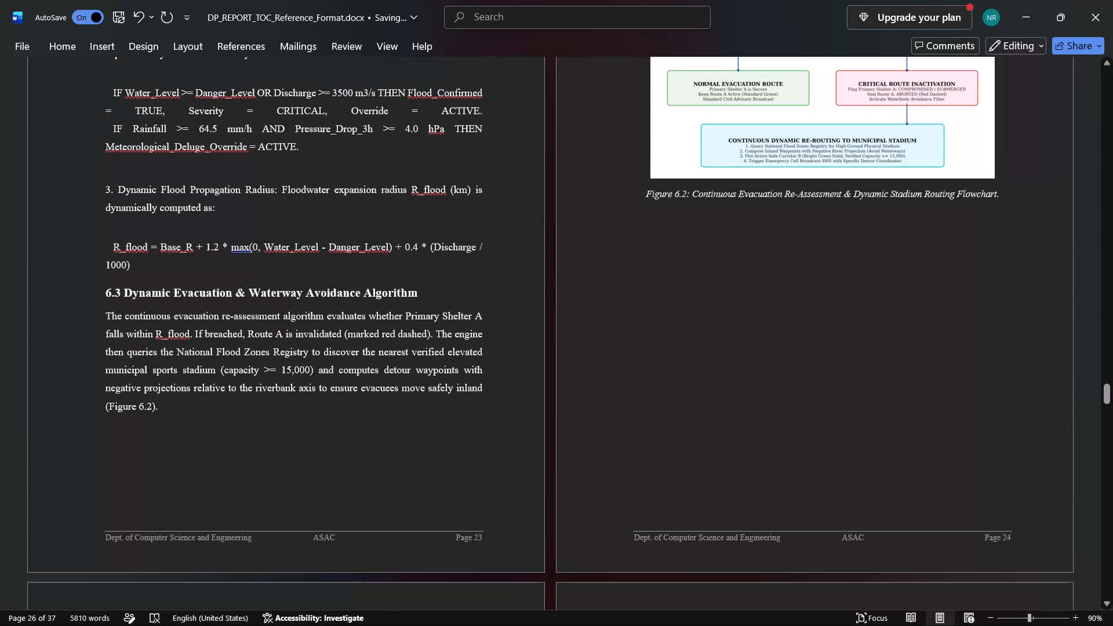
pyautogui.scroll(3, 774, 368)
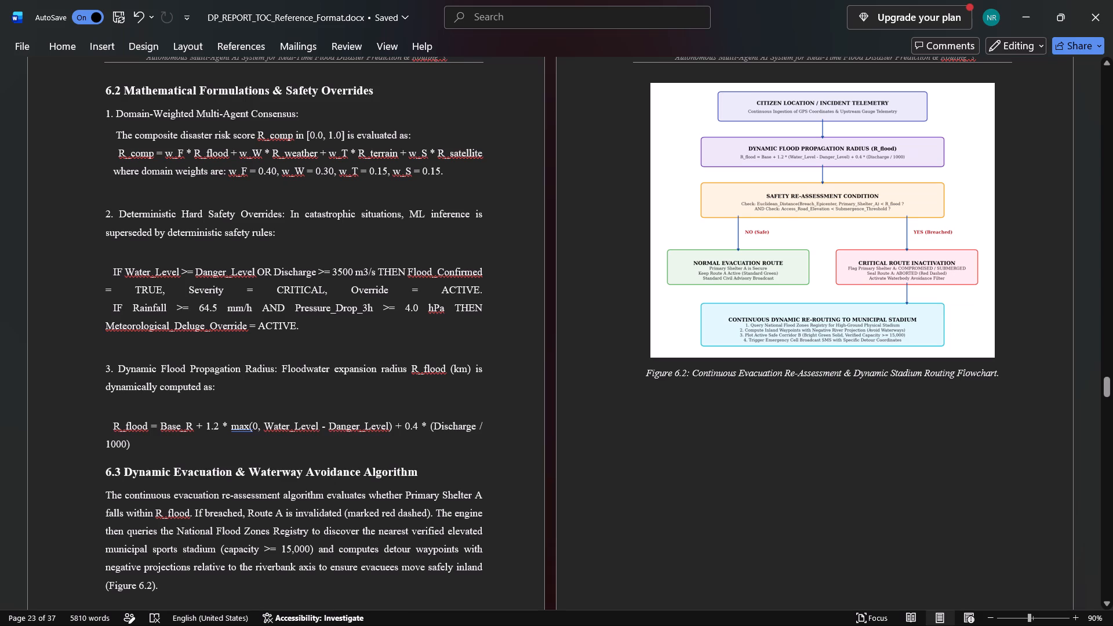
pyautogui.scroll(3, 866, 384)
pyautogui.scroll(1, 741, 311)
pyautogui.scroll(-2, 741, 311)
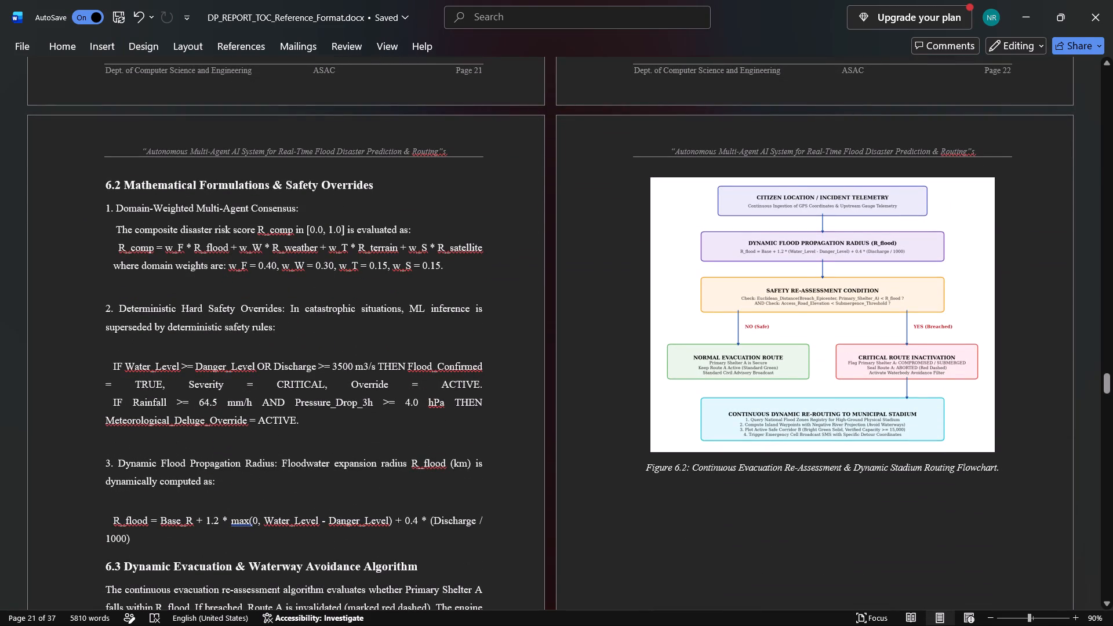
pyautogui.scroll(5, 825, 370)
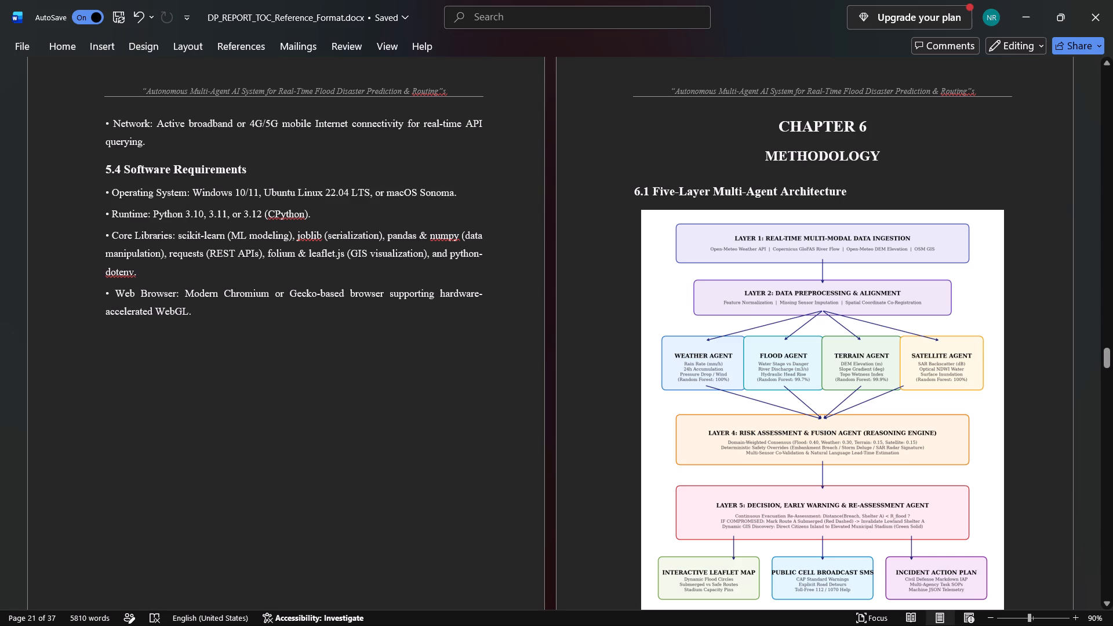
pyautogui.scroll(-2, 866, 495)
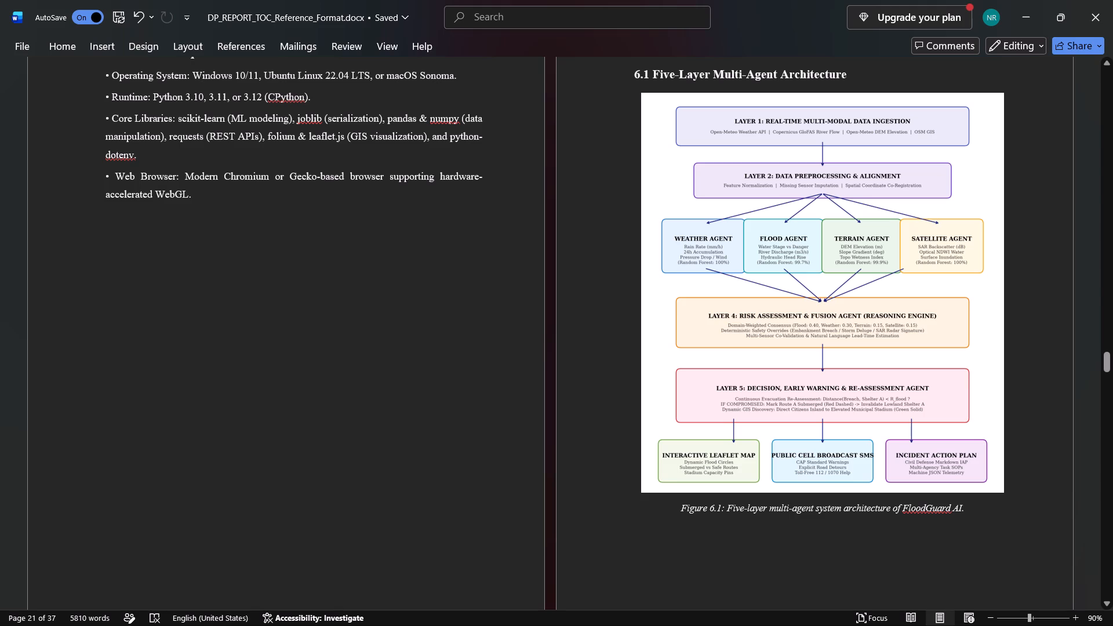
pyautogui.scroll(-5, 647, 566)
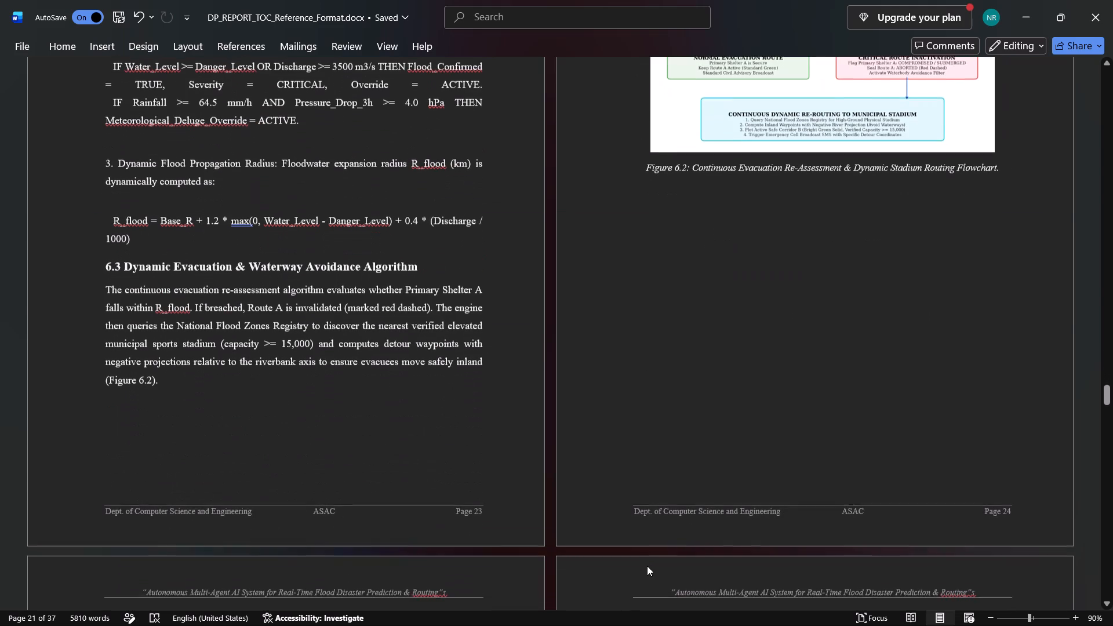
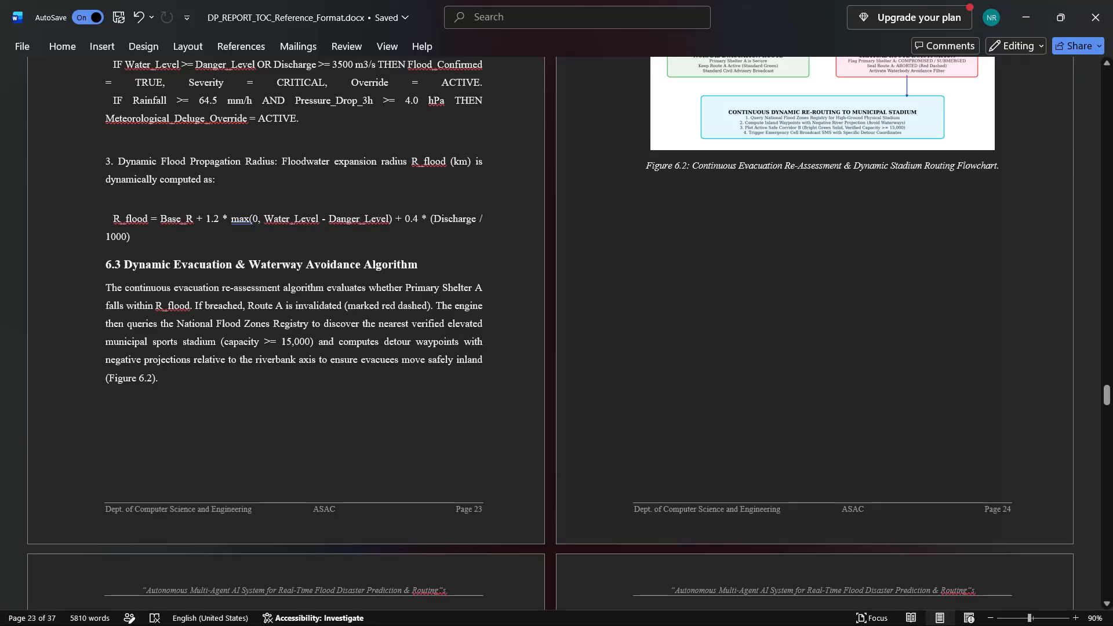
# Replace the paragraph under 6.3 Dynamic Evacuation & Waterway Avoidance Algorithm with the copied text on the 3-tier evacuation policy.
pyautogui.scroll(2, 210, 382)
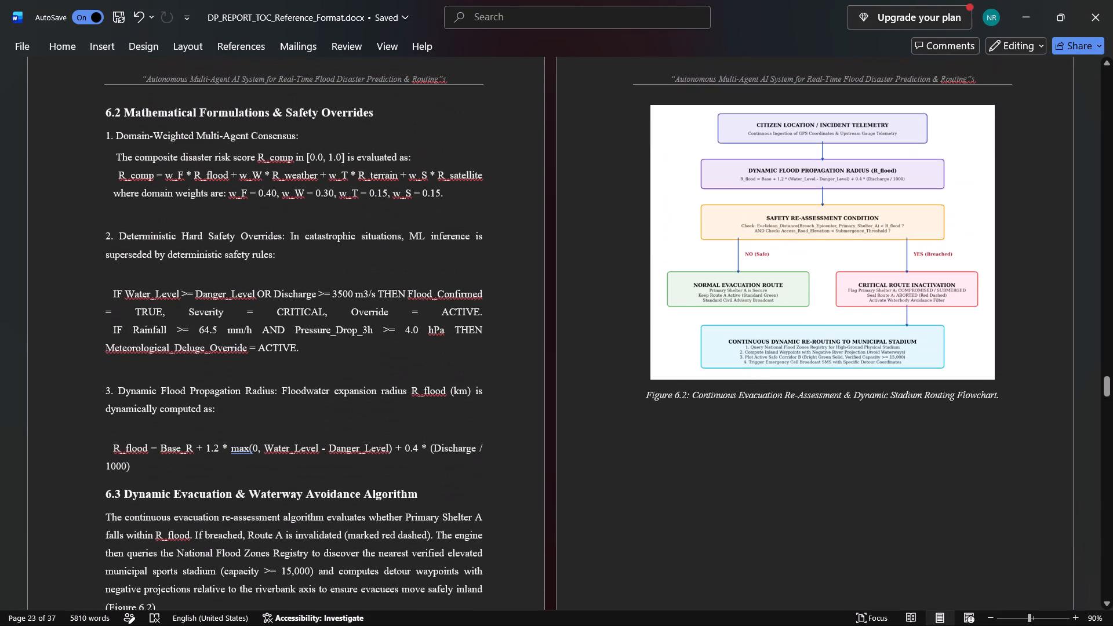
pyautogui.scroll(-1, 210, 382)
pyautogui.moveTo(171, 525); pyautogui.dragTo(162, 519)
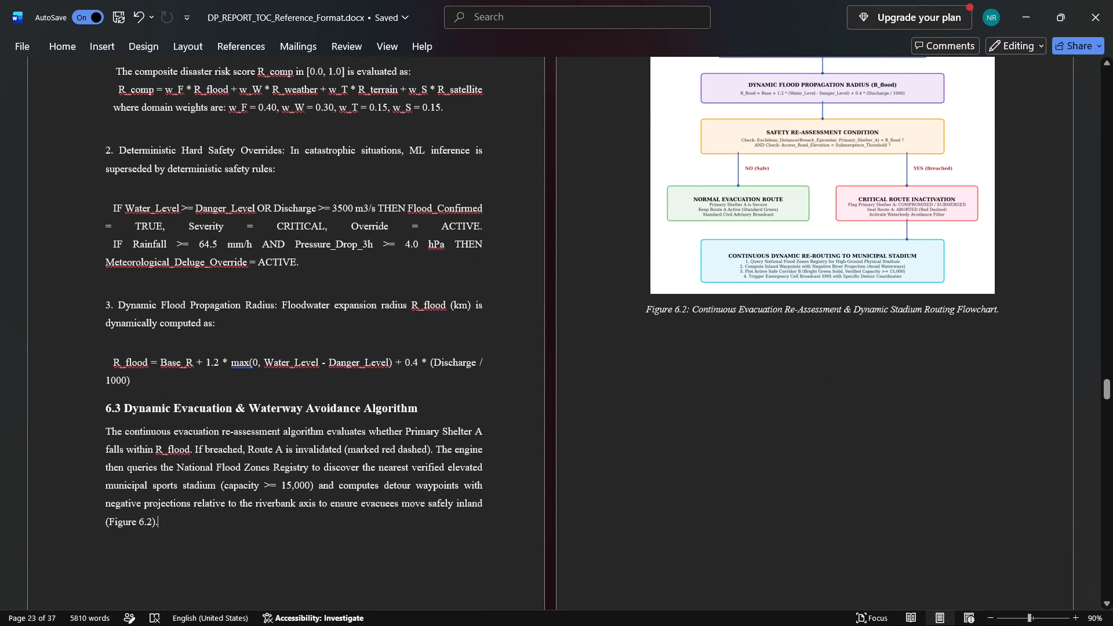
pyautogui.moveTo(162, 519); pyautogui.dragTo(85, 438)
pyautogui.hotkey('ctrl', 'v')
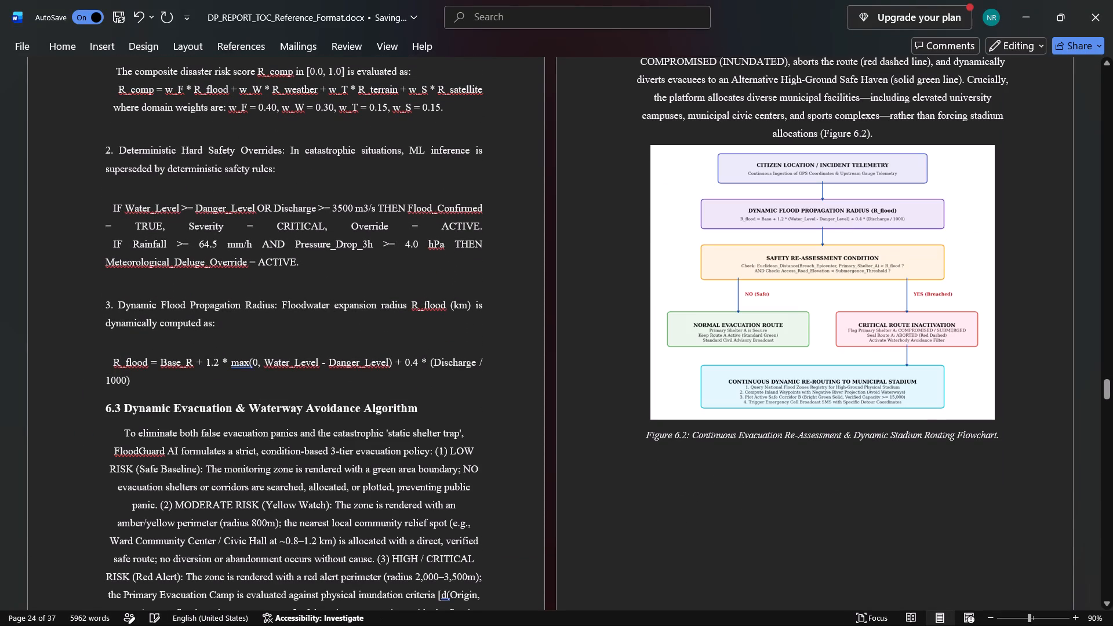
# Justify the new section 6.3 text, from "To eliminate both false evacuation panics" through "(Figure 6.2)".
pyautogui.moveTo(119, 429); pyautogui.dragTo(842, 121)
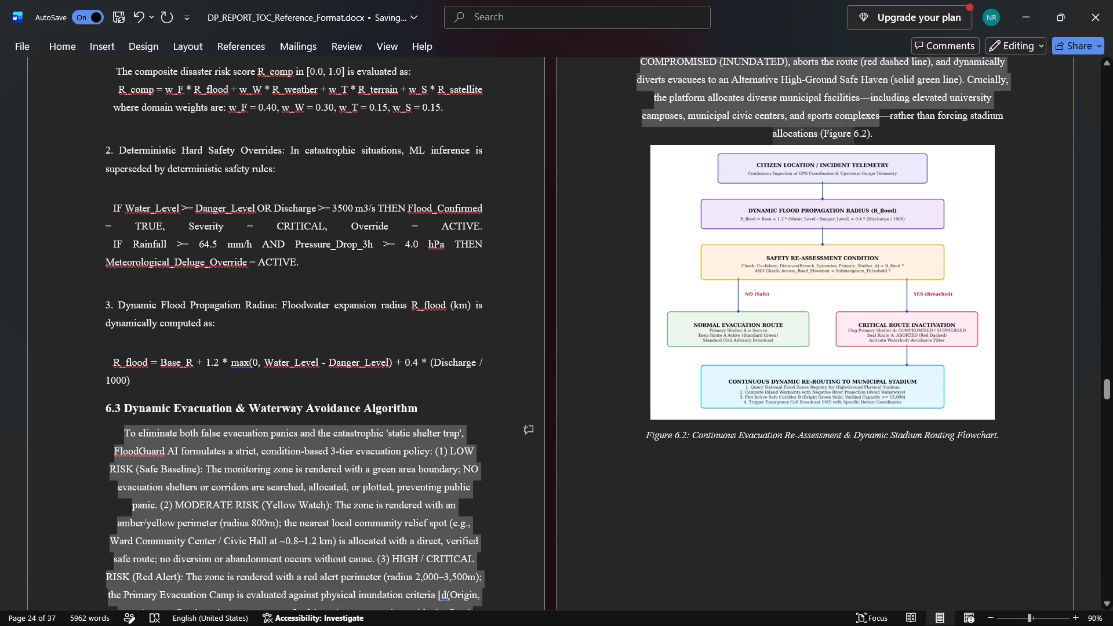
pyautogui.moveTo(842, 121); pyautogui.dragTo(899, 130)
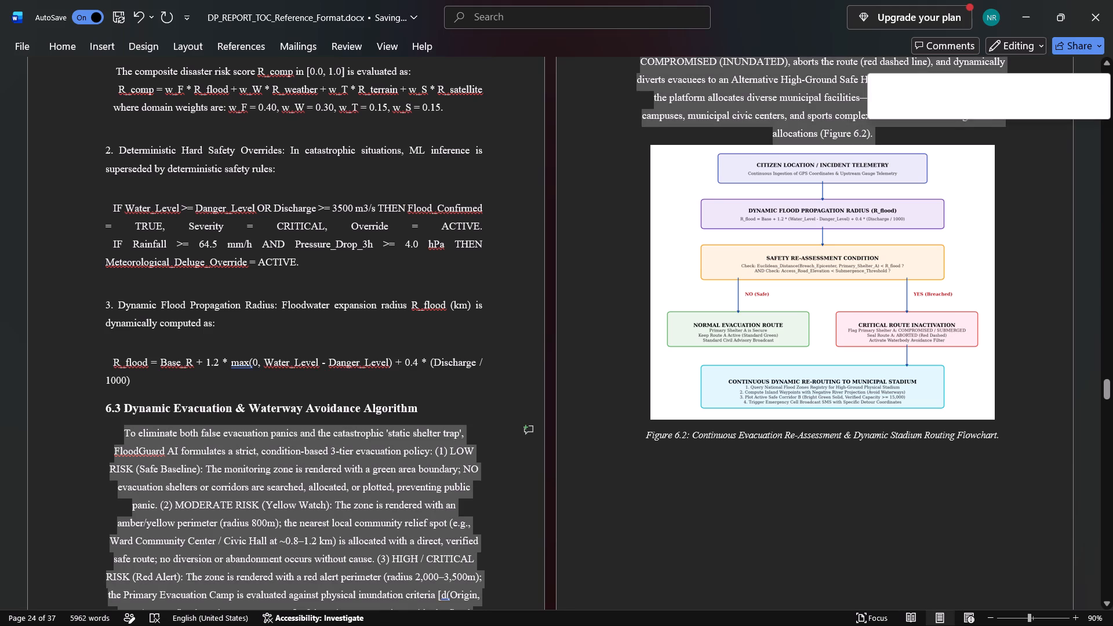
pyautogui.click(66, 41)
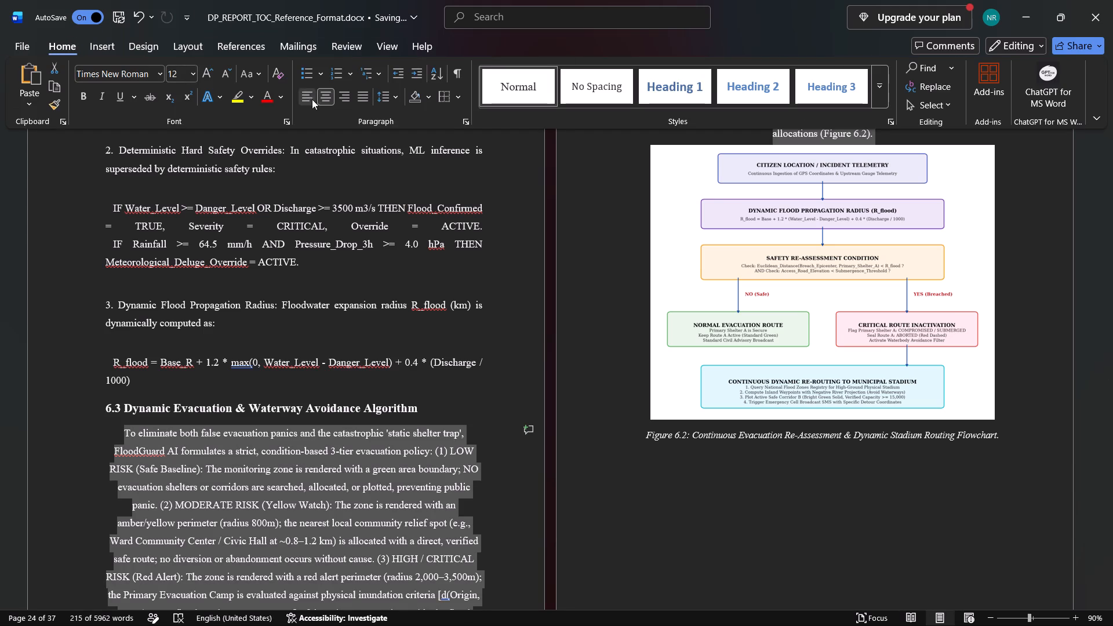
pyautogui.click(362, 97)
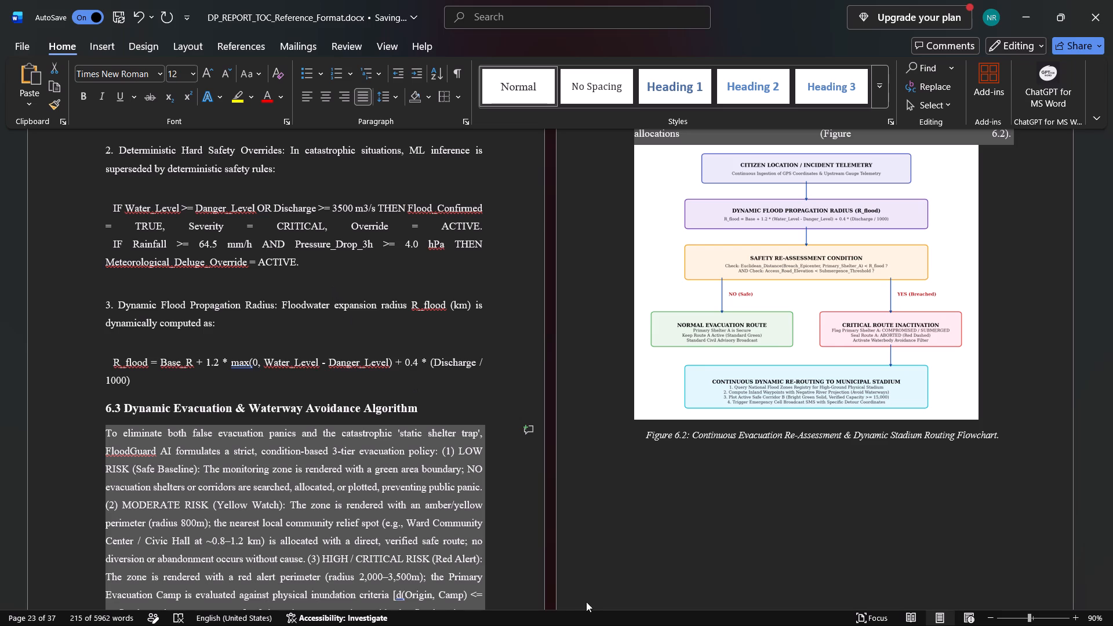
# Split the section 6.3 text so the (1) LOW RISK, (2) MODERATE RISK and (3) HIGH / CRITICAL RISK tiers each start a new paragraph.
pyautogui.scroll(-1, 550, 475)
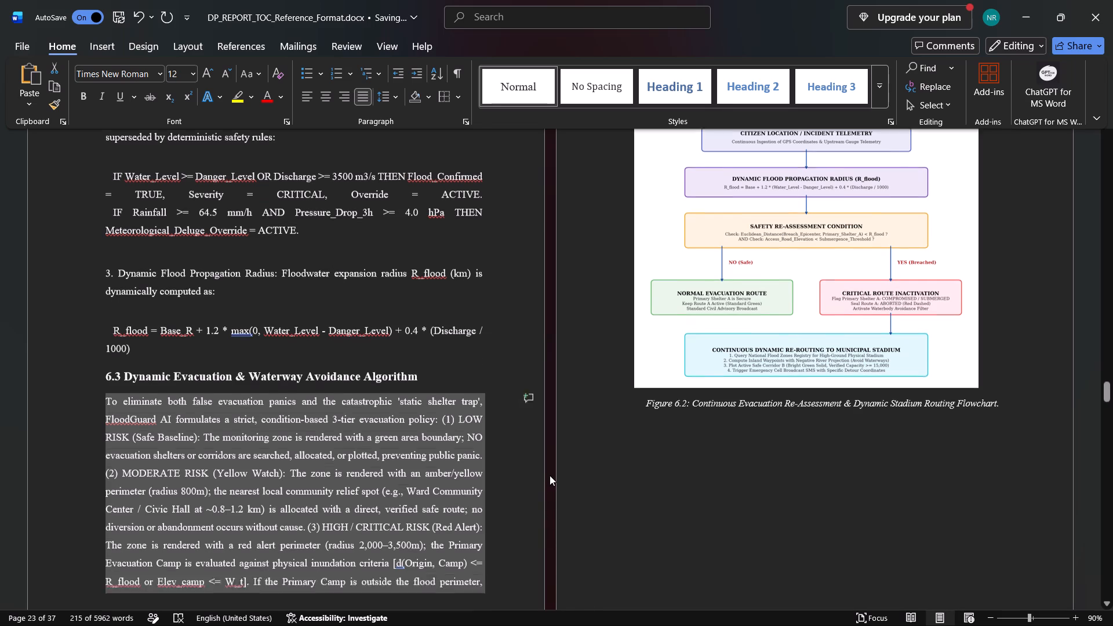
pyautogui.scroll(-1, 550, 475)
pyautogui.click(468, 399)
pyautogui.click(439, 358)
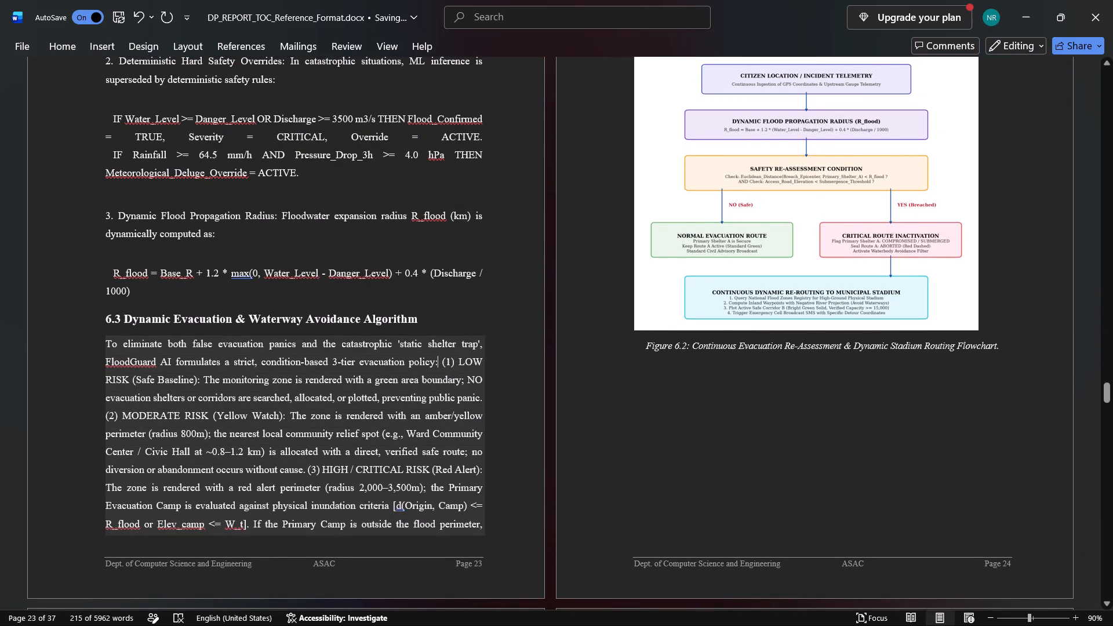
pyautogui.press('Return')
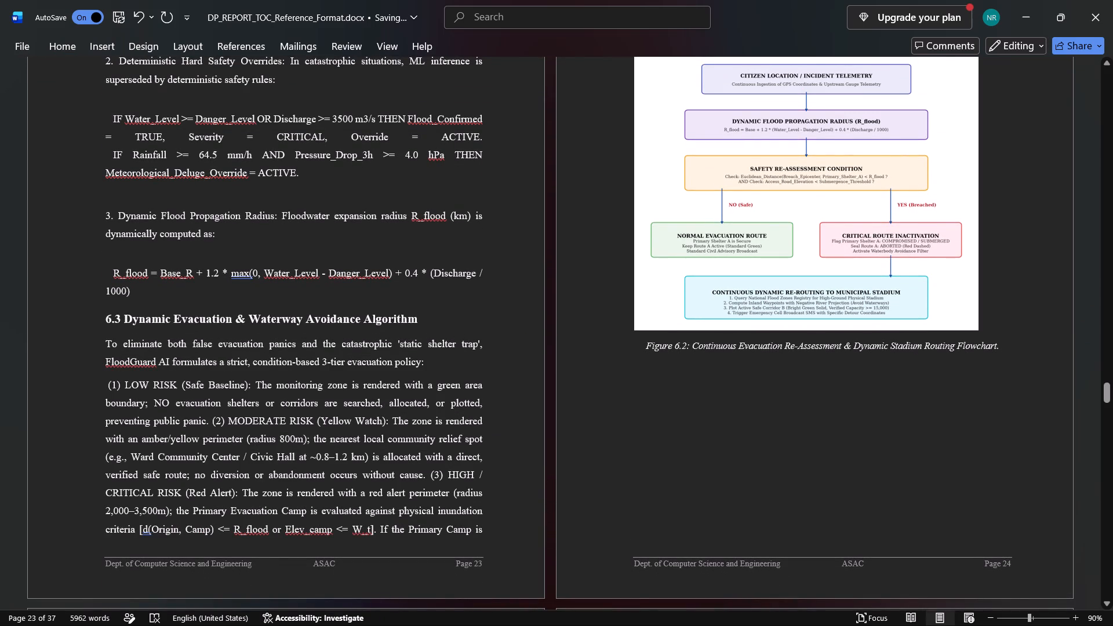
pyautogui.press('Right')
pyautogui.press('BackSpace')
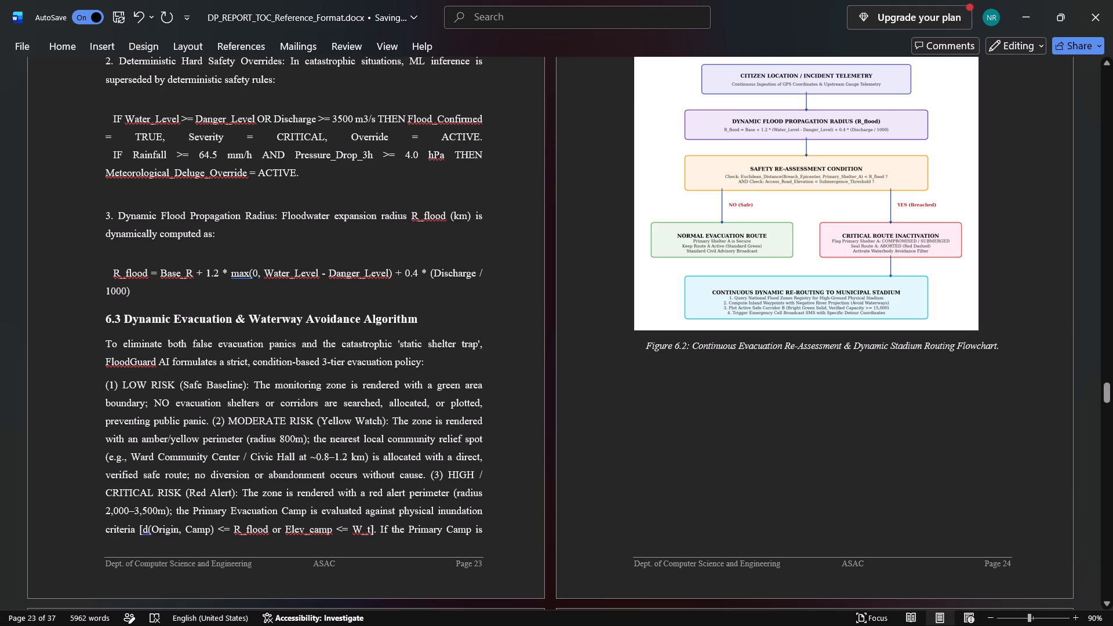
pyautogui.click(213, 418)
pyautogui.press('Return')
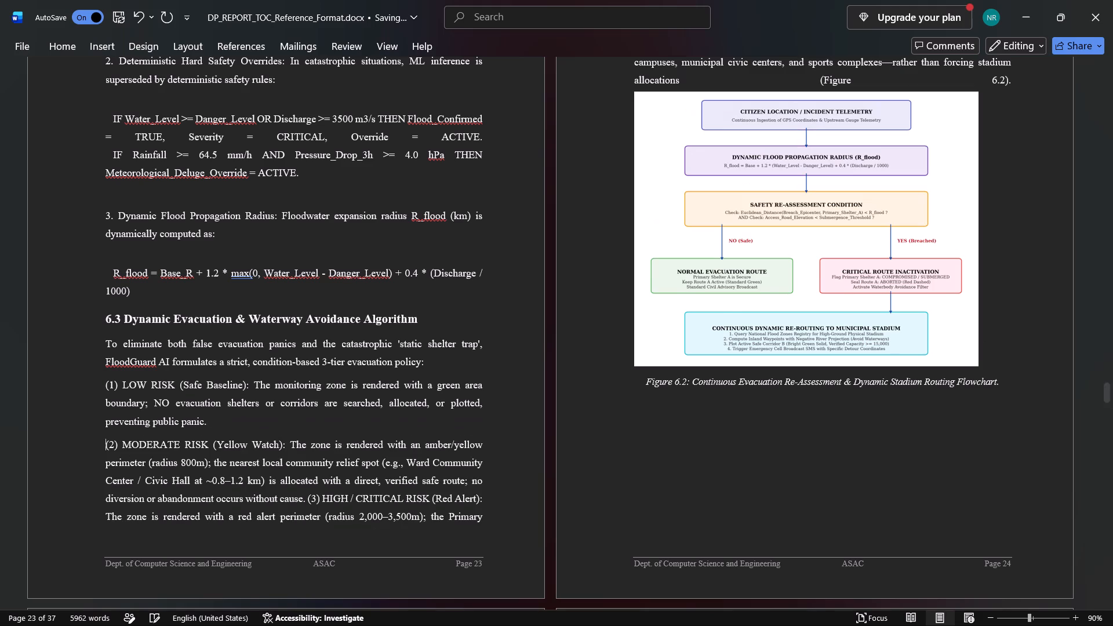
pyautogui.click(309, 503)
pyautogui.press('Return')
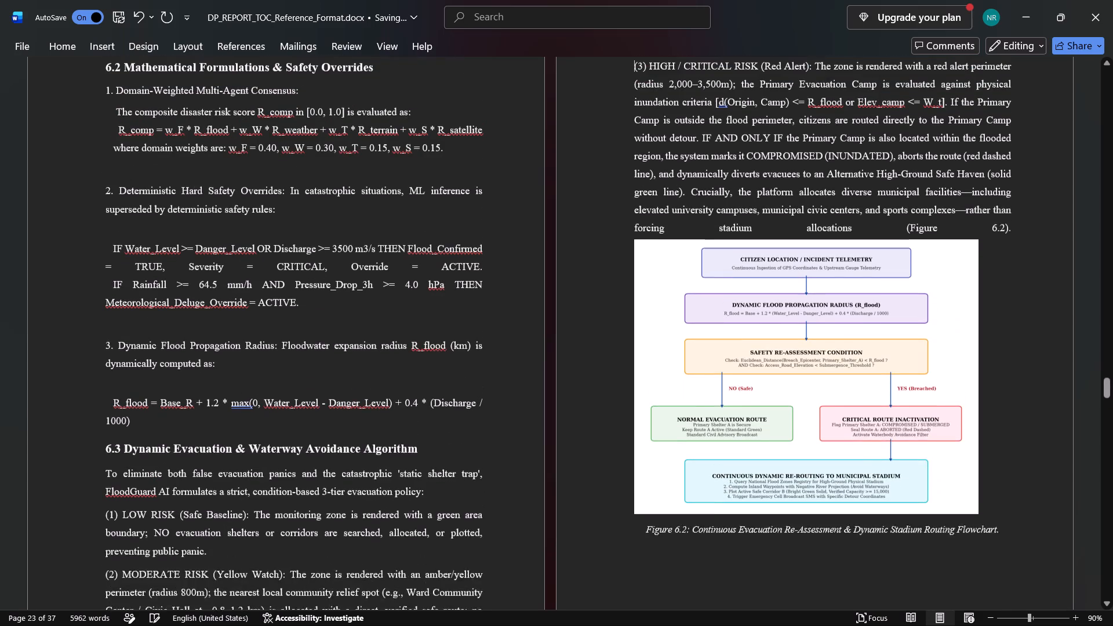
# Insert a paragraph break after "(Figure 6.2)." to separate the HIGH / CRITICAL RISK text from the flowchart image.
pyautogui.scroll(1, 703, 281)
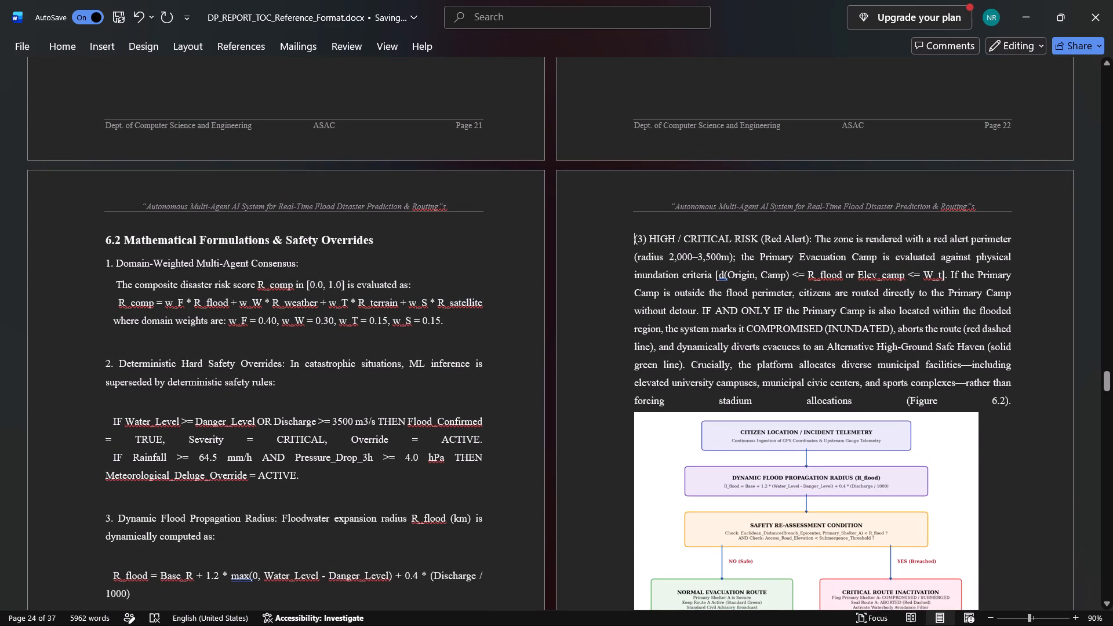
pyautogui.click(1024, 399)
pyautogui.press('Return')
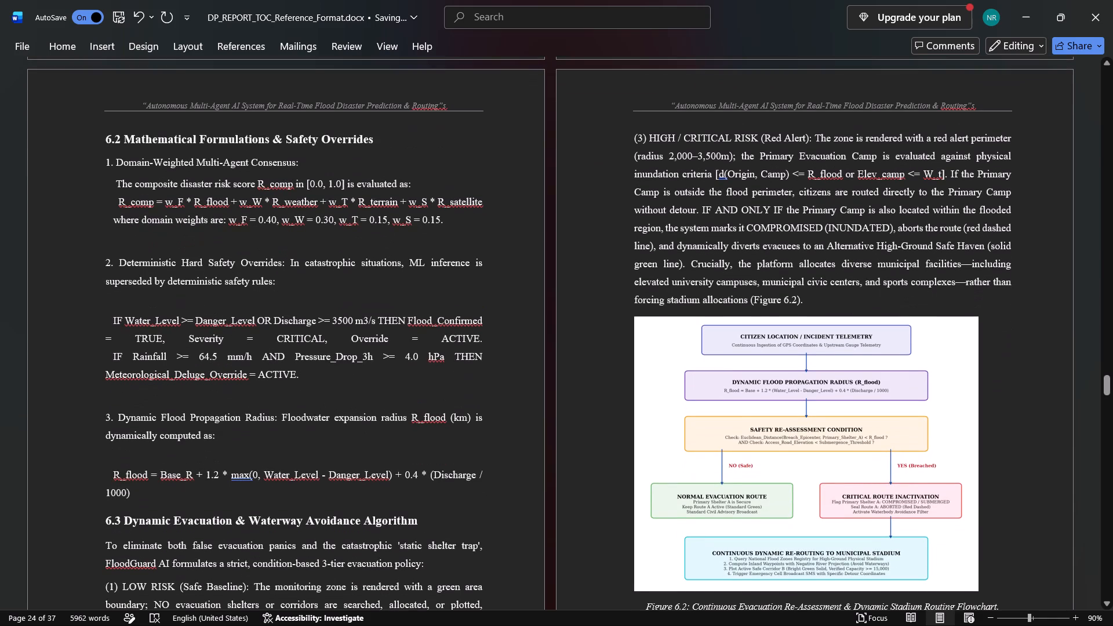
pyautogui.scroll(-2, 900, 394)
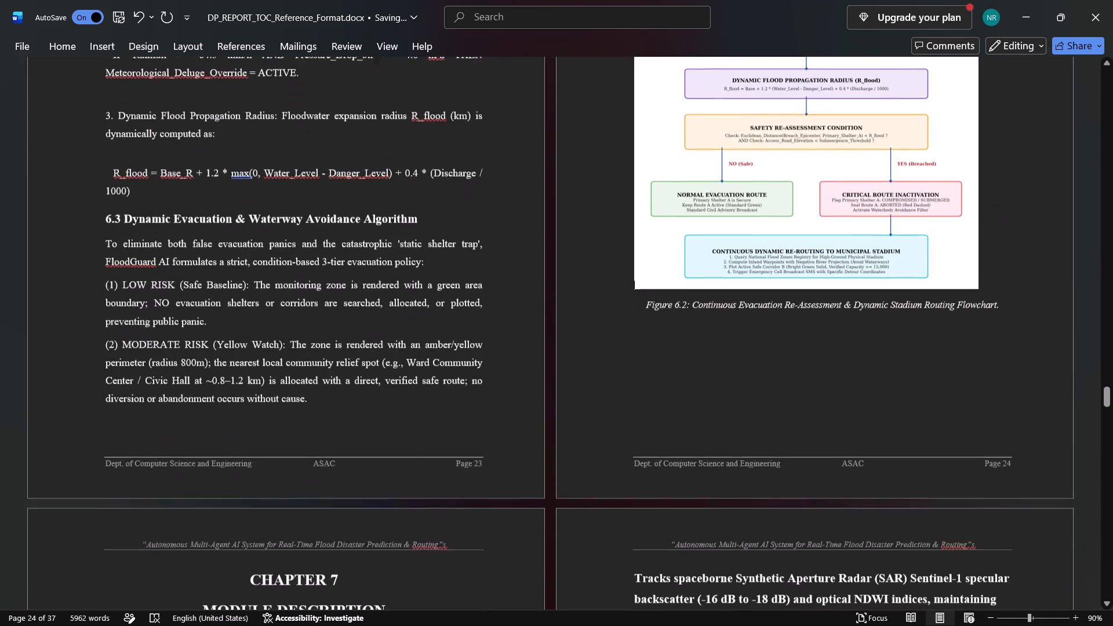
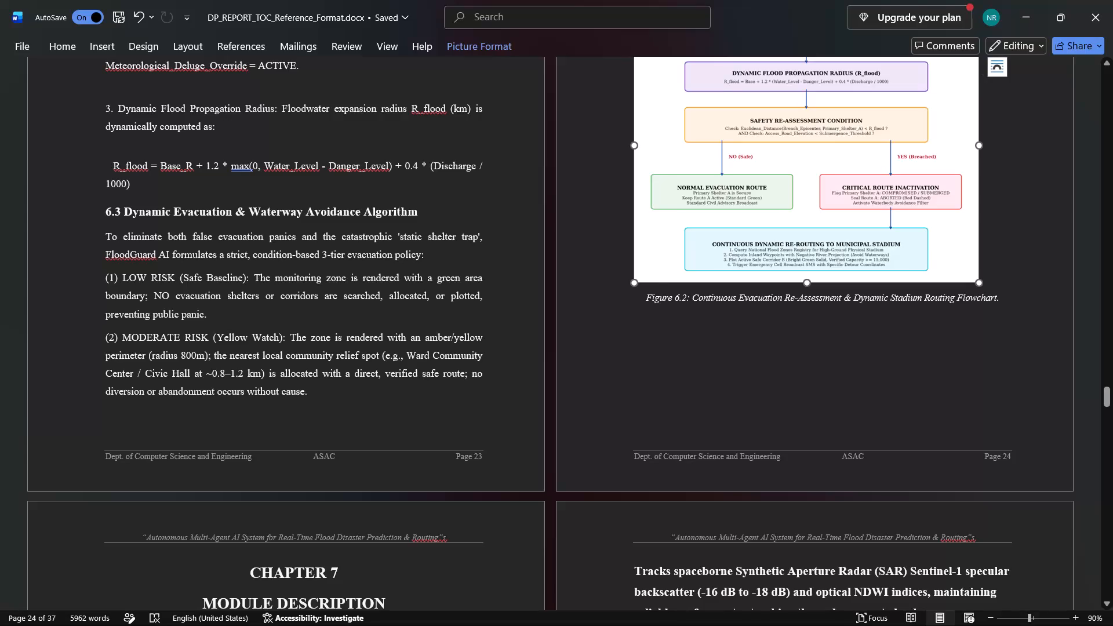
# Replace the flowchart above the Figure 6.2 caption with the copied flowchart image.
pyautogui.hotkey('ctrl', 'v')
pyautogui.scroll(1, 821, 250)
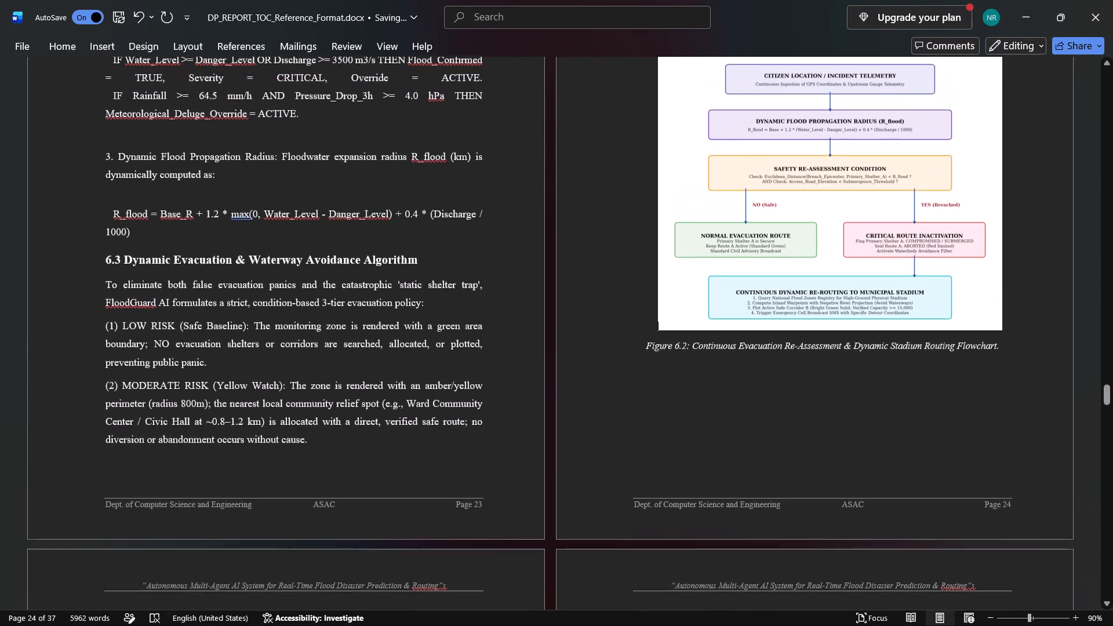
pyautogui.scroll(1, 821, 250)
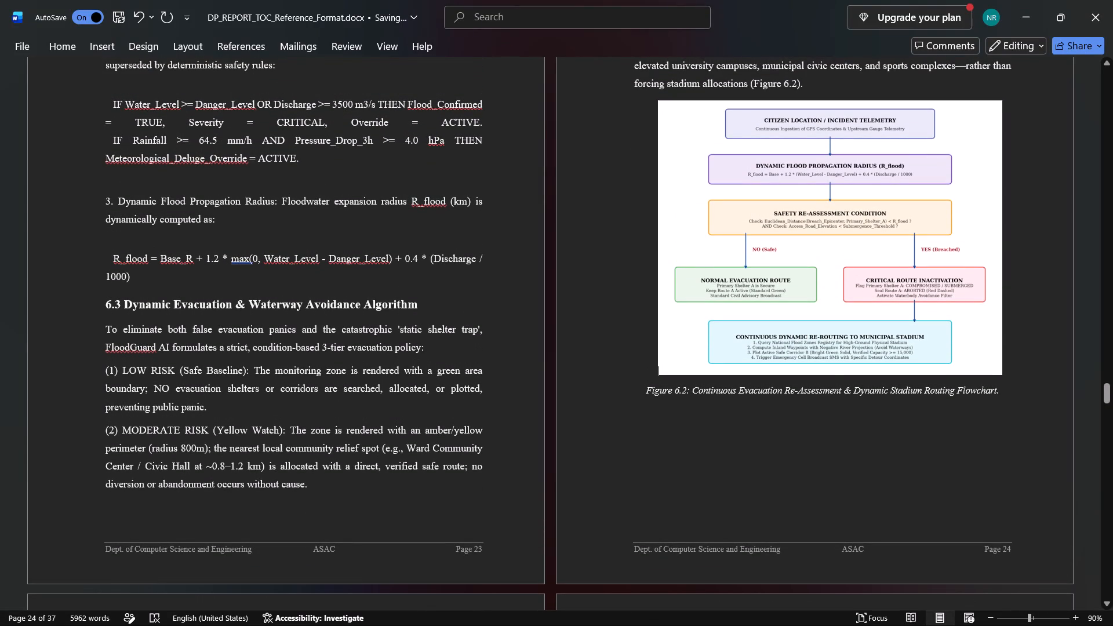
pyautogui.click(813, 279)
pyautogui.press('Delete')
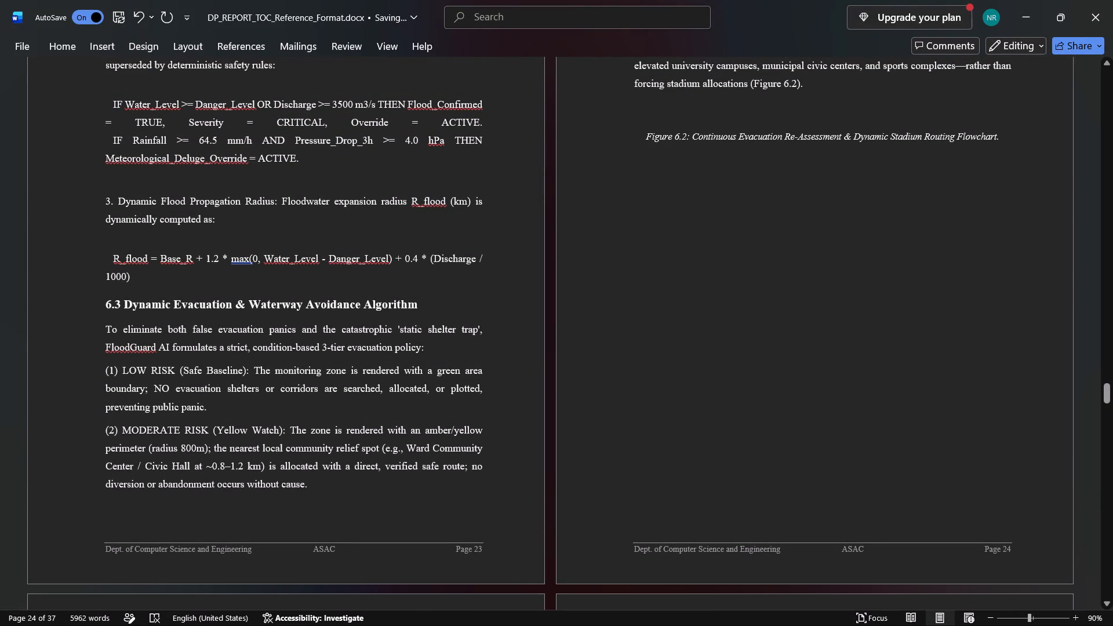
pyautogui.hotkey('ctrl', 'v')
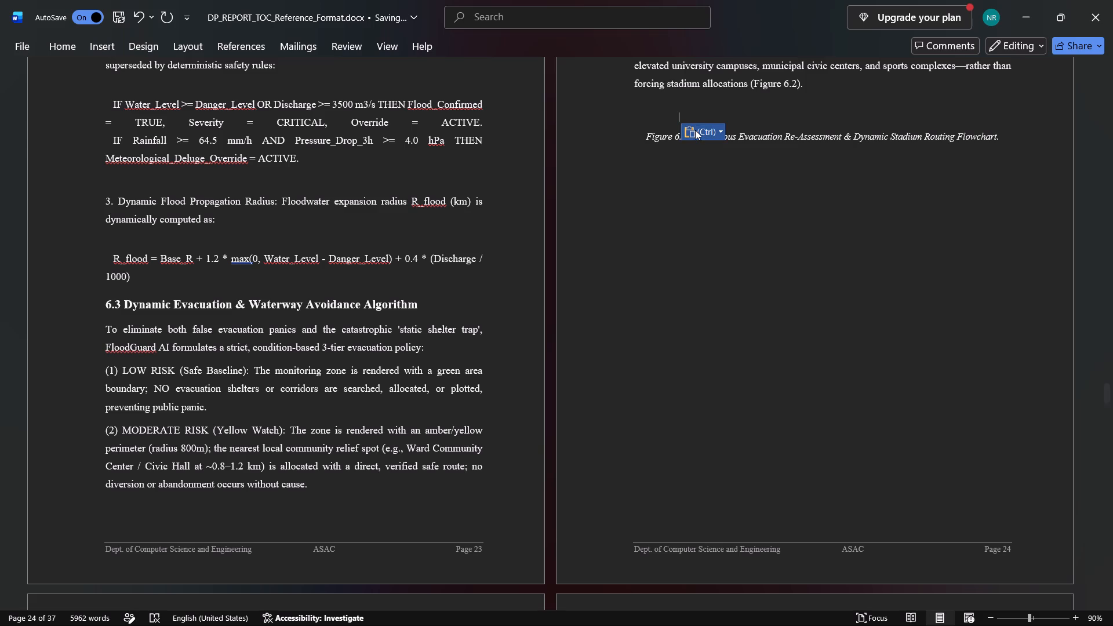
pyautogui.click(695, 130)
pyautogui.click(732, 173)
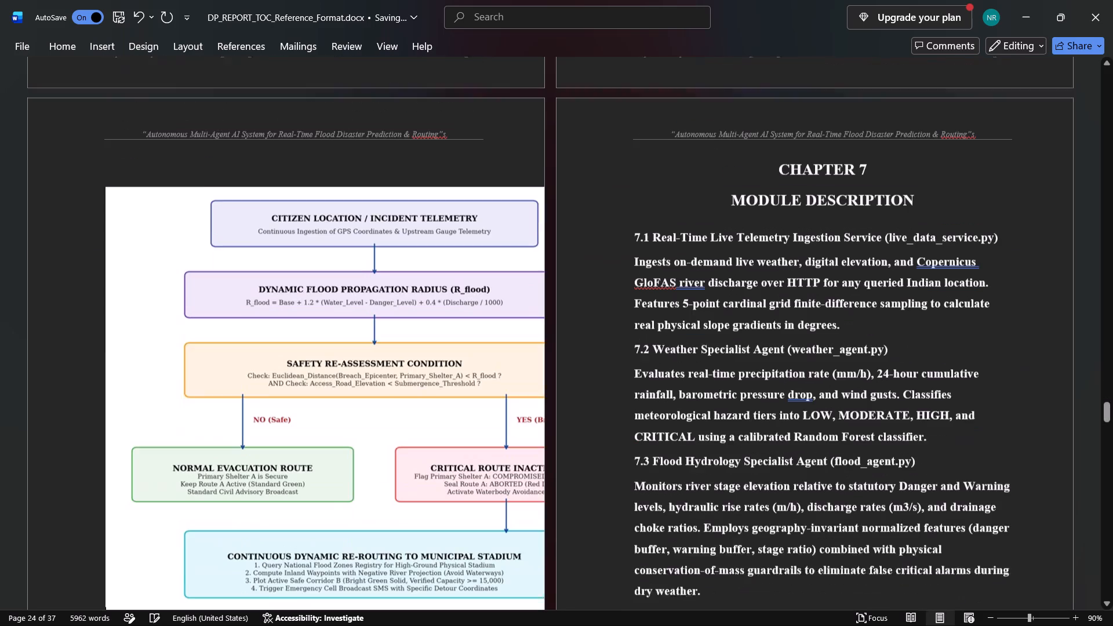
# Resize the pasted Figure 6.2 flowchart to about the text width so it fits below the HIGH / CRITICAL RISK paragraph.
pyautogui.click(475, 285)
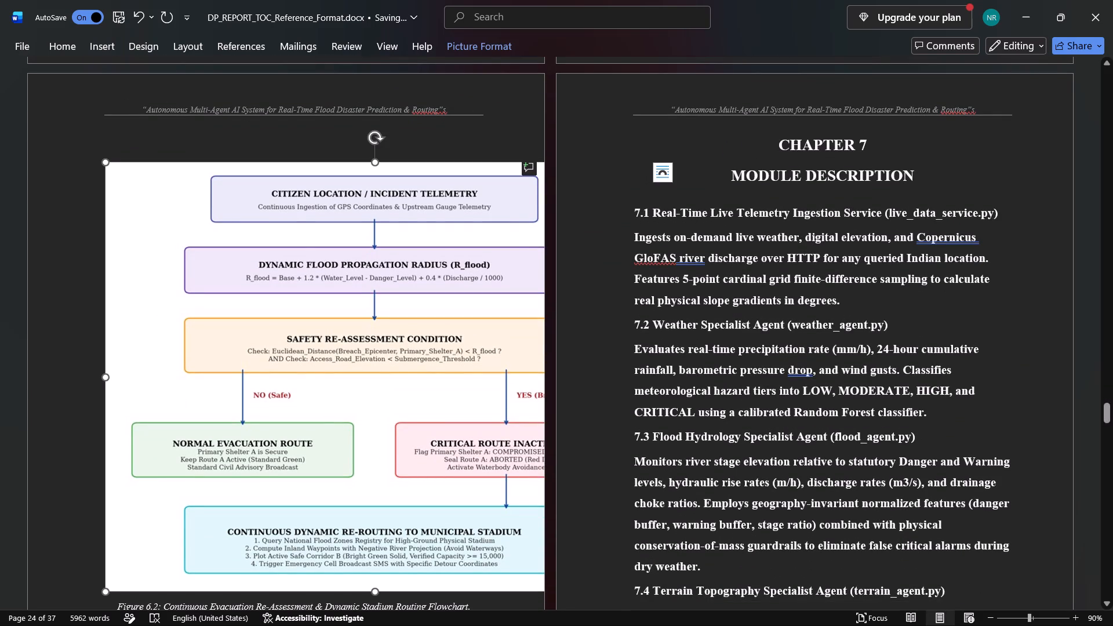
pyautogui.moveTo(106, 163); pyautogui.dragTo(320, 321)
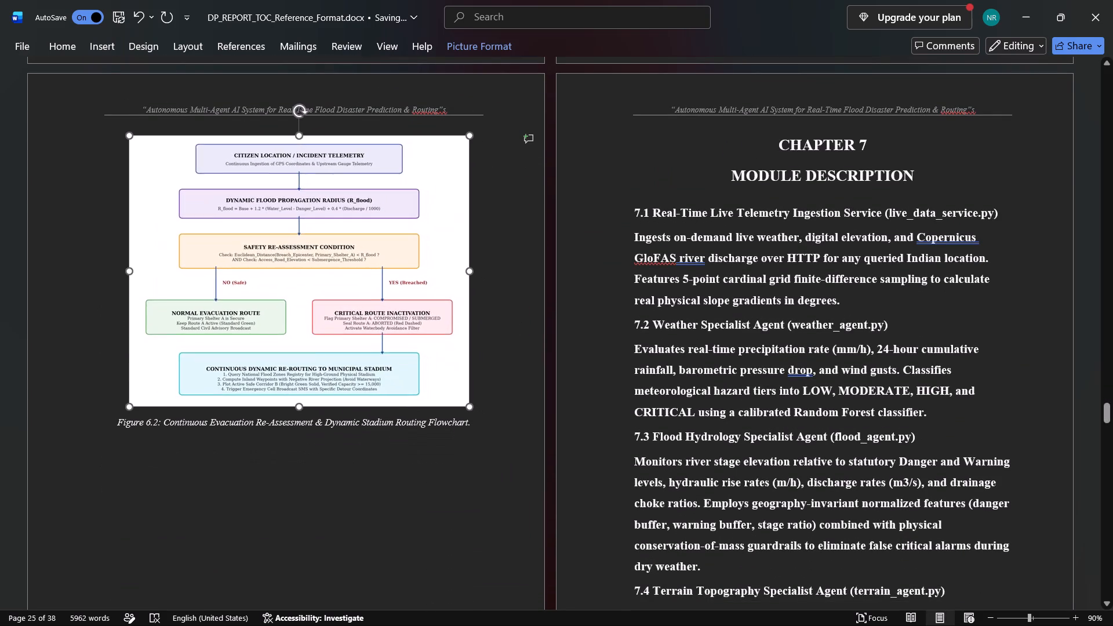
pyautogui.moveTo(320, 321); pyautogui.dragTo(321, 322)
pyautogui.scroll(1, 827, 324)
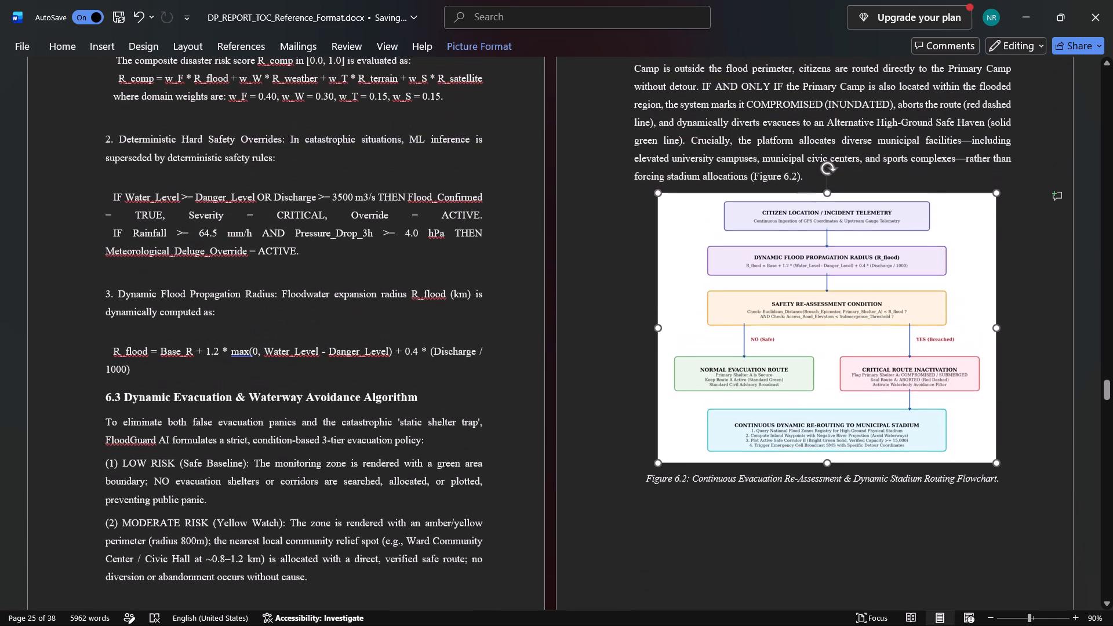
pyautogui.moveTo(995, 463); pyautogui.dragTo(1001, 486)
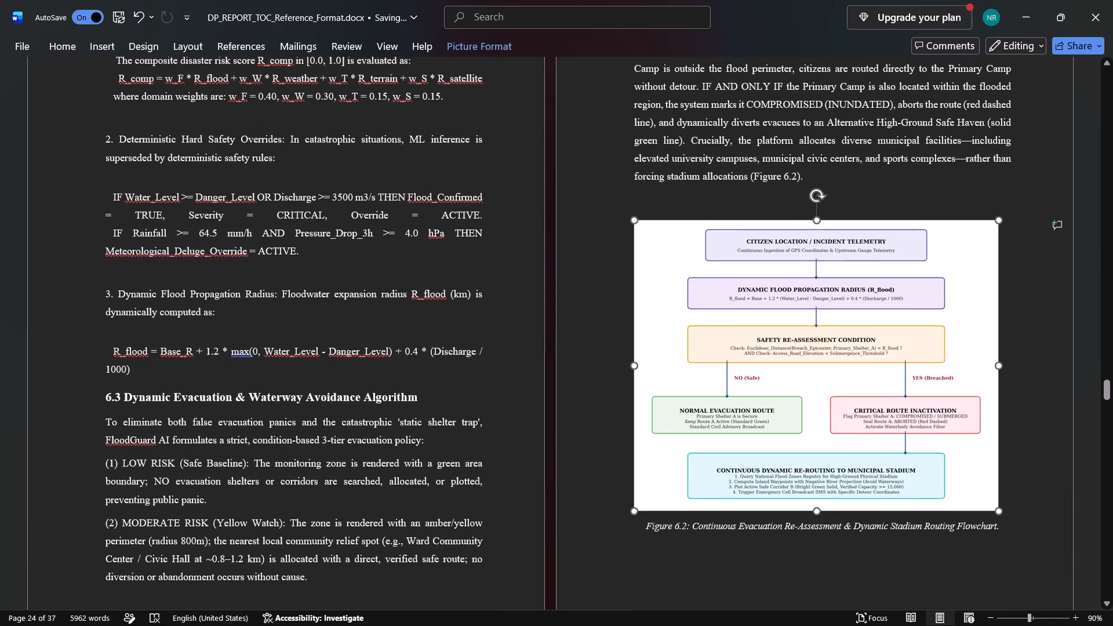
pyautogui.moveTo(1001, 486); pyautogui.dragTo(1006, 498)
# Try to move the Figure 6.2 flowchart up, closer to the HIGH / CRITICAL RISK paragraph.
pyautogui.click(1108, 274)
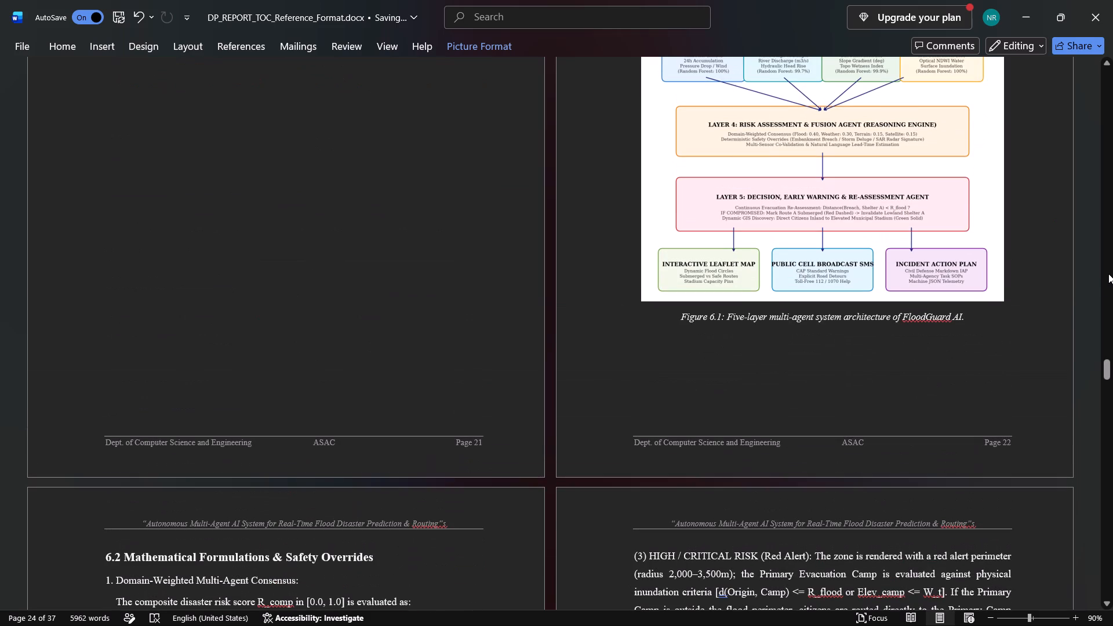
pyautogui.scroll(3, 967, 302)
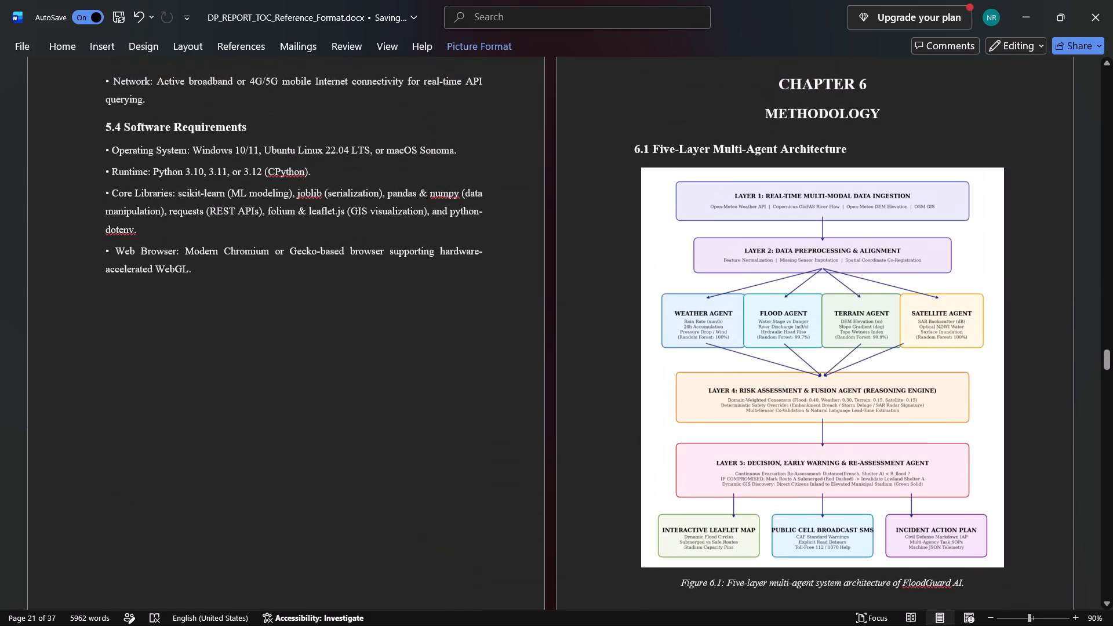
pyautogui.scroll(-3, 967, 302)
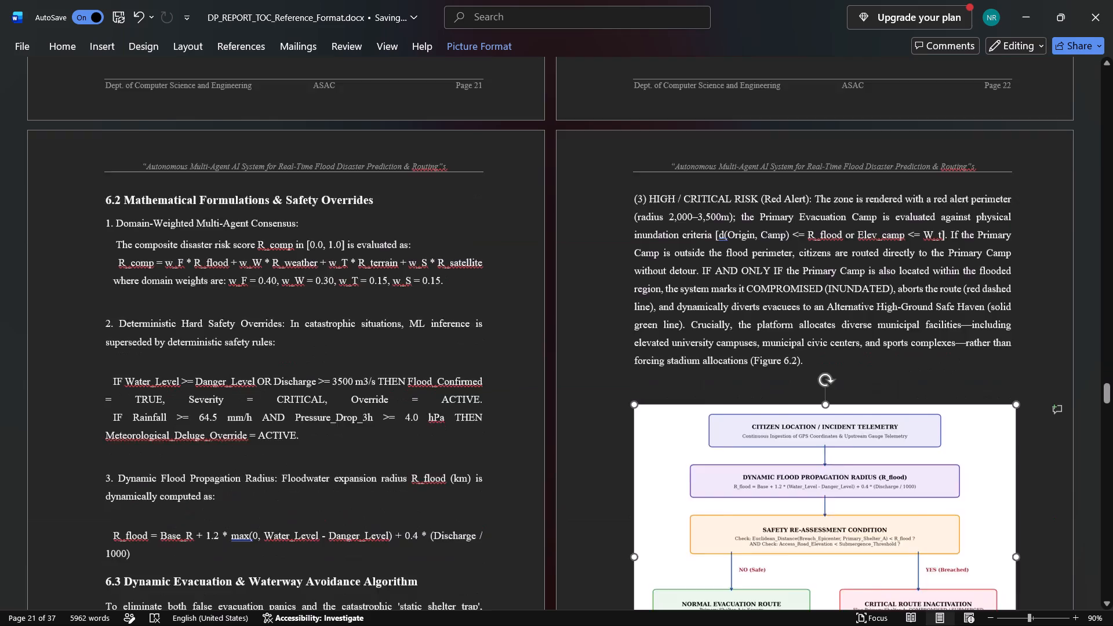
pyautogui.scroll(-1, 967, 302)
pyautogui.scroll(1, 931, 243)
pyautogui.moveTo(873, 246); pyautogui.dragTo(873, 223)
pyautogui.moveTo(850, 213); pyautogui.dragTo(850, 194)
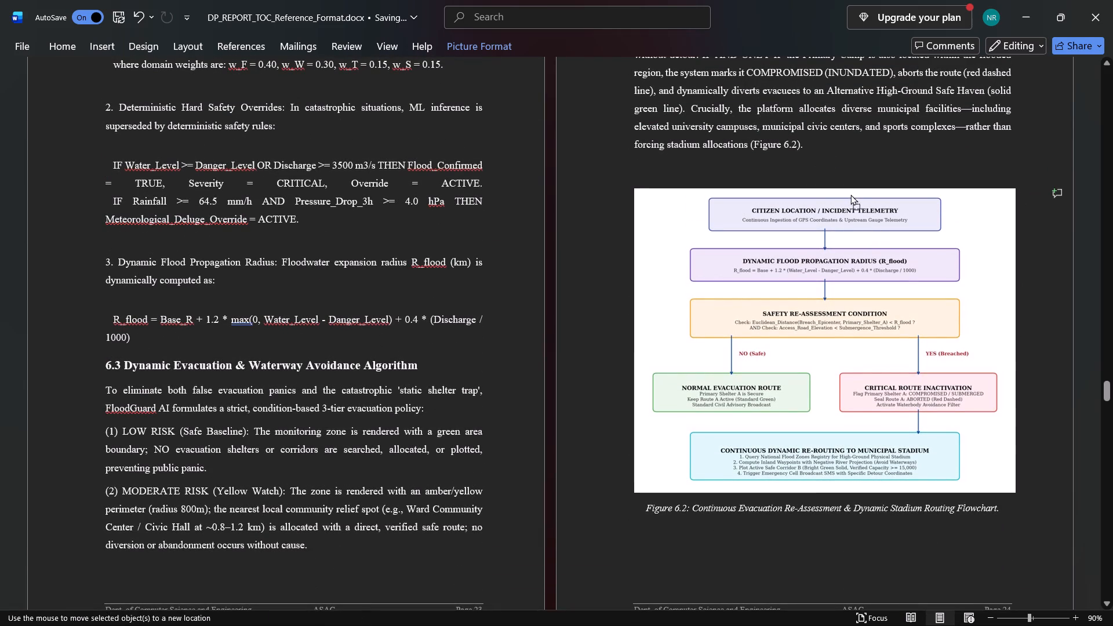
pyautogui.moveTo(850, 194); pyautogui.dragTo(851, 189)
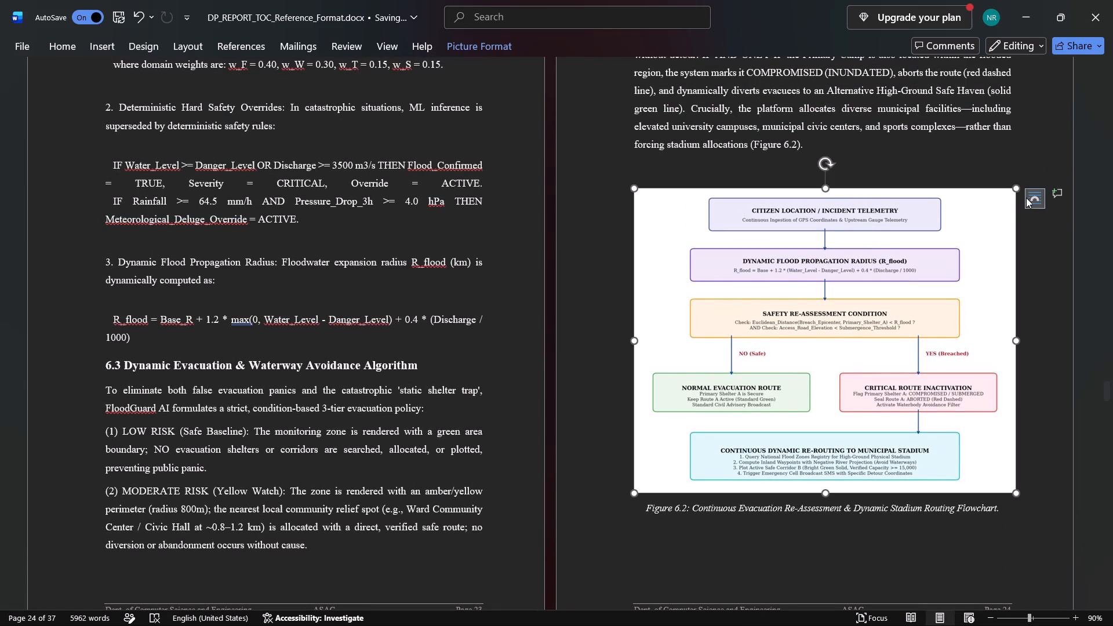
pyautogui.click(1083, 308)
# Delete the small empty object between the paragraph ending "(Figure 6.2)." and the flowchart to close the gap.
pyautogui.click(796, 159)
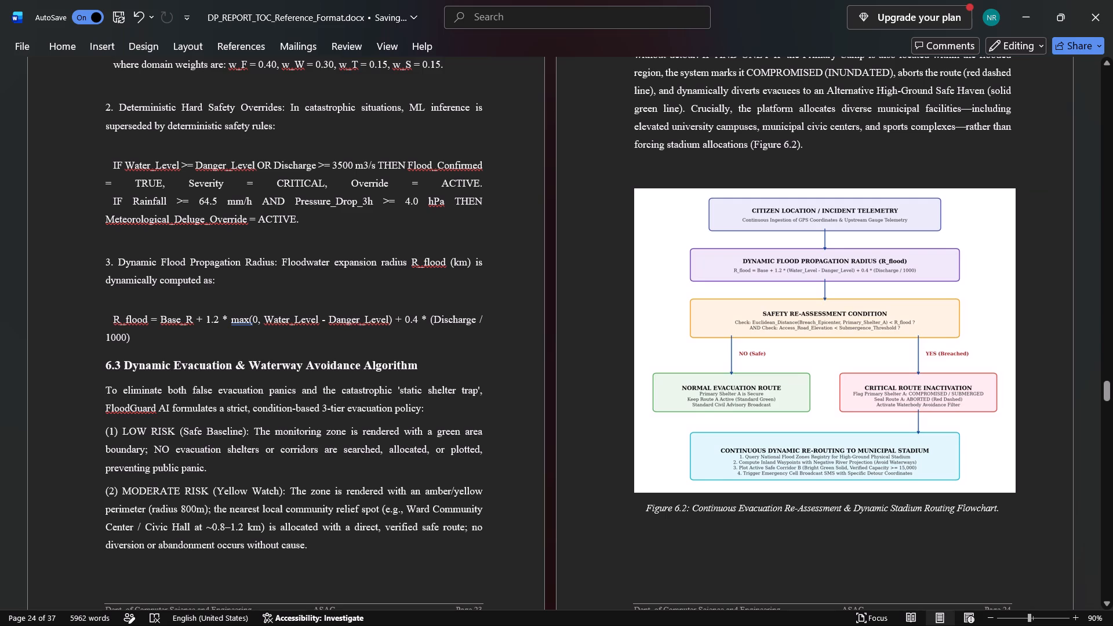
pyautogui.click(761, 172)
pyautogui.press('BackSpace')
pyautogui.press('BackSpace')
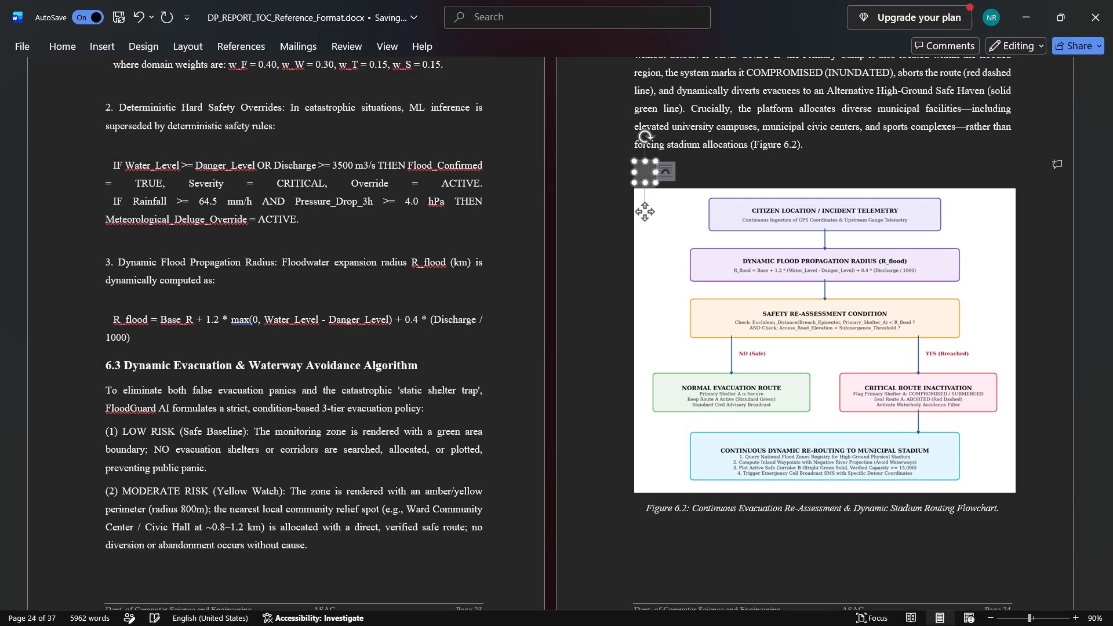
pyautogui.press('BackSpace')
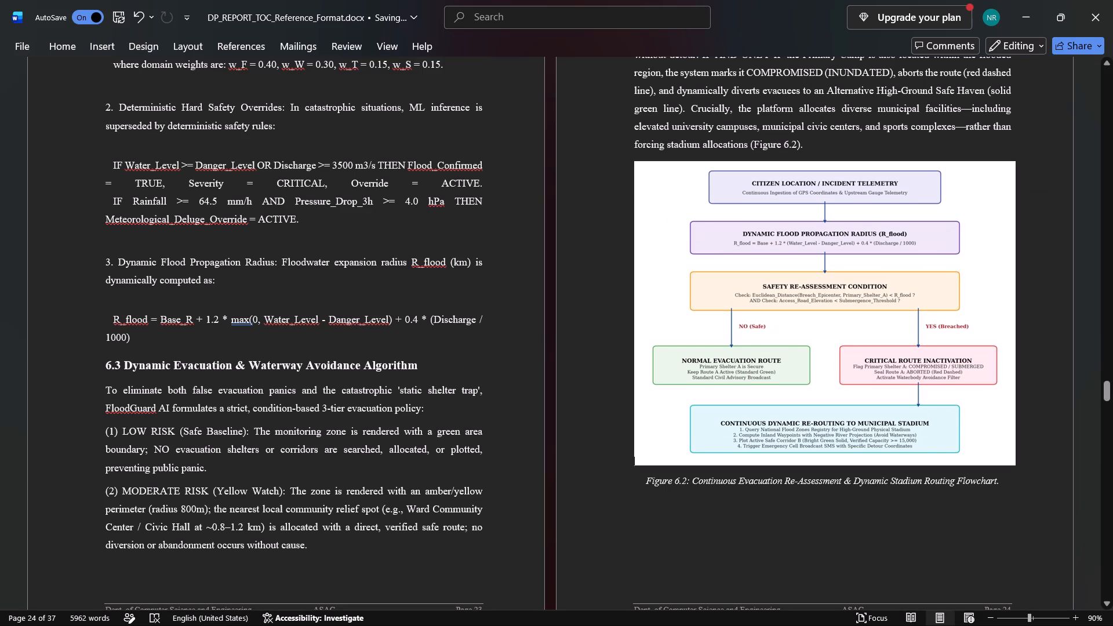
# Review the Chapter 7 module descriptions, the Chapter 8 experimentation sections and the Chapter 9 results tables with their captions.
pyautogui.scroll(-5, 1084, 248)
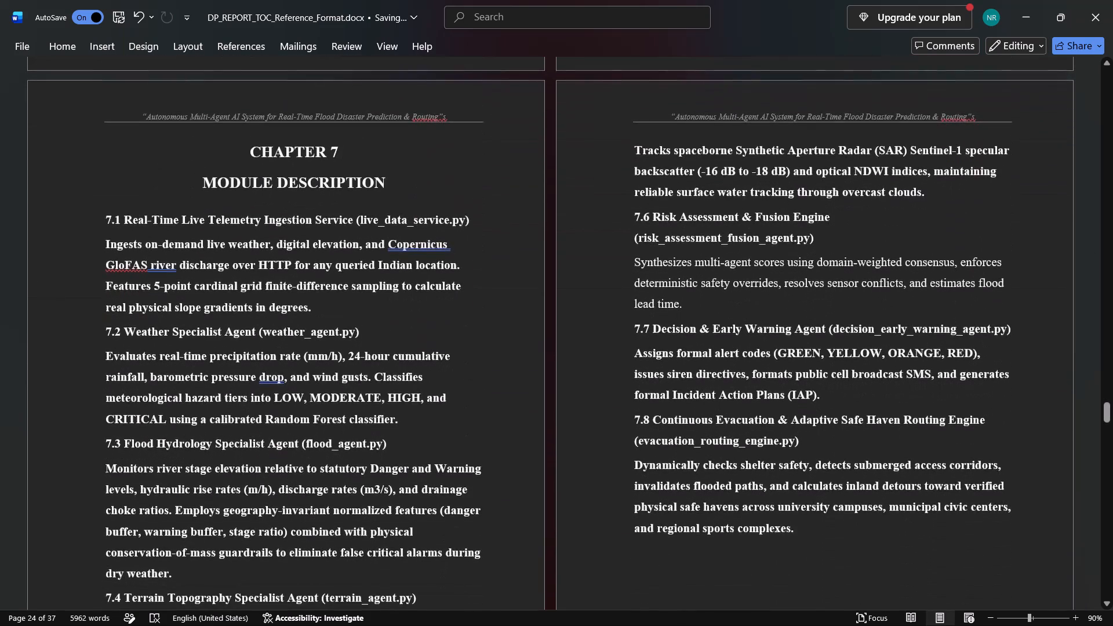
pyautogui.scroll(-7, 1084, 248)
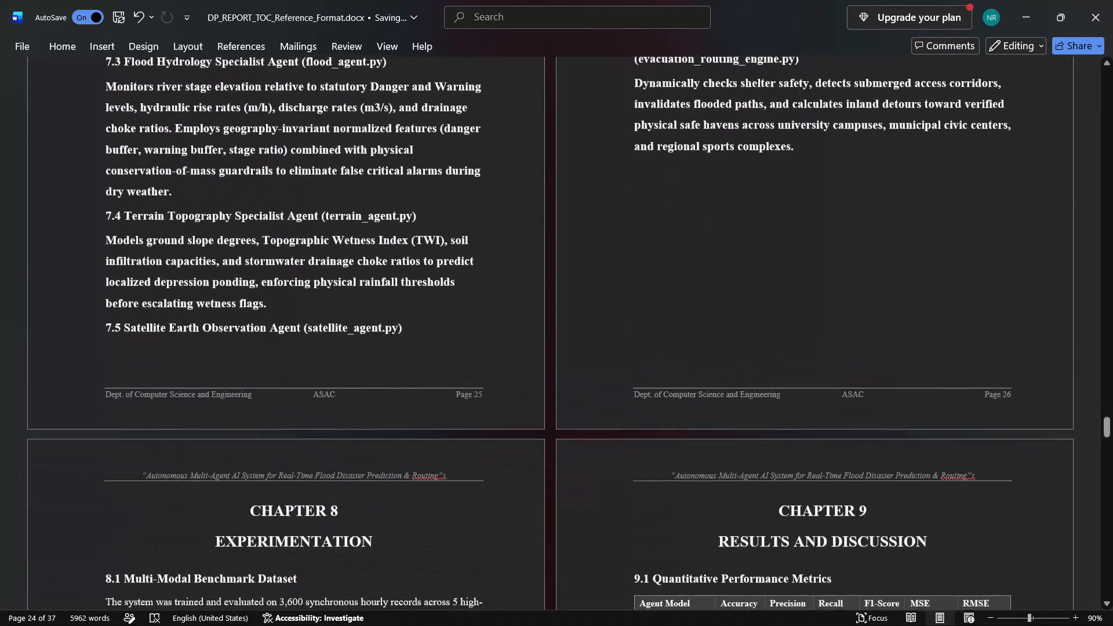
pyautogui.scroll(-1, 1084, 248)
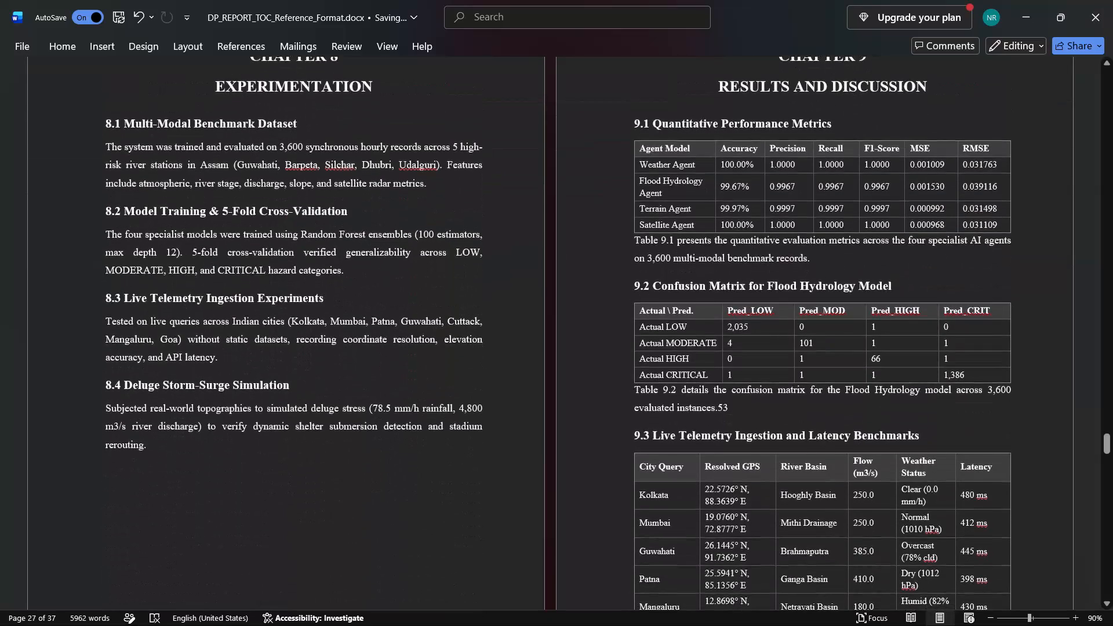
pyautogui.scroll(-1, 1084, 248)
pyautogui.scroll(1, 1084, 248)
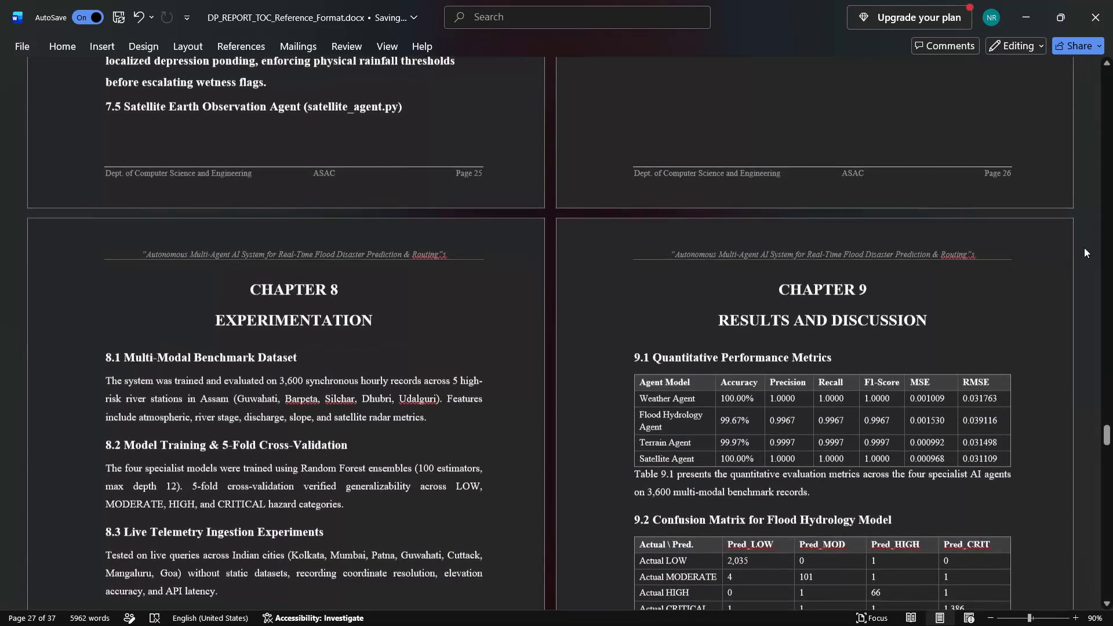
pyautogui.scroll(2, 1084, 248)
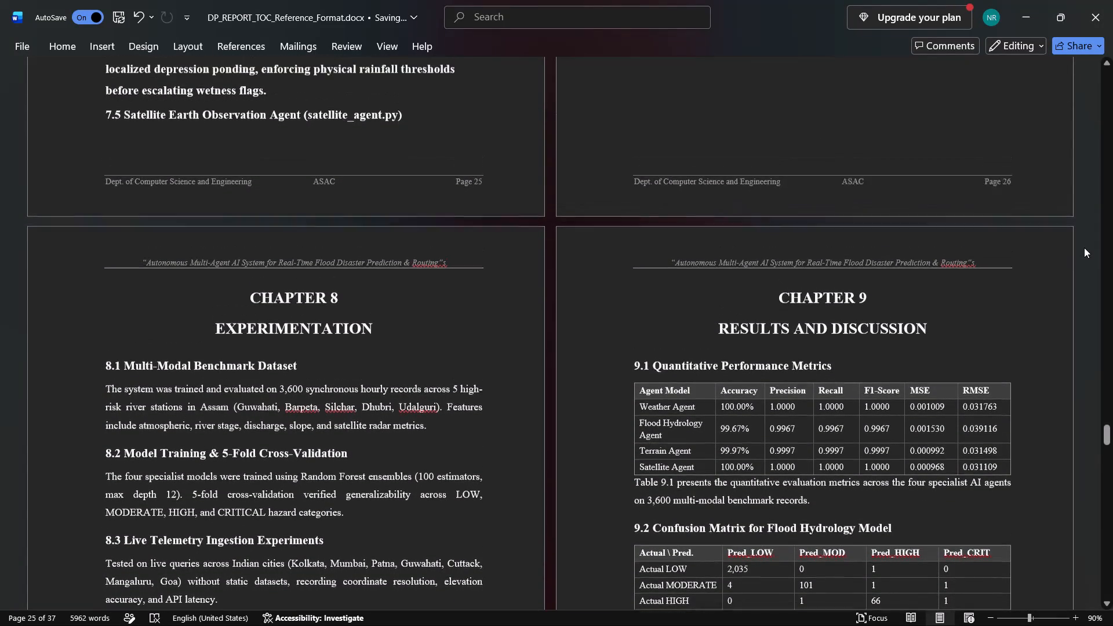
pyautogui.scroll(1, 1084, 248)
pyautogui.hscroll(1, 1084, 248)
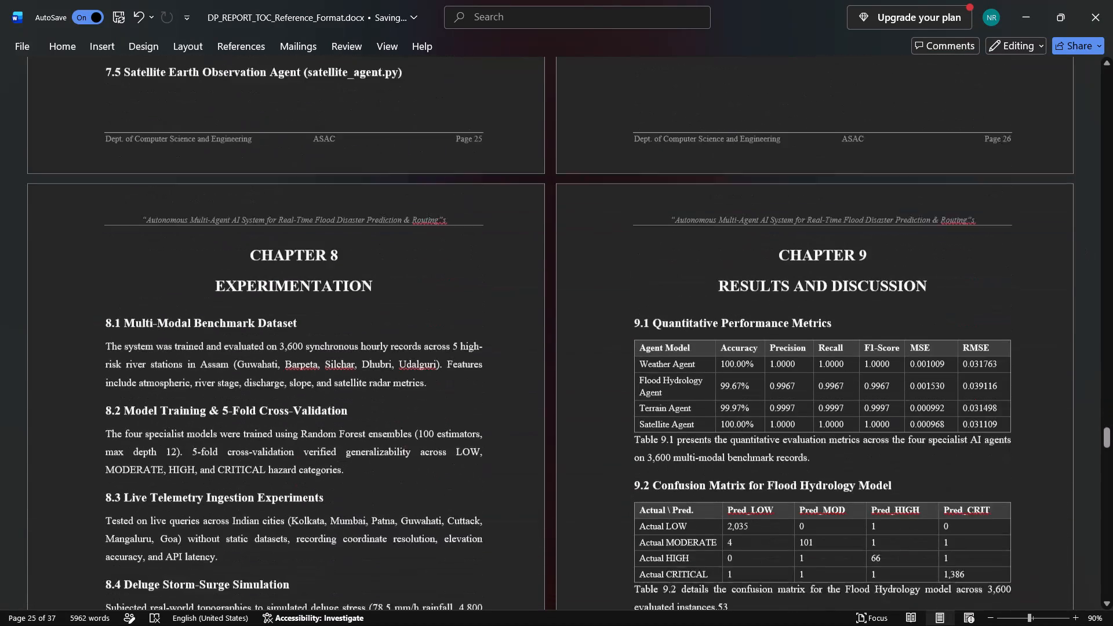
pyautogui.hscroll(1, 1084, 248)
pyautogui.scroll(-4, 1084, 248)
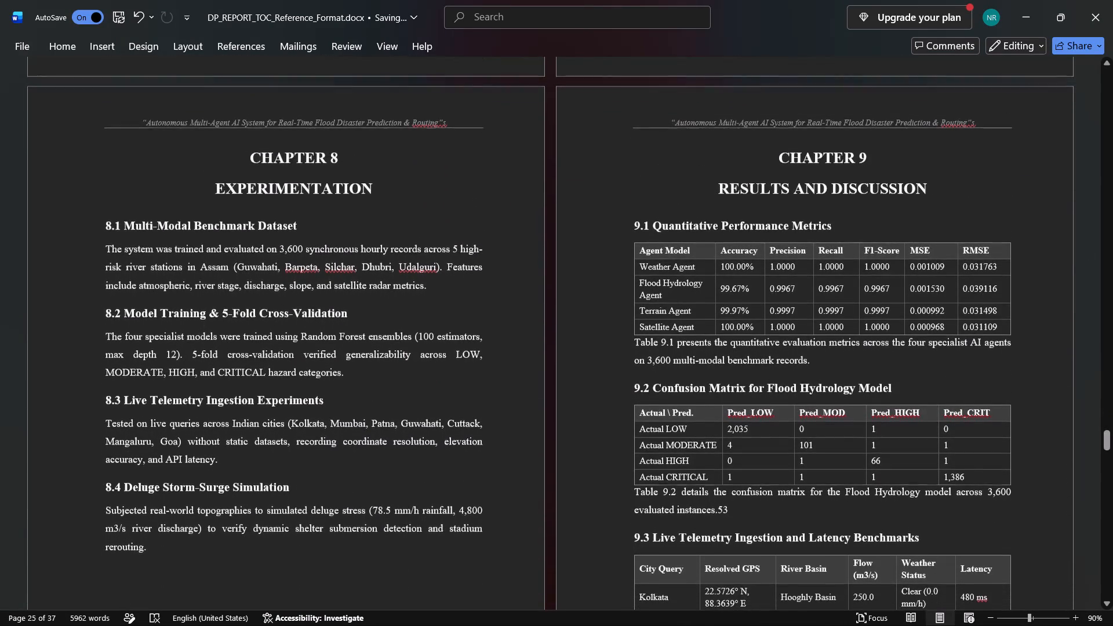
pyautogui.scroll(-2, 1084, 248)
pyautogui.scroll(9, 1084, 248)
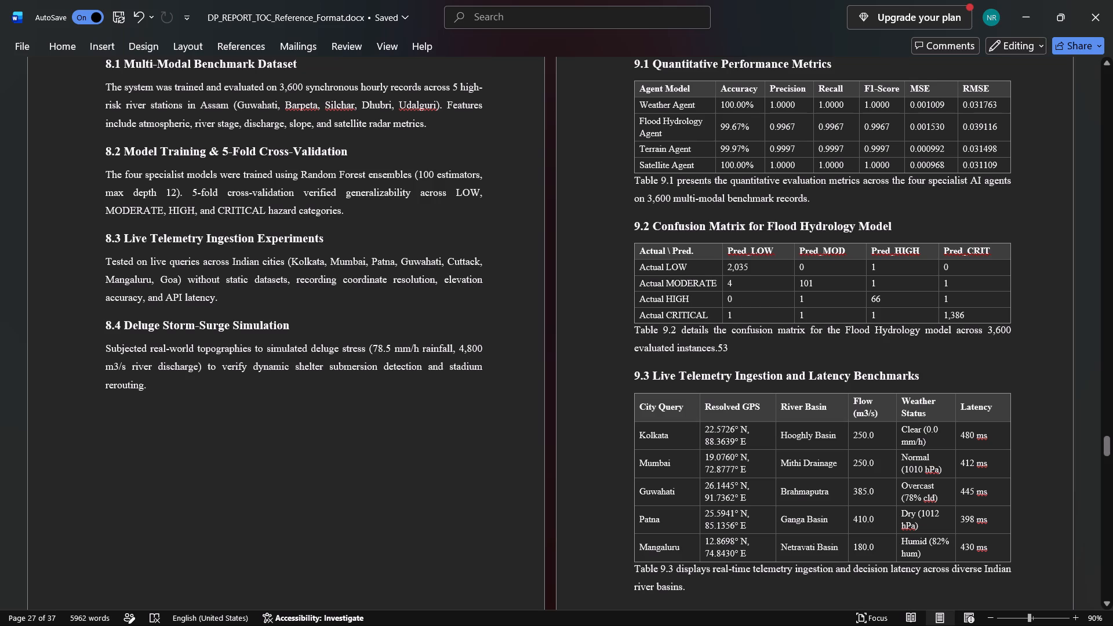
pyautogui.scroll(1, 810, 232)
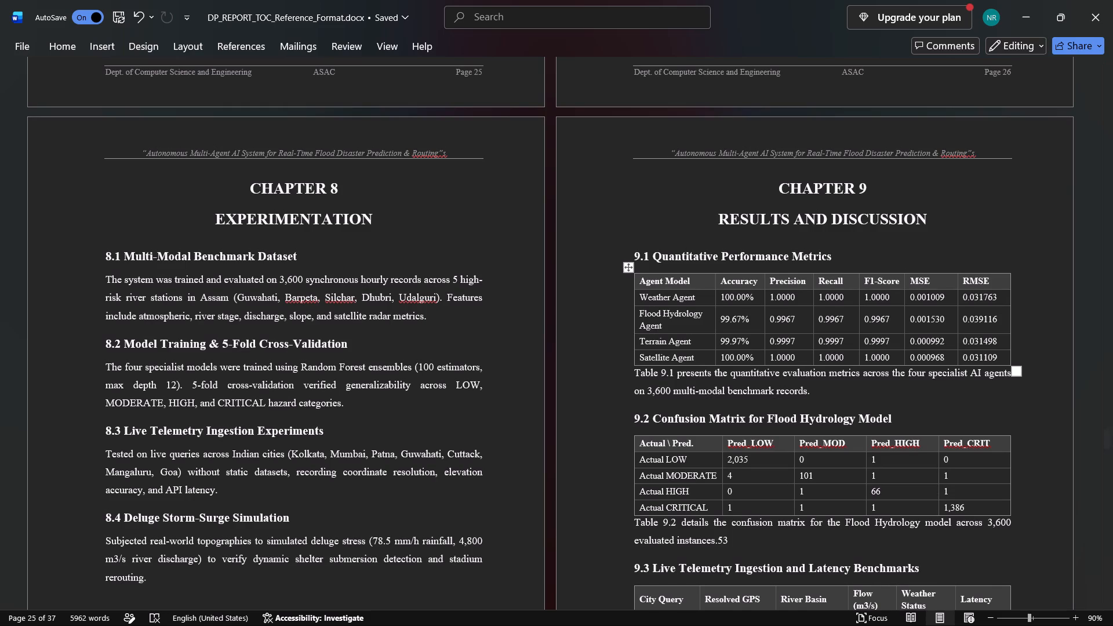
pyautogui.scroll(-2, 662, 261)
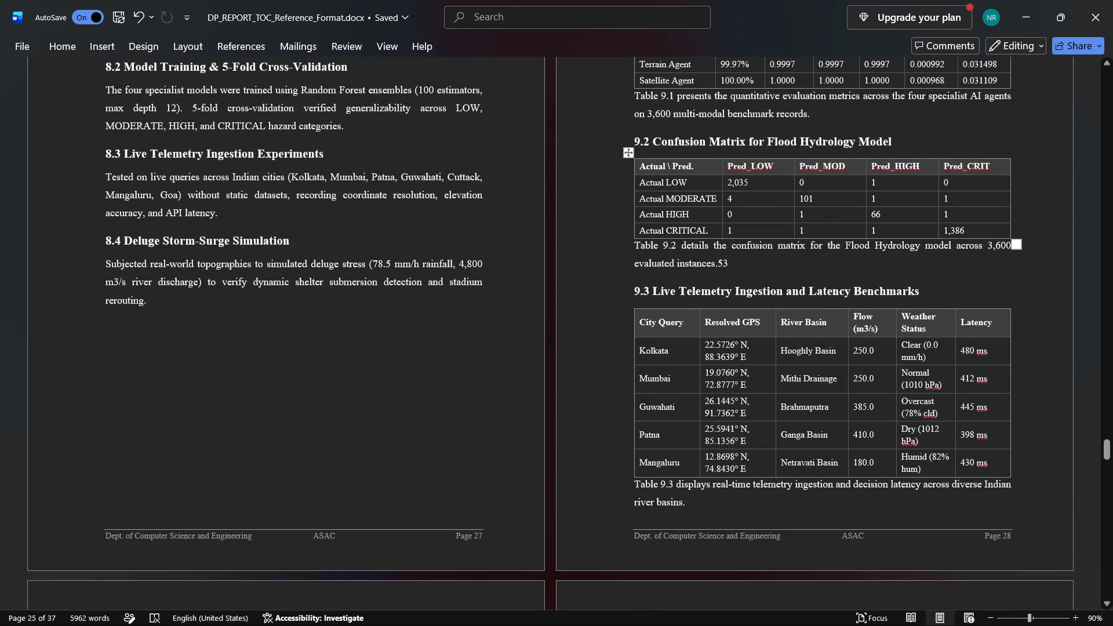
pyautogui.scroll(1, 662, 261)
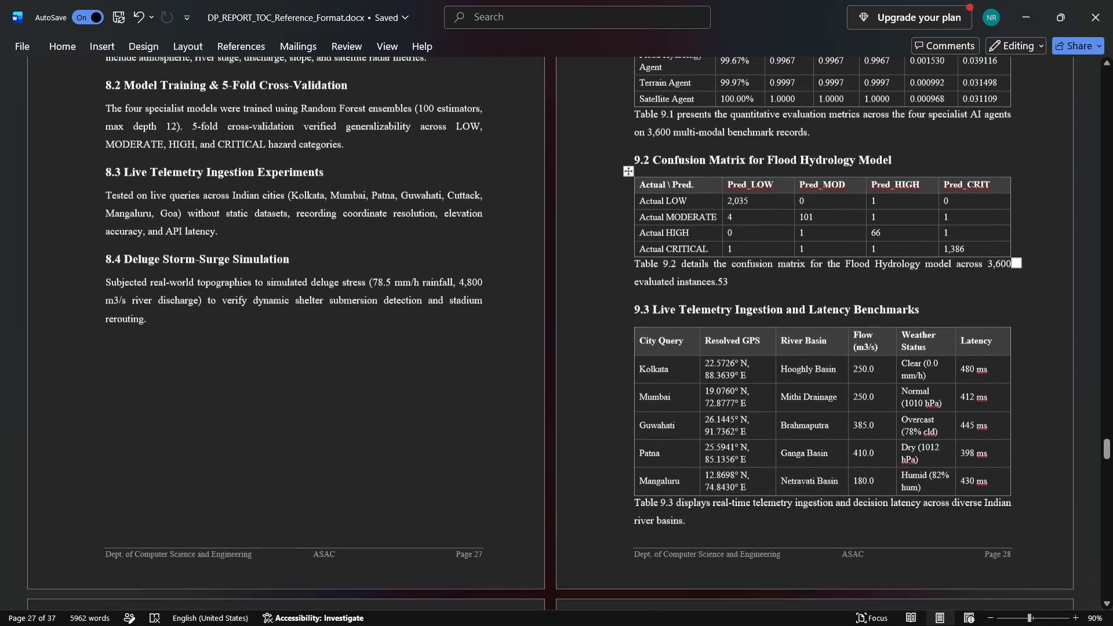
pyautogui.scroll(1, 662, 261)
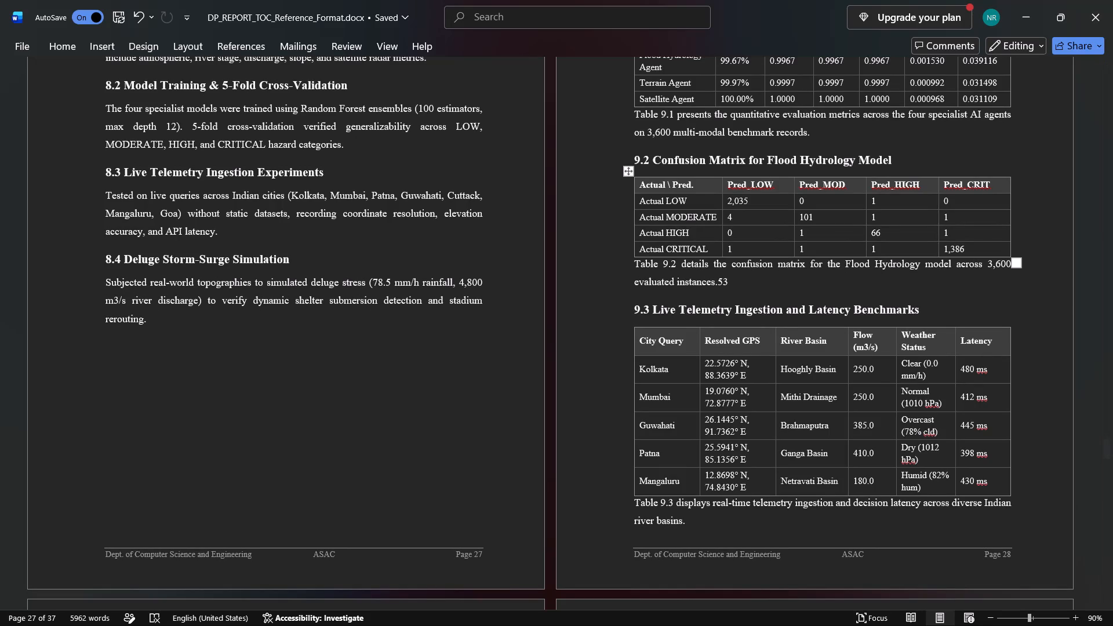
pyautogui.scroll(3, 748, 224)
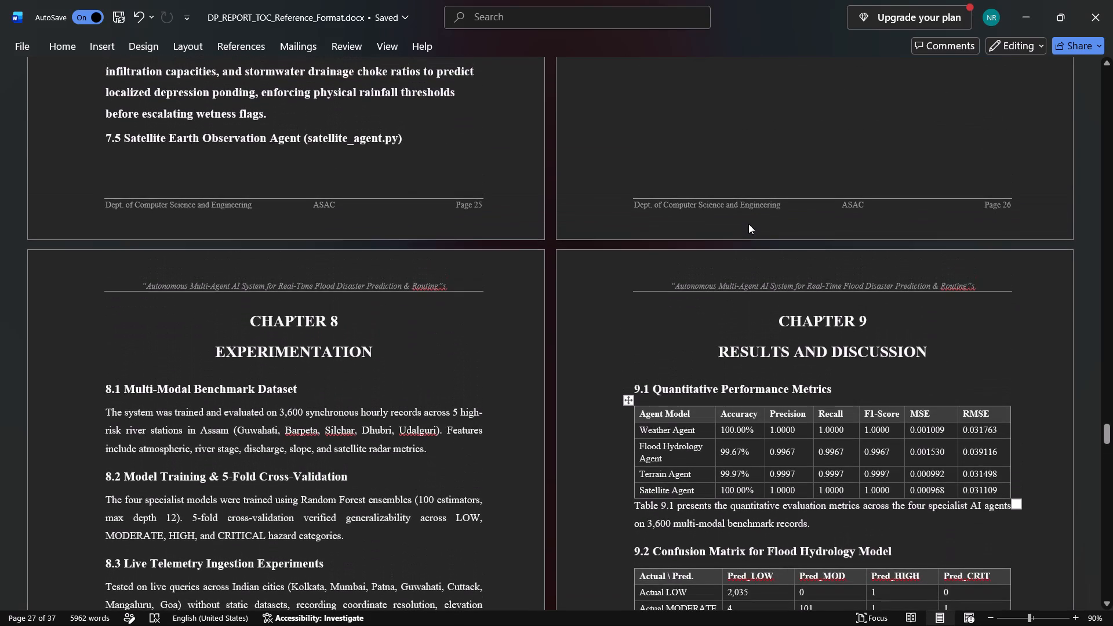
pyautogui.scroll(3, 748, 224)
pyautogui.scroll(-5, 748, 224)
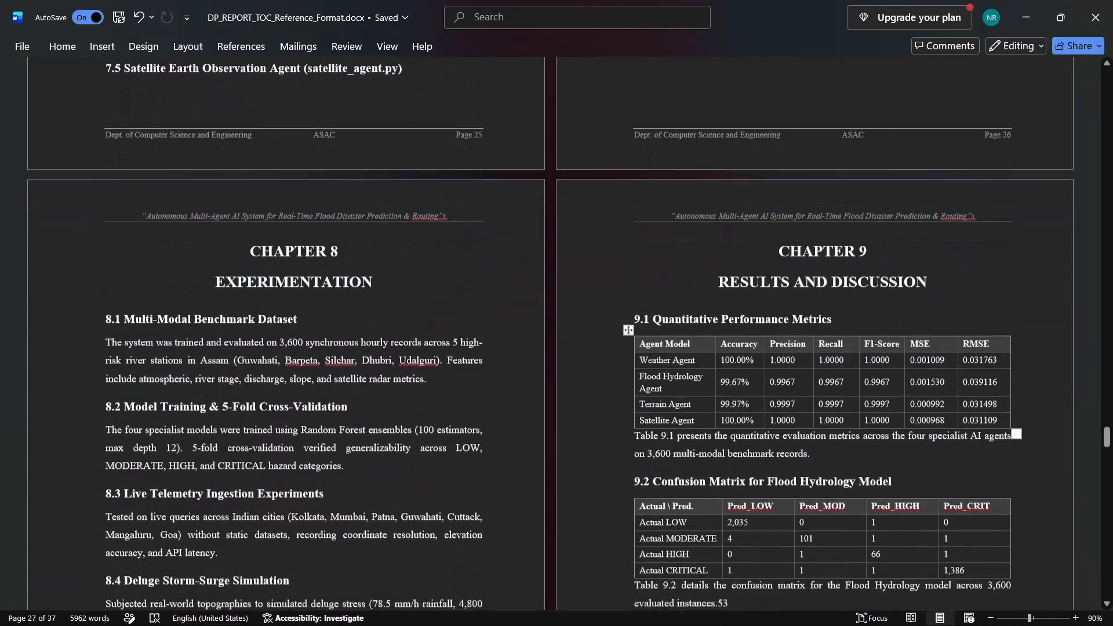
pyautogui.scroll(-1, 748, 224)
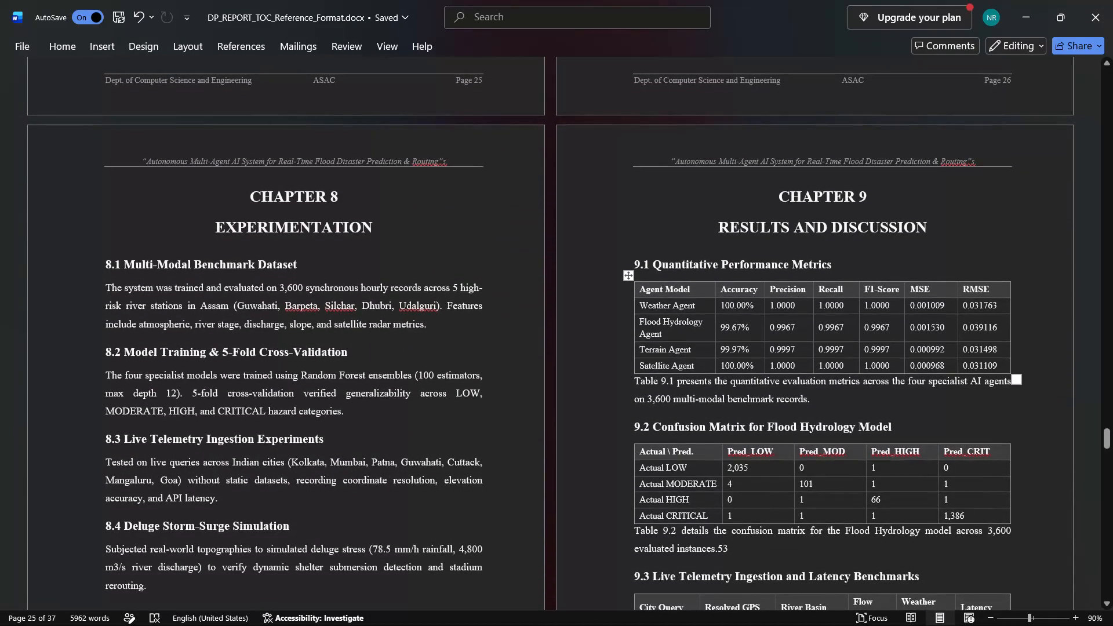
pyautogui.scroll(-1, 587, 359)
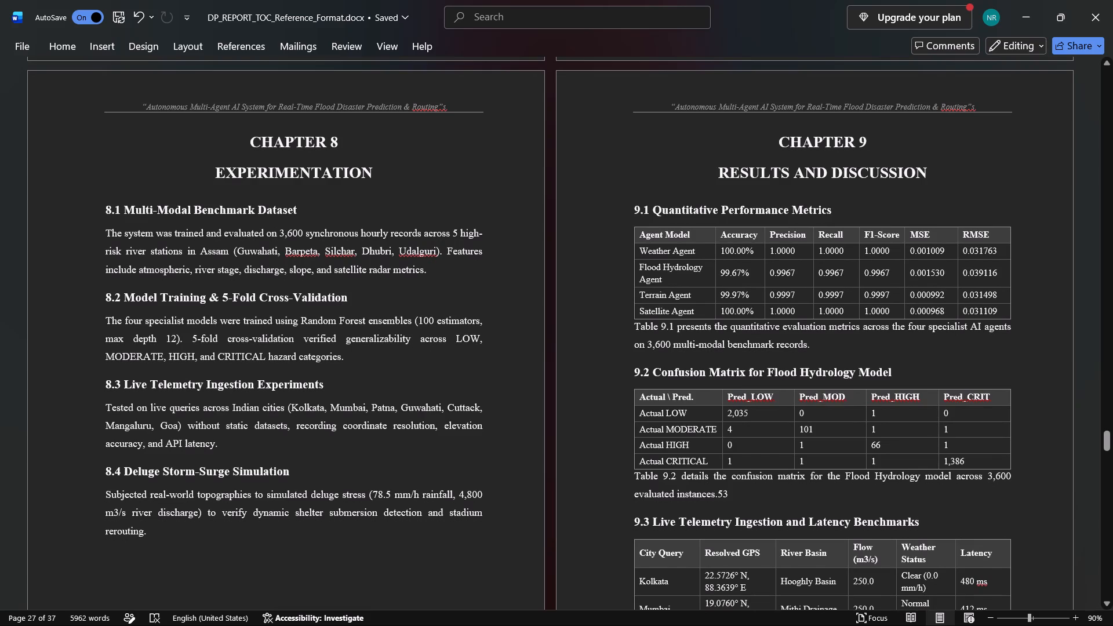
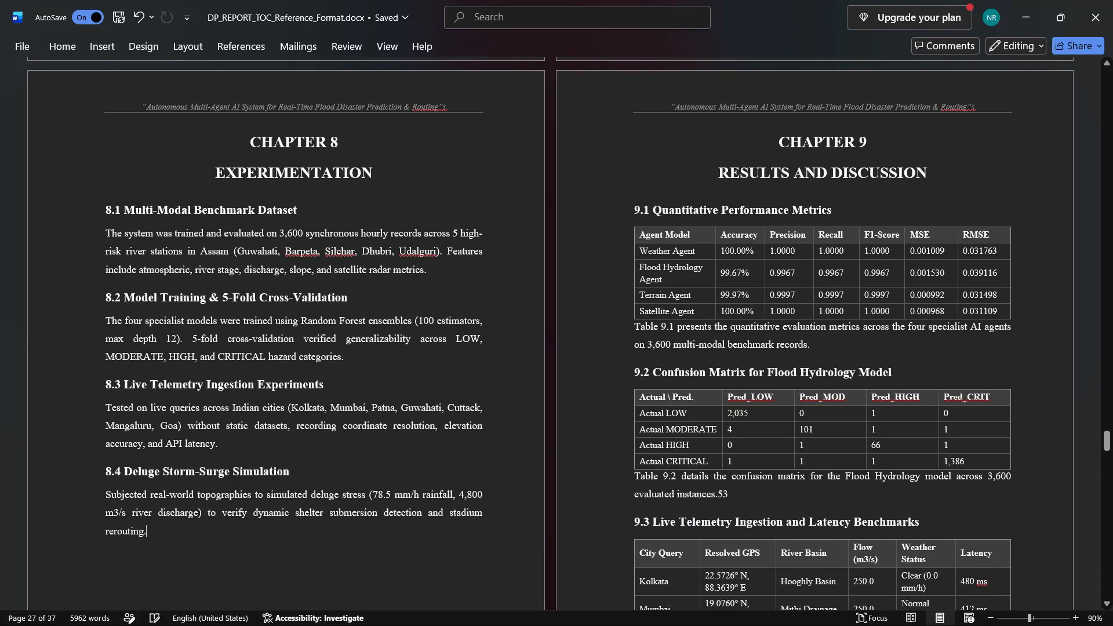
# Replace the headings and text of sections 8.1 to 8.4 in Chapter 8 with the copied version.
pyautogui.moveTo(172, 538); pyautogui.dragTo(92, 216)
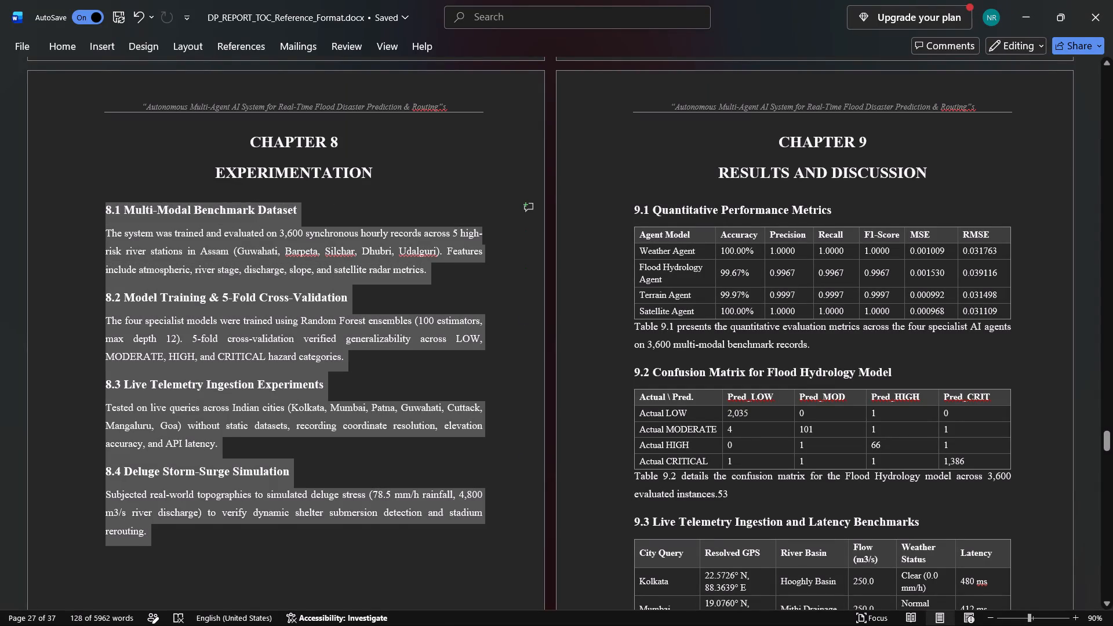
pyautogui.hotkey('ctrl', 'v')
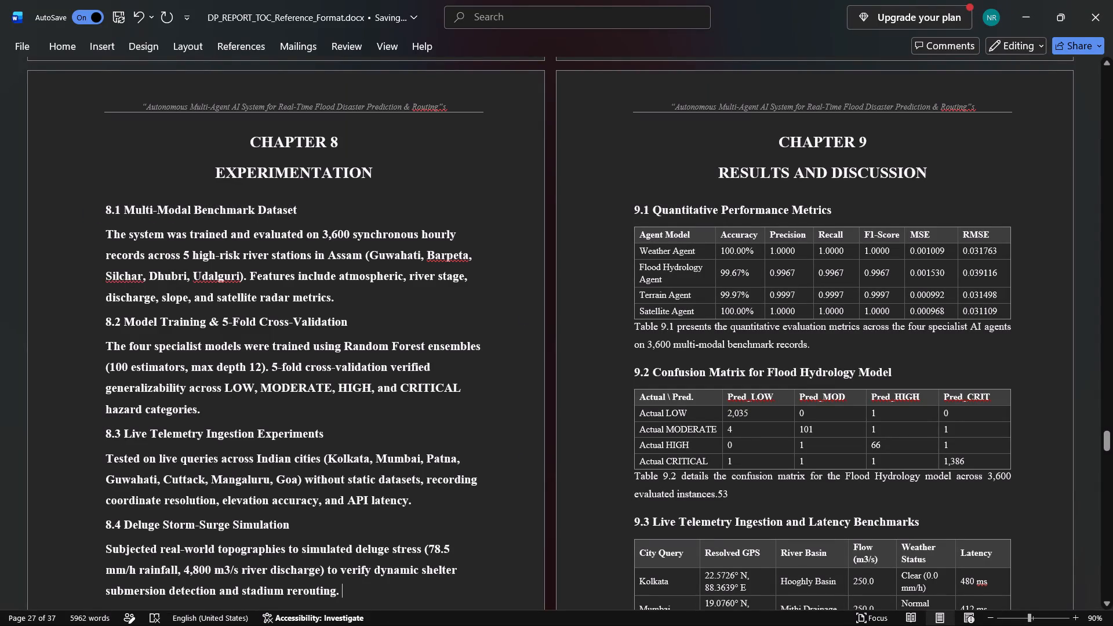
# Remove the bold formatting from the body paragraphs of sections 8.1, 8.2, 8.3 and 8.4, leaving their headings bold.
pyautogui.moveTo(334, 296); pyautogui.dragTo(105, 239)
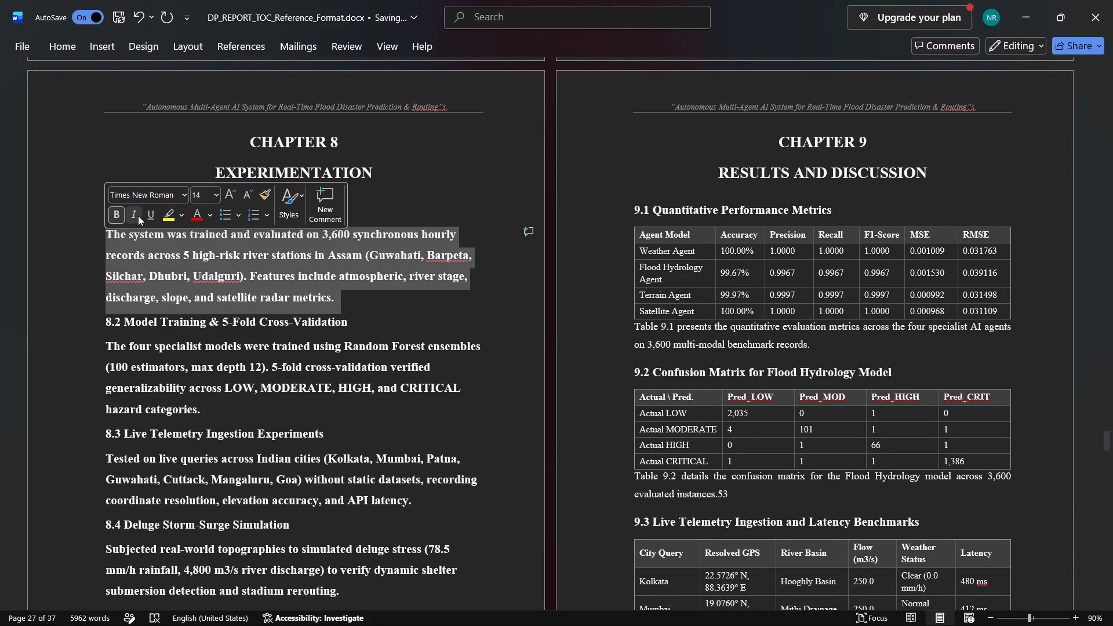
pyautogui.click(116, 213)
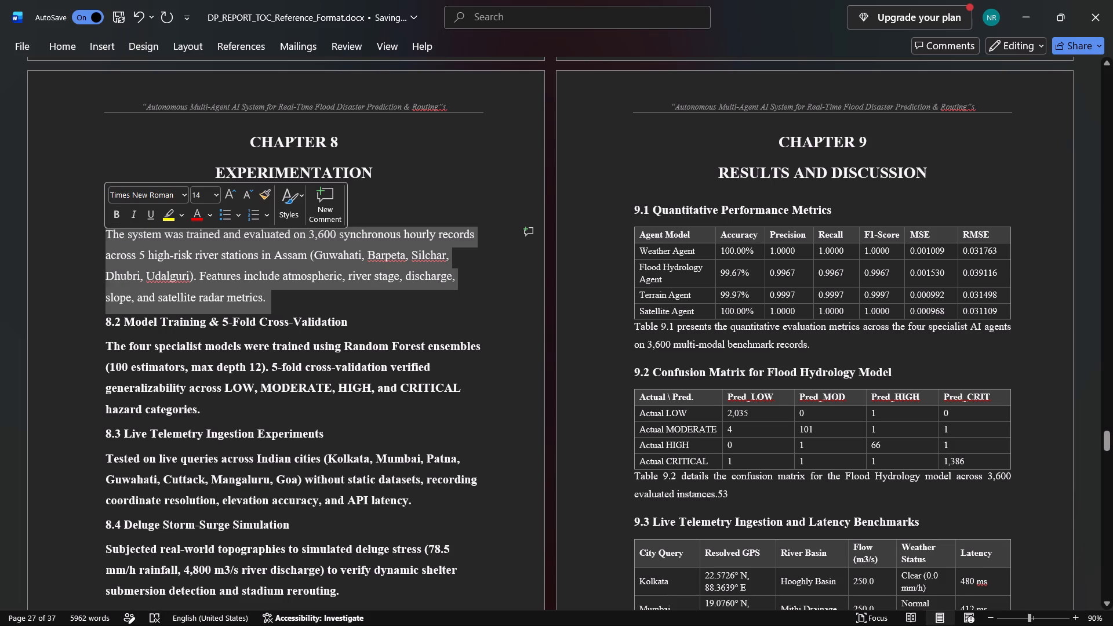
pyautogui.moveTo(217, 405); pyautogui.dragTo(84, 350)
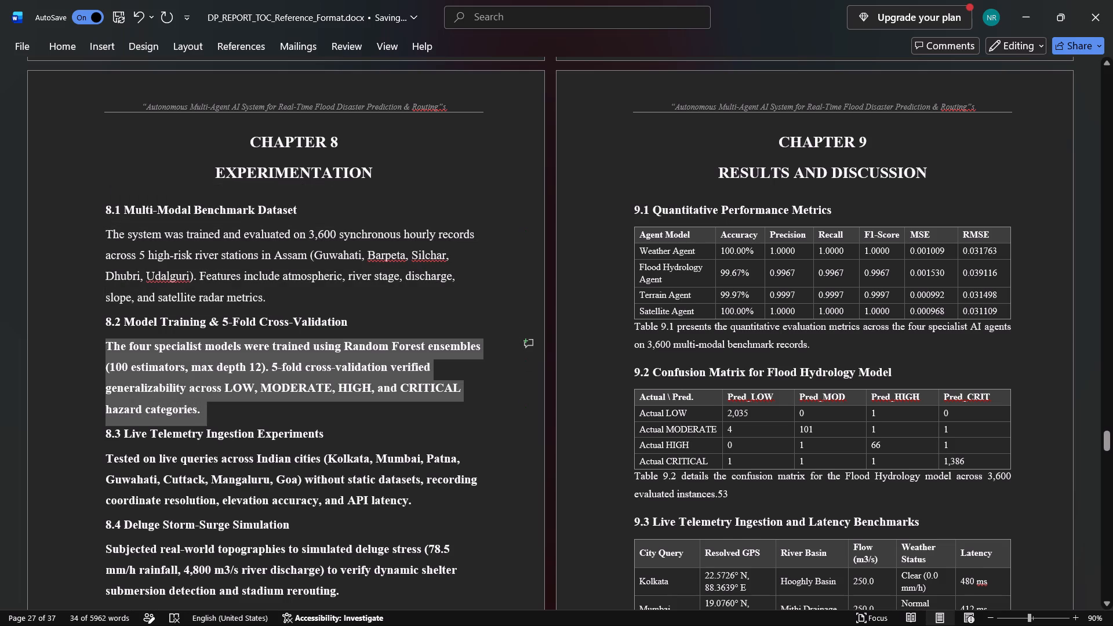
pyautogui.moveTo(84, 350); pyautogui.dragTo(85, 352)
pyautogui.click(97, 325)
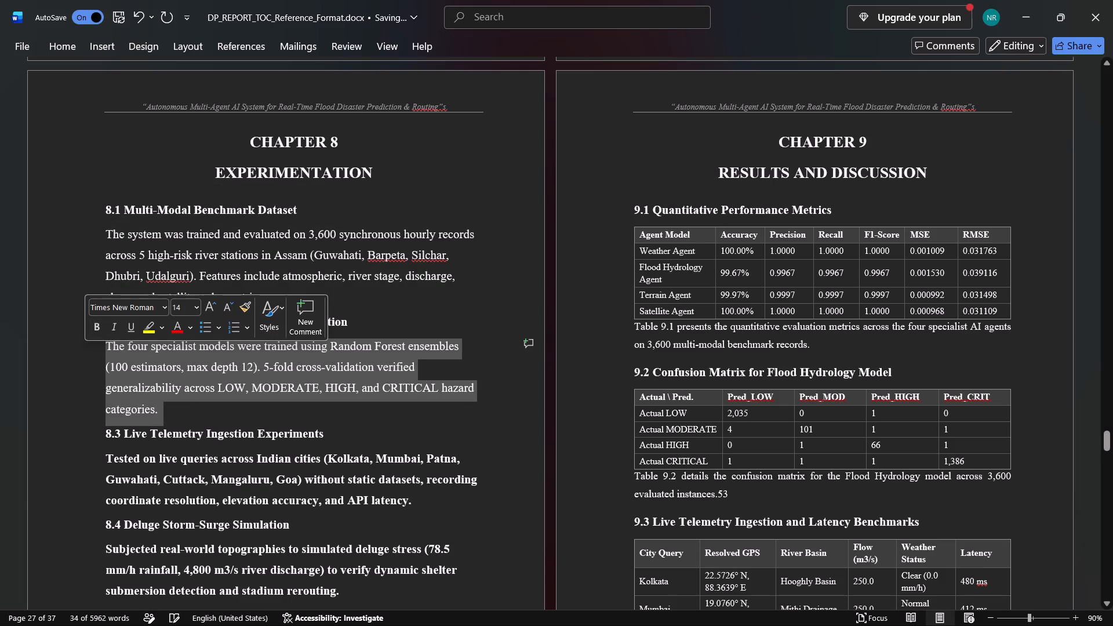
pyautogui.moveTo(428, 509); pyautogui.dragTo(93, 467)
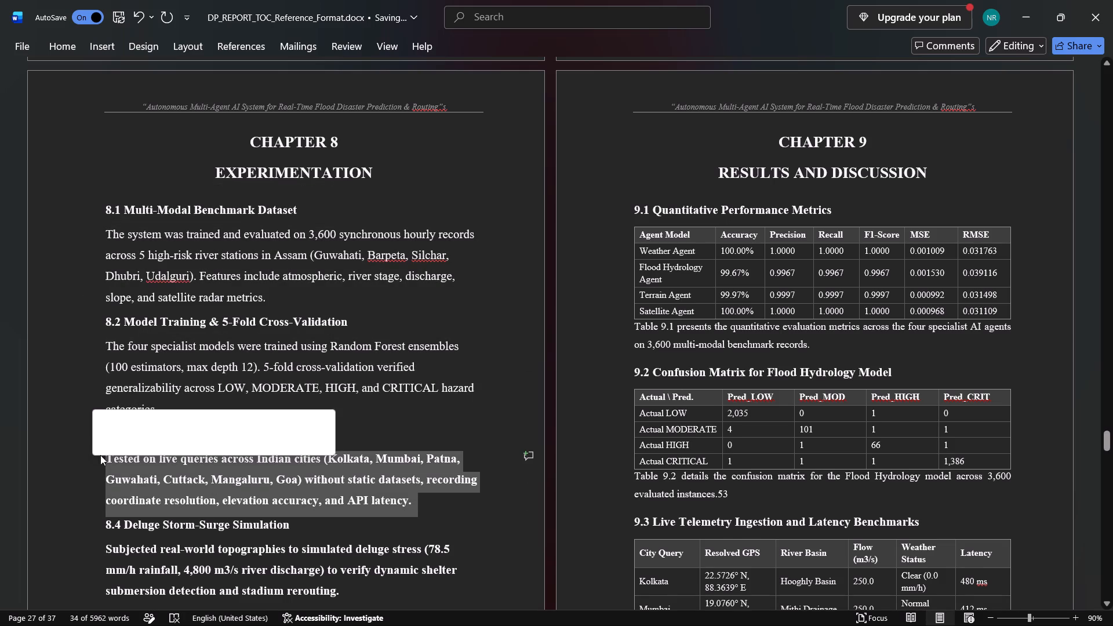
pyautogui.click(103, 437)
pyautogui.scroll(-1, 410, 494)
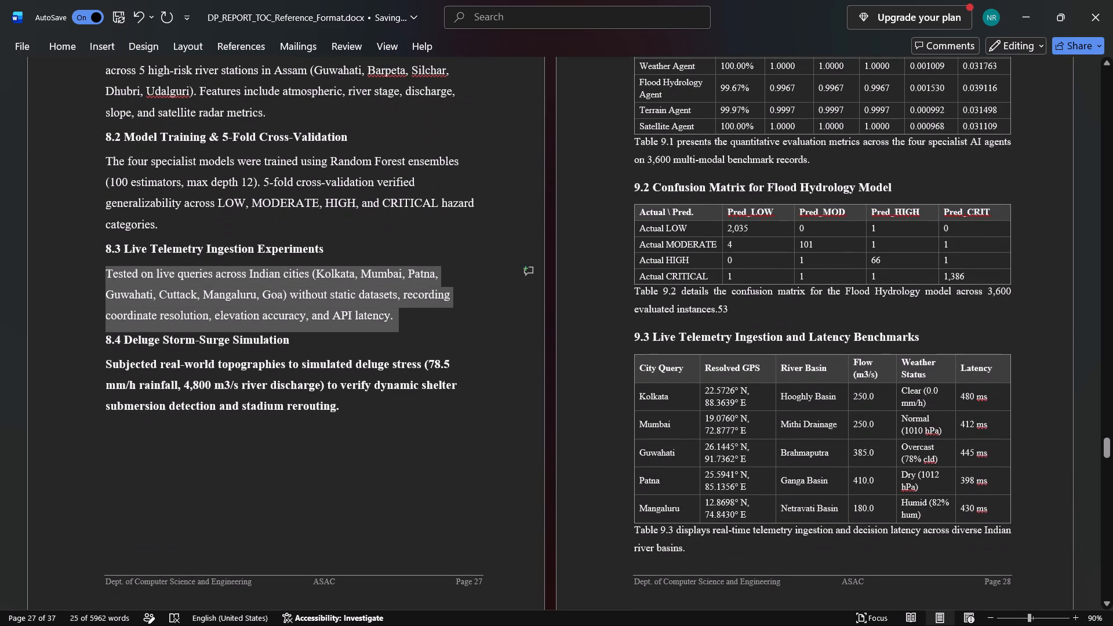
pyautogui.moveTo(363, 417); pyautogui.dragTo(101, 368)
pyautogui.click(106, 340)
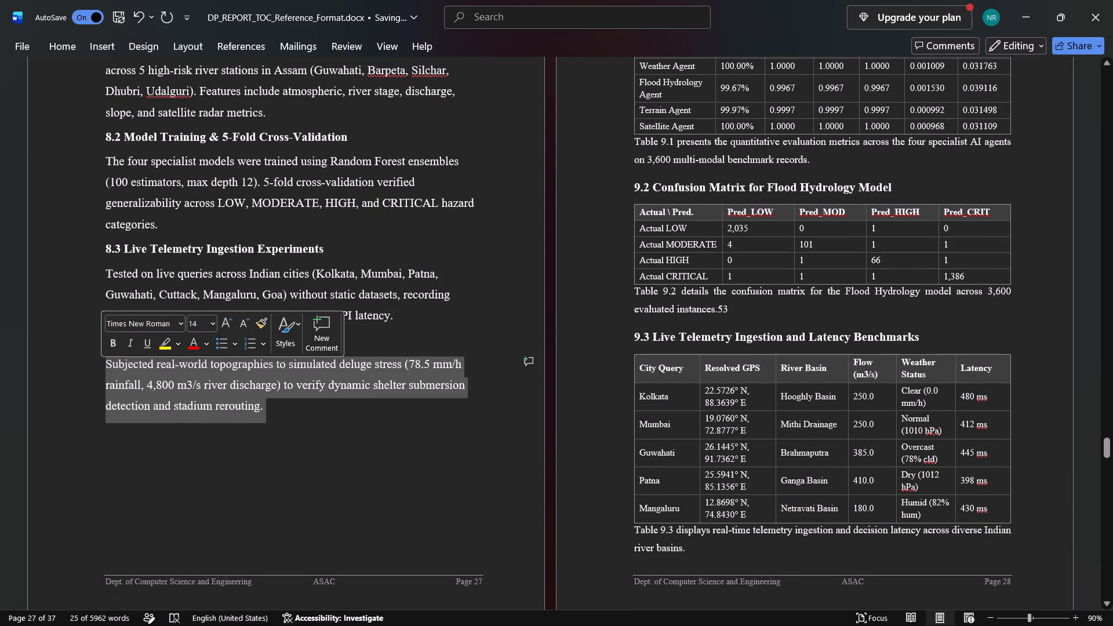
pyautogui.click(362, 282)
# Set the section 8.4 Deluge Storm-Surge Simulation paragraph to 12 pt with justified alignment.
pyautogui.click(62, 42)
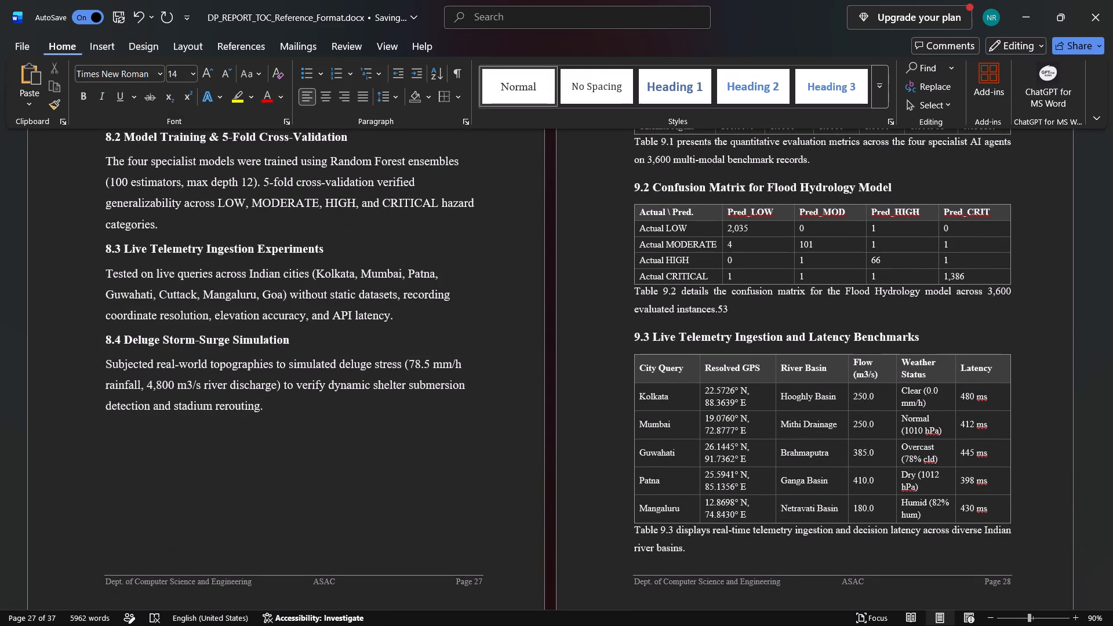
pyautogui.click(267, 408)
pyautogui.moveTo(264, 407); pyautogui.dragTo(97, 366)
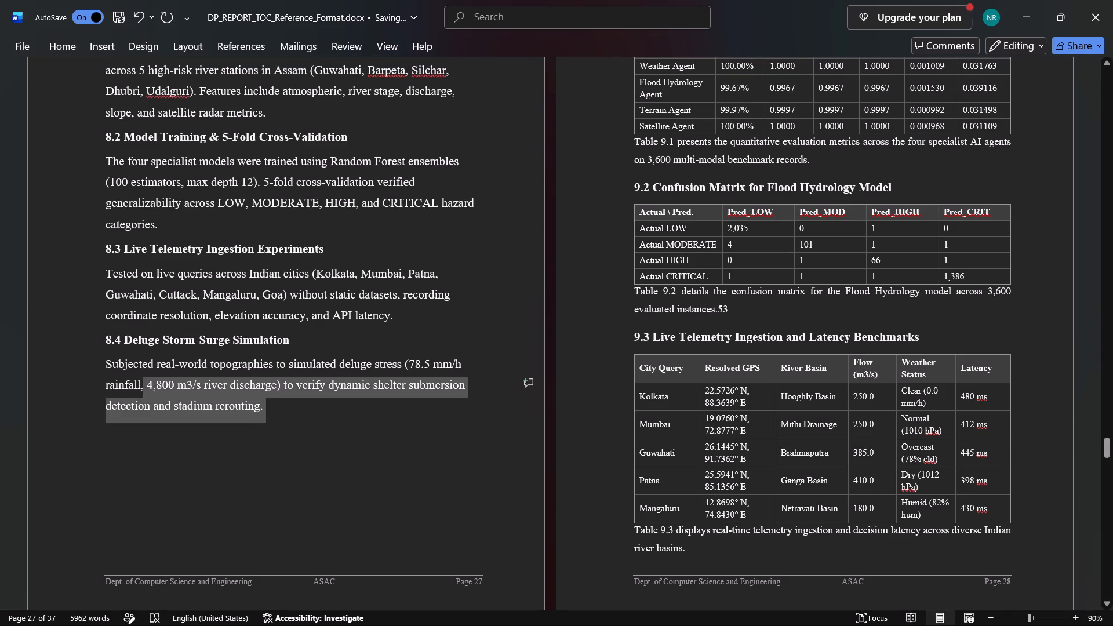
pyautogui.click(237, 322)
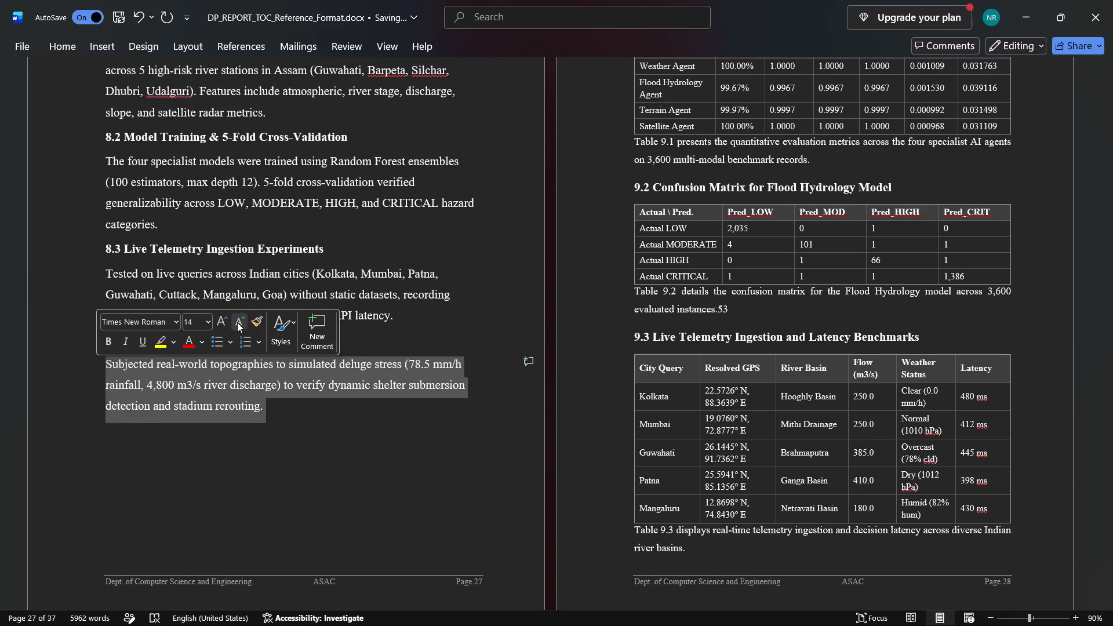
pyautogui.click(70, 42)
pyautogui.click(366, 96)
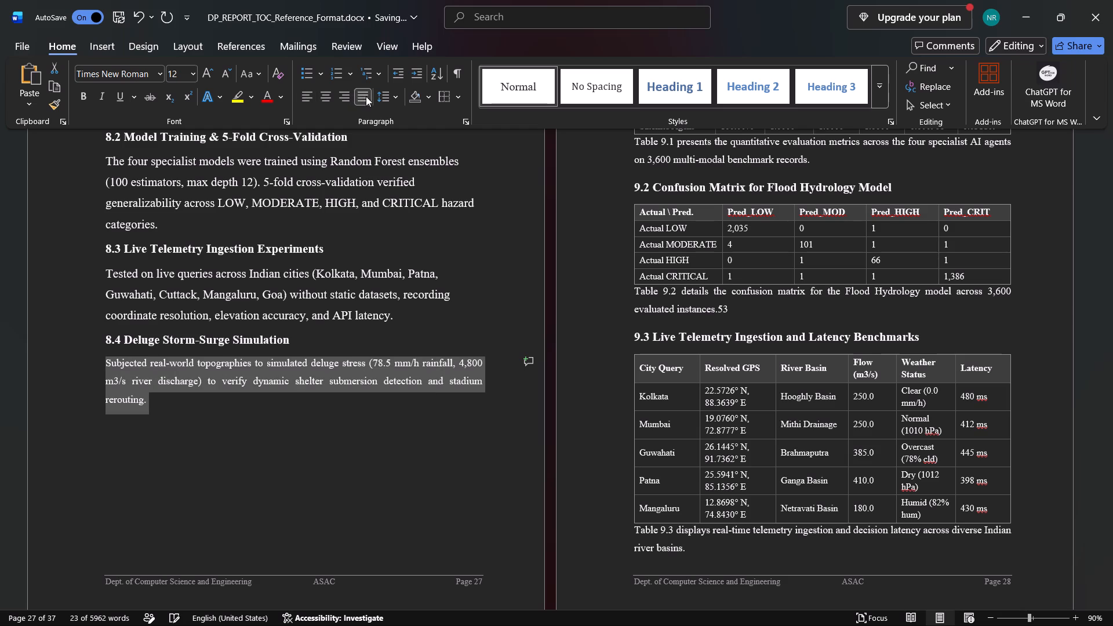
# Set the section 8.3 Live Telemetry Ingestion Experiments paragraph to 12 pt with justified alignment.
pyautogui.click(401, 319)
pyautogui.click(401, 319)
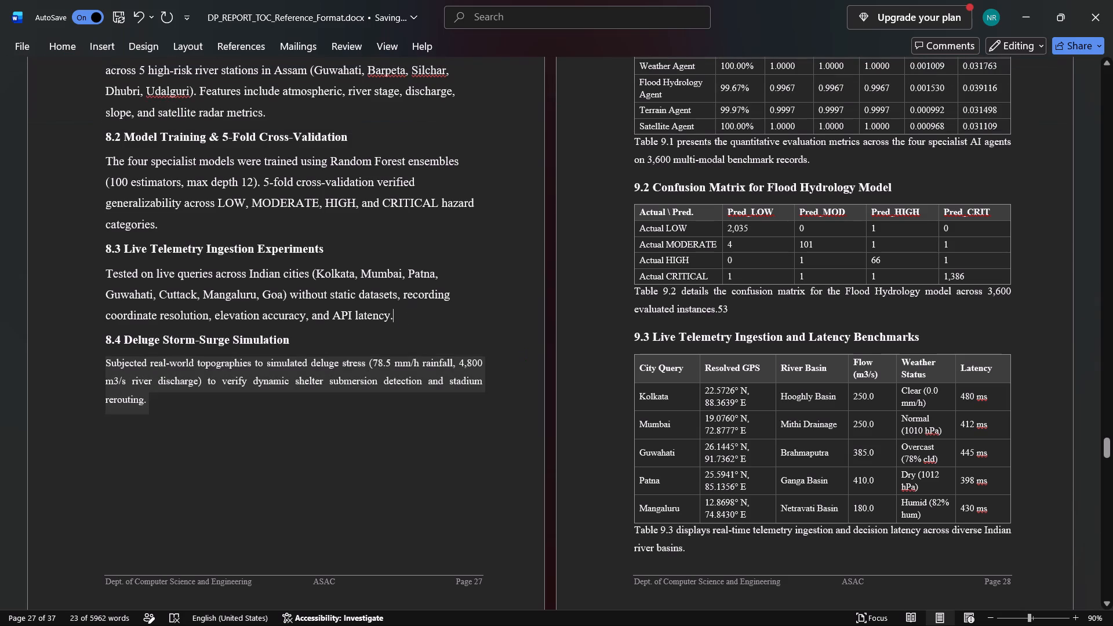
pyautogui.moveTo(401, 319); pyautogui.dragTo(99, 277)
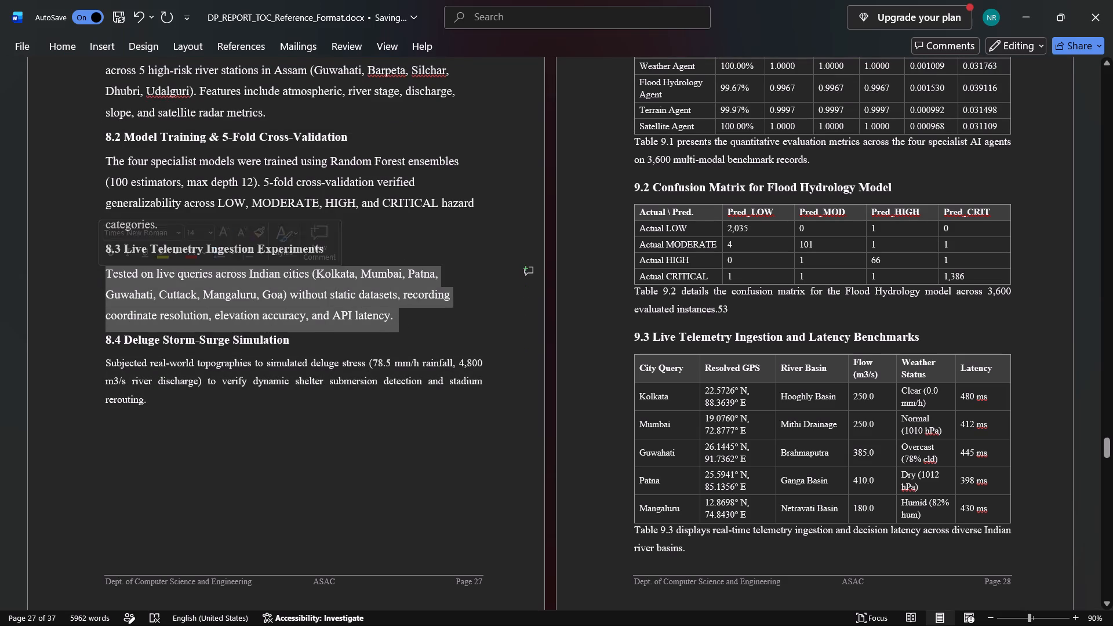
pyautogui.click(64, 45)
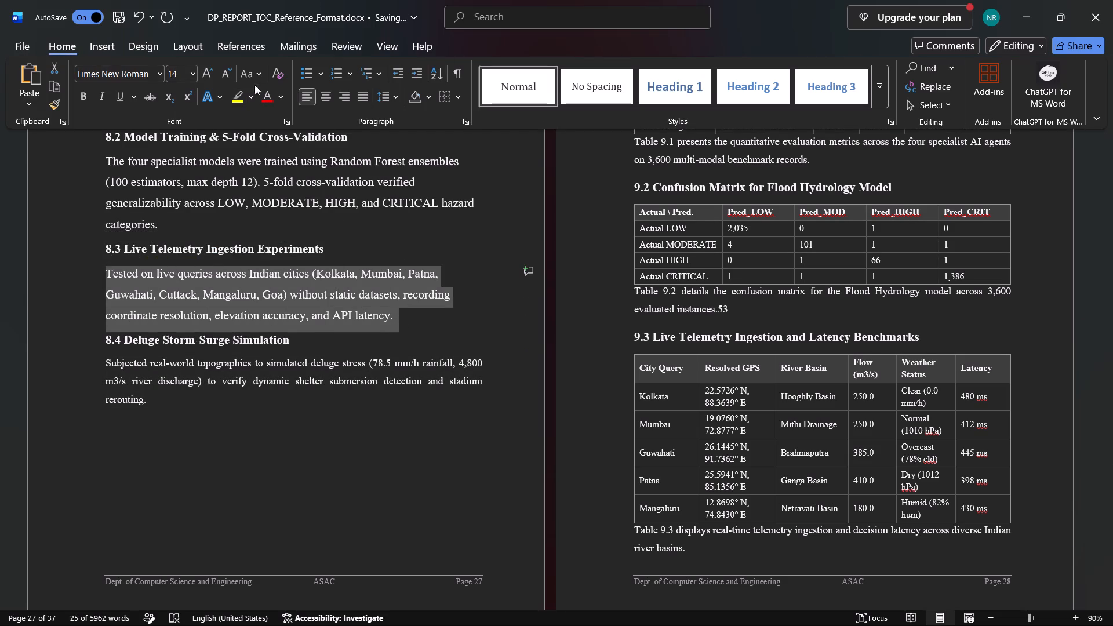
pyautogui.click(231, 70)
pyautogui.click(359, 99)
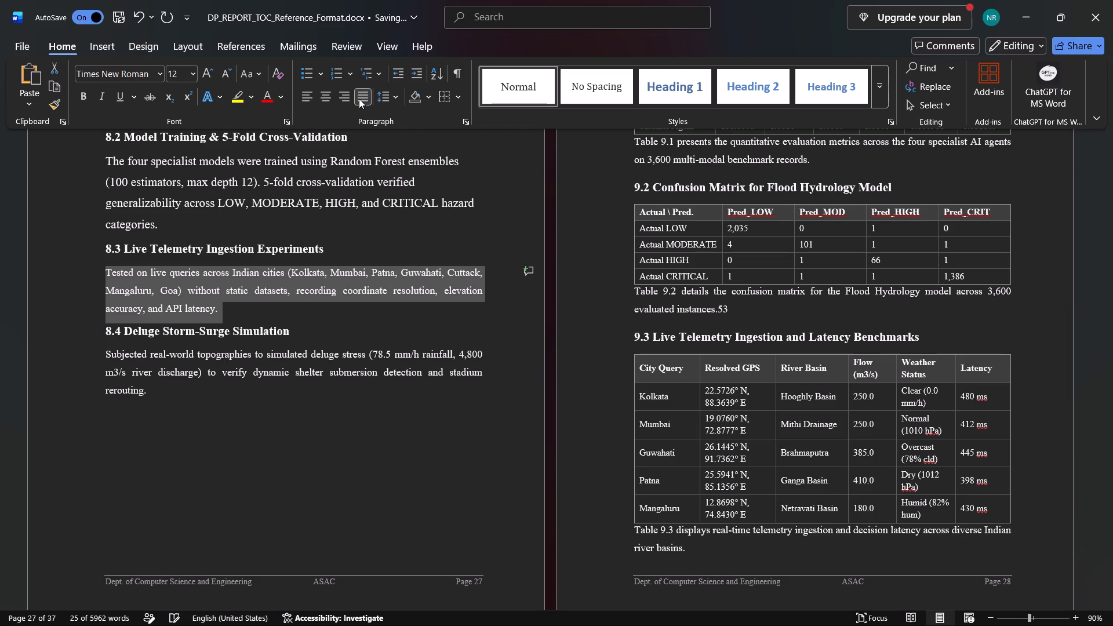
# Set the section 8.2 Model Training & 5-Fold Cross-Validation paragraph to 12 pt with justified alignment.
pyautogui.scroll(1, 425, 235)
pyautogui.click(216, 271)
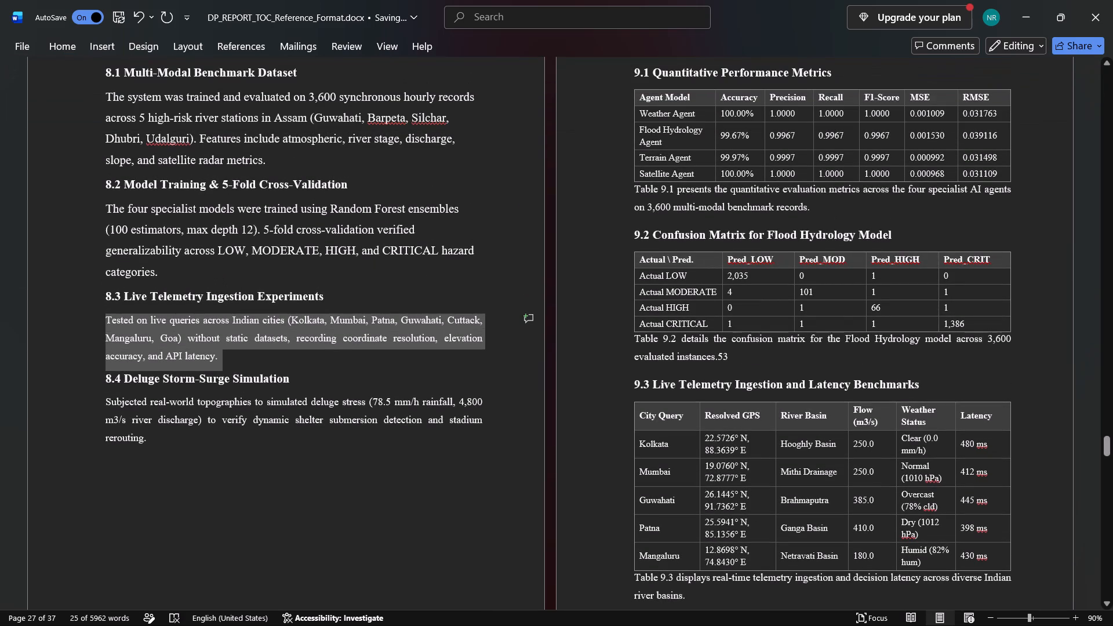
pyautogui.click(181, 270)
pyautogui.moveTo(181, 270); pyautogui.dragTo(94, 216)
pyautogui.click(70, 43)
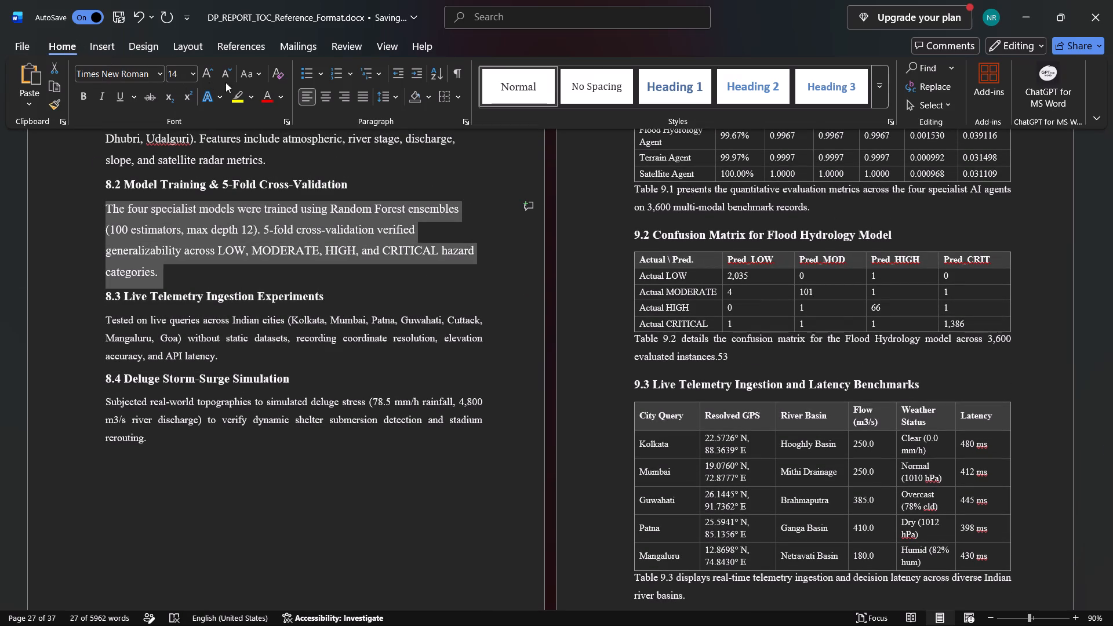
pyautogui.click(231, 77)
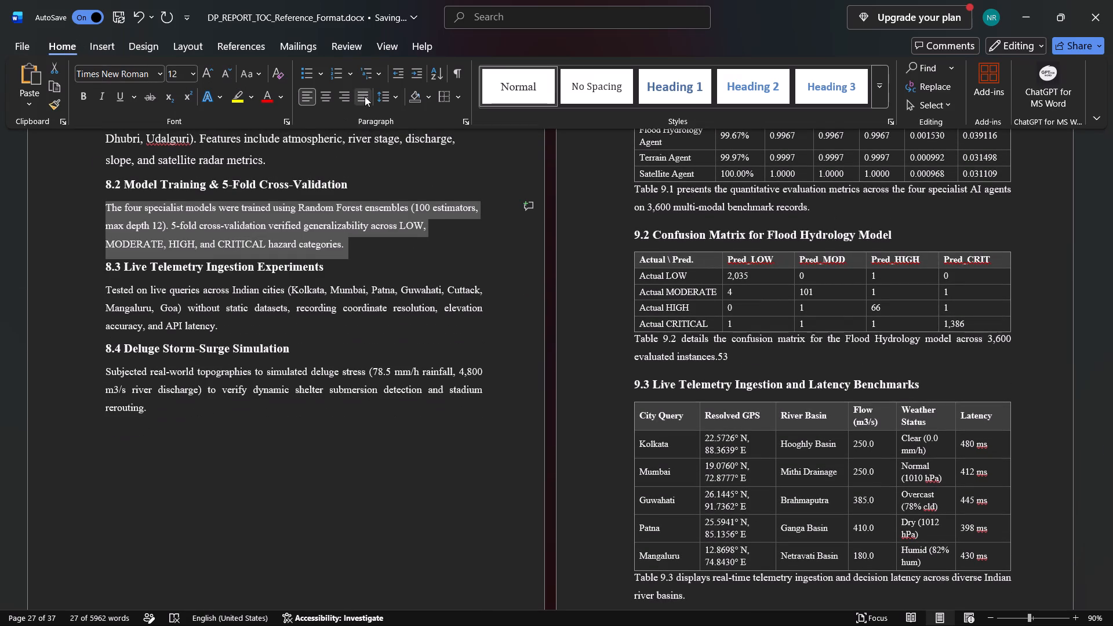
pyautogui.click(365, 96)
pyautogui.click(427, 247)
# Set the section 8.1 Multi-Modal Benchmark Dataset paragraph to 12 pt with justified alignment.
pyautogui.scroll(1, 427, 247)
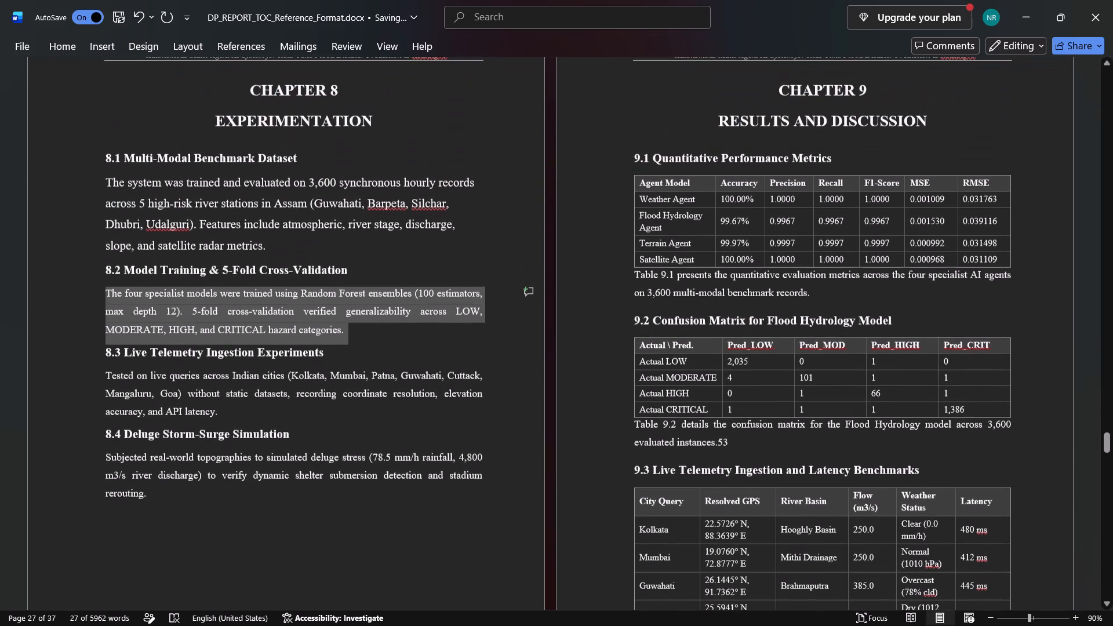
pyautogui.click(305, 250)
pyautogui.moveTo(305, 250); pyautogui.dragTo(110, 194)
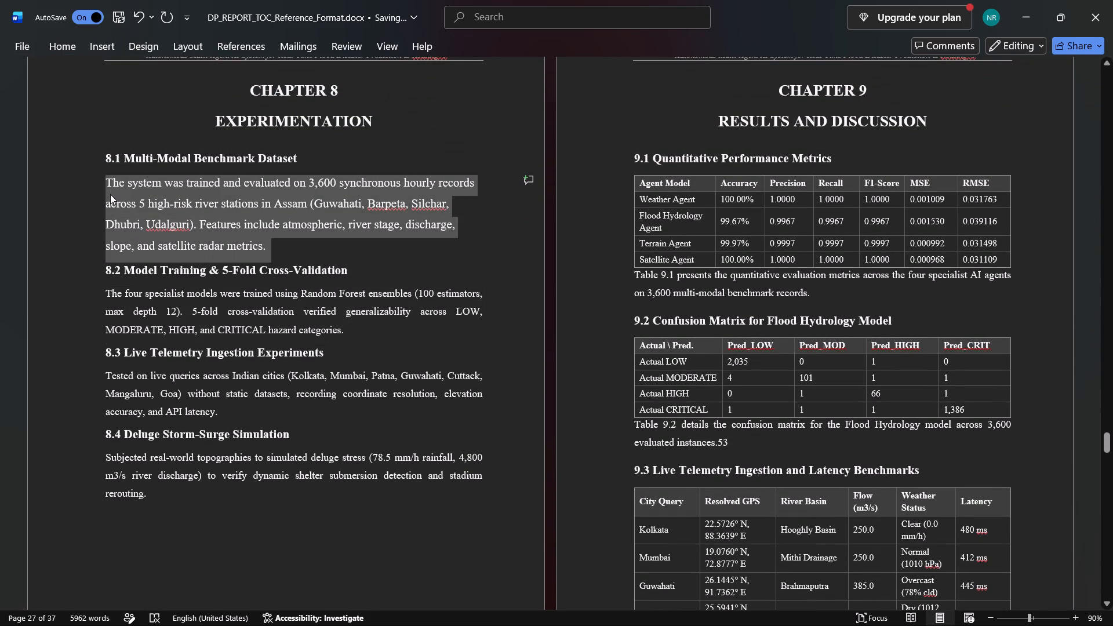
pyautogui.click(72, 49)
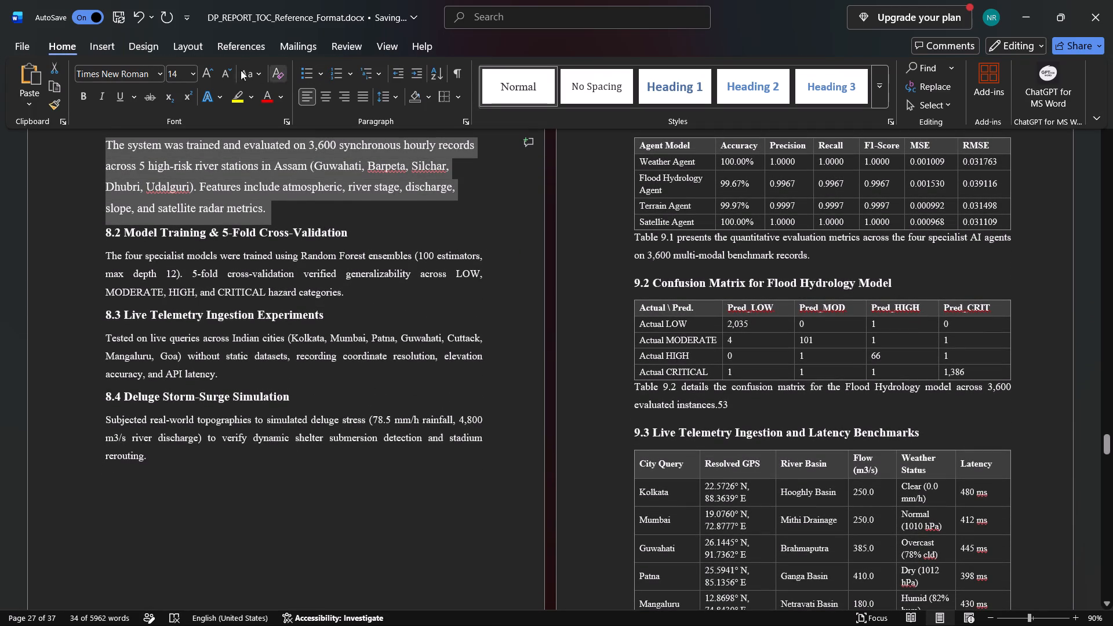
pyautogui.click(226, 69)
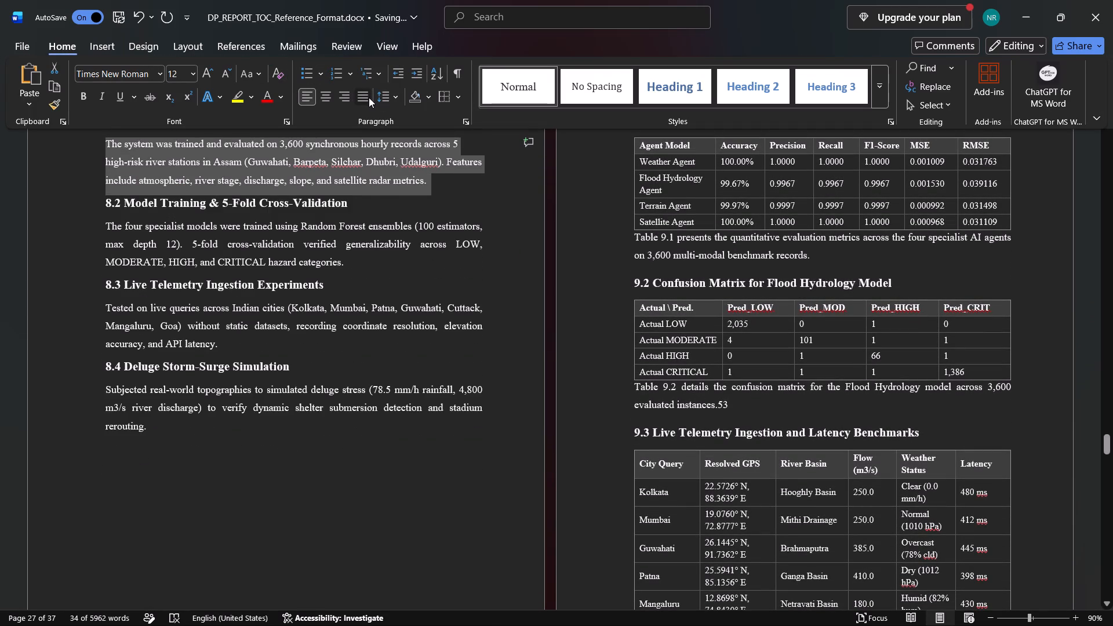
pyautogui.click(369, 97)
pyautogui.click(614, 261)
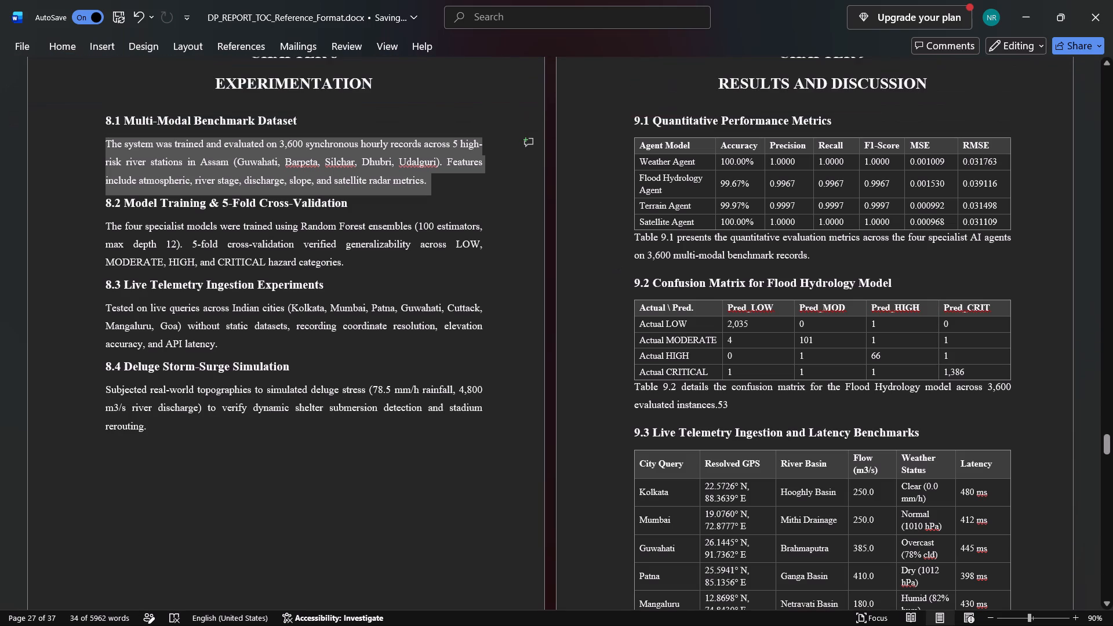
pyautogui.scroll(-1, 944, 273)
pyautogui.click(463, 349)
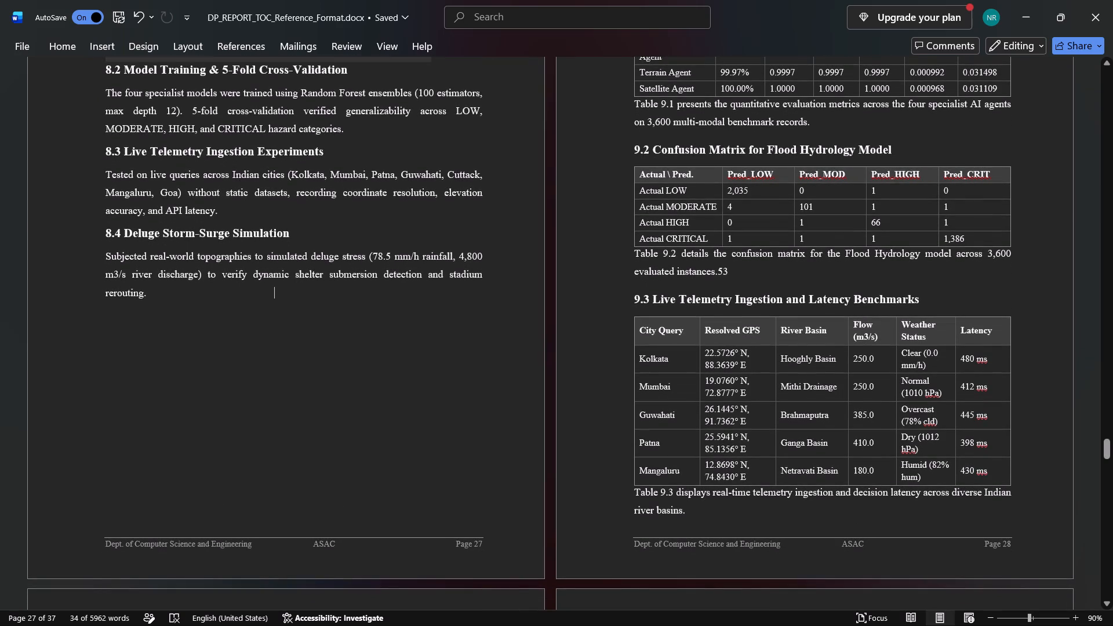
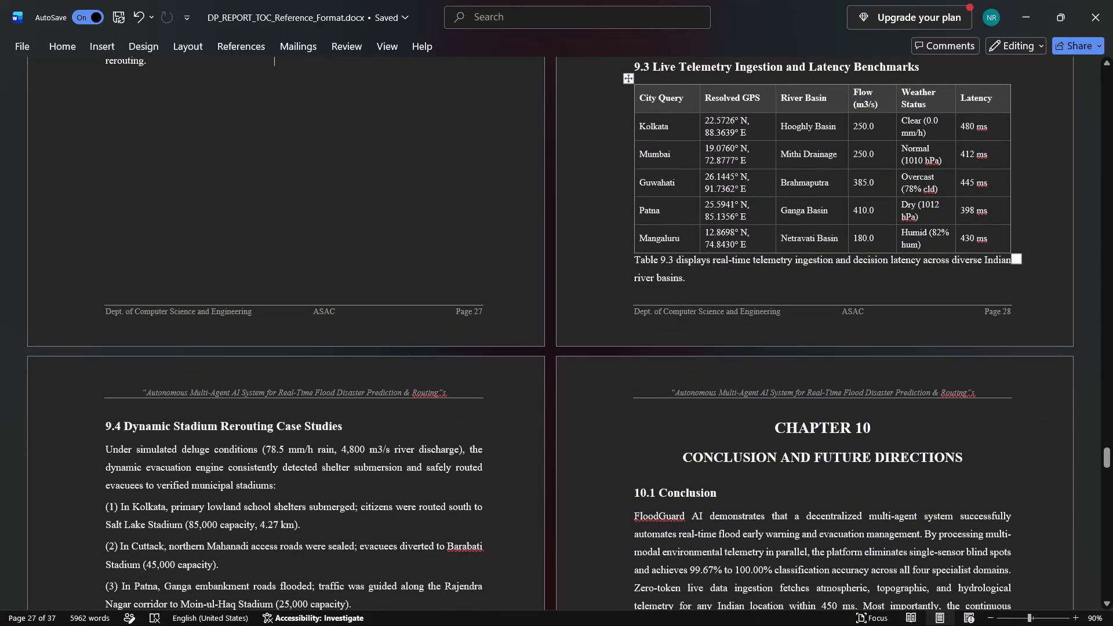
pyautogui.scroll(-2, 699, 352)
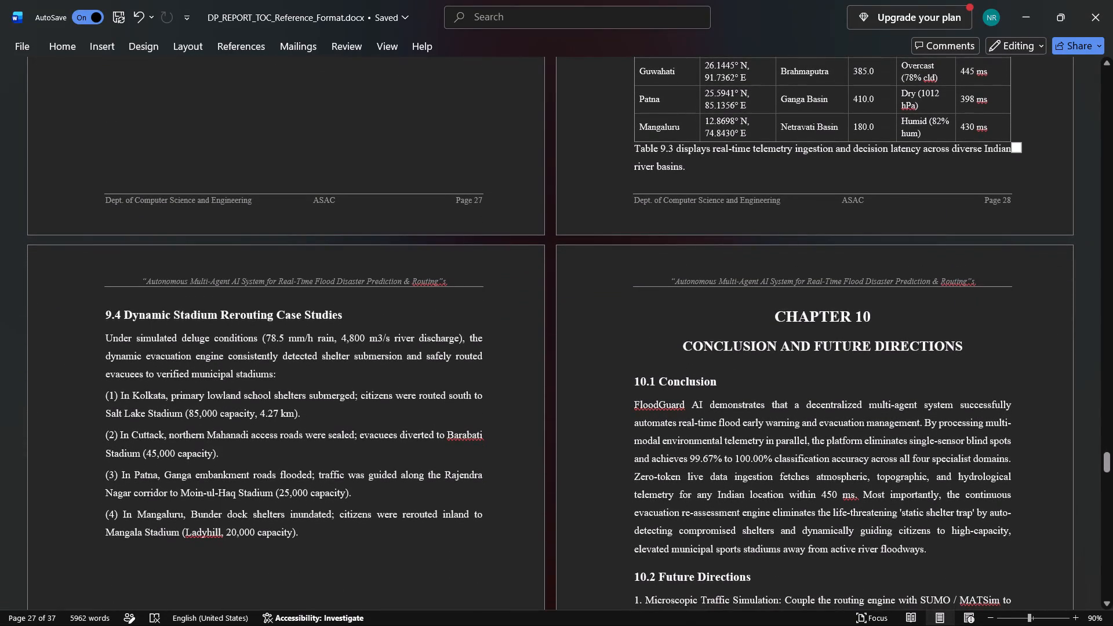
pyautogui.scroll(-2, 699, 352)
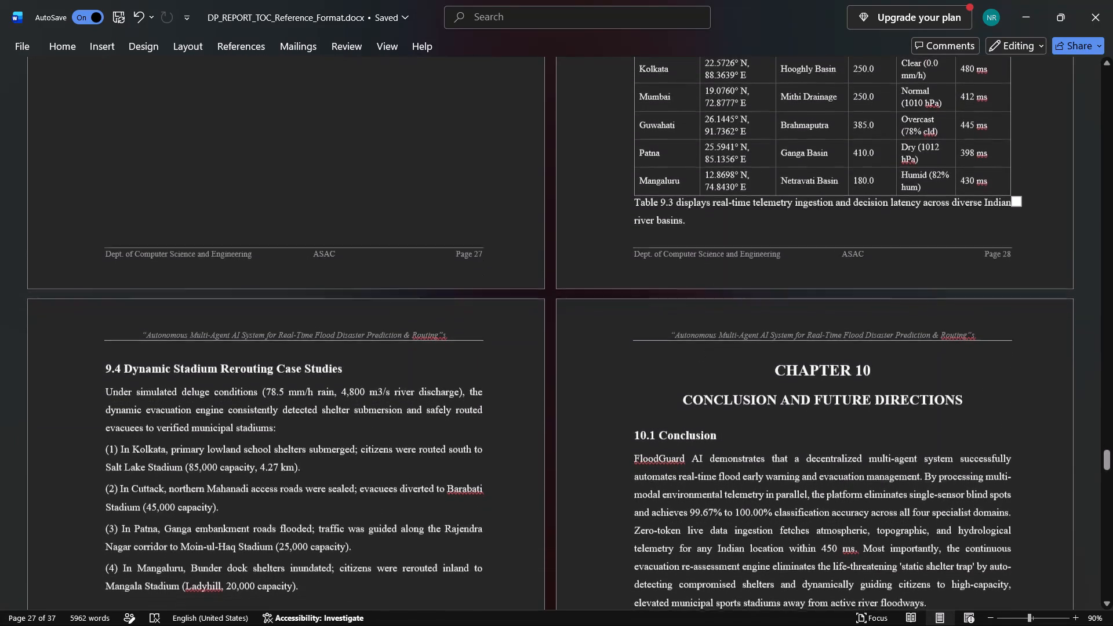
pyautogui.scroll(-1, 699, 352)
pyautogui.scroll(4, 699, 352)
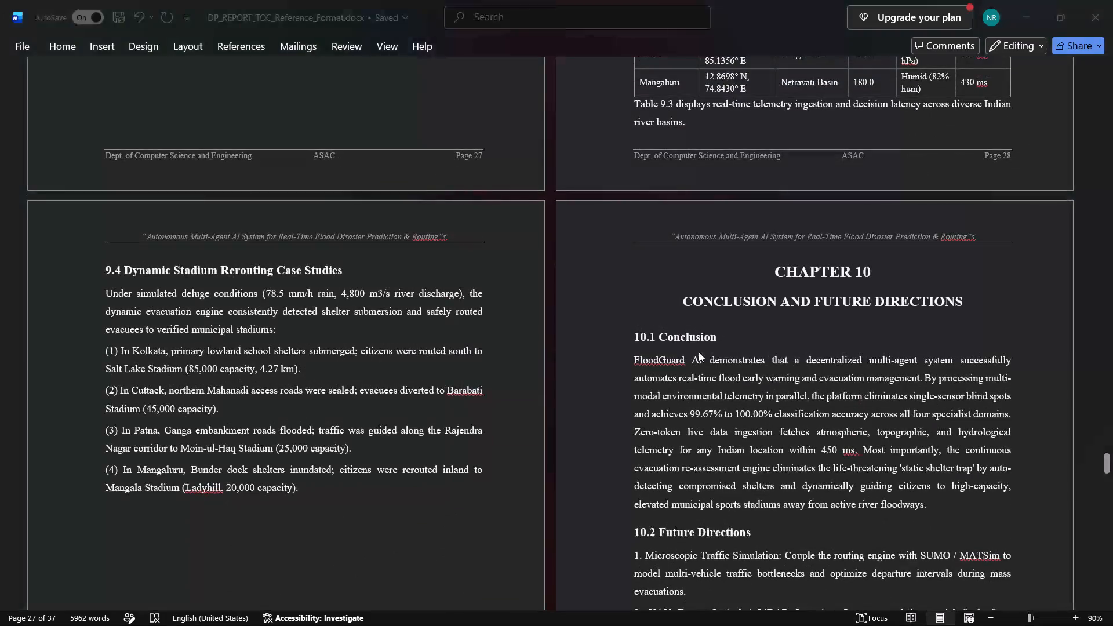
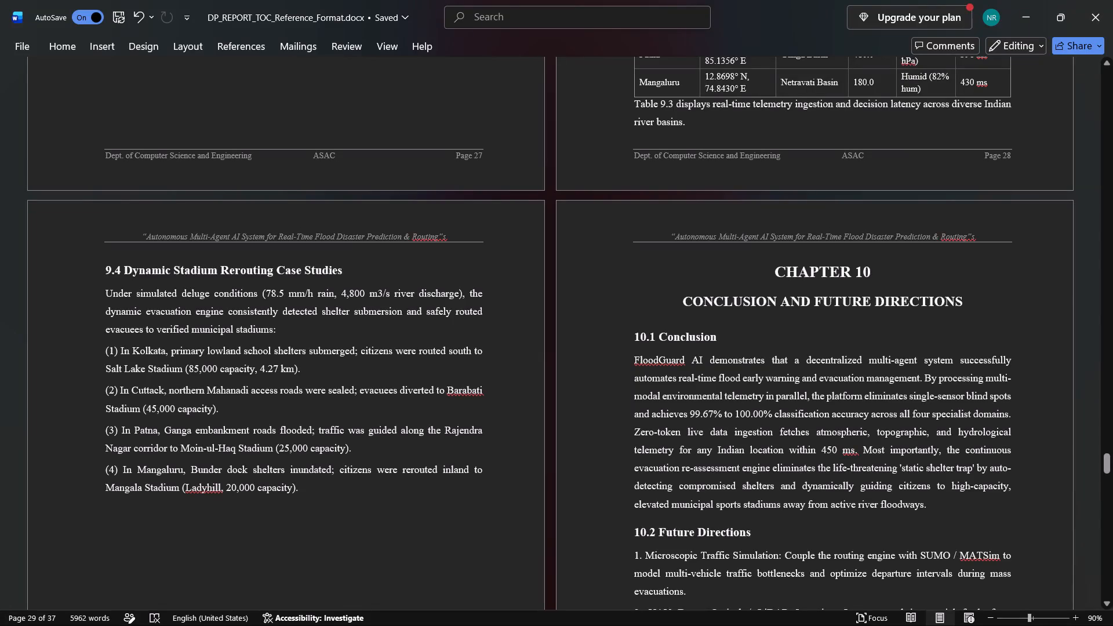
# Replace section 9.4's heading and body with the copied text titled "9.4 Real-World Case Studies across Indian Metros & Flood Basins".
pyautogui.moveTo(303, 491); pyautogui.dragTo(118, 284)
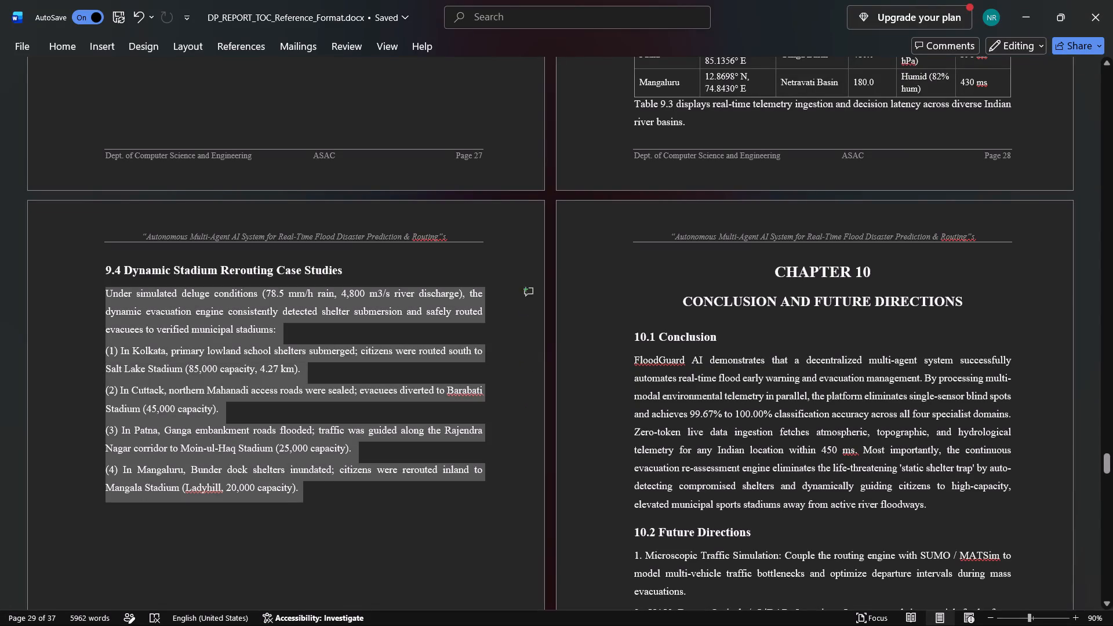
pyautogui.moveTo(118, 284); pyautogui.dragTo(101, 274)
pyautogui.hotkey('ctrl', 'v')
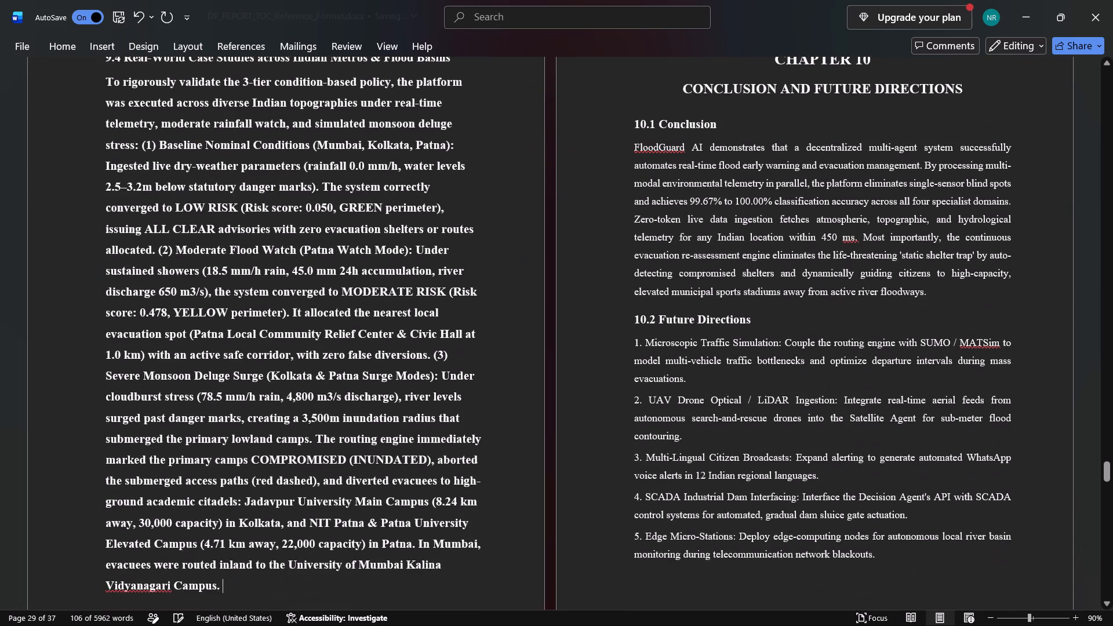
# Format the new body text of section 9.4 as non-bold, 12 pt and justified, leaving its heading bold.
pyautogui.scroll(1, 546, 232)
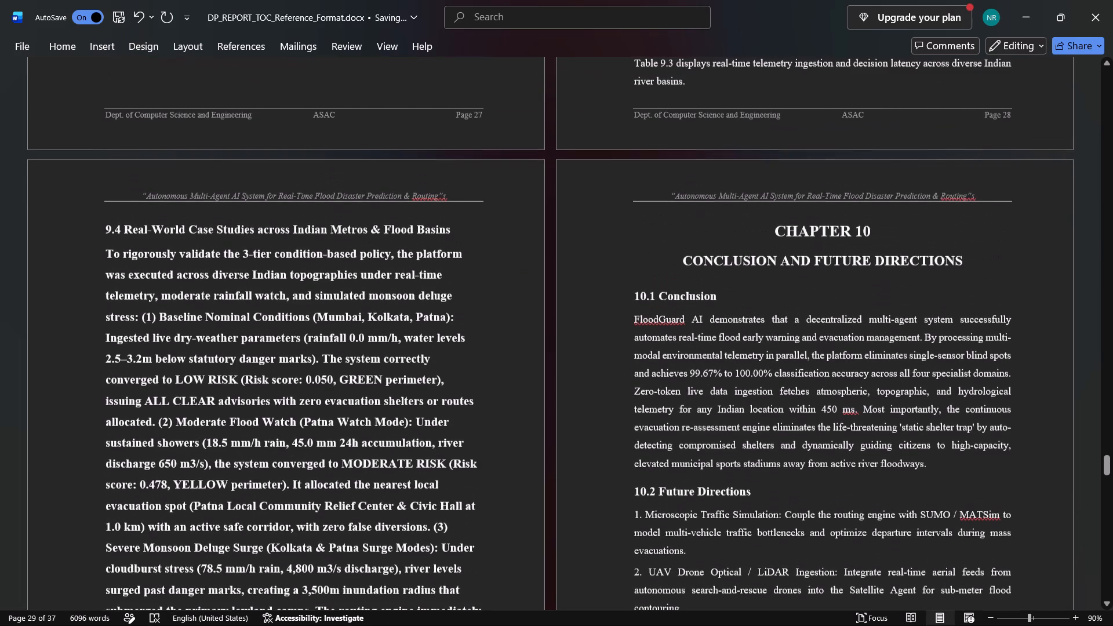
pyautogui.scroll(-2, 436, 339)
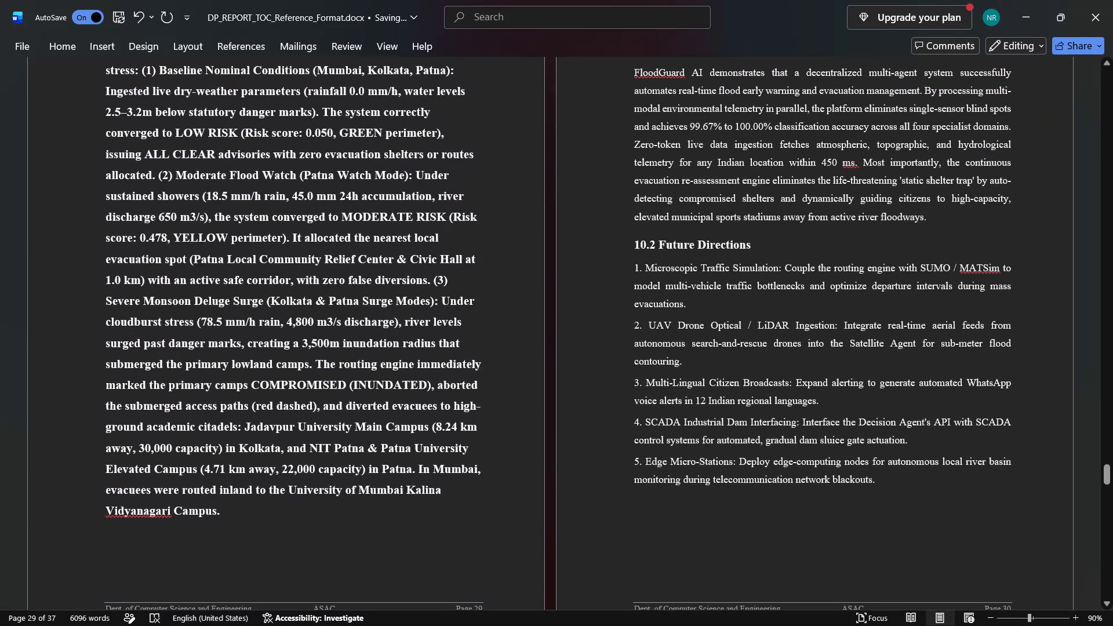
pyautogui.click(227, 519)
pyautogui.moveTo(221, 511); pyautogui.dragTo(106, 45)
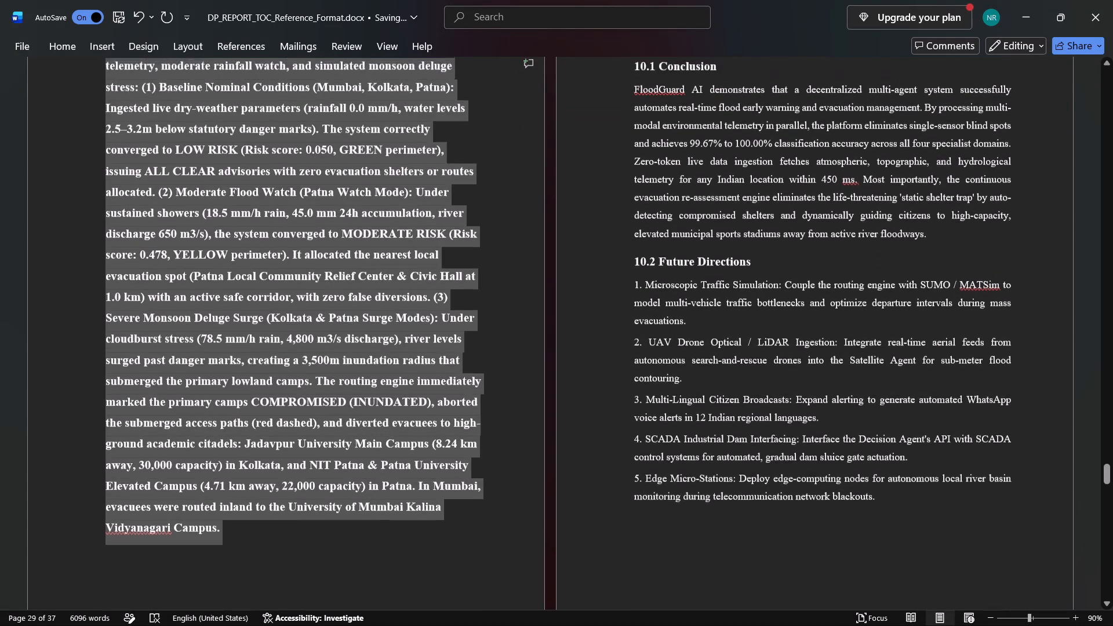
pyautogui.moveTo(106, 45); pyautogui.dragTo(91, 256)
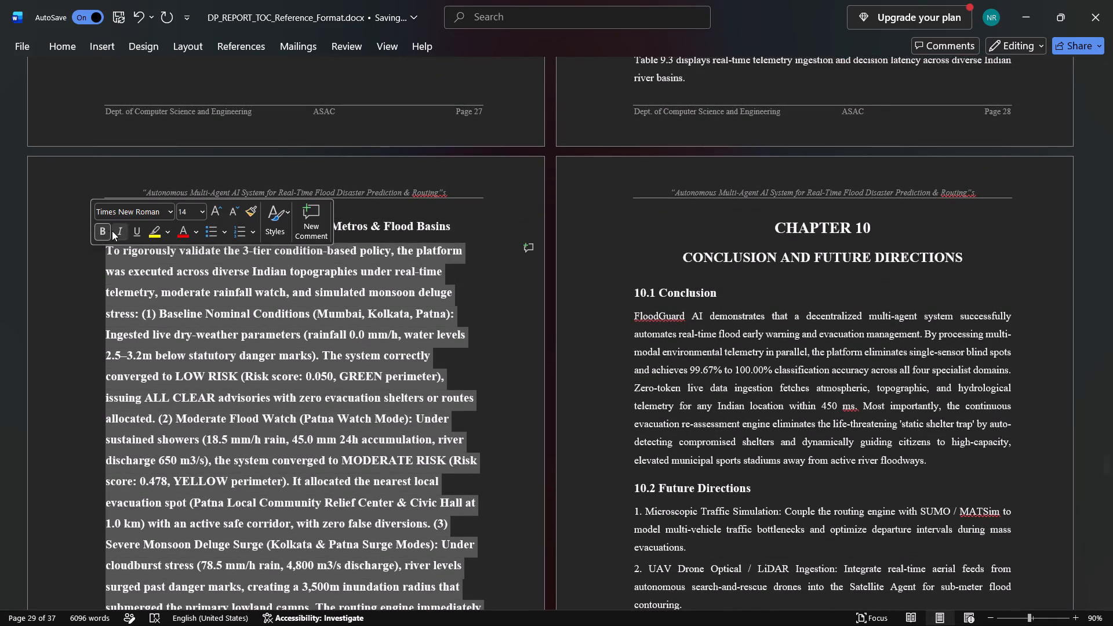
pyautogui.click(104, 232)
pyautogui.click(229, 211)
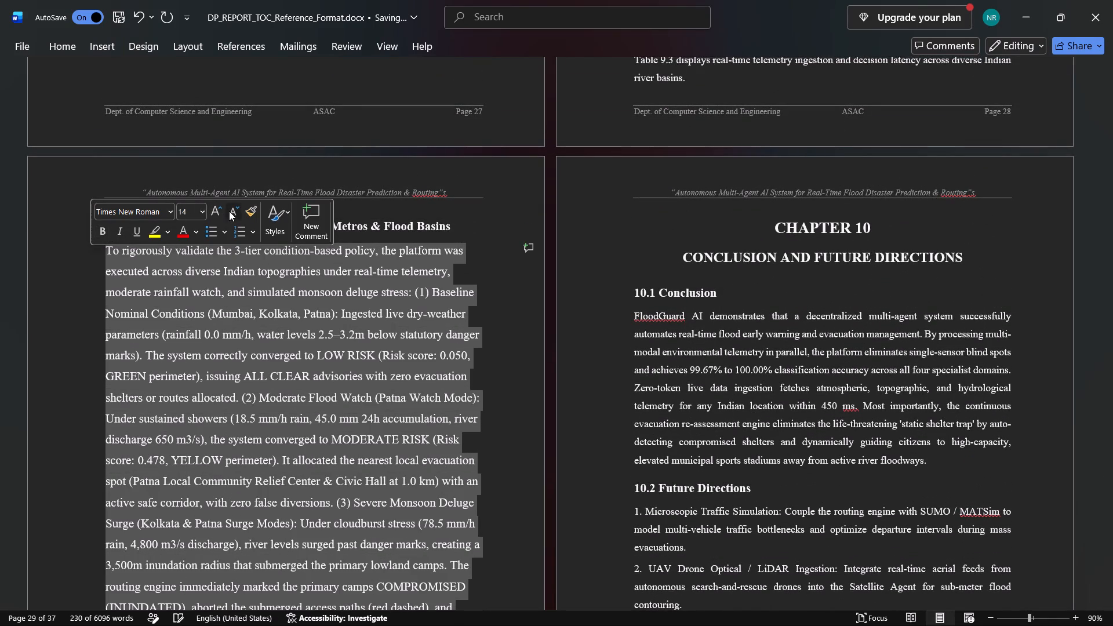
pyautogui.click(54, 40)
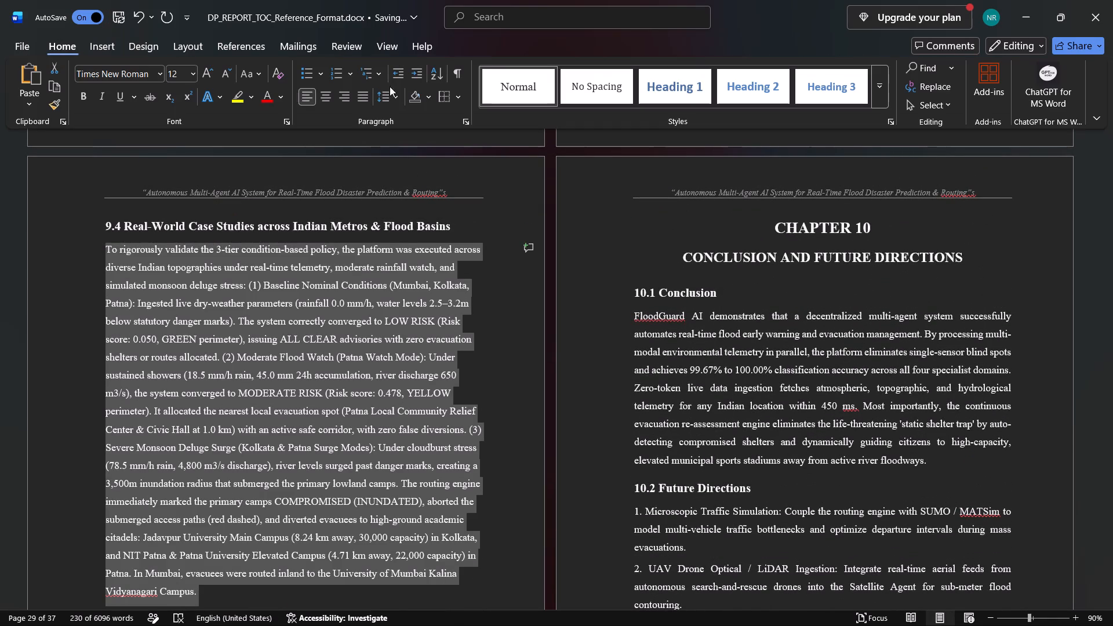
pyautogui.click(363, 99)
pyautogui.click(510, 313)
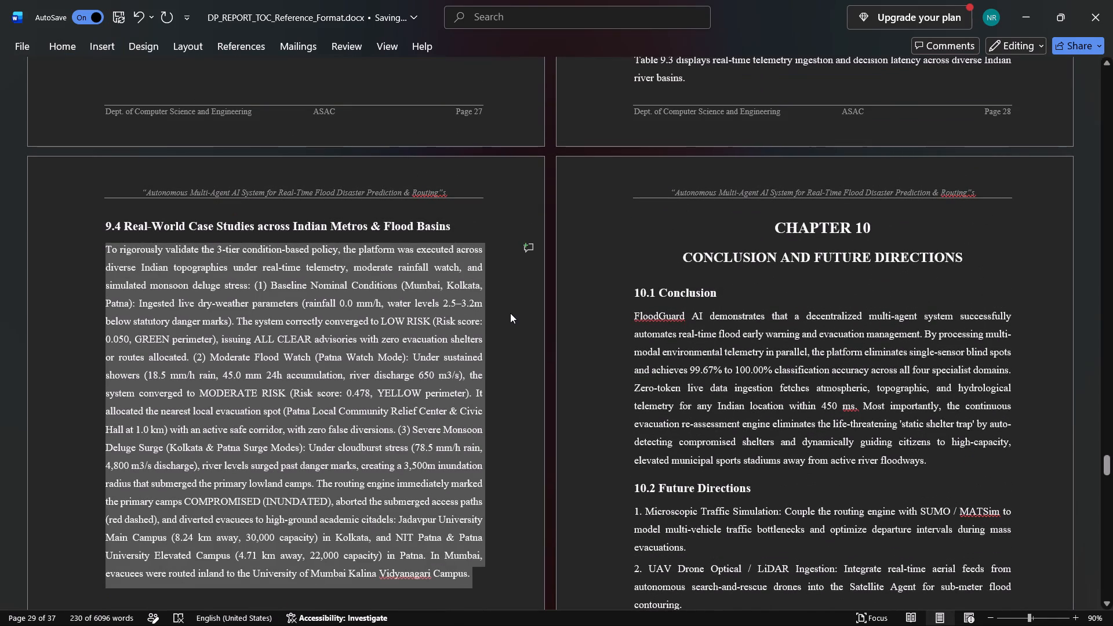
# Split the body of section 9.4 so that case studies (1), (2) and (3) each start a new paragraph.
pyautogui.click(351, 316)
pyautogui.click(250, 285)
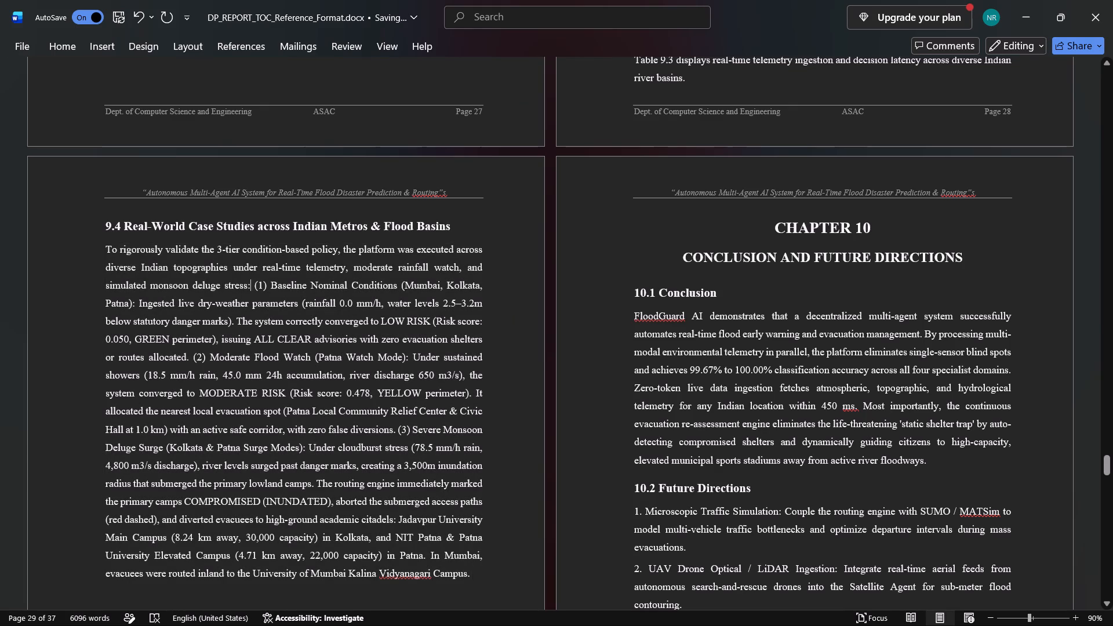
pyautogui.press('Right')
pyautogui.press('Return')
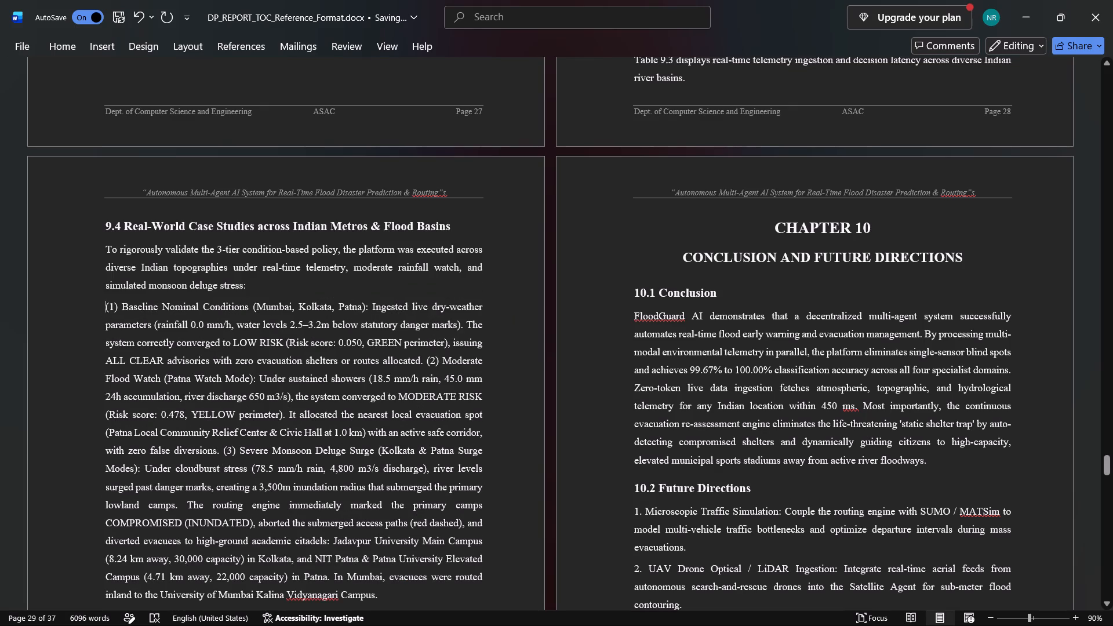
pyautogui.click(427, 361)
pyautogui.press('Return')
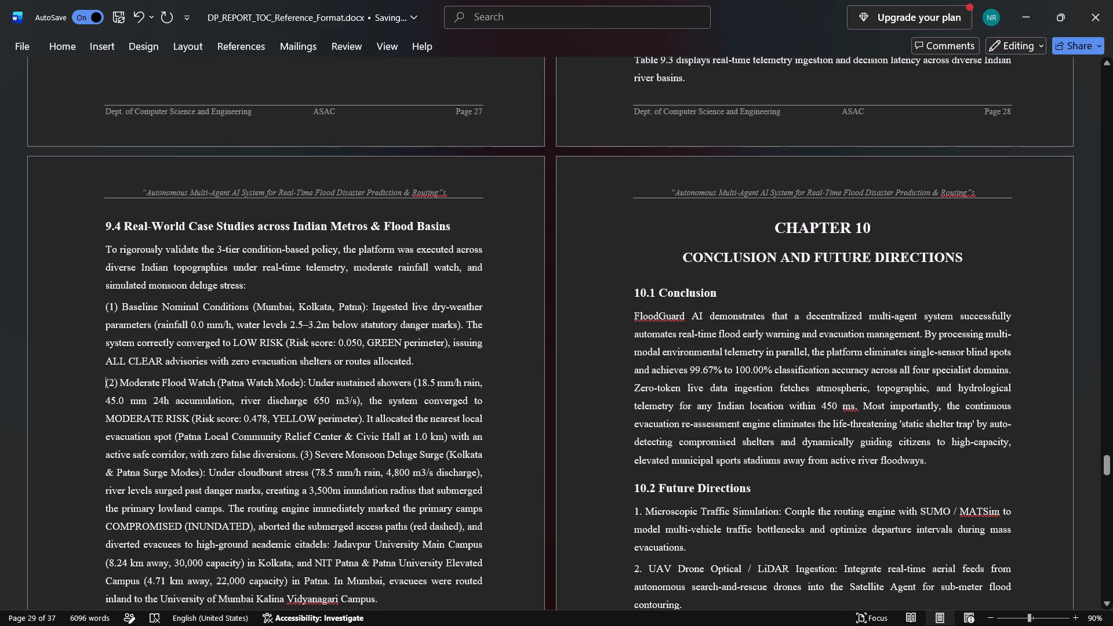
pyautogui.click(300, 455)
pyautogui.press('Return')
# Review the rest of the report from section 9.4 through Chapter 10, the Chapter 11 references and Appendices 1 to 3.
pyautogui.scroll(-1, 314, 486)
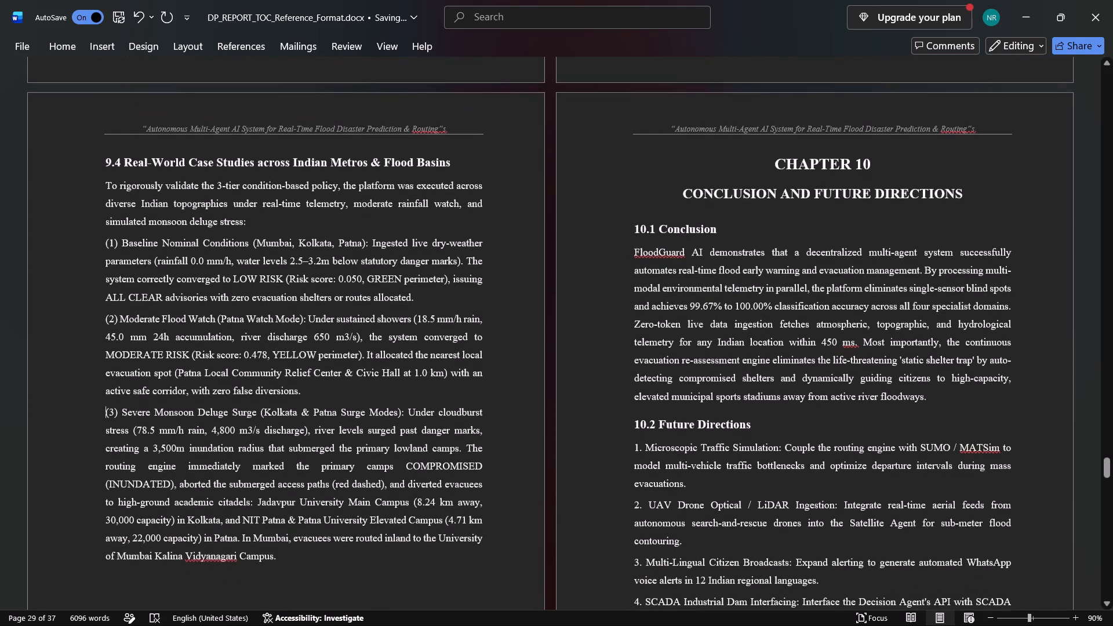
pyautogui.scroll(-1, 314, 486)
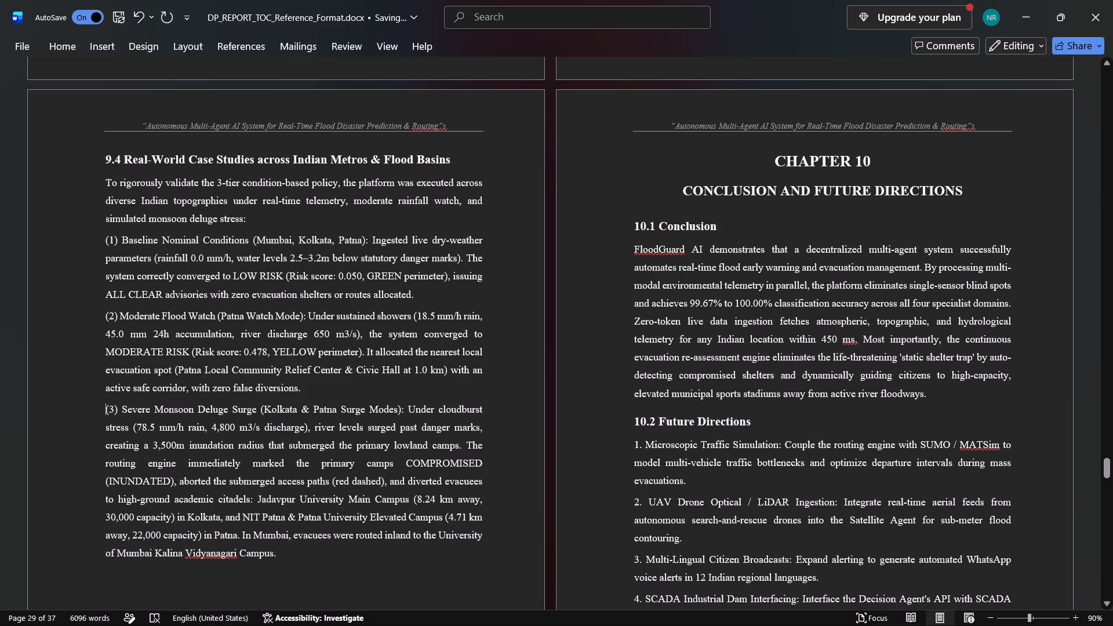
pyautogui.scroll(-1, 399, 575)
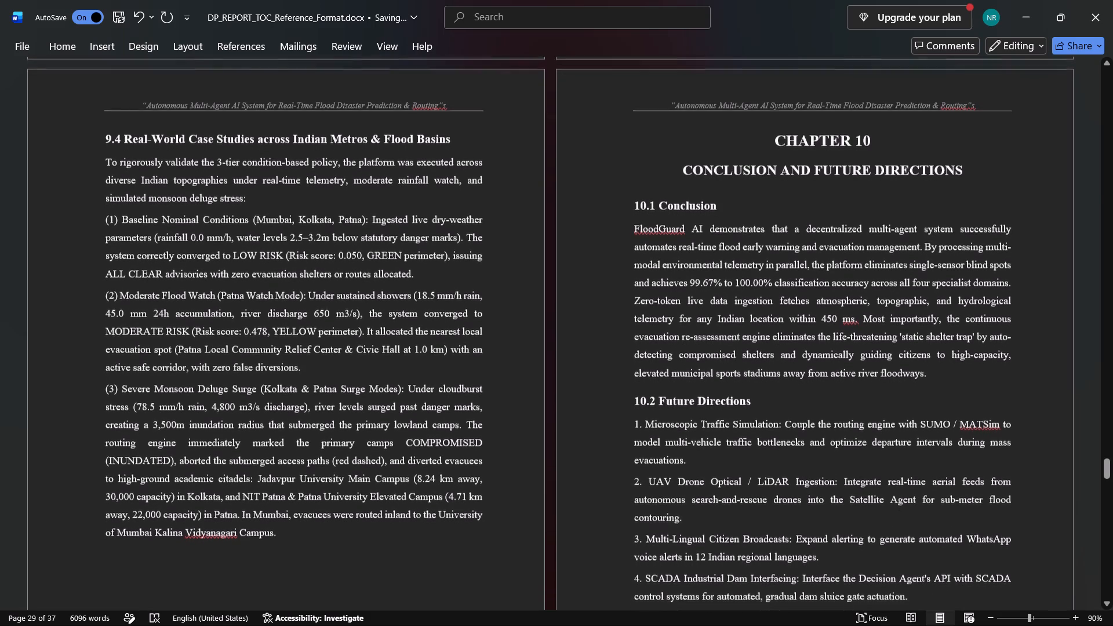
pyautogui.scroll(-2, 399, 575)
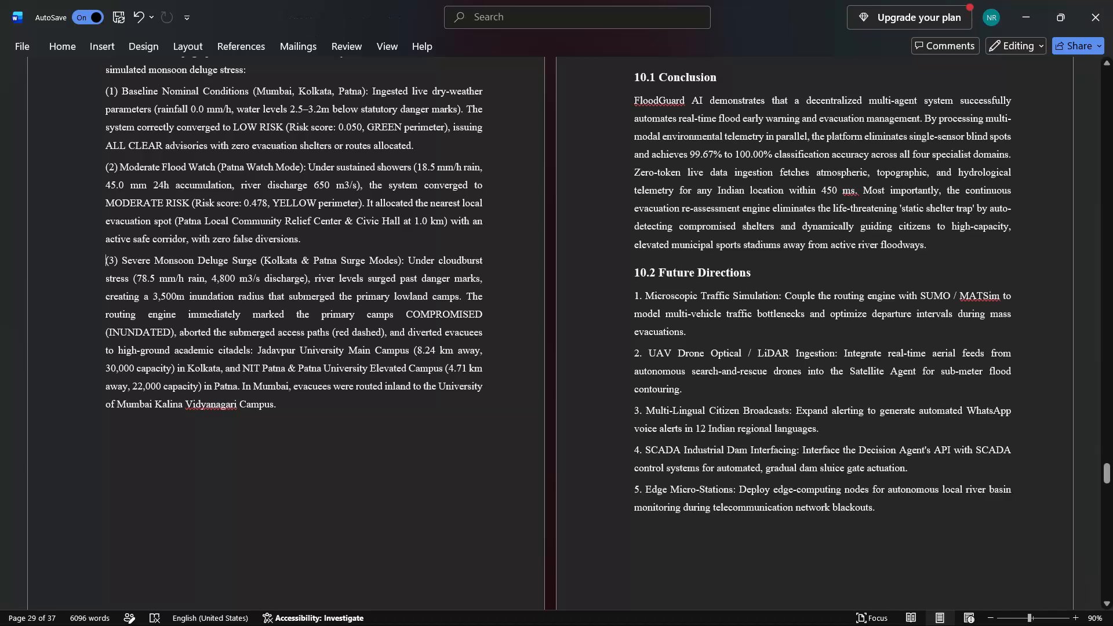
pyautogui.scroll(-1, 661, 496)
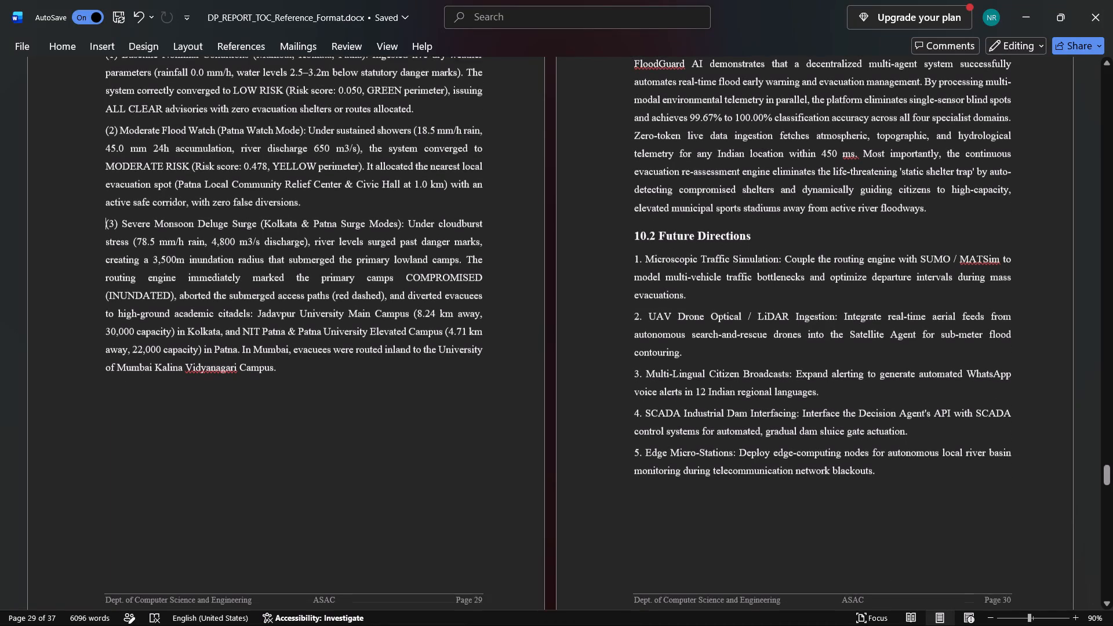
pyautogui.scroll(-3, 661, 496)
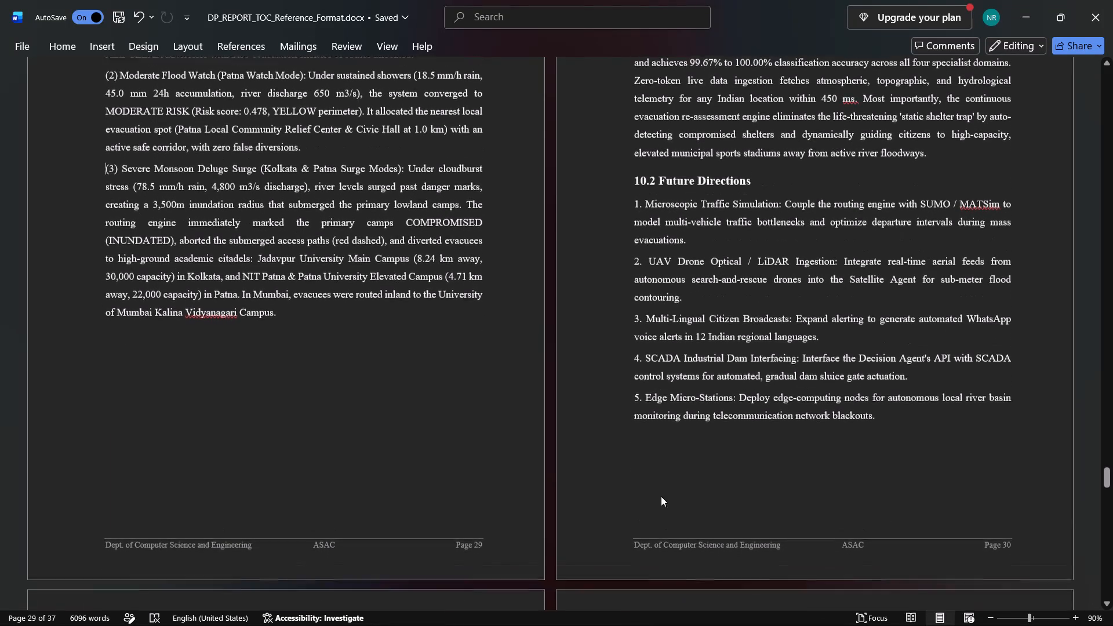
pyautogui.scroll(-3, 661, 496)
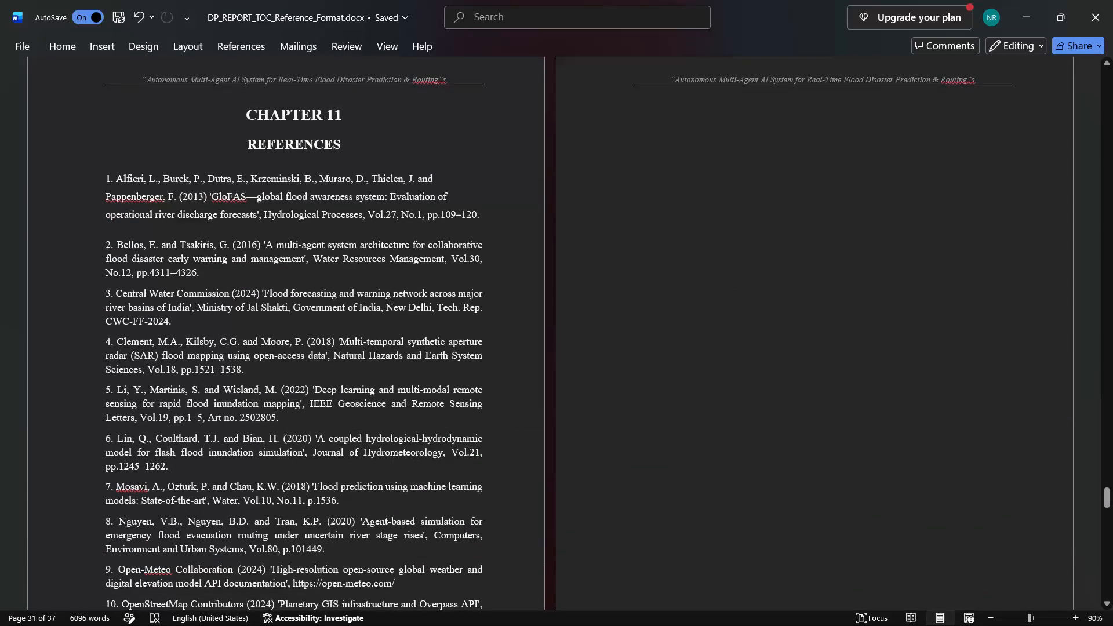
pyautogui.scroll(-6, 661, 496)
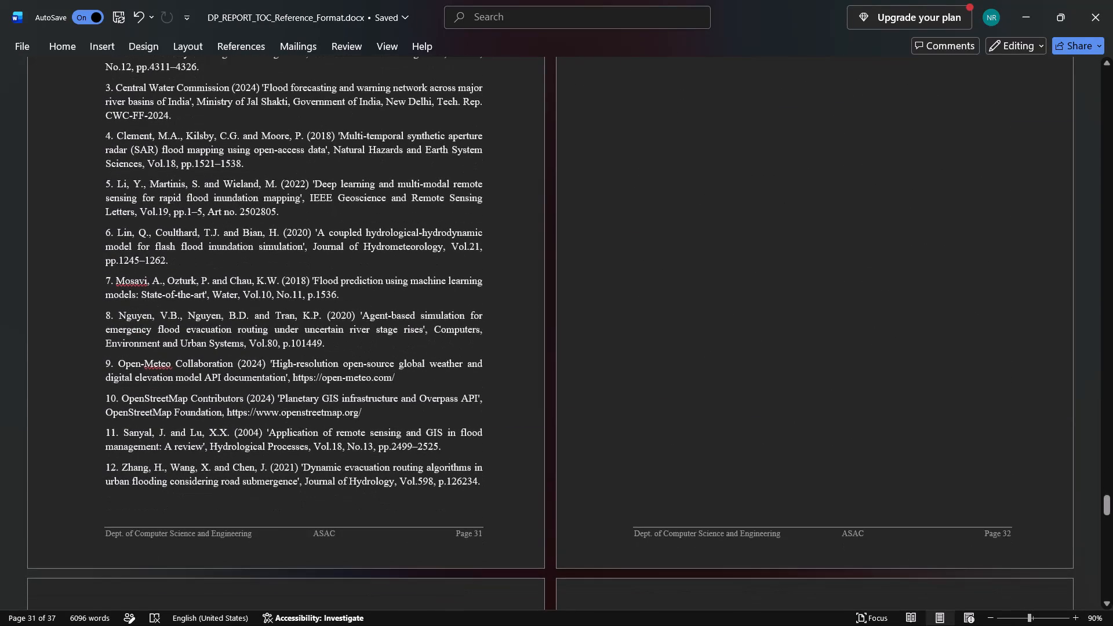
pyautogui.scroll(-6, 661, 496)
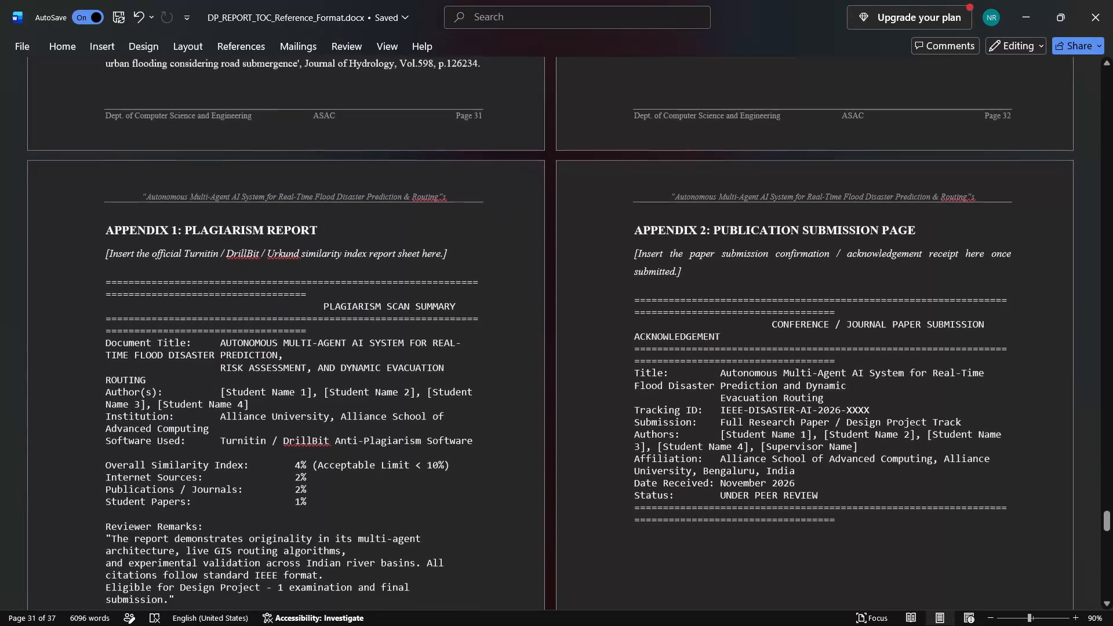
pyautogui.scroll(-3, 661, 496)
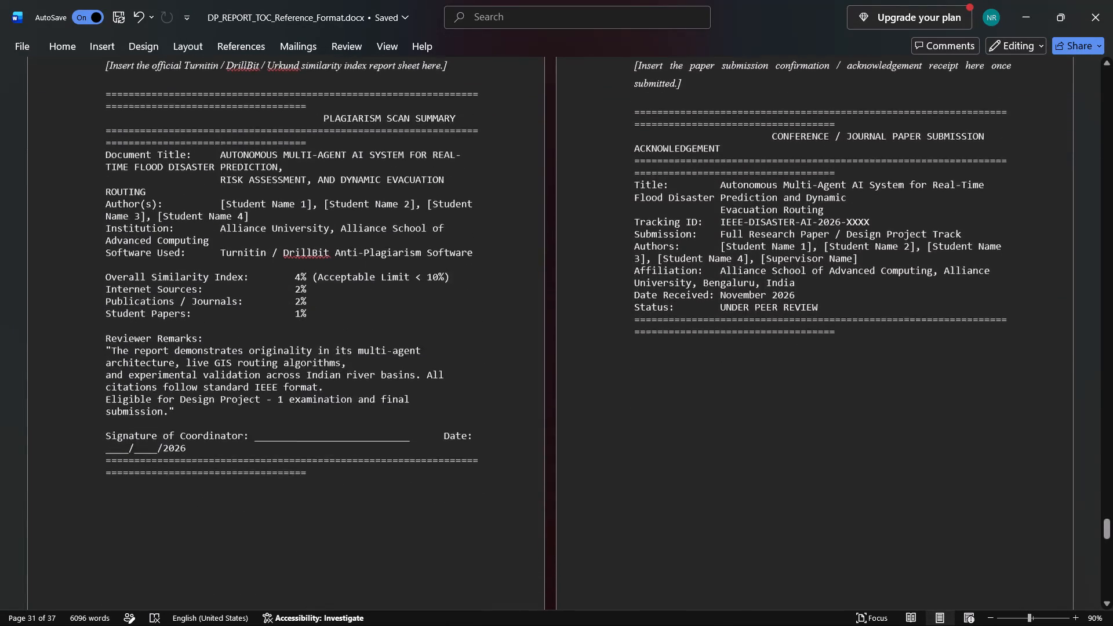
pyautogui.scroll(-3, 661, 496)
pyautogui.scroll(2, 661, 496)
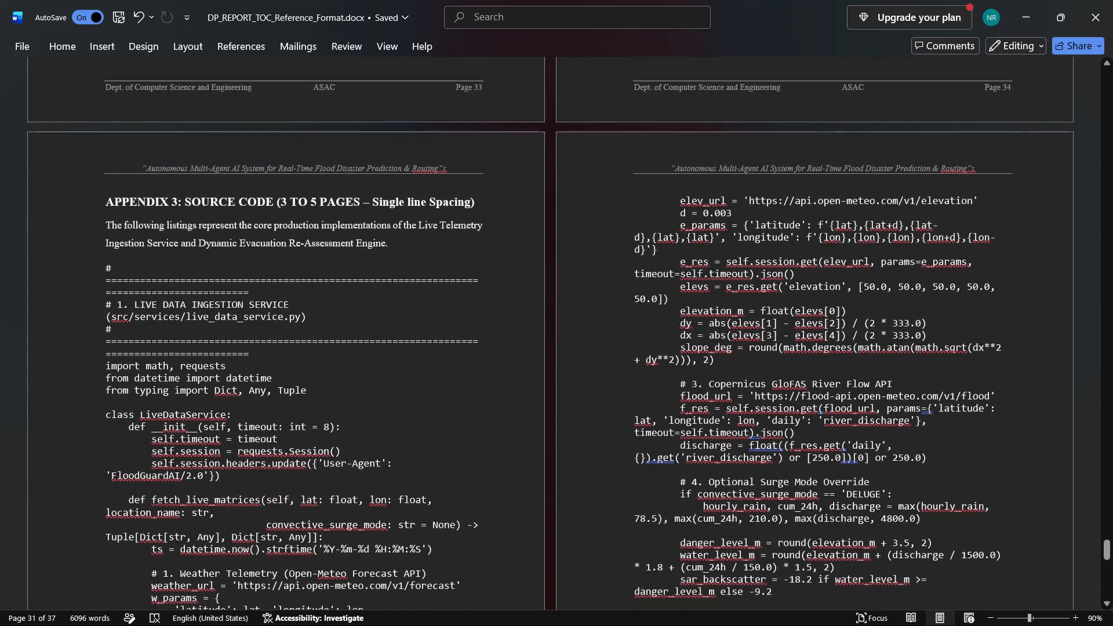
pyautogui.scroll(2, 661, 496)
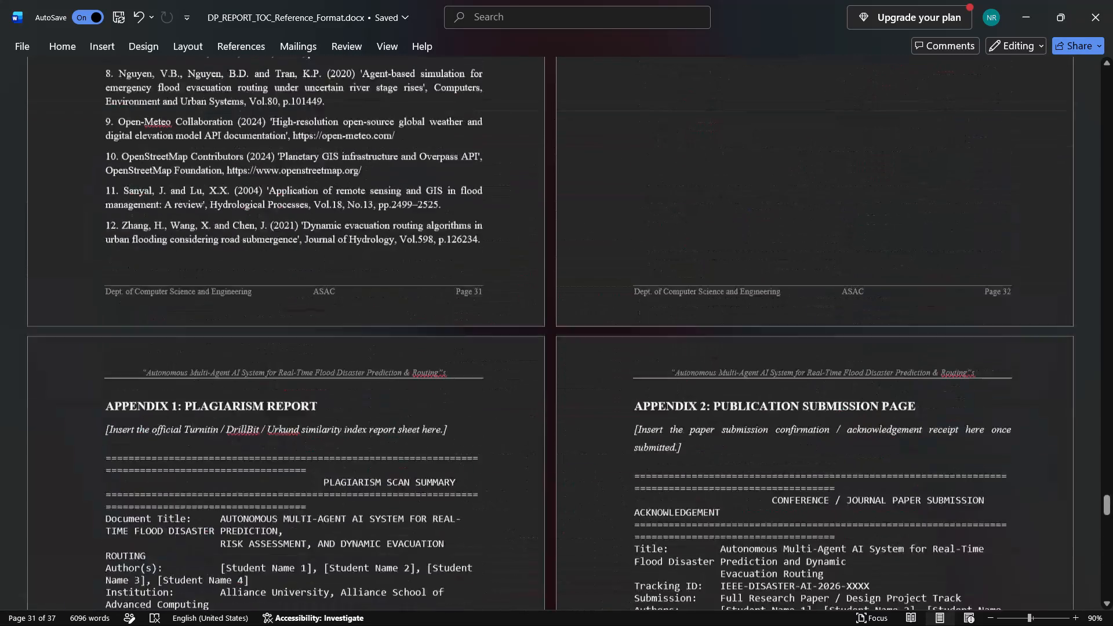
pyautogui.scroll(-11, 661, 496)
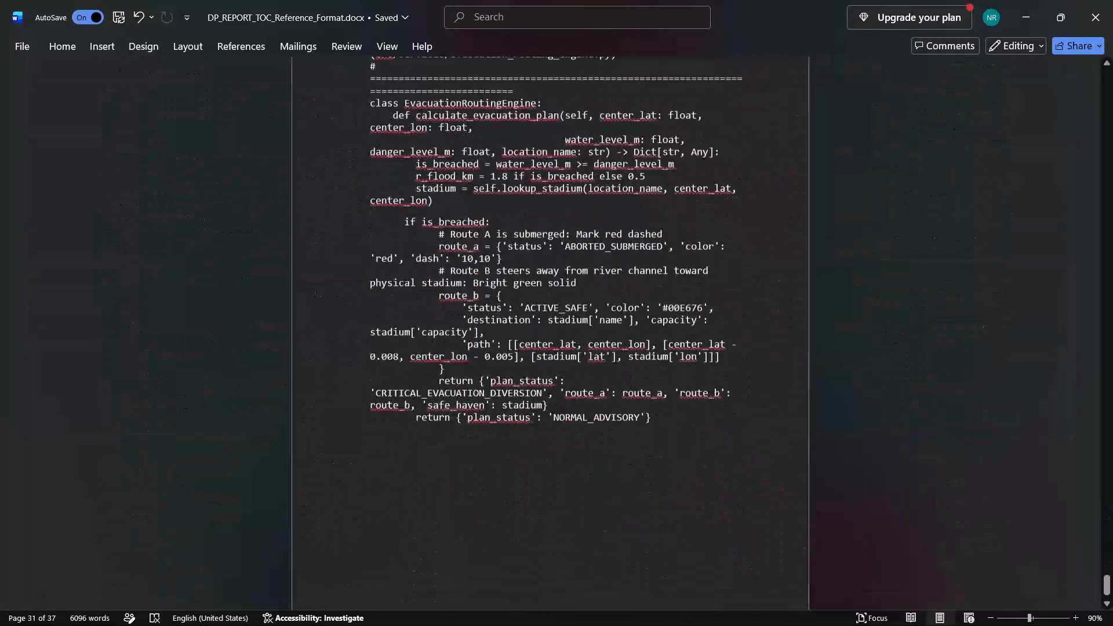
pyautogui.scroll(3, 661, 496)
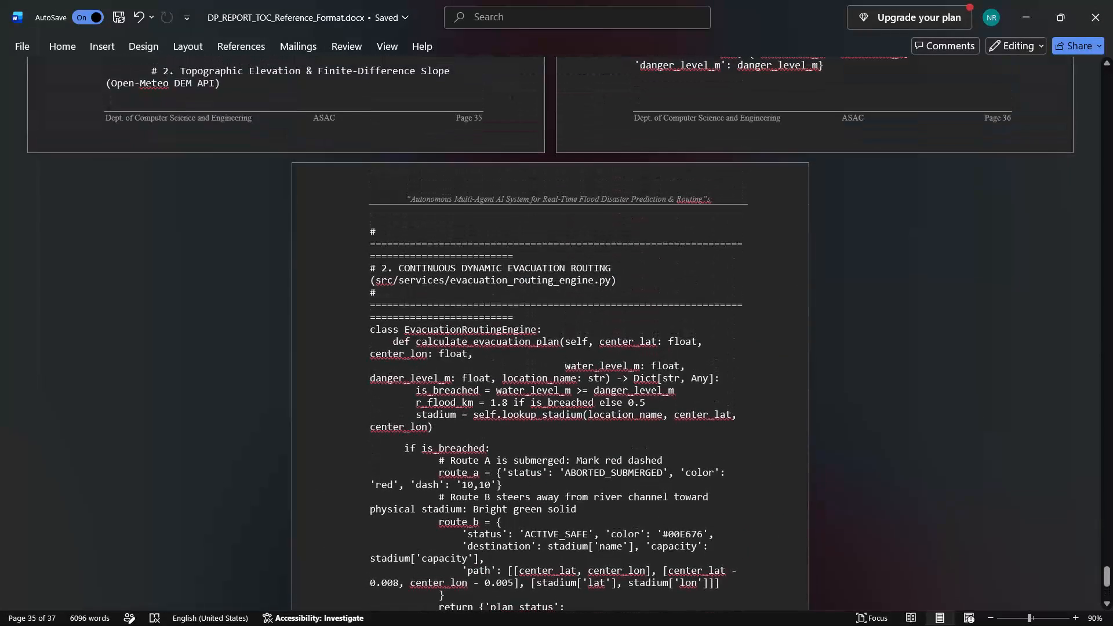
pyautogui.scroll(3, 661, 496)
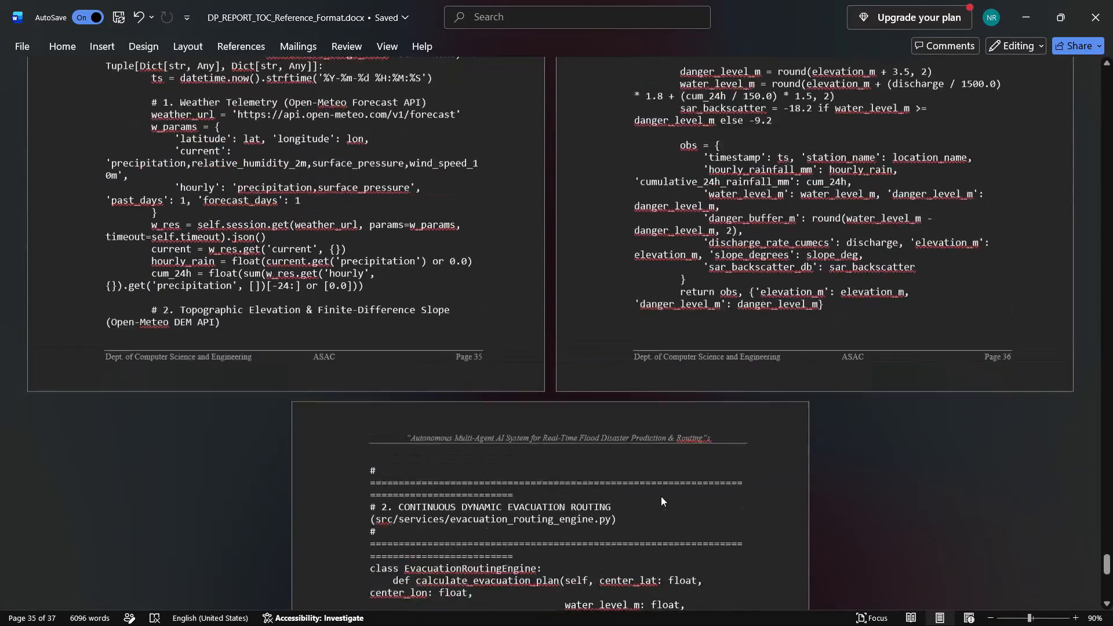
pyautogui.scroll(5, 661, 496)
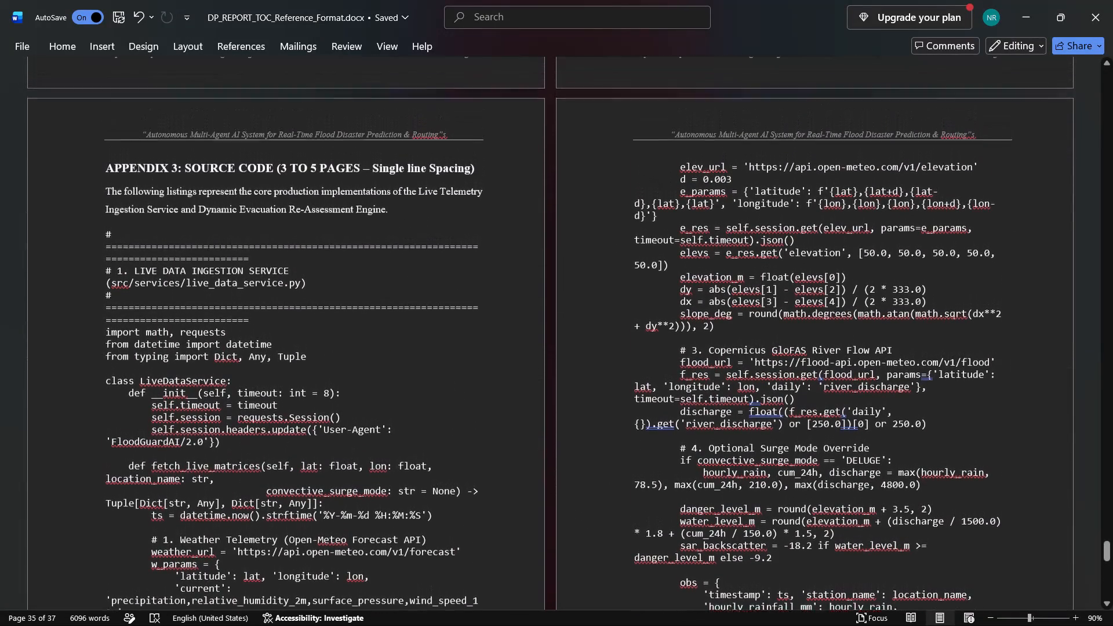
pyautogui.scroll(1, 661, 496)
pyautogui.scroll(-3, 661, 496)
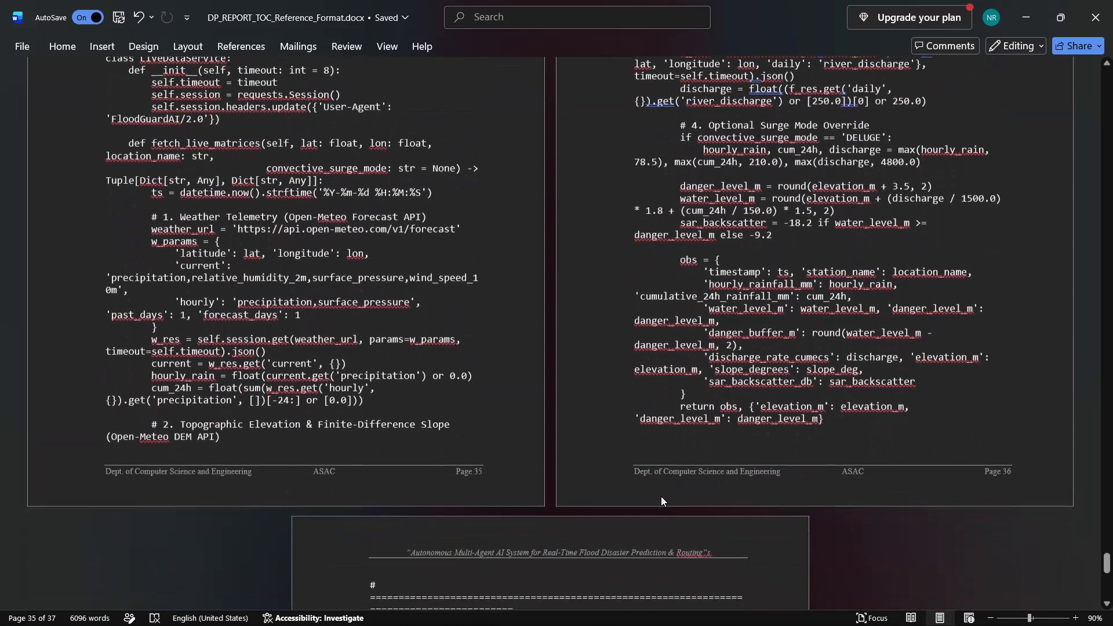
pyautogui.scroll(5, 763, 285)
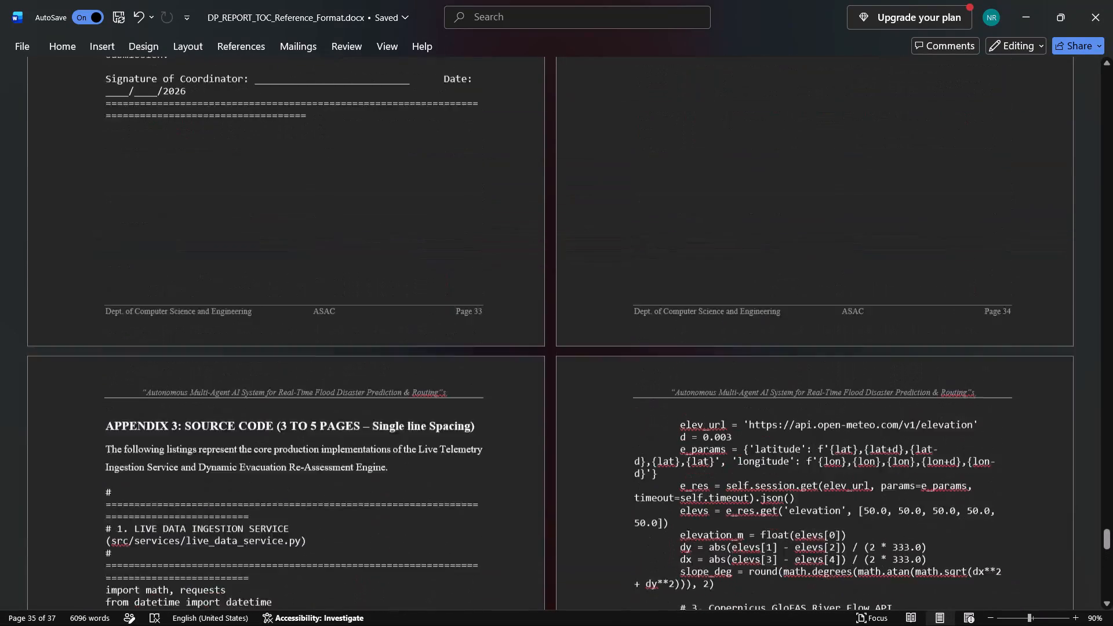
# Delete the placeholder note and the whole plagiarism scan summary beneath the "APPENDIX 1: PLAGIARISM REPORT" heading.
pyautogui.scroll(1, 763, 285)
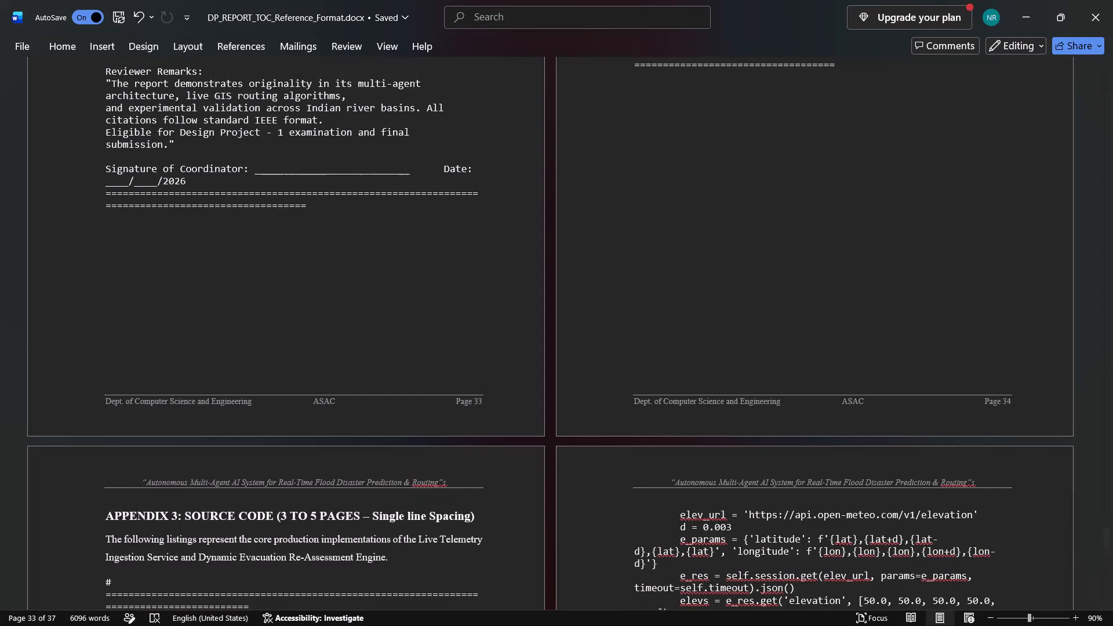
pyautogui.scroll(3, 763, 285)
pyautogui.scroll(-1, 471, 346)
pyautogui.moveTo(410, 418); pyautogui.dragTo(118, 56)
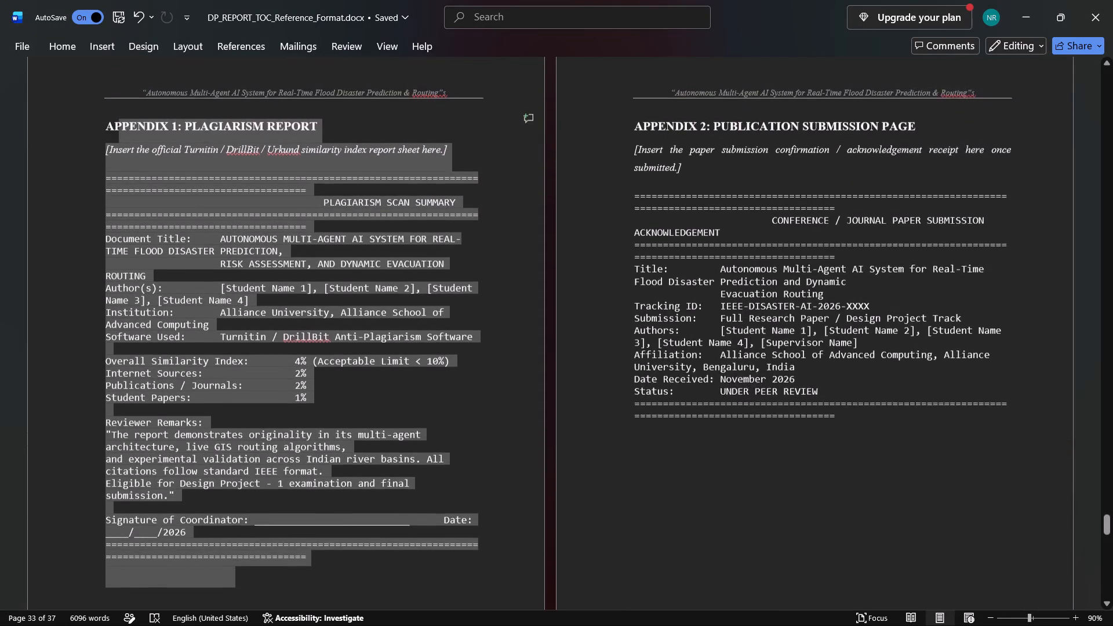
pyautogui.moveTo(118, 56); pyautogui.dragTo(77, 168)
pyautogui.press('BackSpace')
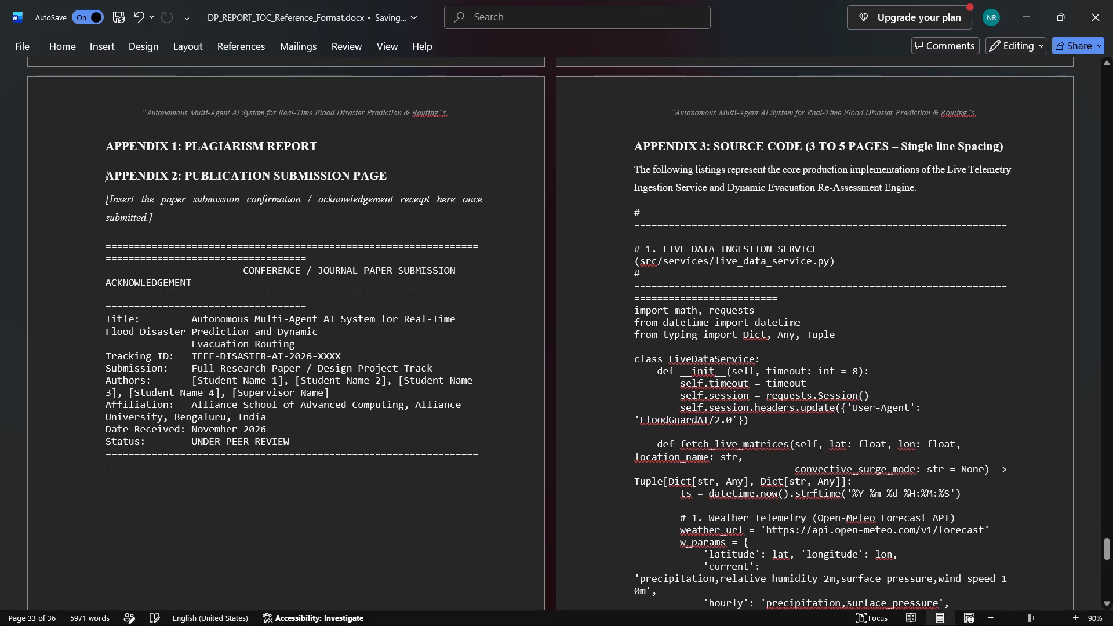
# Delete the placeholder note and the whole paper submission acknowledgement beneath the "APPENDIX 2: PUBLICATION SUBMISSION PAGE" heading.
pyautogui.moveTo(318, 469); pyautogui.dragTo(125, 275)
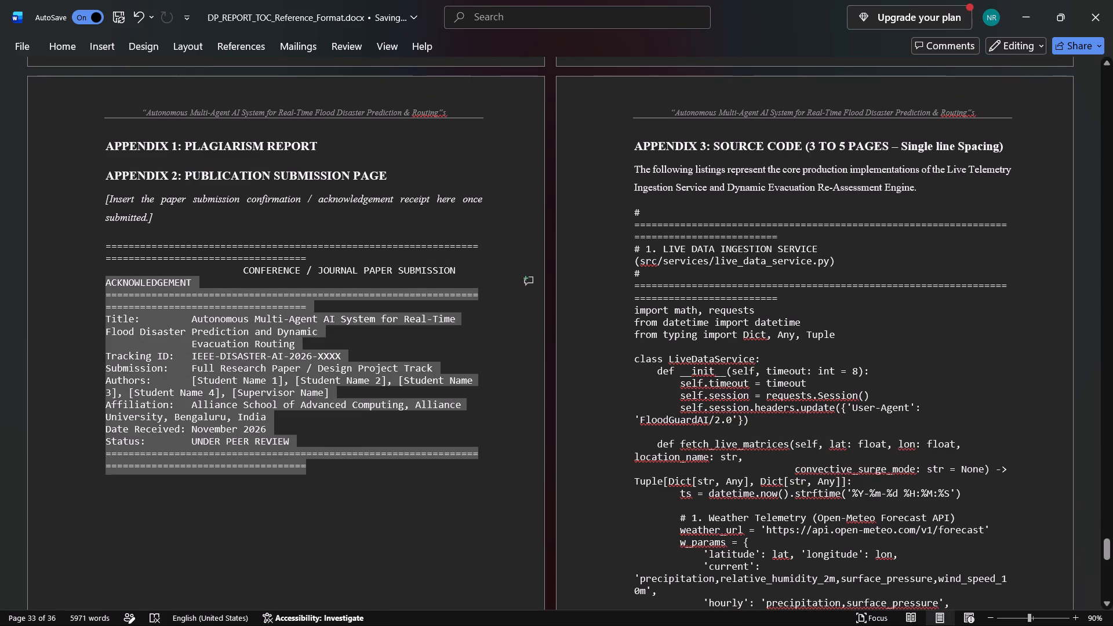
pyautogui.moveTo(125, 275); pyautogui.dragTo(101, 208)
pyautogui.press('BackSpace')
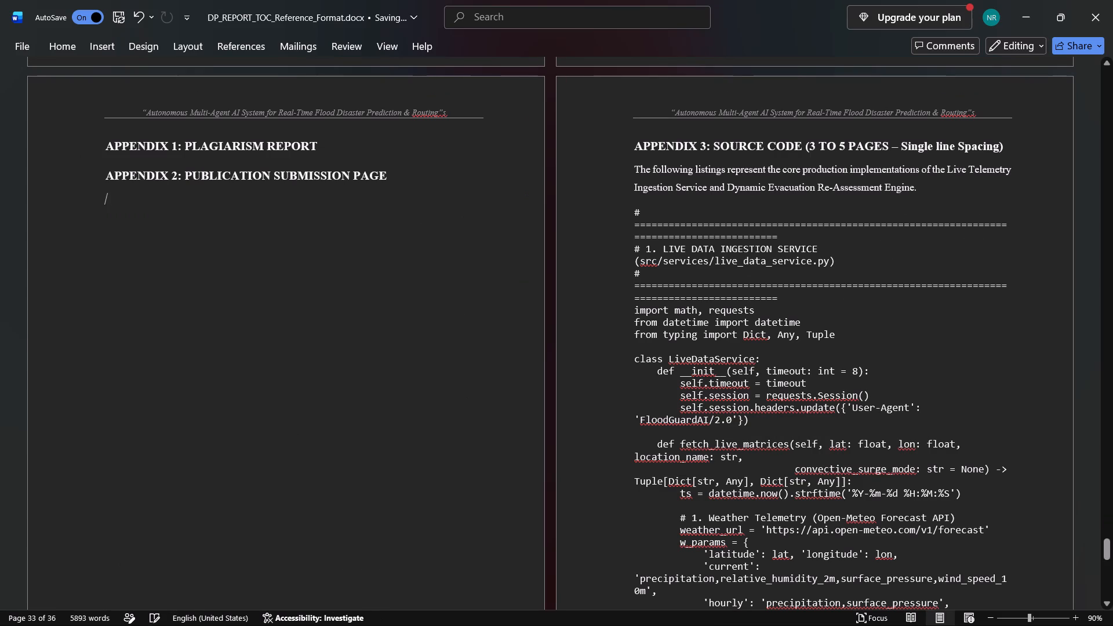
# Insert blank lines beneath the "APPENDIX 1: PLAGIARISM REPORT" heading to push the "APPENDIX 2" heading onto the next page.
pyautogui.click(370, 146)
pyautogui.press('Return')
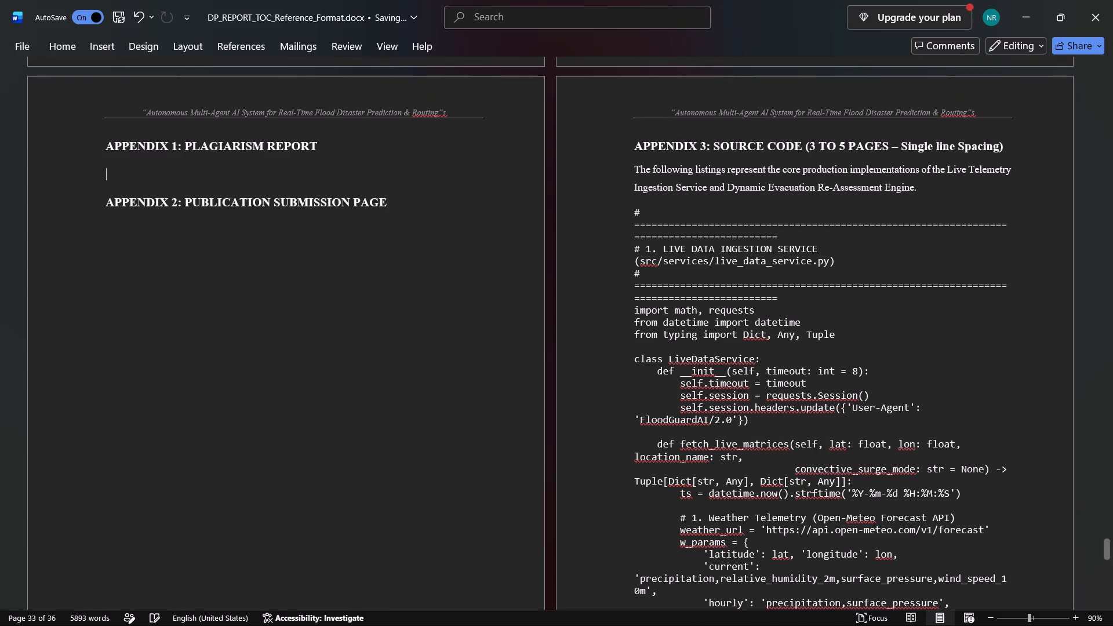
pyautogui.press('Return')
pyautogui.press('Return')
pyautogui.press('Return')
pyautogui.press('Return')
pyautogui.press('Return')
pyautogui.press('Return')
pyautogui.press('Return')
pyautogui.press('Return')
pyautogui.press('Return')
pyautogui.press('Return')
pyautogui.press('Return')
pyautogui.press('Return')
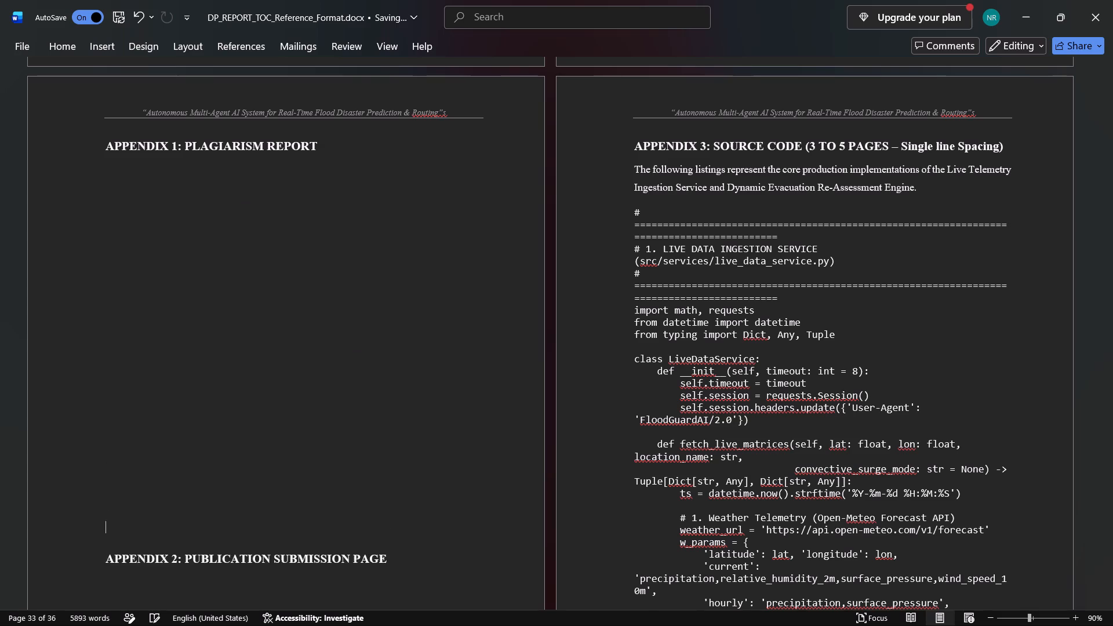
pyautogui.press('Return')
pyautogui.press('Return')
pyautogui.press('Return')
pyautogui.press('Return')
pyautogui.press('Return')
pyautogui.press('Return')
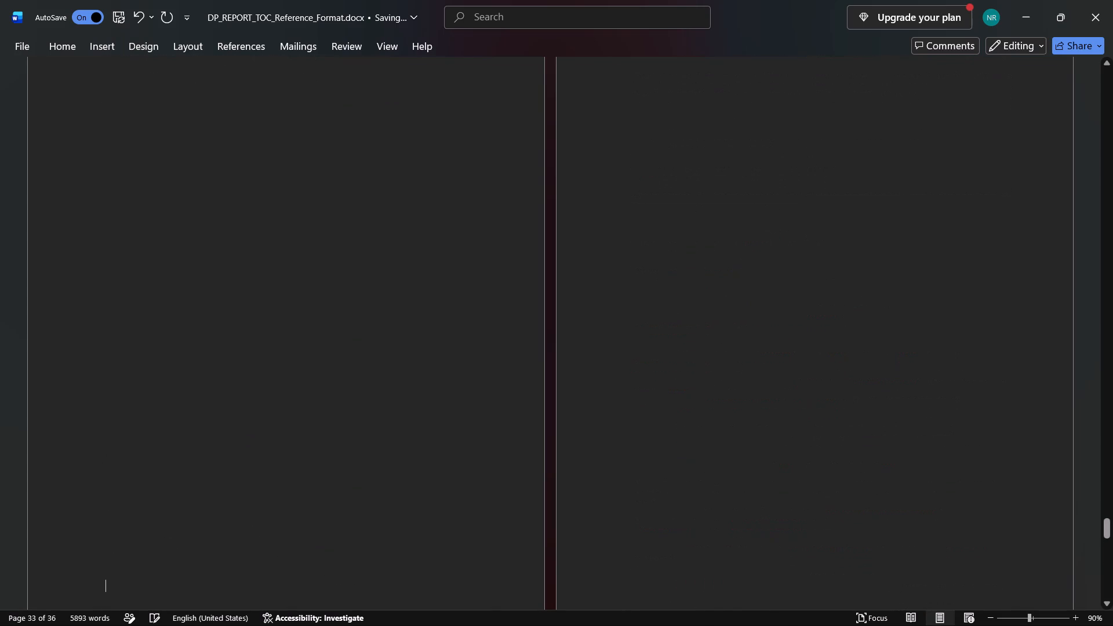
pyautogui.scroll(2, 758, 66)
pyautogui.scroll(-2, 739, 263)
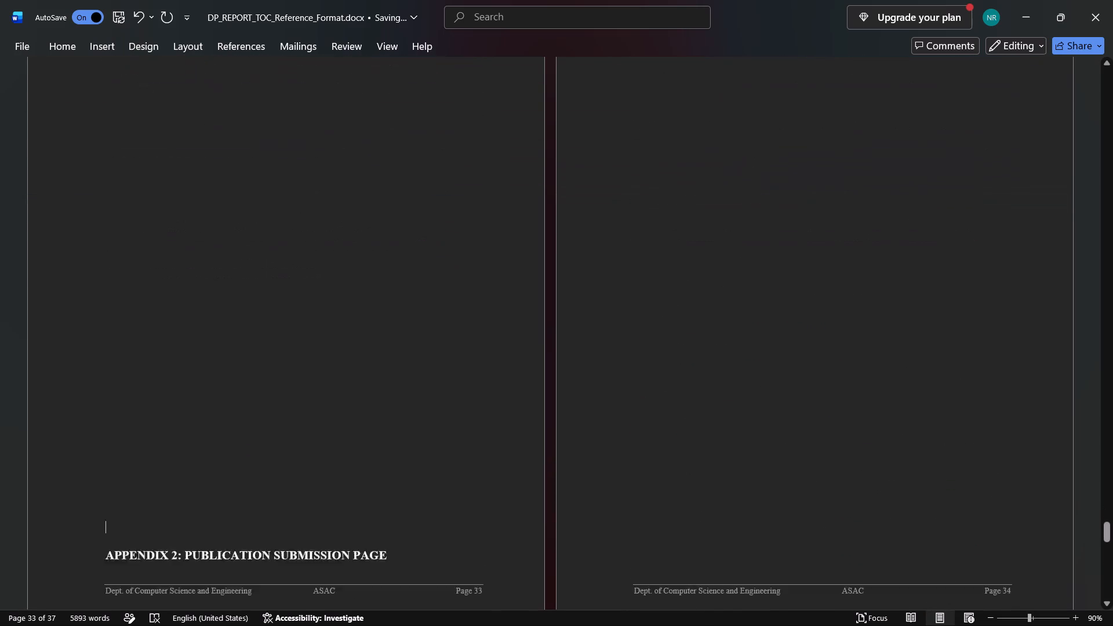
pyautogui.scroll(-2, 739, 263)
pyautogui.press('Return')
pyautogui.scroll(3, 744, 263)
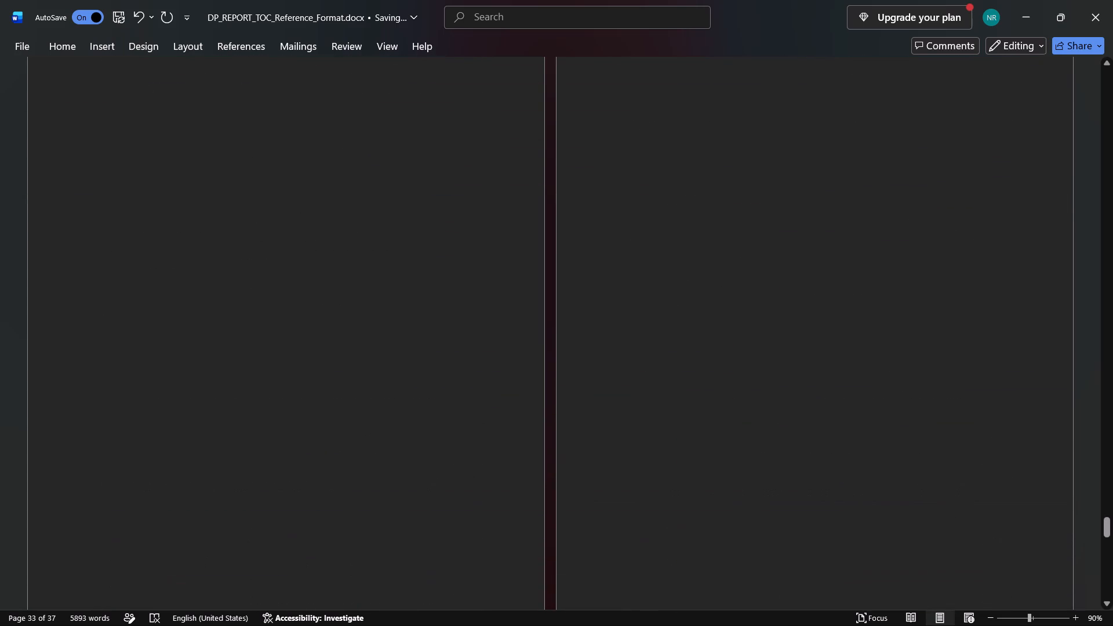
# Delete "(3 TO 5 PAGES – Single line Spacing)" from the Appendix 3 heading, leaving "APPENDIX 3: SOURCE CODE".
pyautogui.hscroll(2, 744, 263)
pyautogui.scroll(-1, 744, 263)
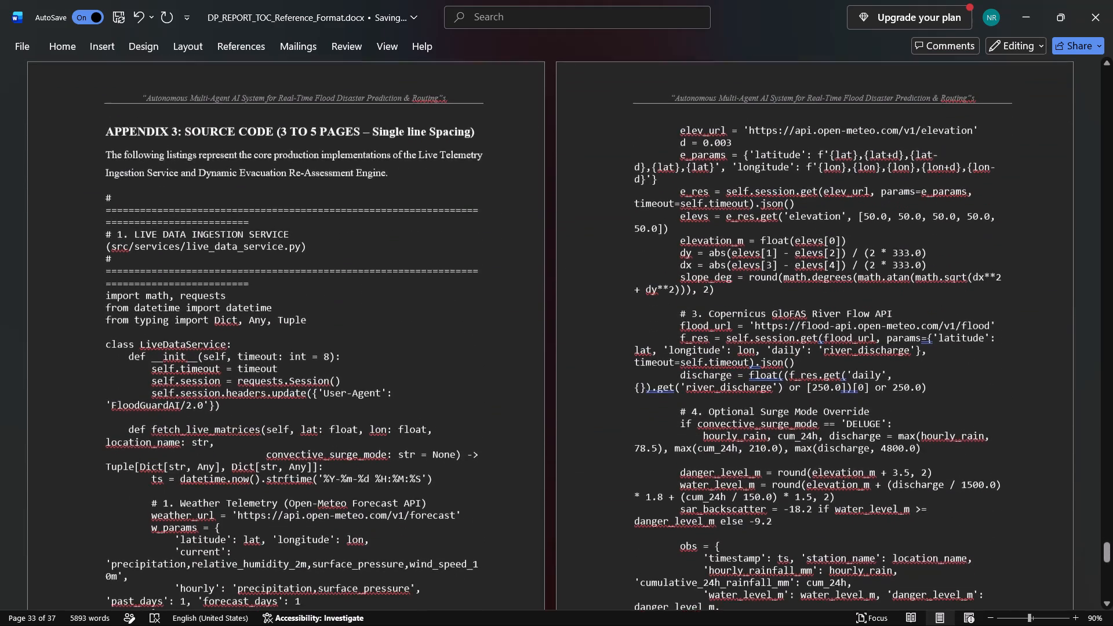
pyautogui.scroll(-1, 744, 263)
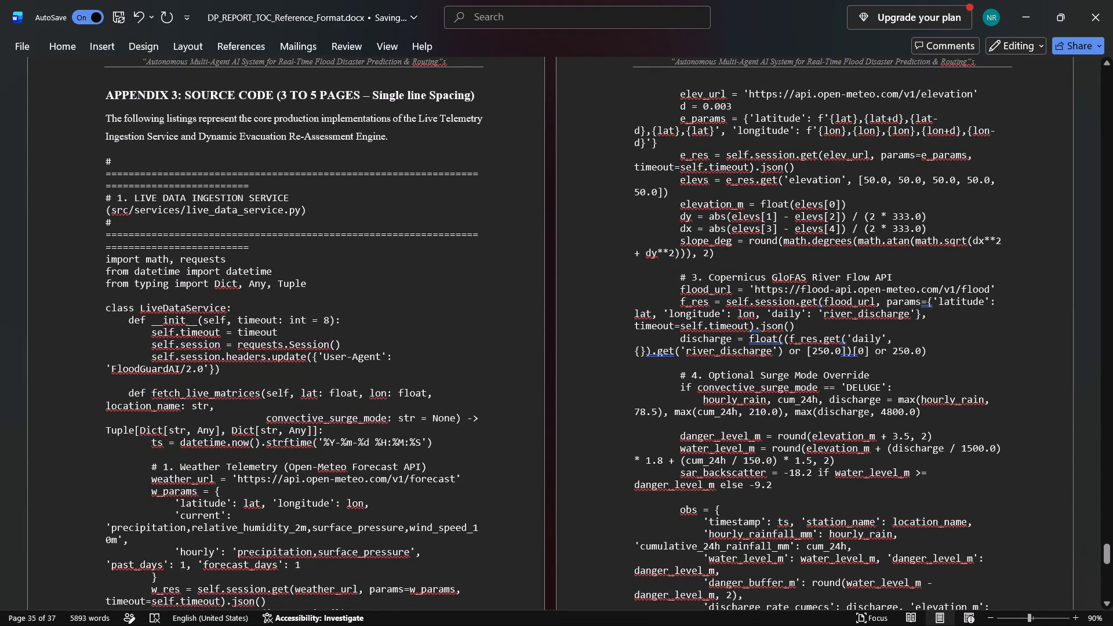
pyautogui.moveTo(482, 100); pyautogui.dragTo(279, 97)
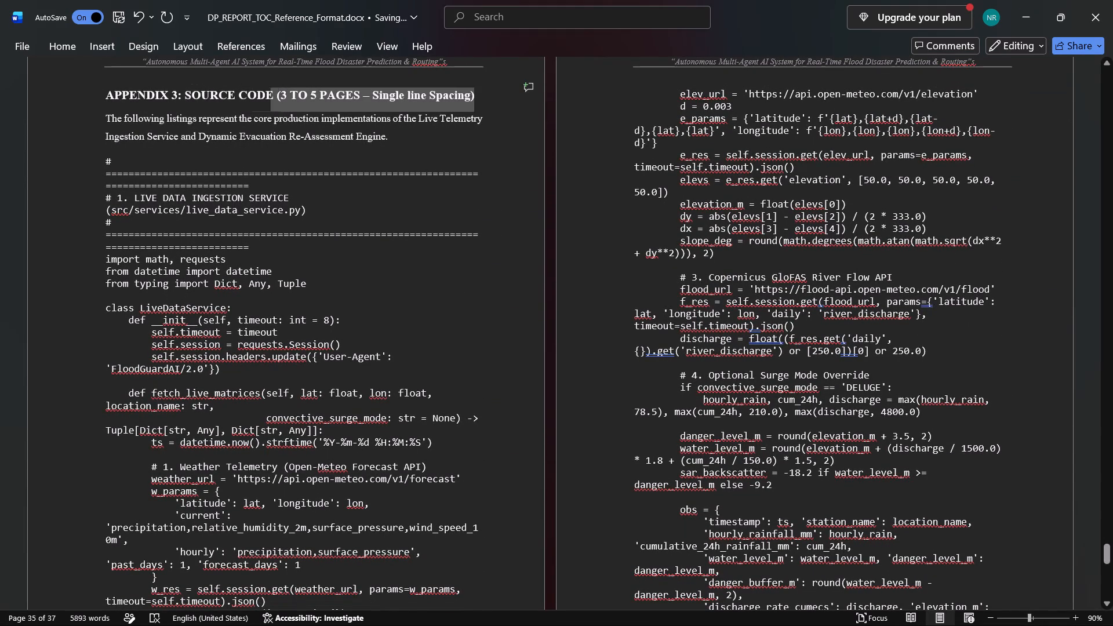
pyautogui.moveTo(279, 97); pyautogui.dragTo(282, 96)
pyautogui.press('BackSpace')
pyautogui.press('BackSpace')
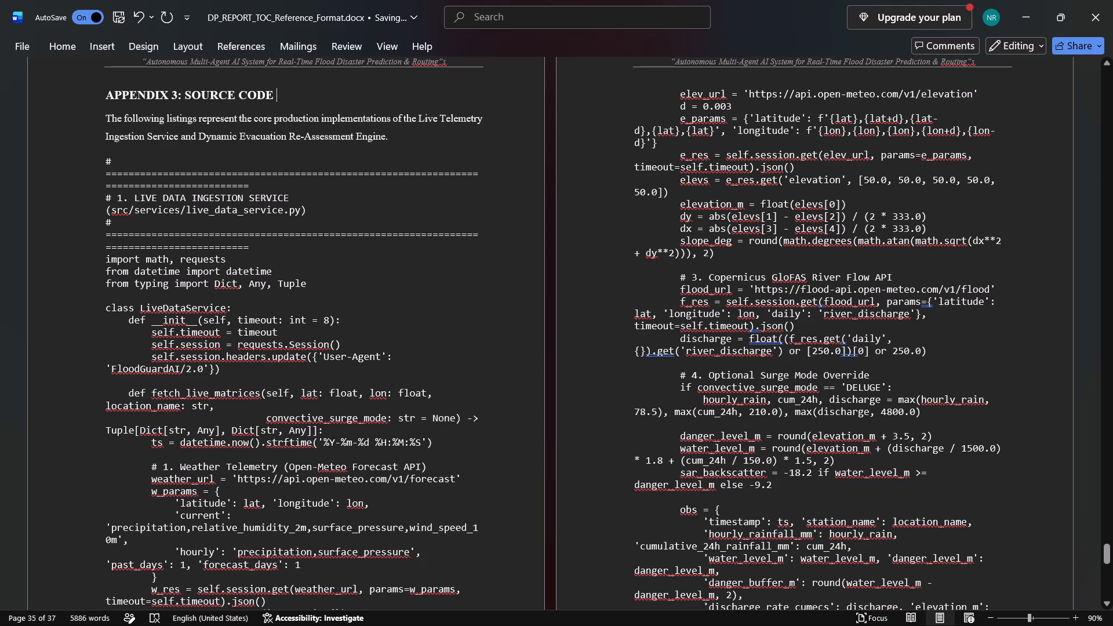
pyautogui.scroll(-4, 377, 344)
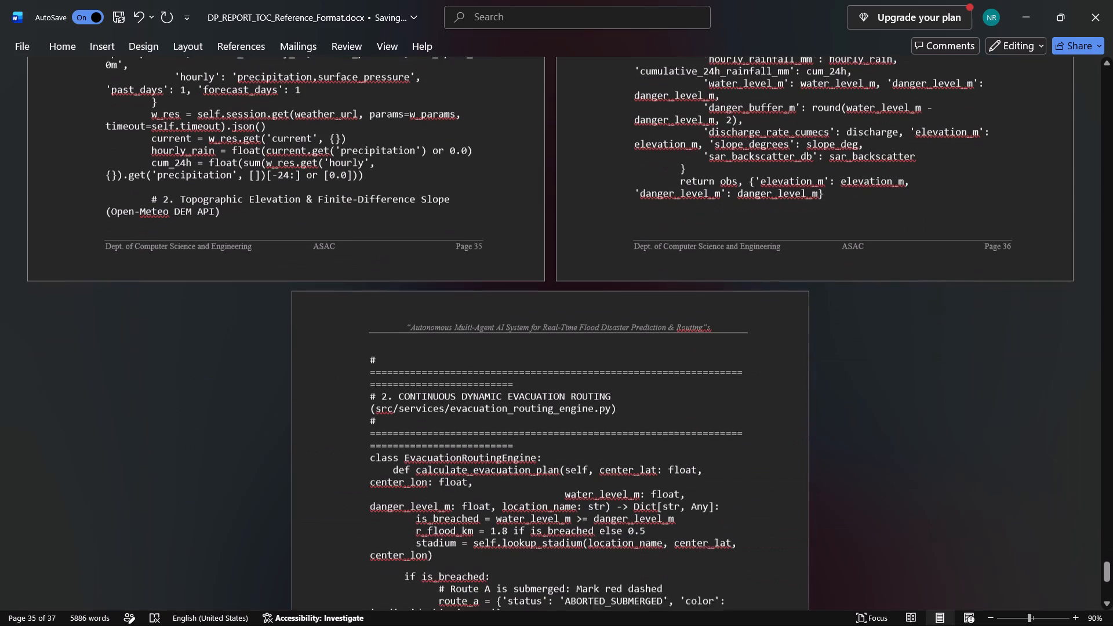
# Review the edited report from the end of the Appendix 3 source code back through Chapters 10, 9, 8 and 7.
pyautogui.scroll(-3, 587, 396)
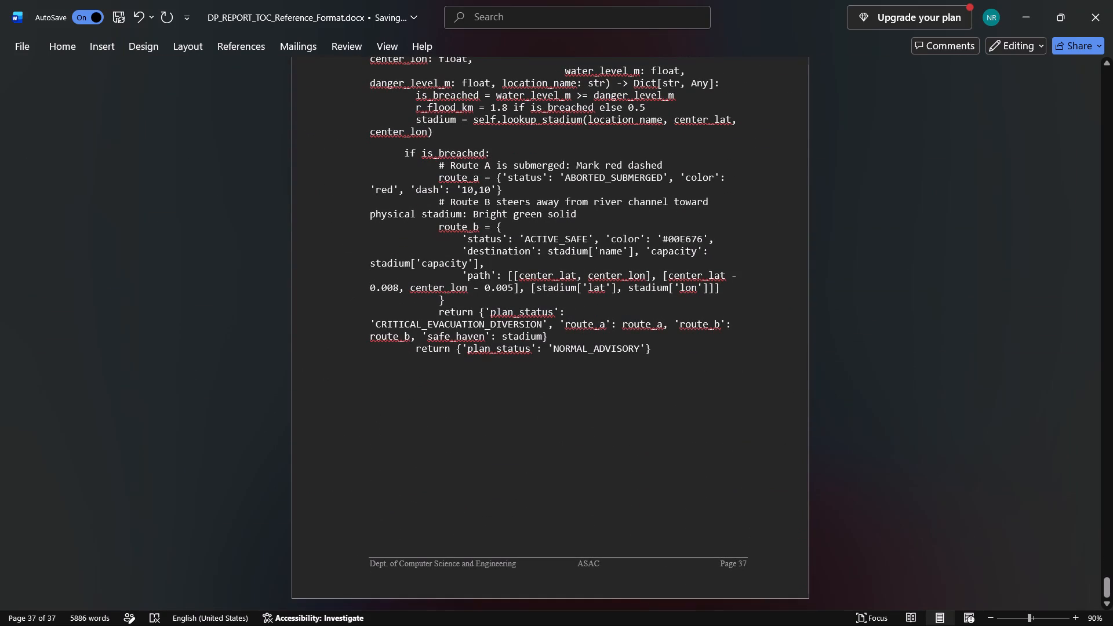
pyautogui.scroll(8, 587, 396)
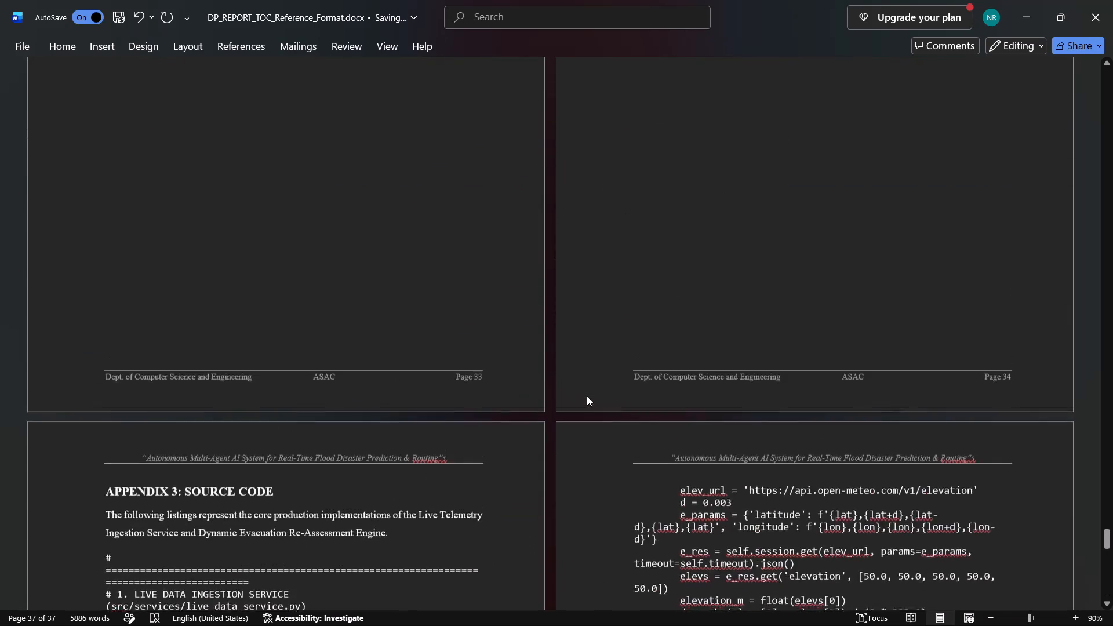
pyautogui.scroll(4, 587, 396)
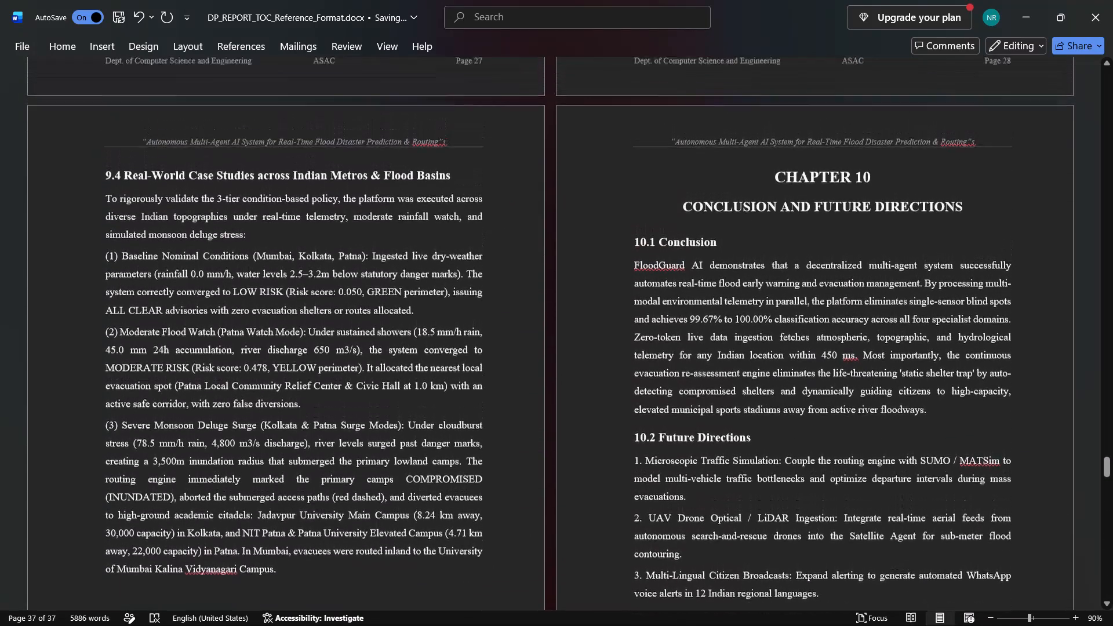
pyautogui.scroll(3, 587, 396)
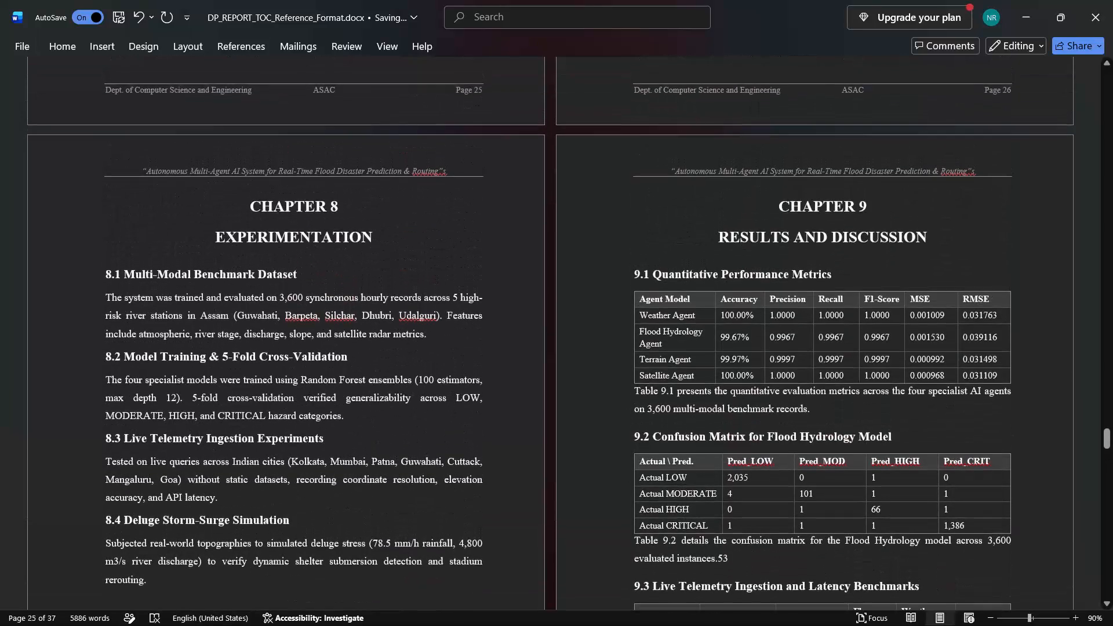
pyautogui.scroll(5, 587, 396)
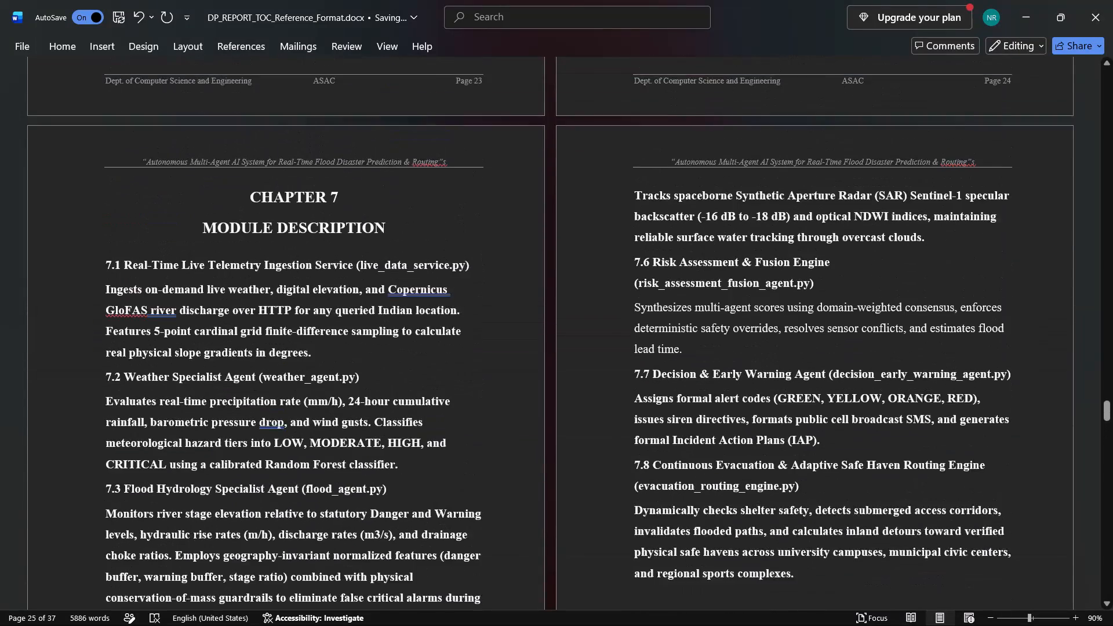
pyautogui.scroll(-11, 587, 396)
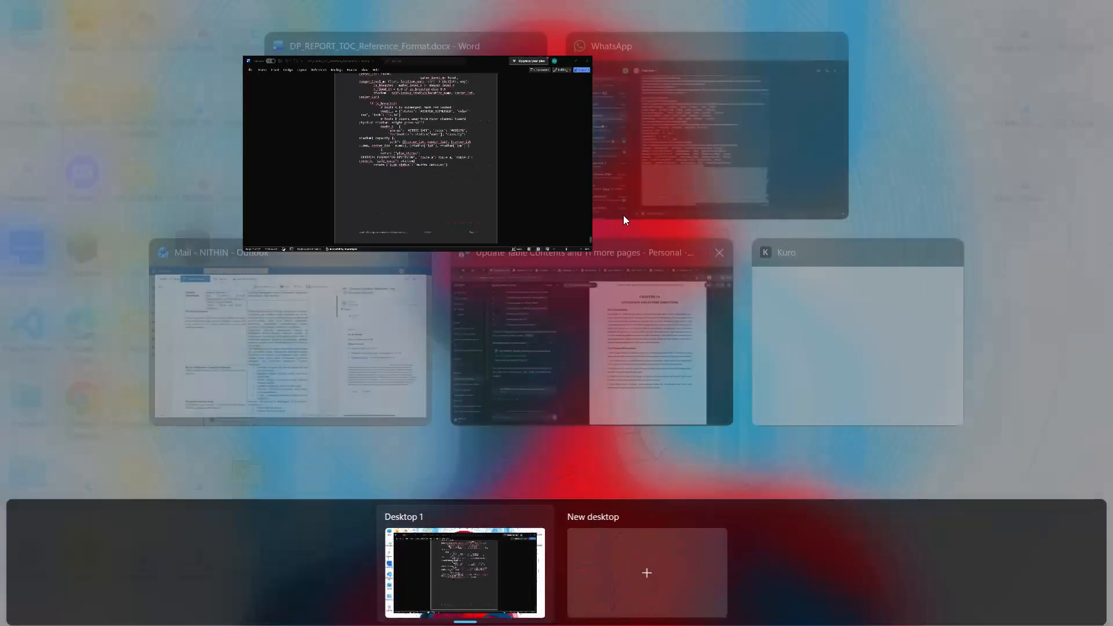
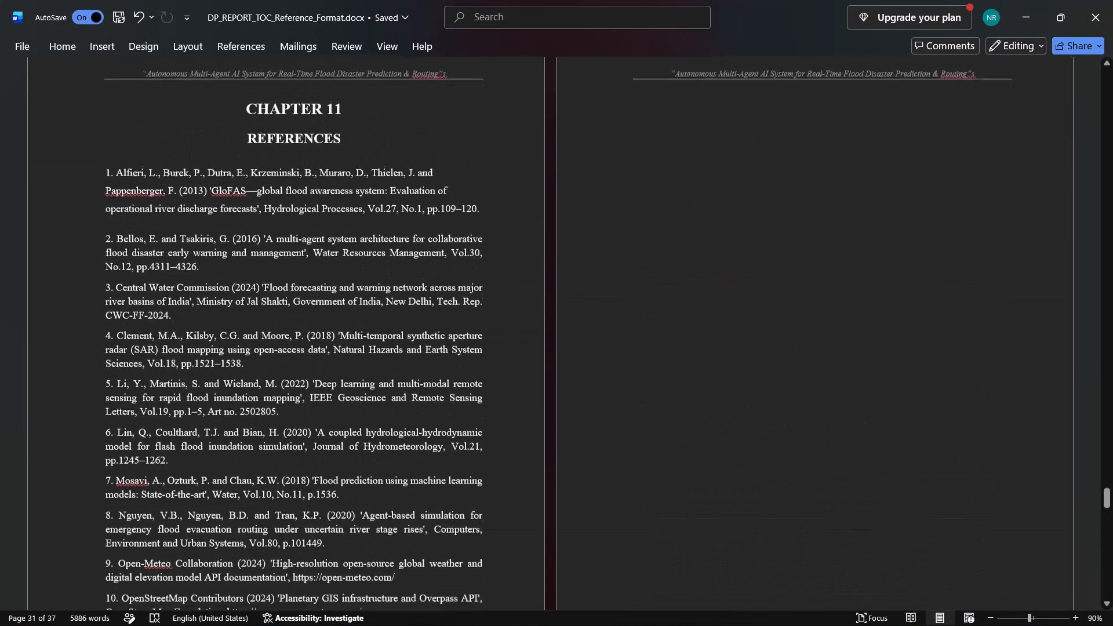
pyautogui.scroll(-2, 561, 350)
pyautogui.moveTo(489, 555); pyautogui.dragTo(79, 413)
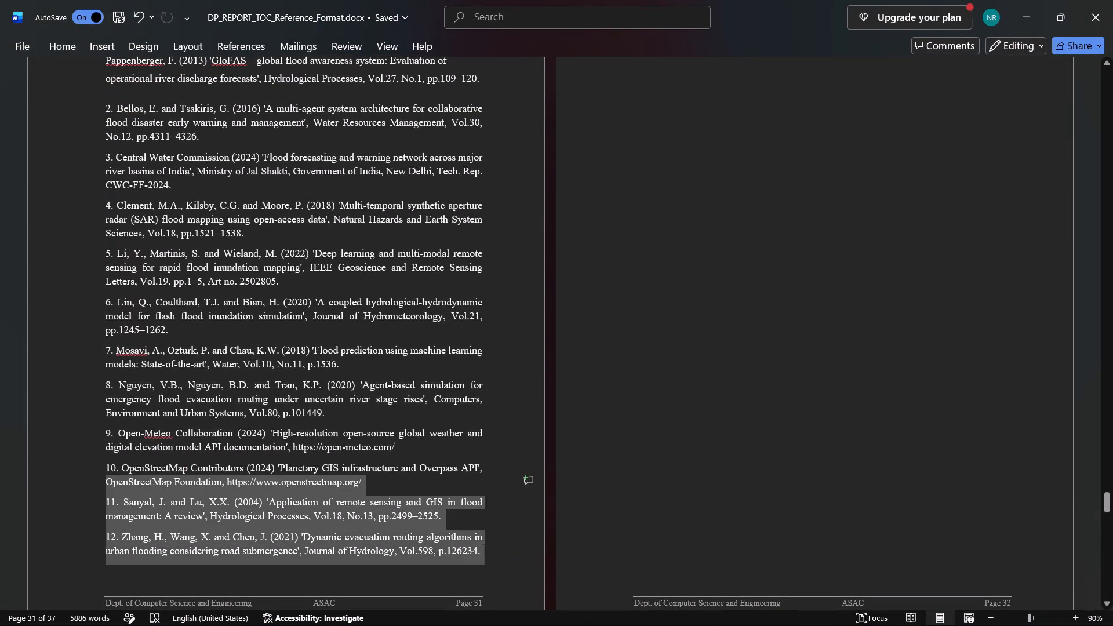
pyautogui.moveTo(79, 413); pyautogui.dragTo(61, 163)
pyautogui.hotkey('ctrl', 'v')
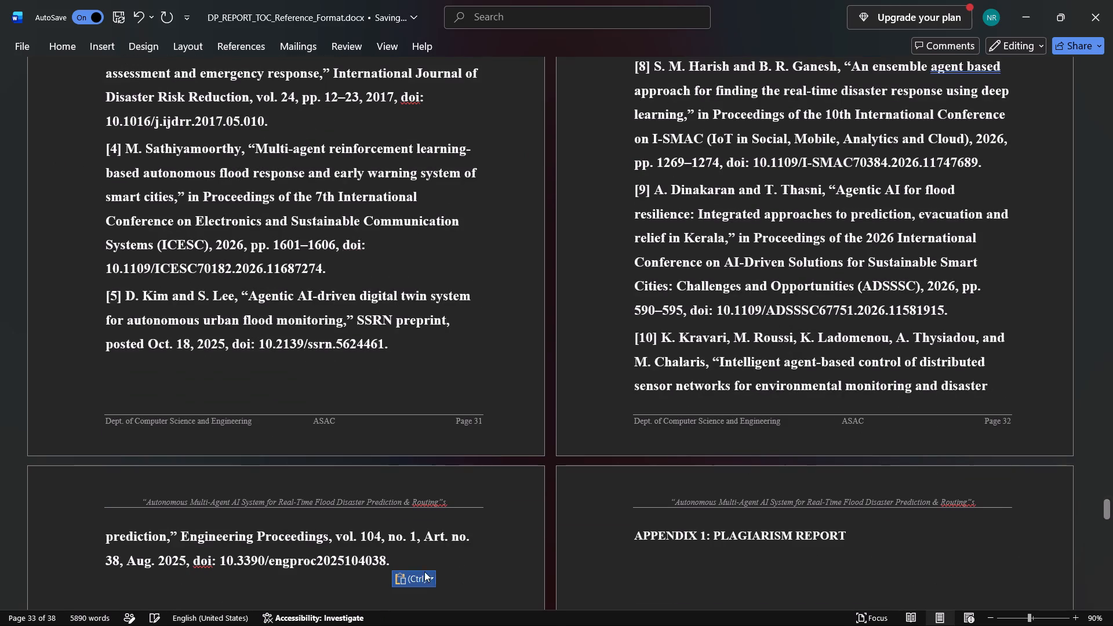
# Remove the bold formatting from references [1] to [10] in Chapter 11.
pyautogui.moveTo(419, 555); pyautogui.dragTo(144, 52)
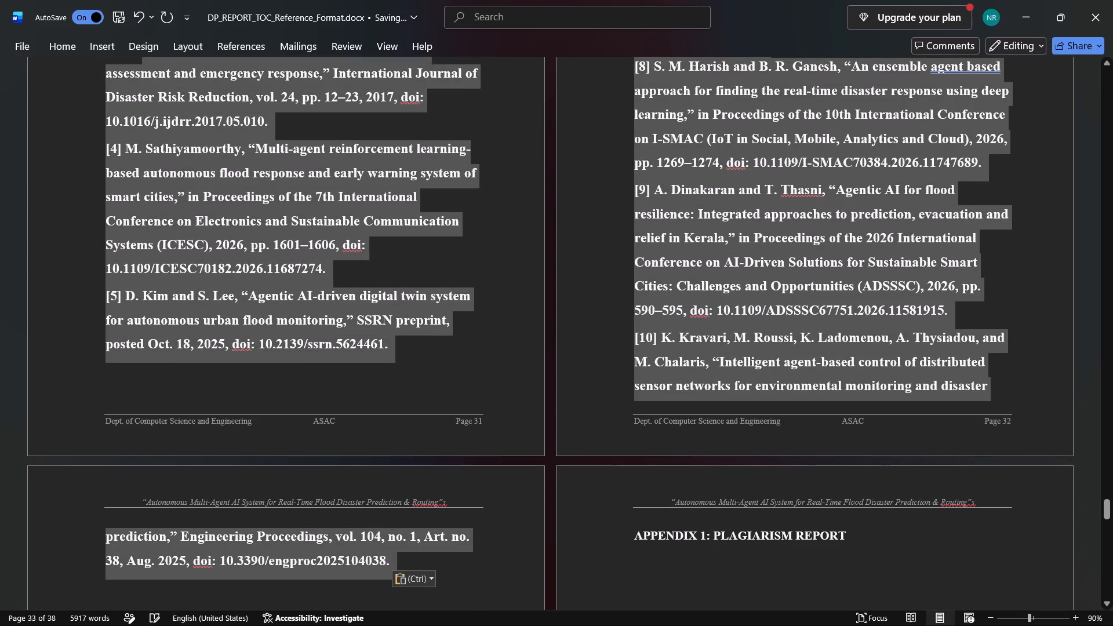
pyautogui.moveTo(144, 52); pyautogui.dragTo(74, 550)
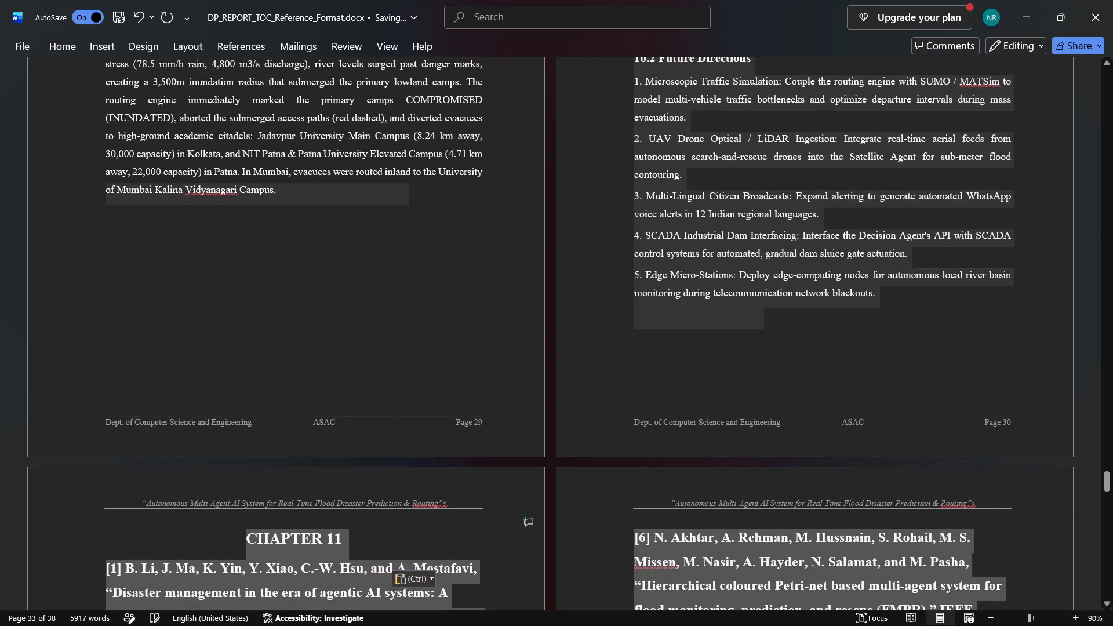
pyautogui.moveTo(74, 550); pyautogui.dragTo(68, 577)
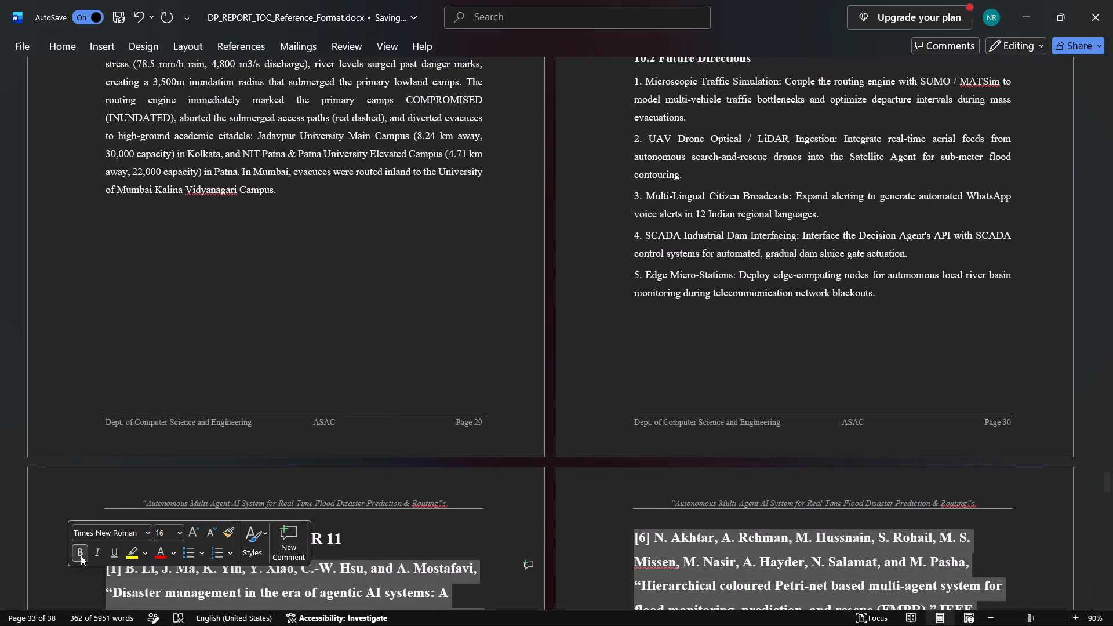
pyautogui.click(81, 555)
pyautogui.click(337, 494)
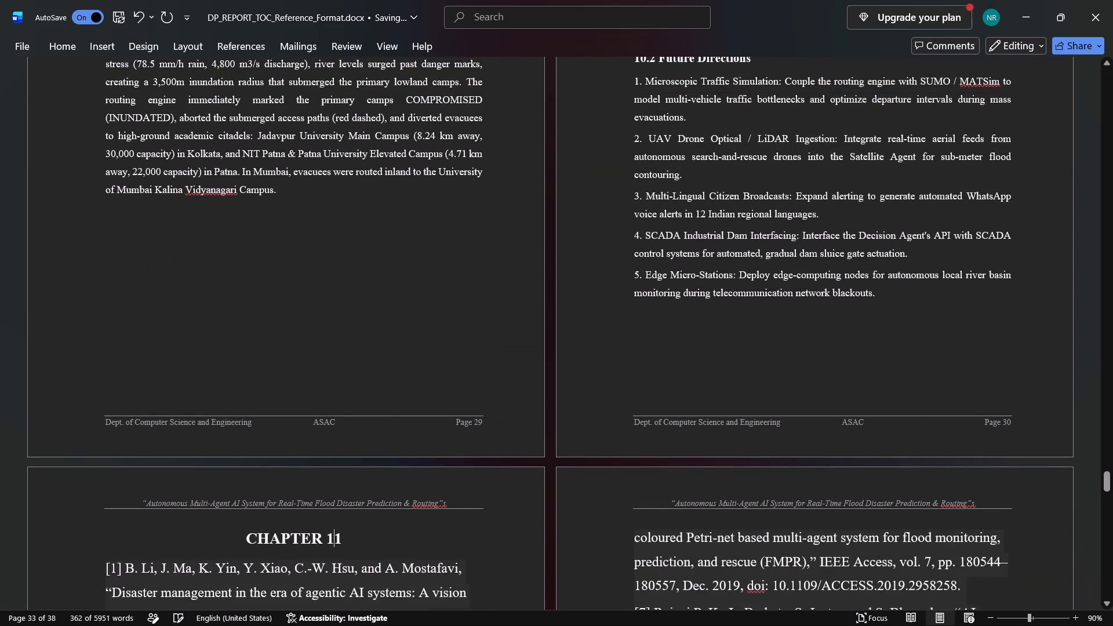
# Reduce the font size of references [1] to [10] to 14.
pyautogui.scroll(-3, 615, 535)
pyautogui.scroll(-4, 518, 497)
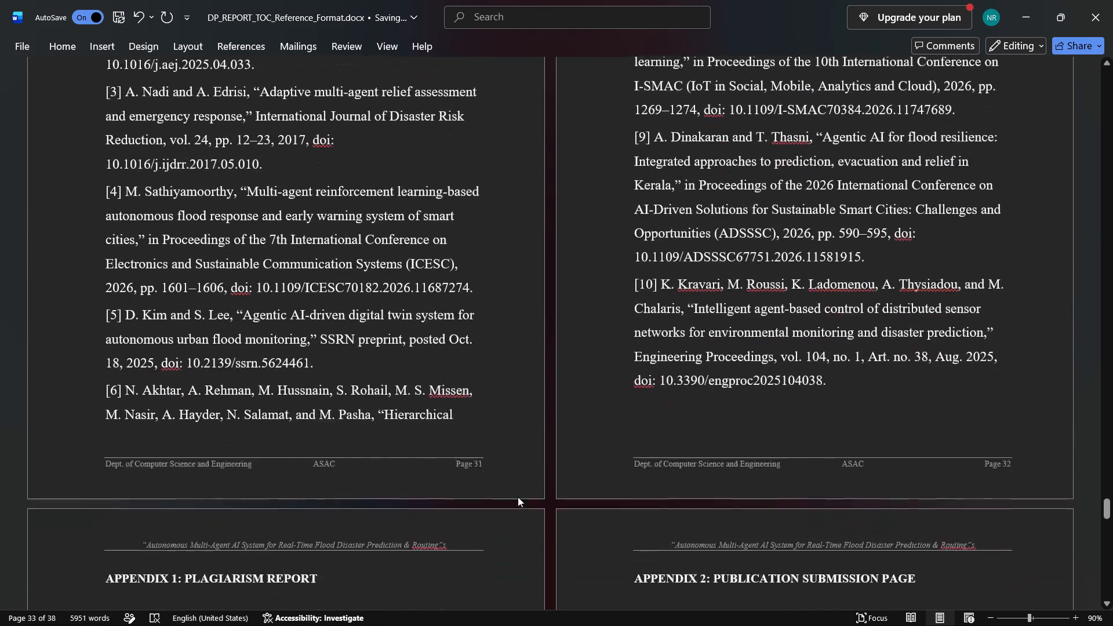
pyautogui.scroll(-1, 518, 497)
pyautogui.moveTo(886, 241); pyautogui.dragTo(129, 129)
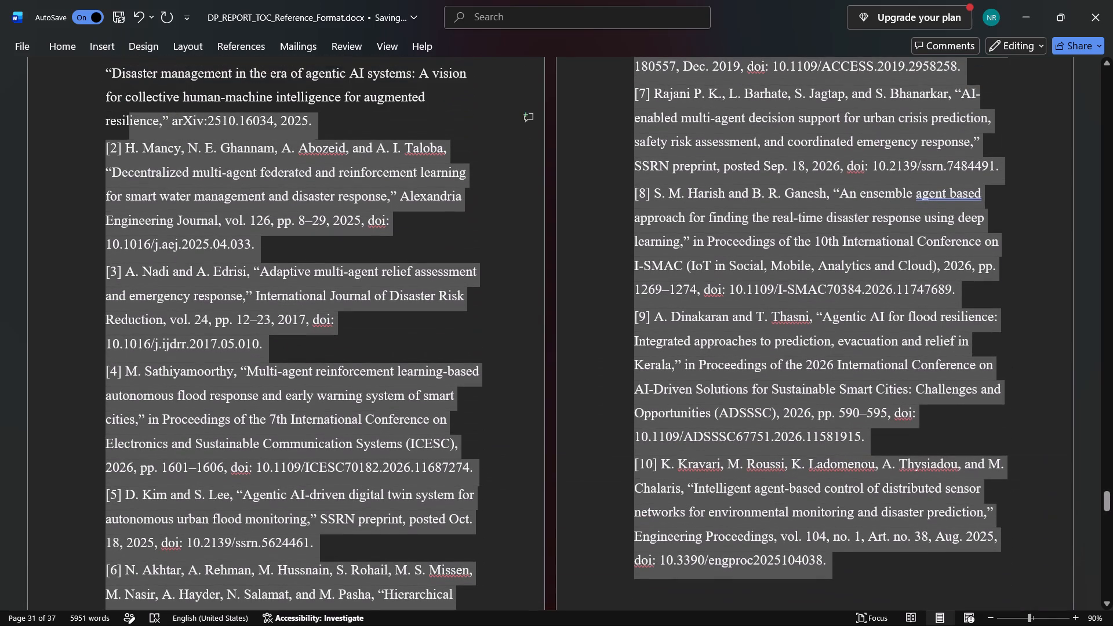
pyautogui.moveTo(129, 129); pyautogui.dragTo(88, 171)
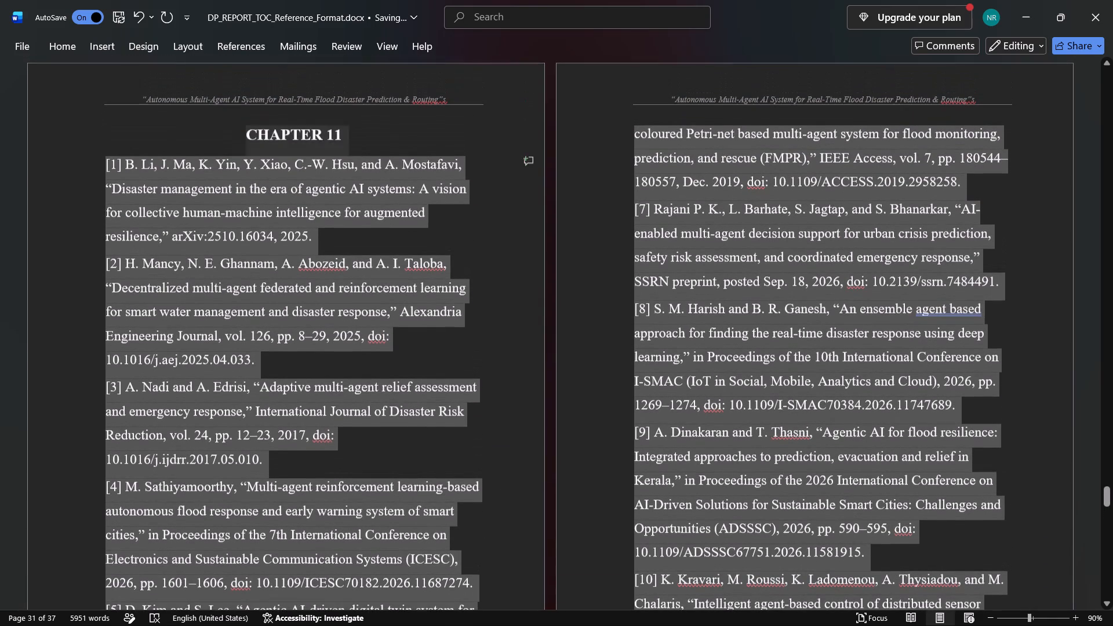
pyautogui.moveTo(88, 171); pyautogui.dragTo(85, 166)
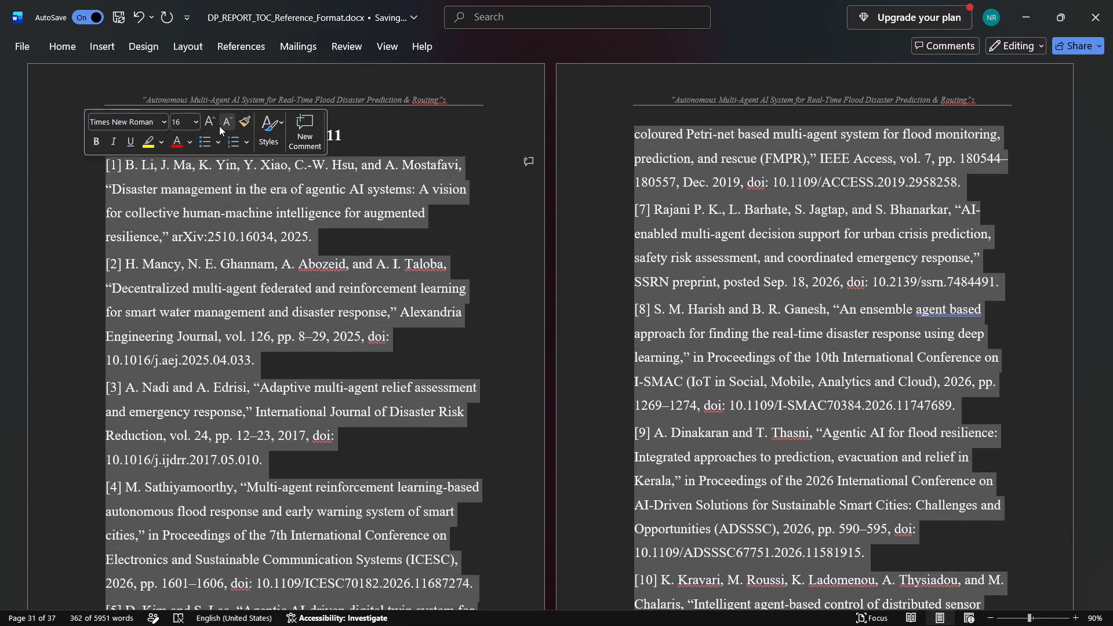
pyautogui.click(219, 126)
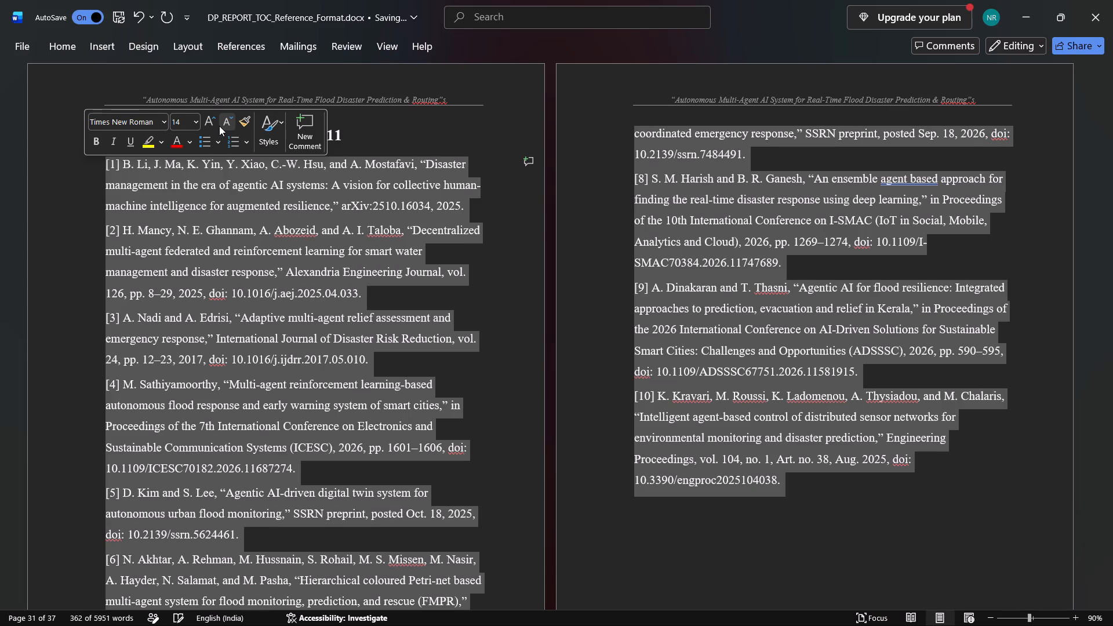
pyautogui.click(531, 232)
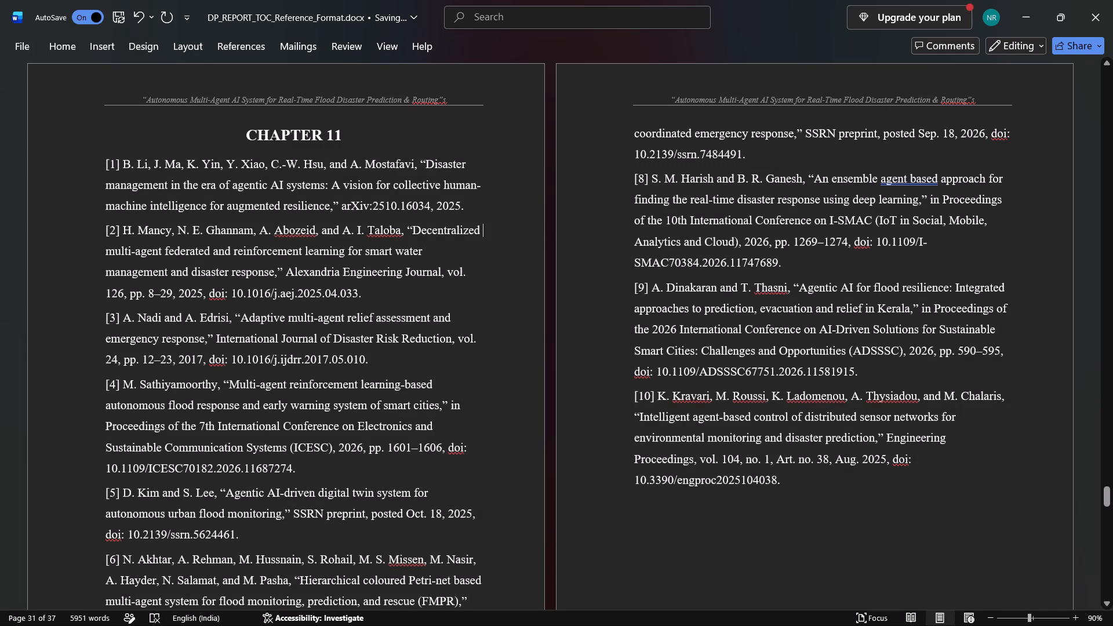
# Justify the paragraphs of references [1] to [10].
pyautogui.moveTo(794, 489); pyautogui.dragTo(133, 176)
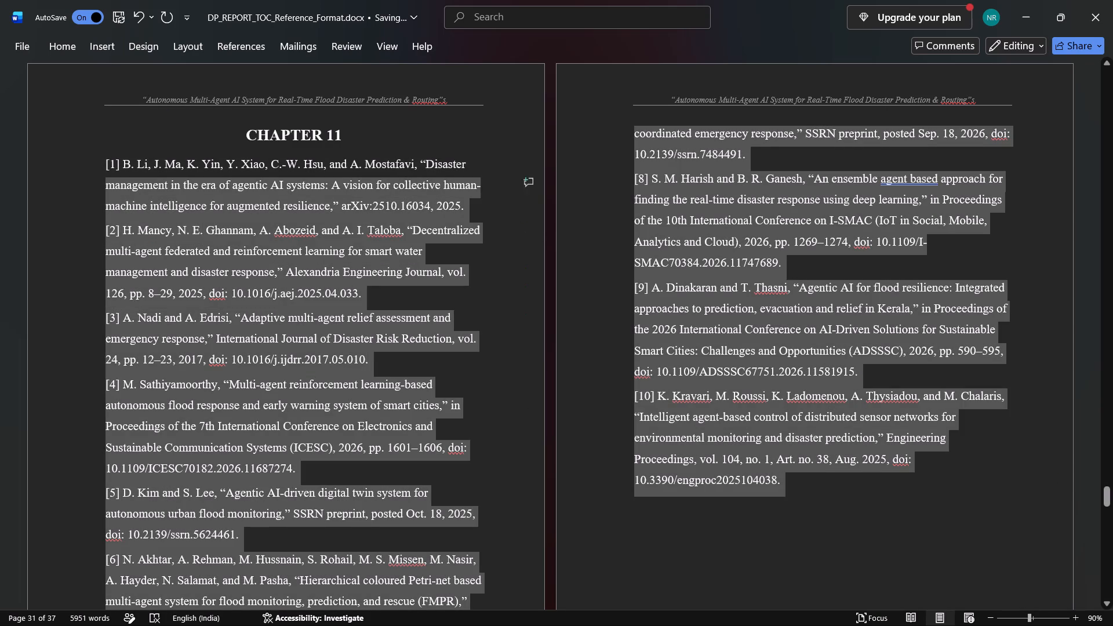
pyautogui.moveTo(133, 176); pyautogui.dragTo(101, 163)
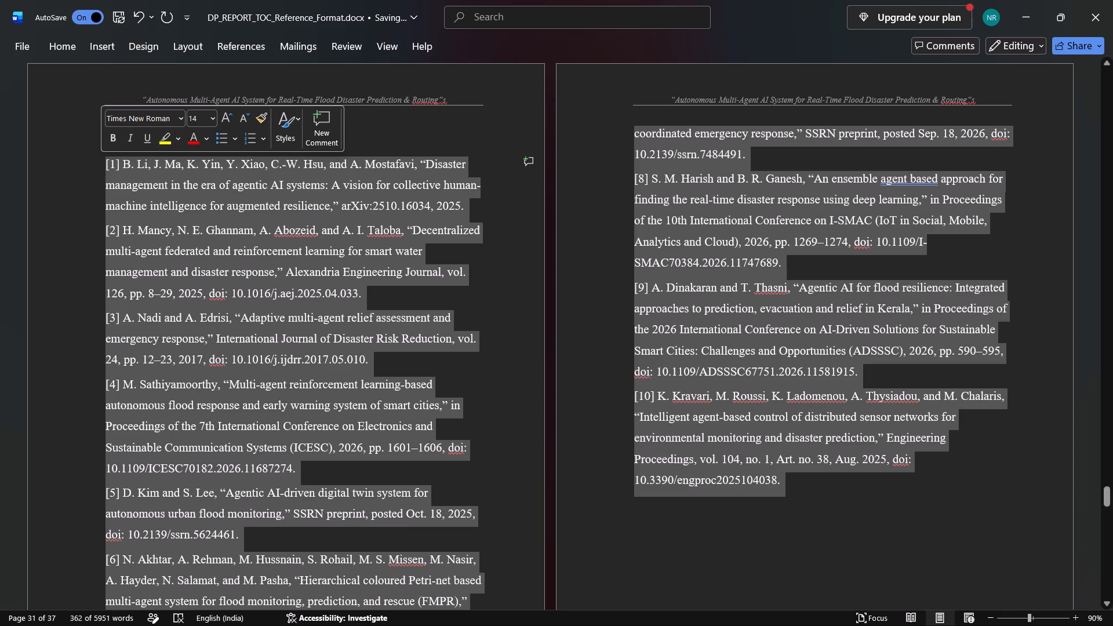
pyautogui.click(57, 52)
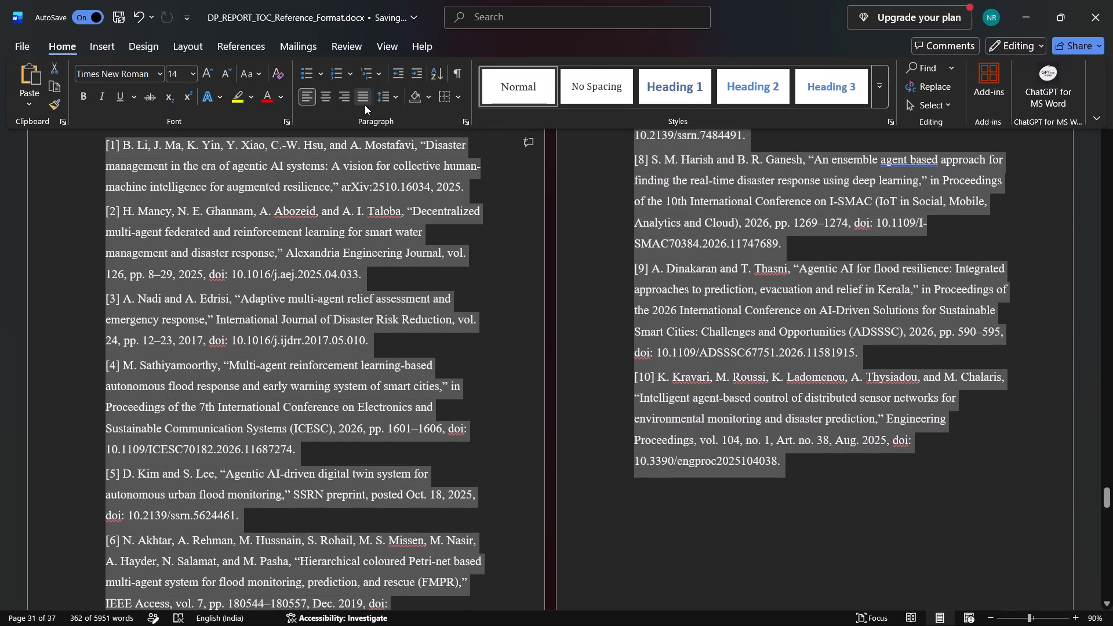
pyautogui.click(365, 105)
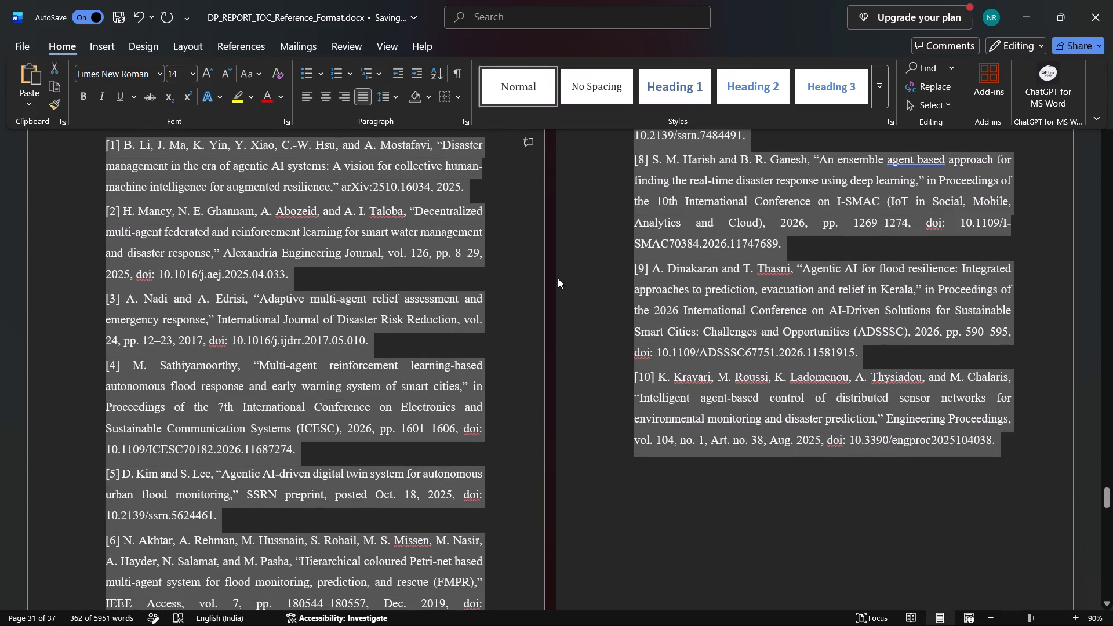
pyautogui.click(648, 273)
pyautogui.click(732, 230)
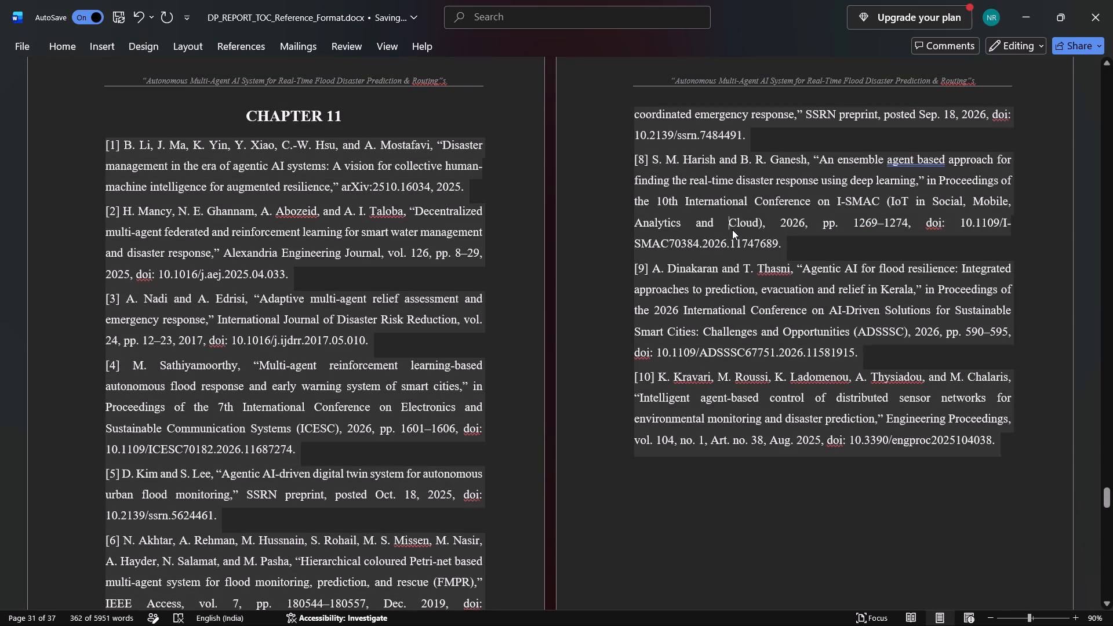
# Look through the pages from the reference list to the end of the Appendix 3 source code.
pyautogui.scroll(-9, 817, 325)
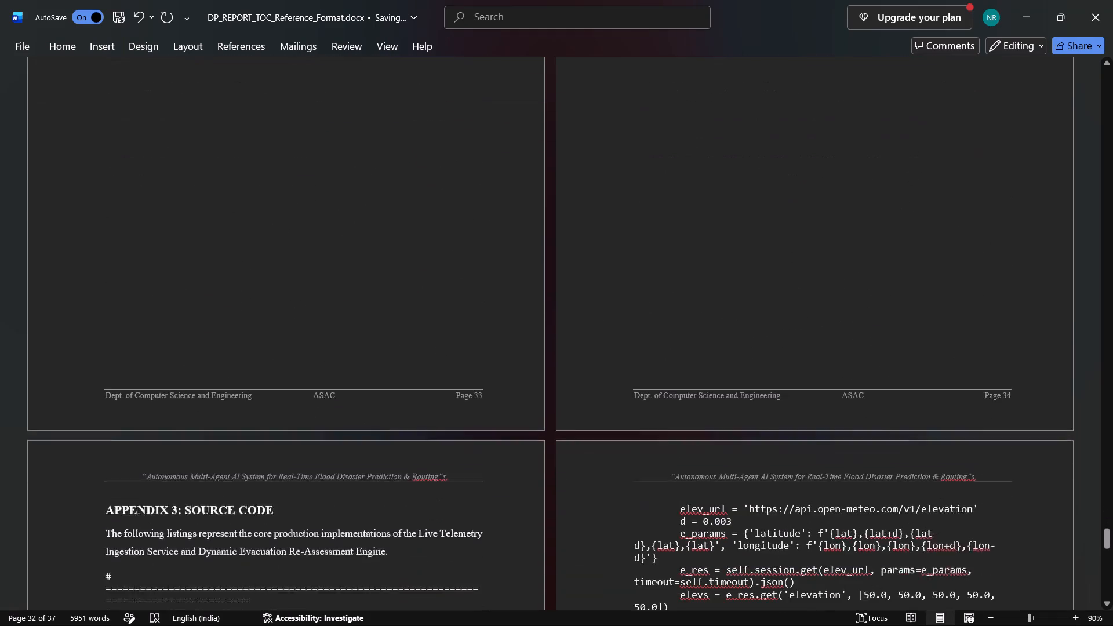
pyautogui.scroll(-4, 817, 325)
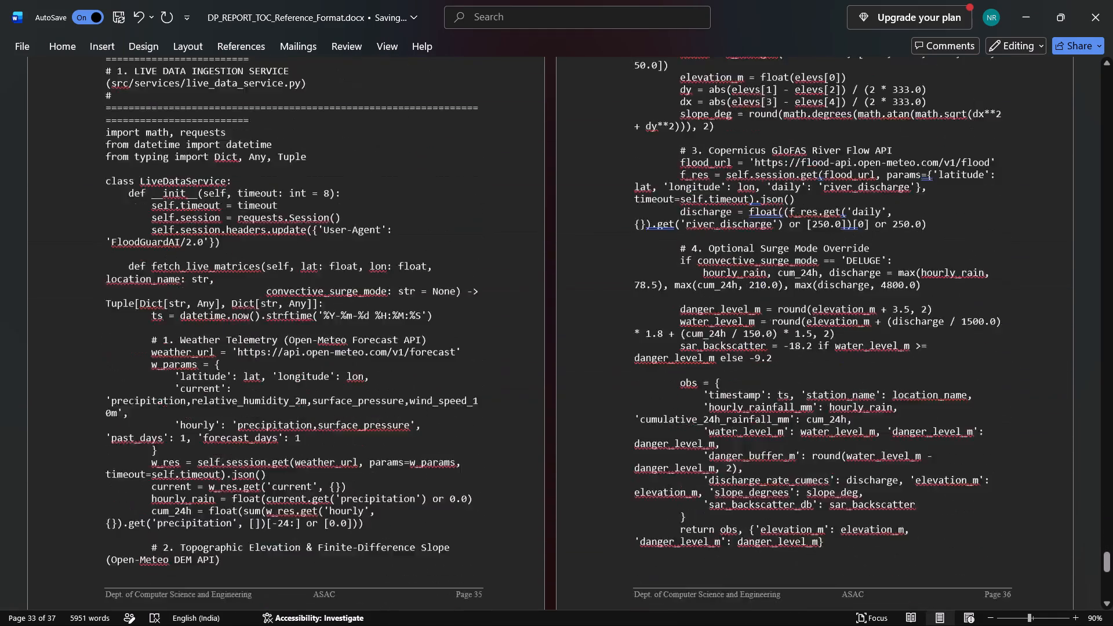
pyautogui.scroll(-6, 817, 325)
pyautogui.scroll(2, 817, 325)
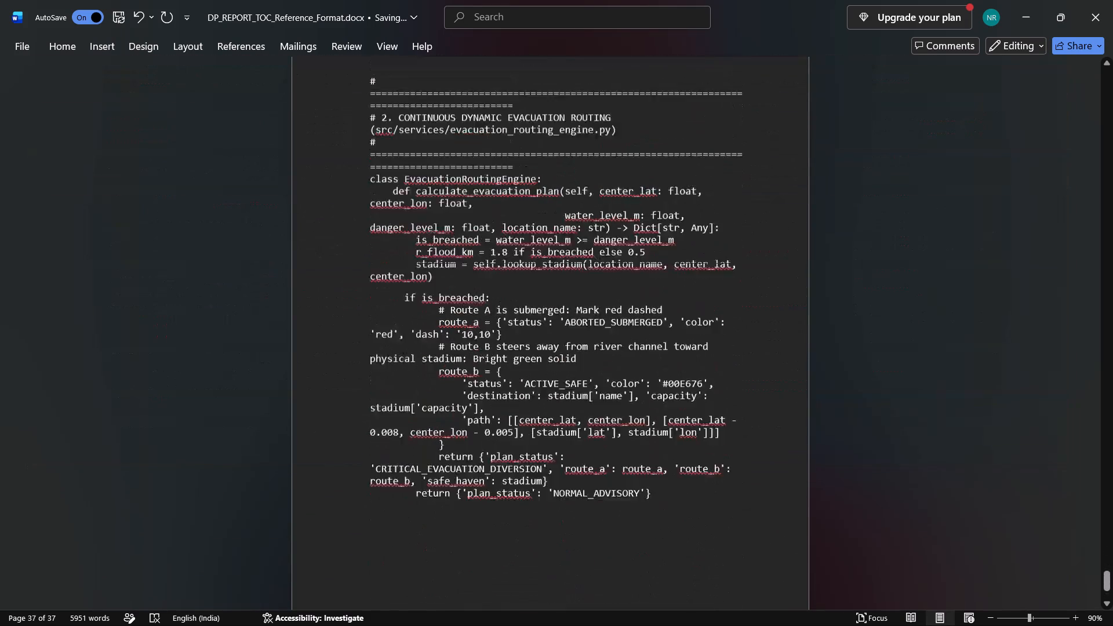
pyautogui.scroll(9, 817, 325)
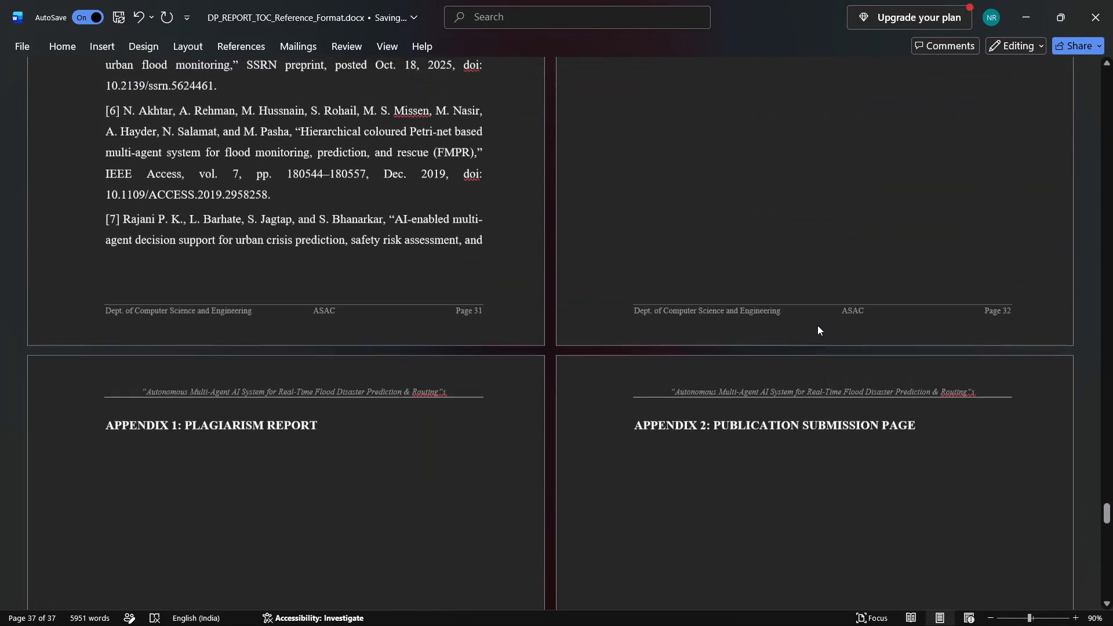
pyautogui.scroll(3, 817, 325)
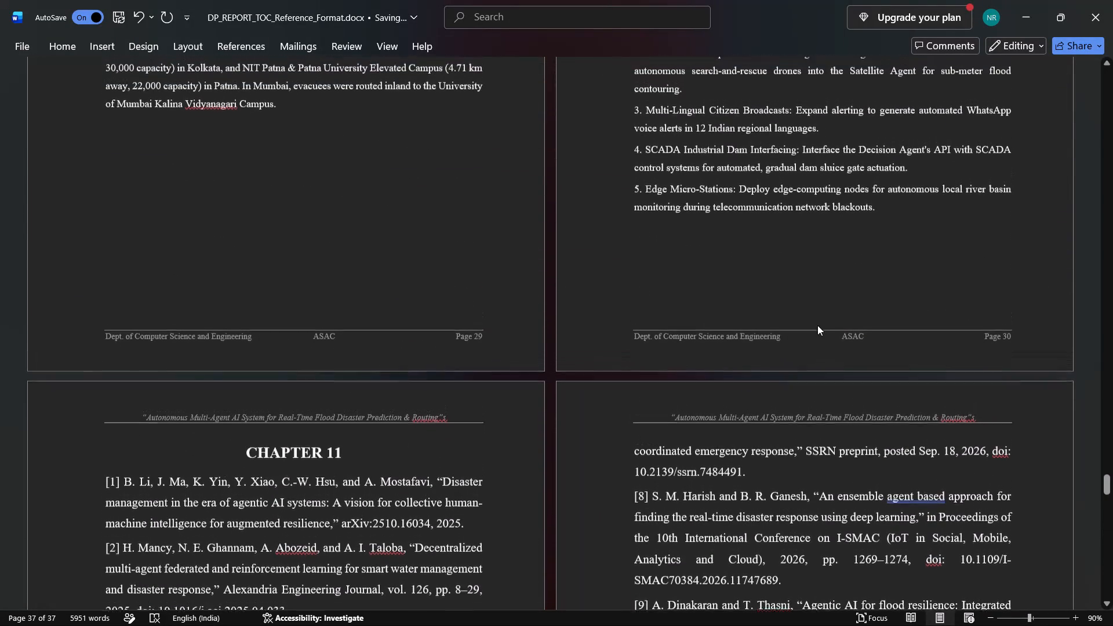
# Add the heading REFERENCES on a new line beneath the CHAPTER 11 title.
pyautogui.click(400, 464)
pyautogui.press('Return')
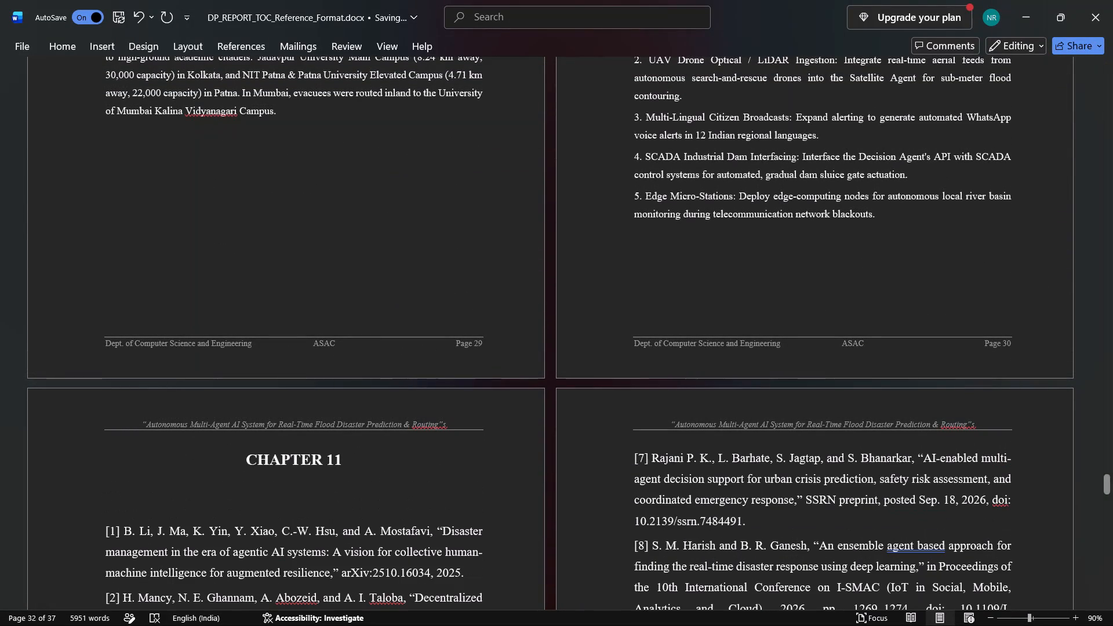
pyautogui.write('RE')
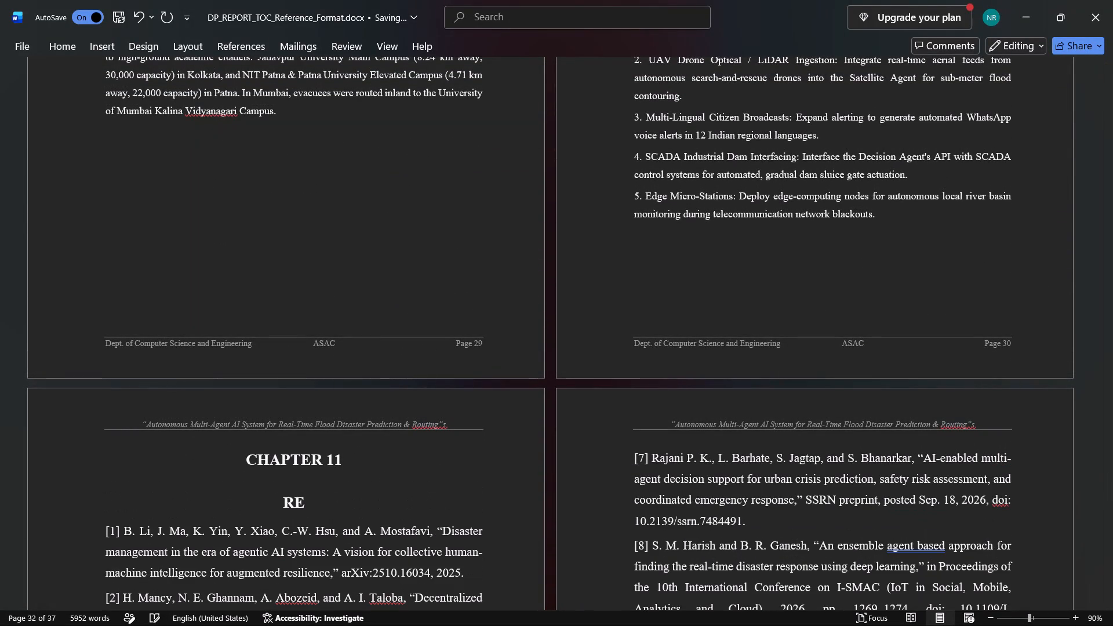
pyautogui.write('FERENCE')
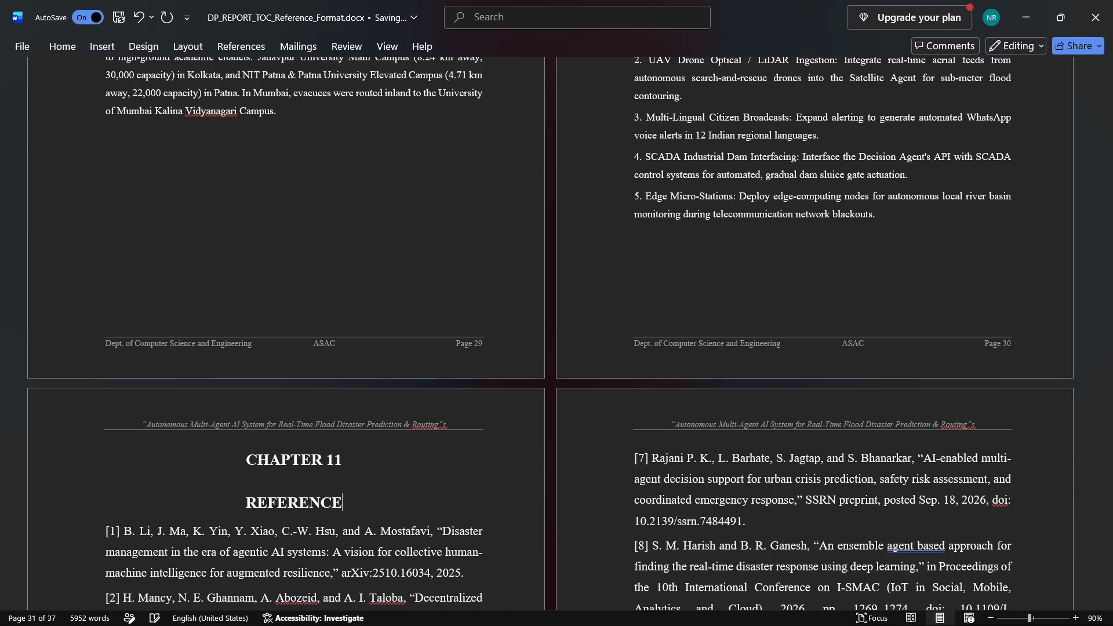
pyautogui.press('s')
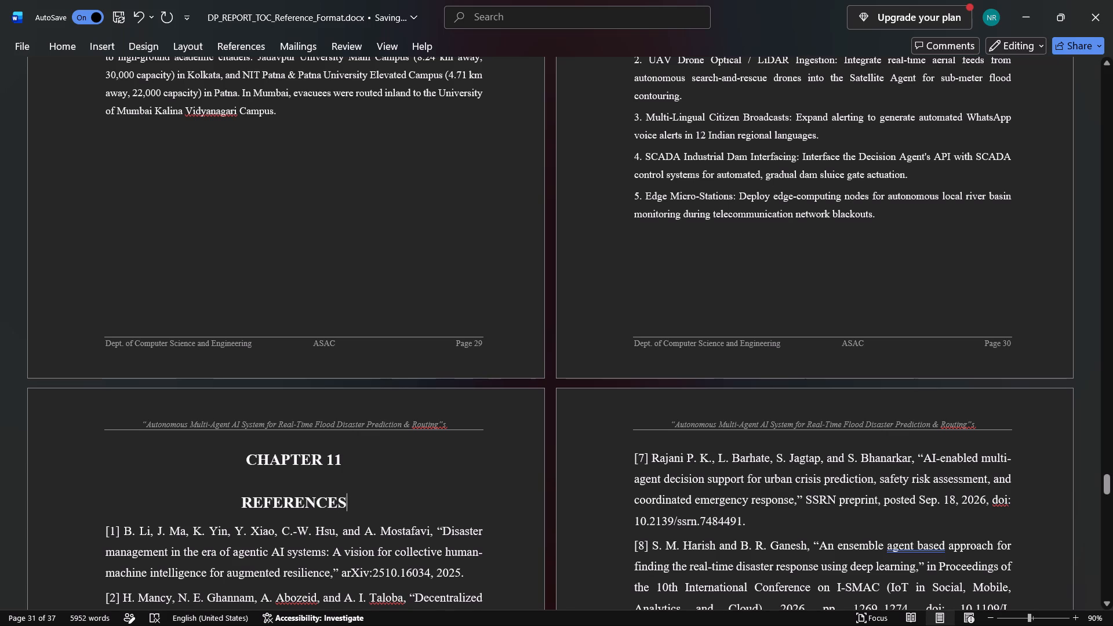
# Reduce the font size of the REFERENCES heading beneath CHAPTER 11 by one size step.
pyautogui.moveTo(350, 468); pyautogui.dragTo(249, 462)
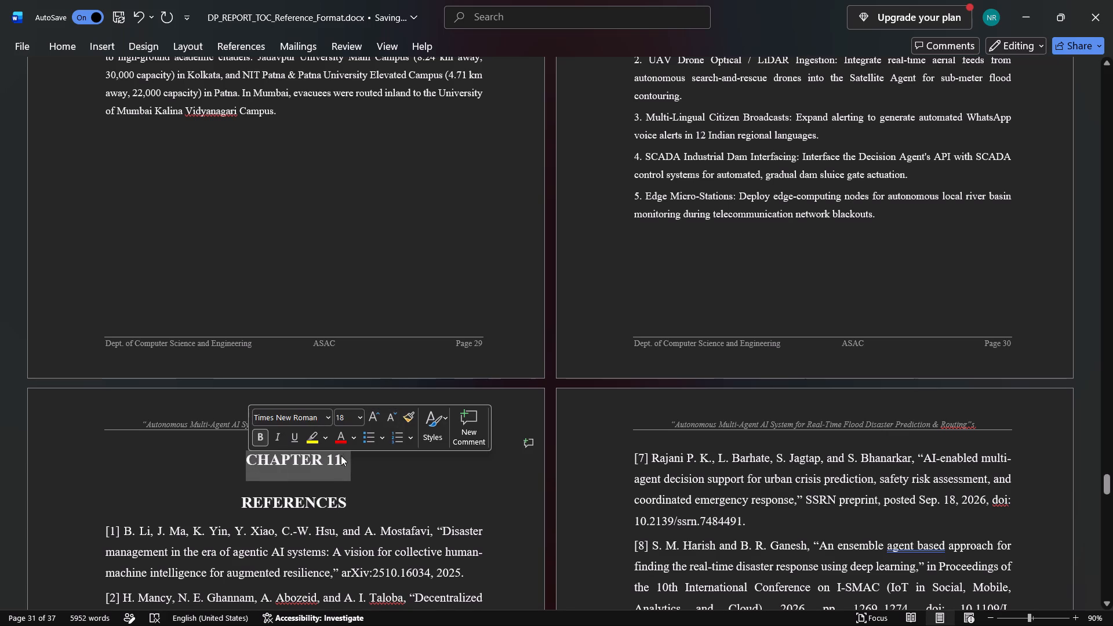
pyautogui.click(354, 497)
pyautogui.moveTo(354, 497); pyautogui.dragTo(246, 500)
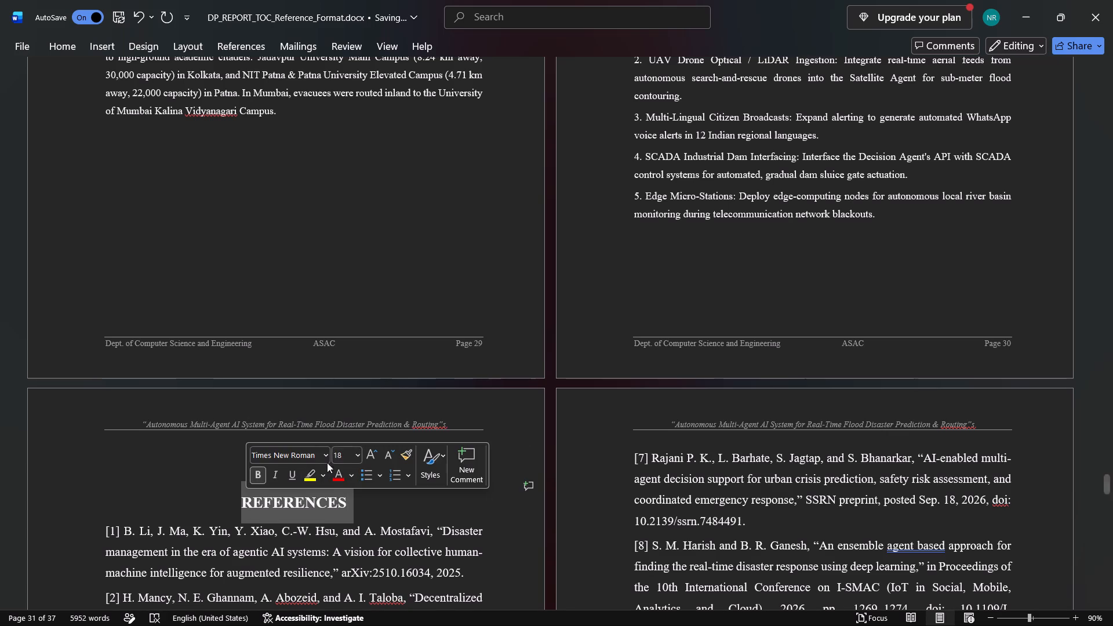
pyautogui.click(389, 456)
pyautogui.click(392, 508)
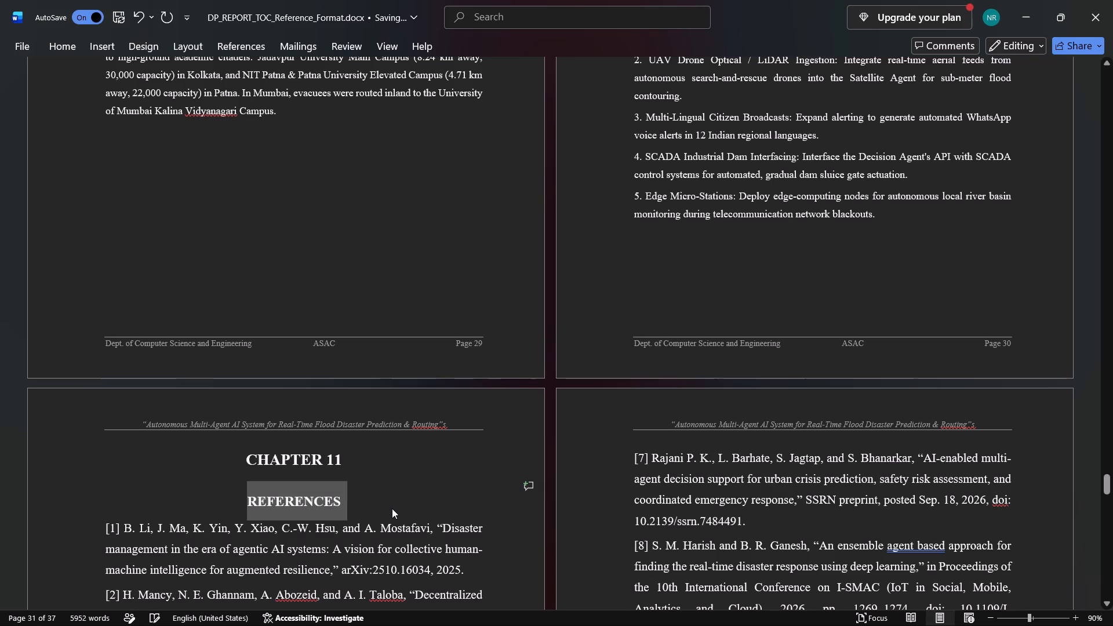
# Reduce the font size of references [1] to [10] by one size step.
pyautogui.moveTo(423, 548); pyautogui.dragTo(282, 538)
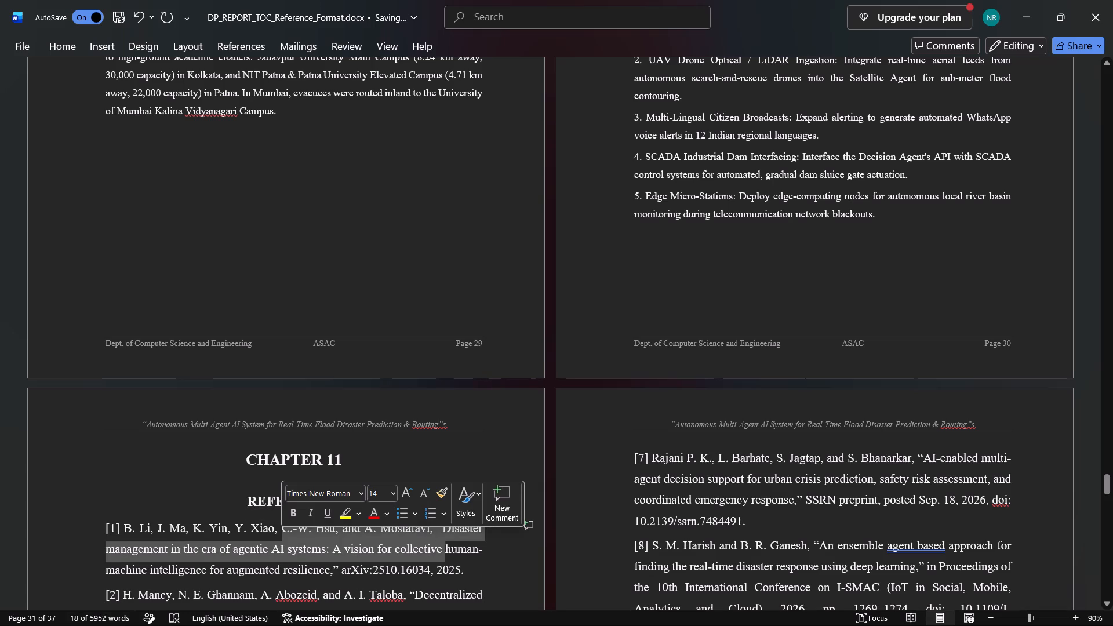
pyautogui.click(379, 577)
pyautogui.keyDown('ctrl'); pyautogui.scroll(-3, 517, 440); pyautogui.keyUp('ctrl')
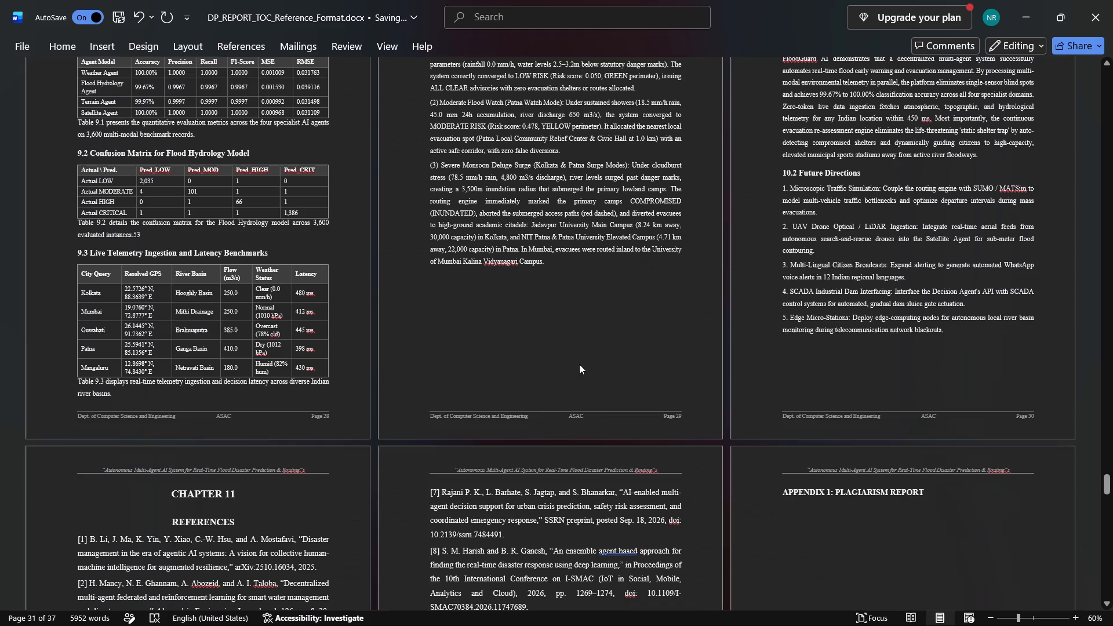
pyautogui.scroll(-6, 579, 364)
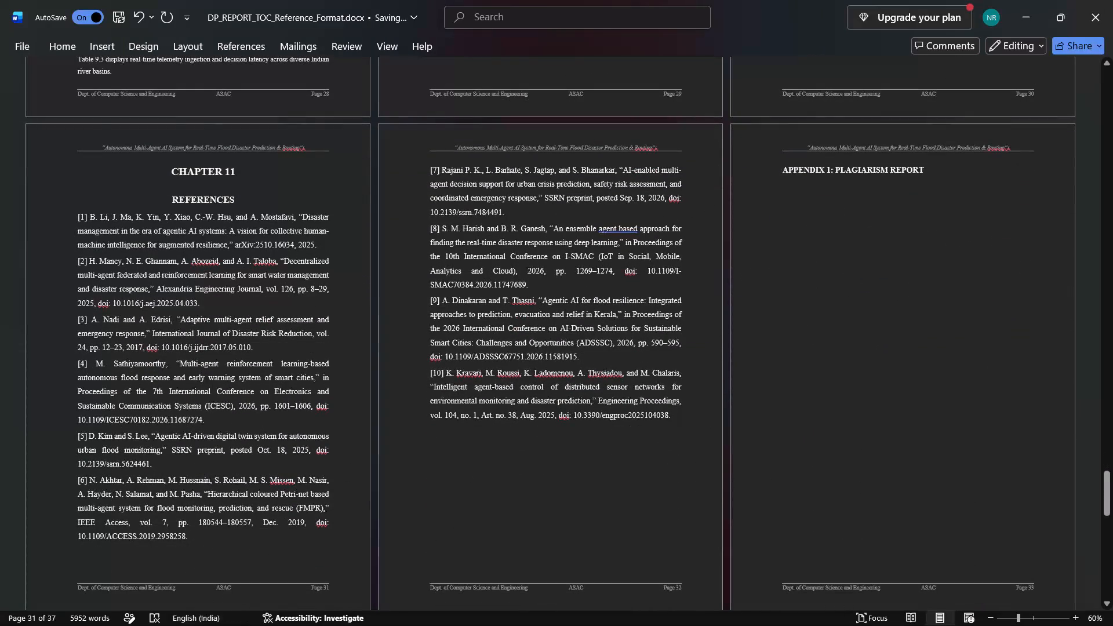
pyautogui.moveTo(553, 444); pyautogui.dragTo(35, 216)
pyautogui.click(172, 172)
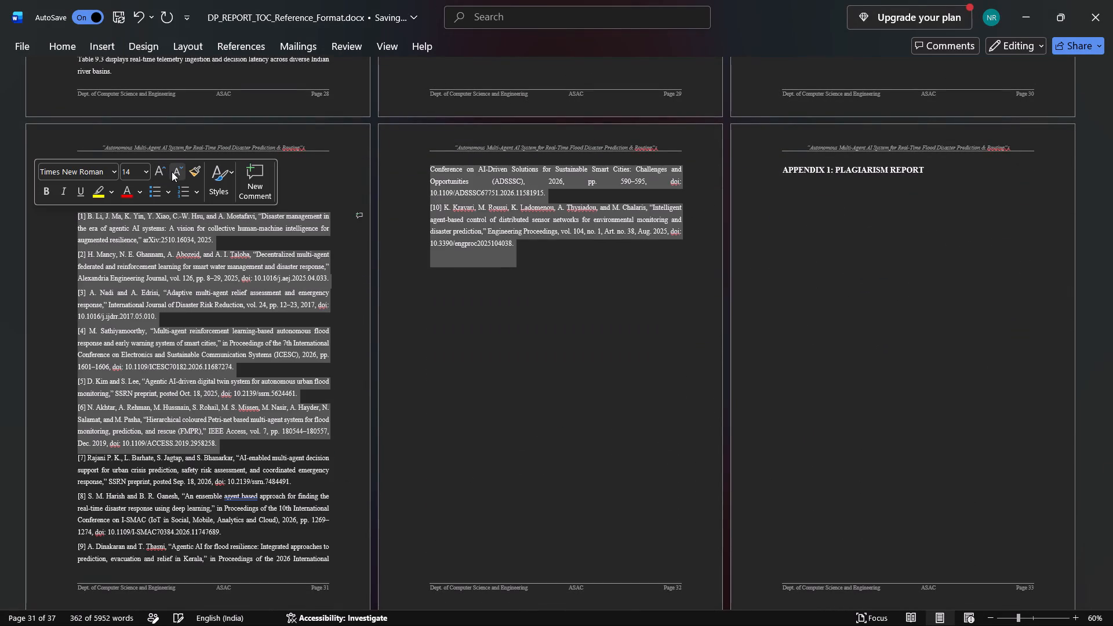
pyautogui.click(459, 344)
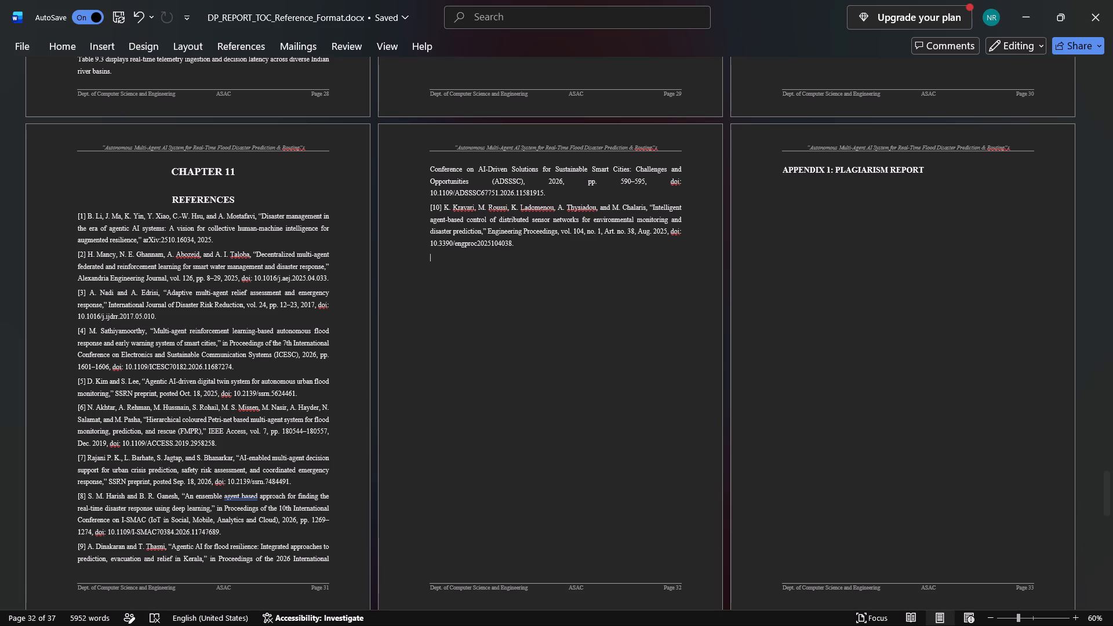
# Look through the report's layout from the appendices back through the chapters to the title page.
pyautogui.scroll(-5, 459, 344)
pyautogui.hscroll(1, 459, 344)
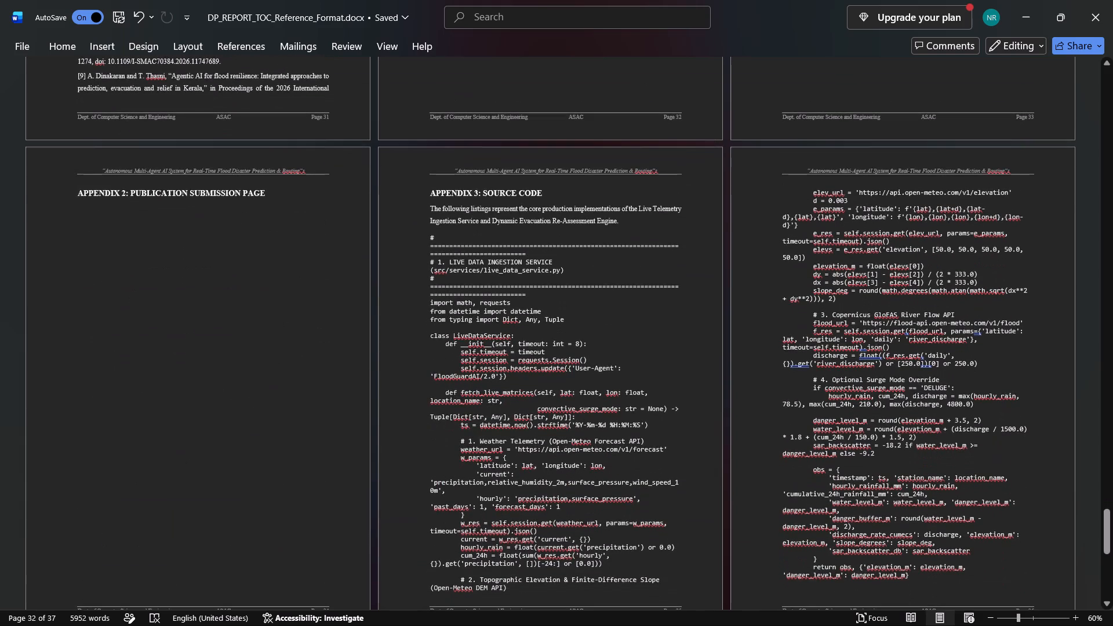
pyautogui.scroll(6, 459, 344)
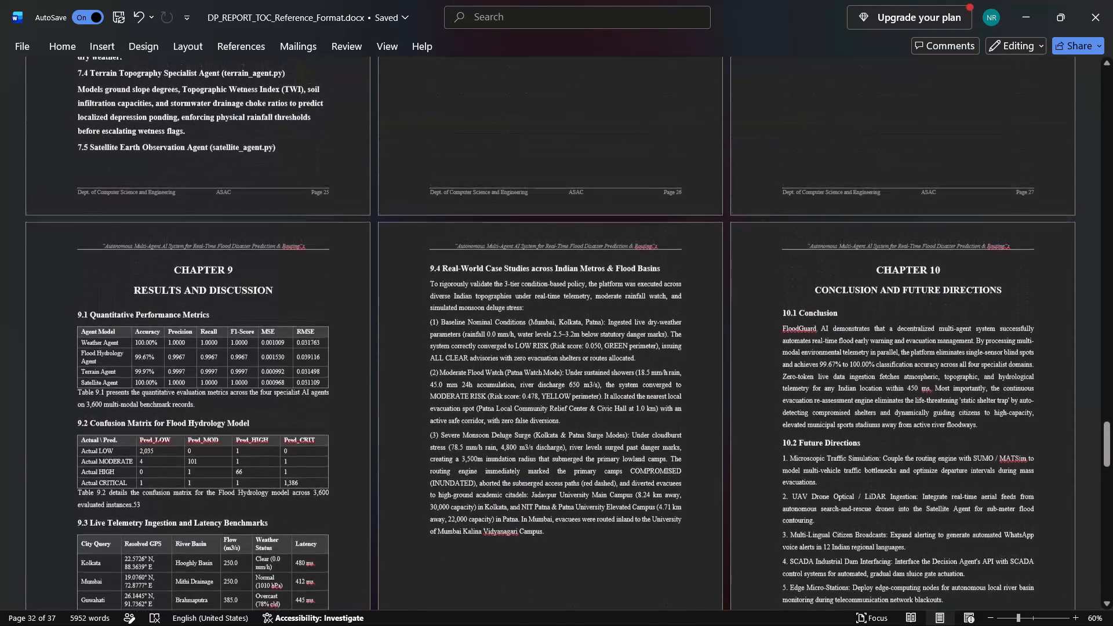
pyautogui.scroll(6, 459, 344)
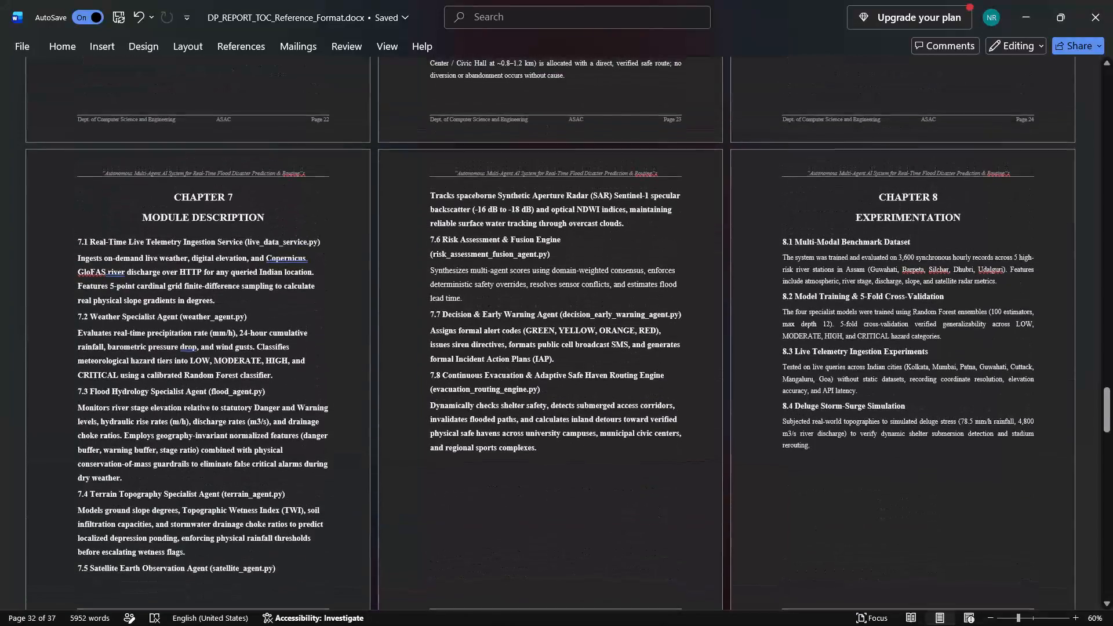
pyautogui.scroll(5, 459, 344)
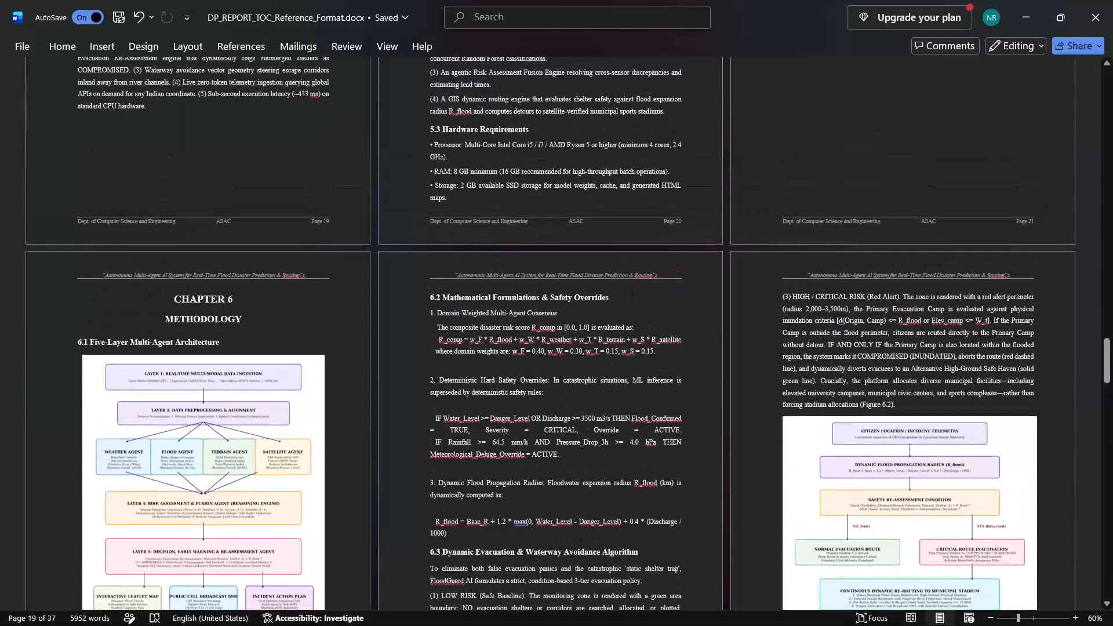
pyautogui.scroll(4, 647, 321)
pyautogui.scroll(20, 647, 321)
pyautogui.scroll(20, 647, 321)
pyautogui.scroll(20, 647, 321)
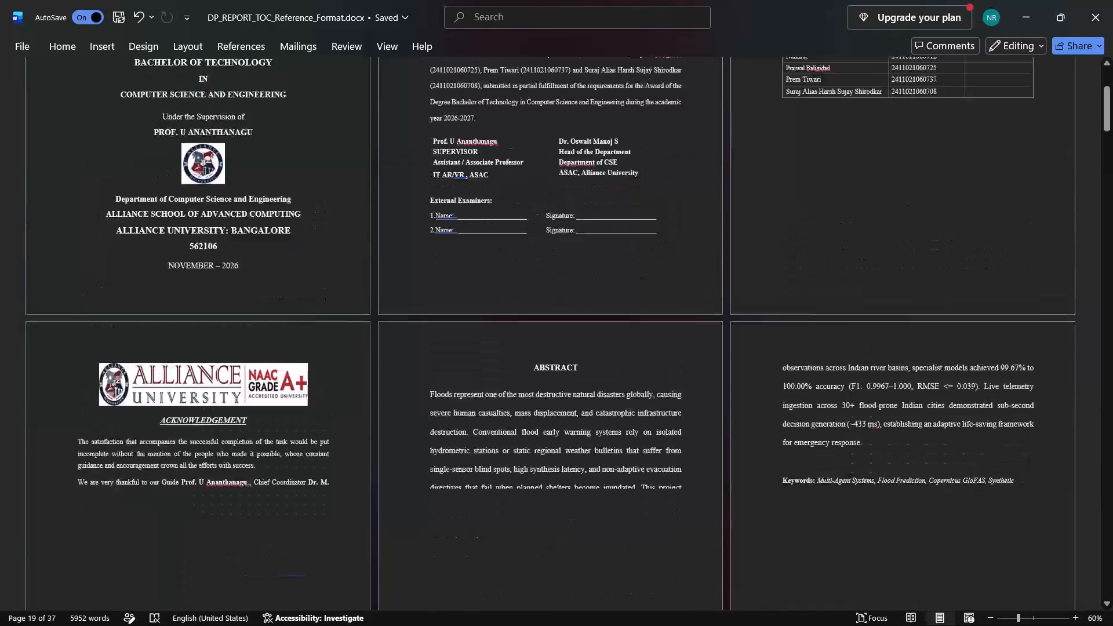
pyautogui.keyDown('ctrl'); pyautogui.scroll(2, 647, 321); pyautogui.keyUp('ctrl')
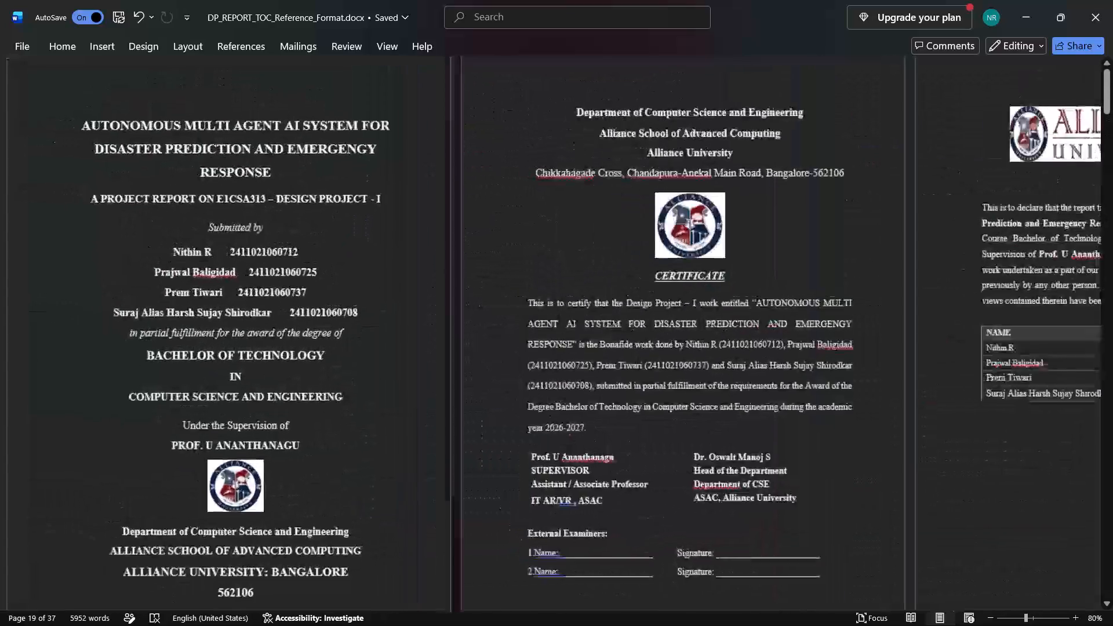
# Look through the front matter, from the certificate and declaration to the contents lists and the start of Chapter 1.
pyautogui.scroll(-6, 647, 321)
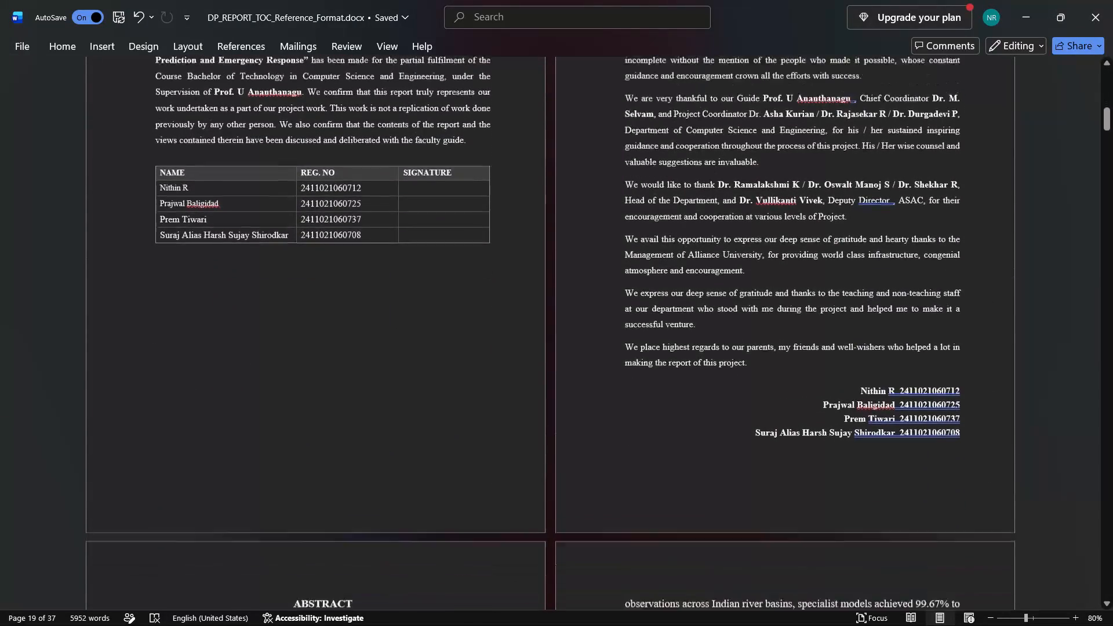
pyautogui.scroll(-6, 647, 321)
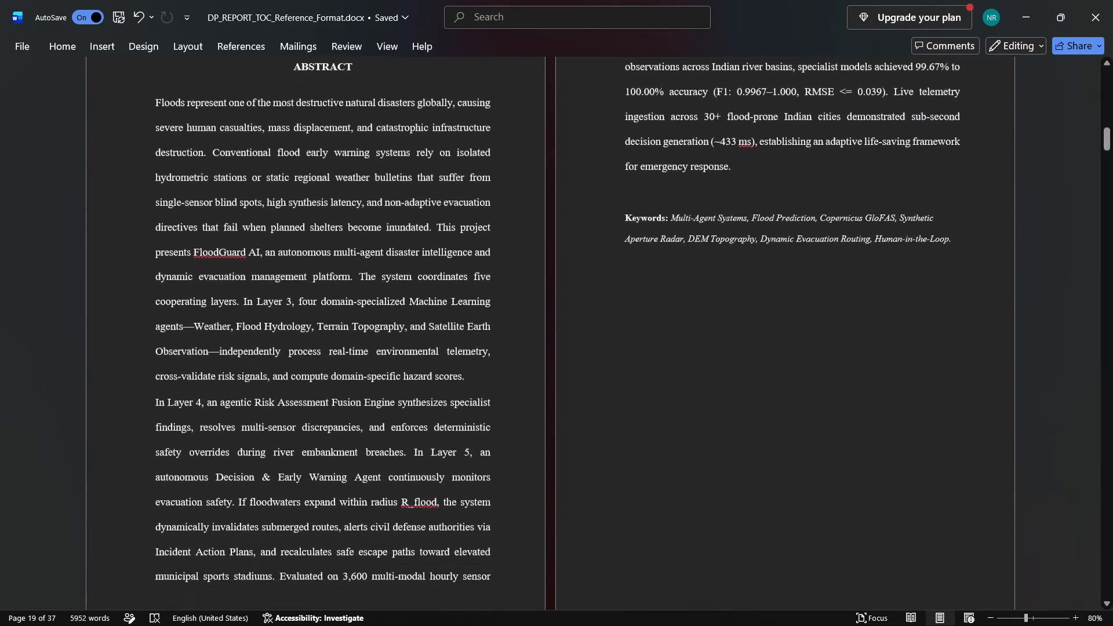
pyautogui.scroll(-8, 647, 321)
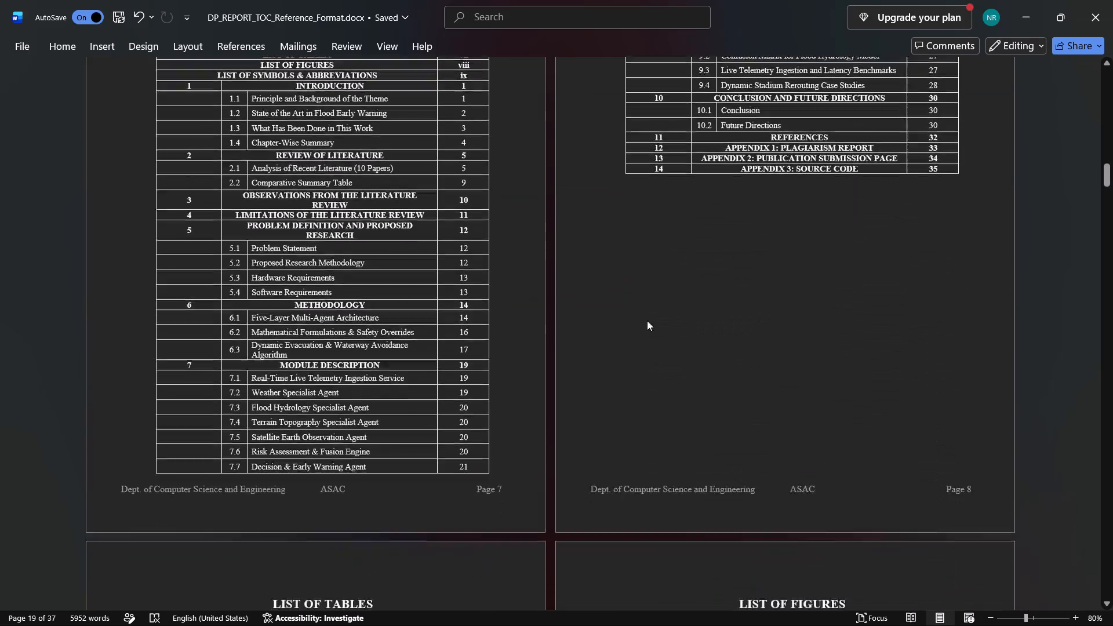
pyautogui.scroll(-3, 647, 321)
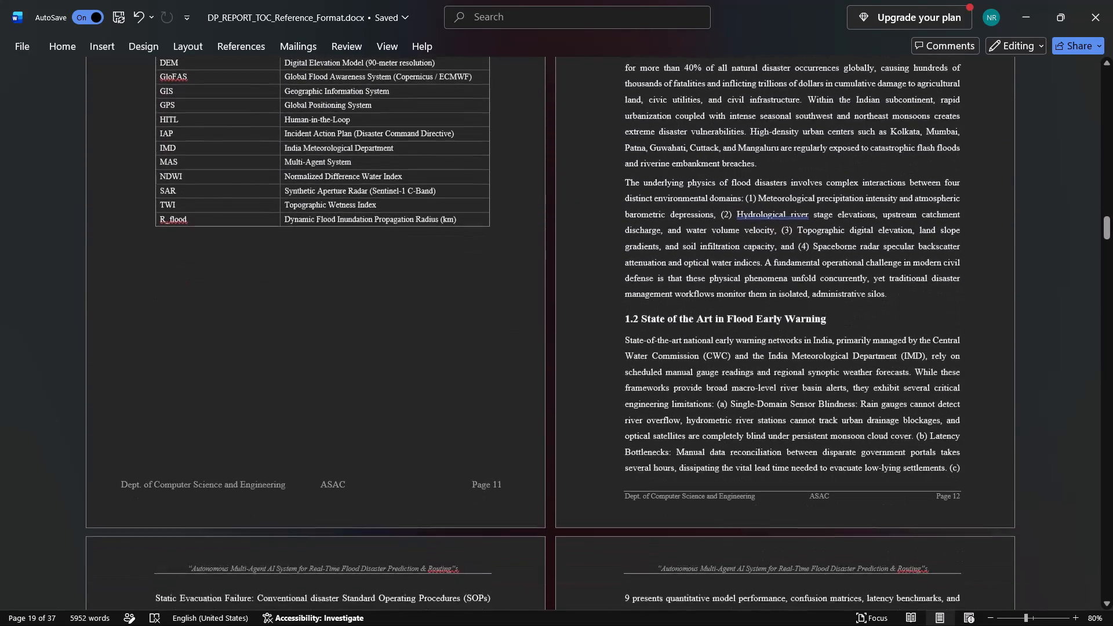
pyautogui.scroll(-1, 647, 321)
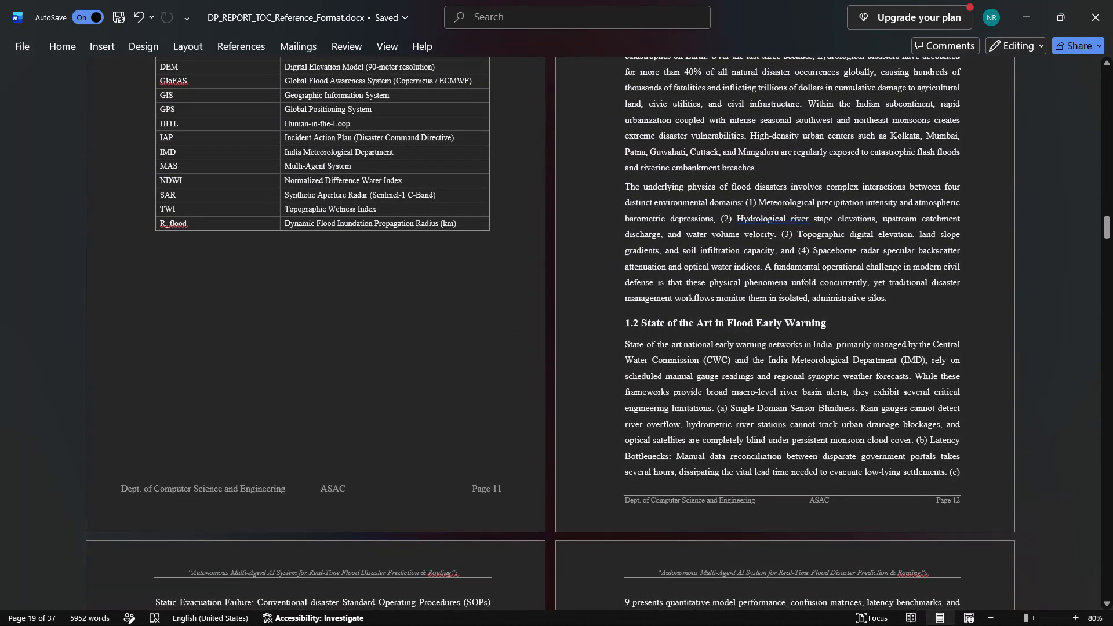
pyautogui.scroll(-1, 647, 321)
pyautogui.scroll(12, 647, 321)
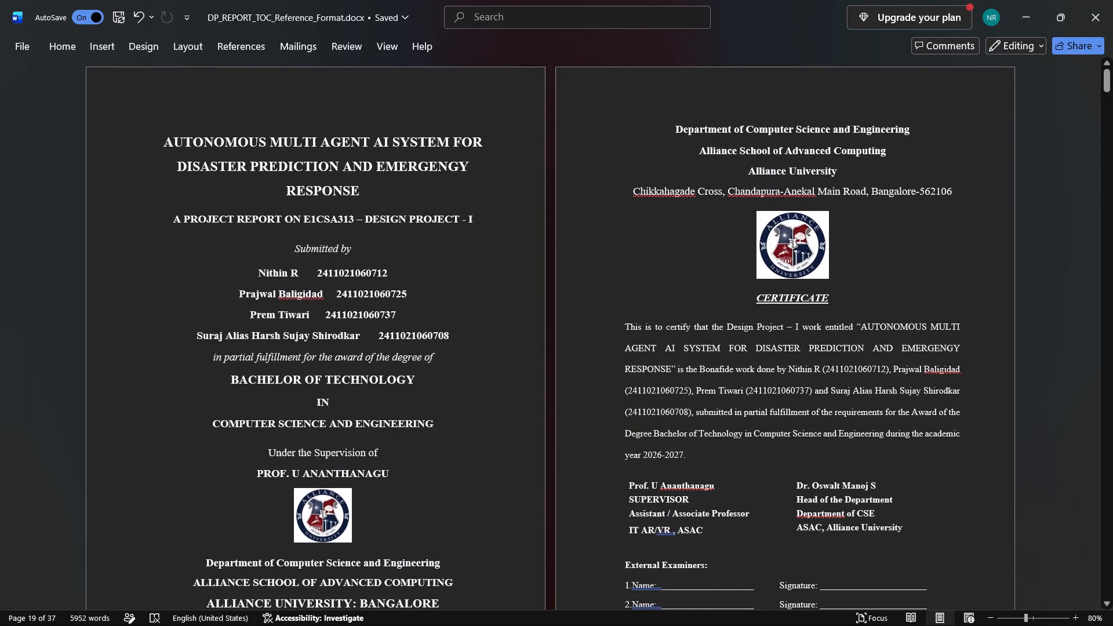
# Examine the project title on the title page and the running header on the first page of Chapter 1.
pyautogui.moveTo(366, 190); pyautogui.dragTo(155, 151)
pyautogui.click(523, 229)
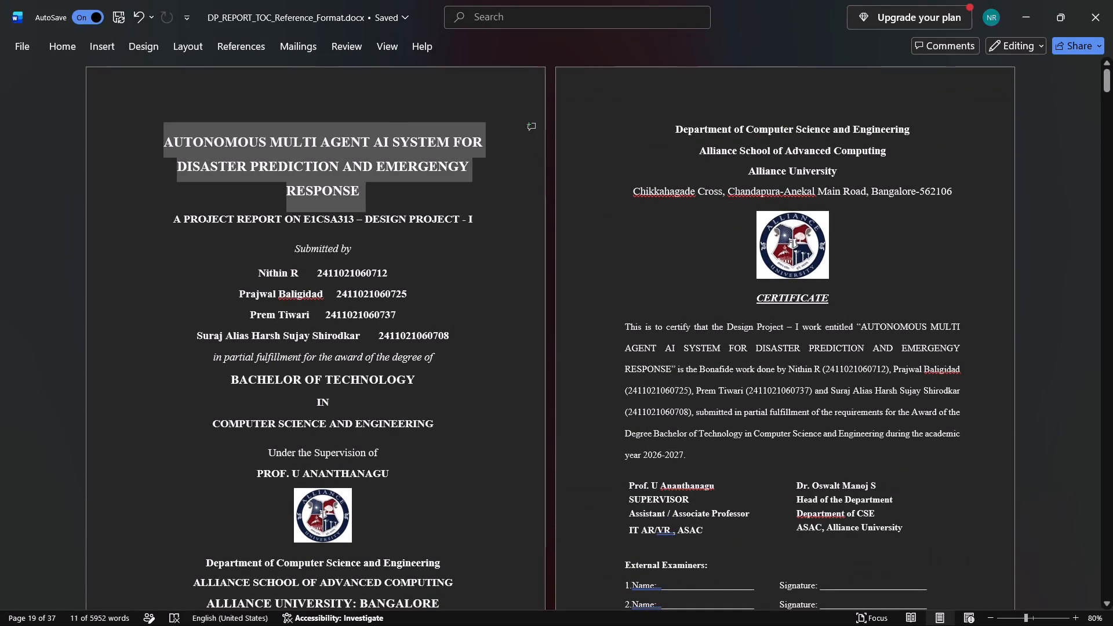
pyautogui.scroll(-8, 734, 333)
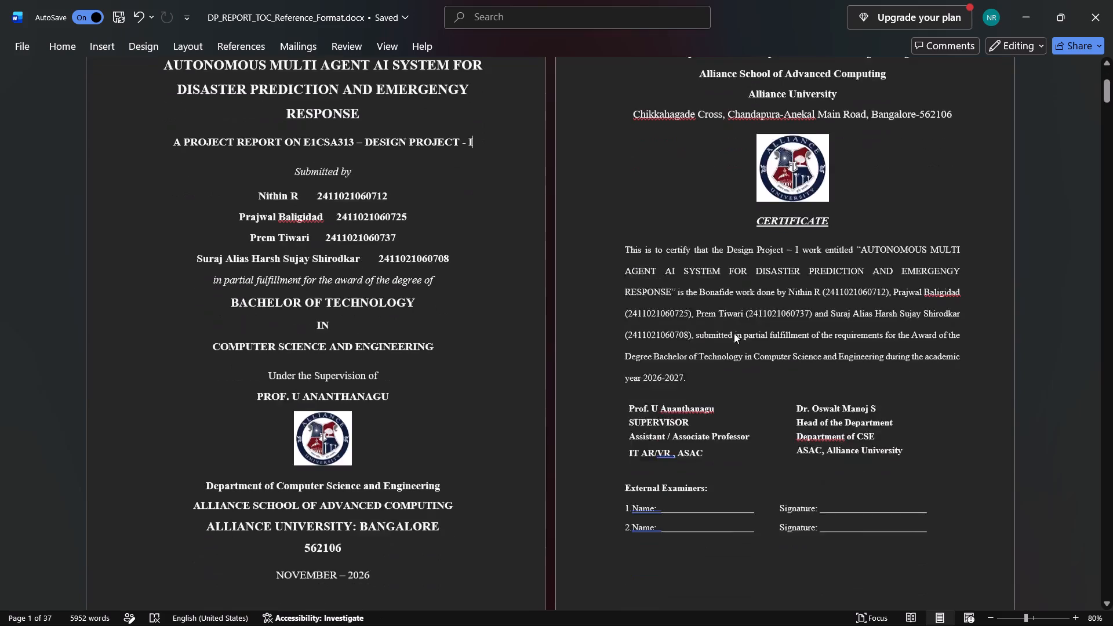
pyautogui.scroll(-5, 734, 333)
pyautogui.scroll(-1, 628, 357)
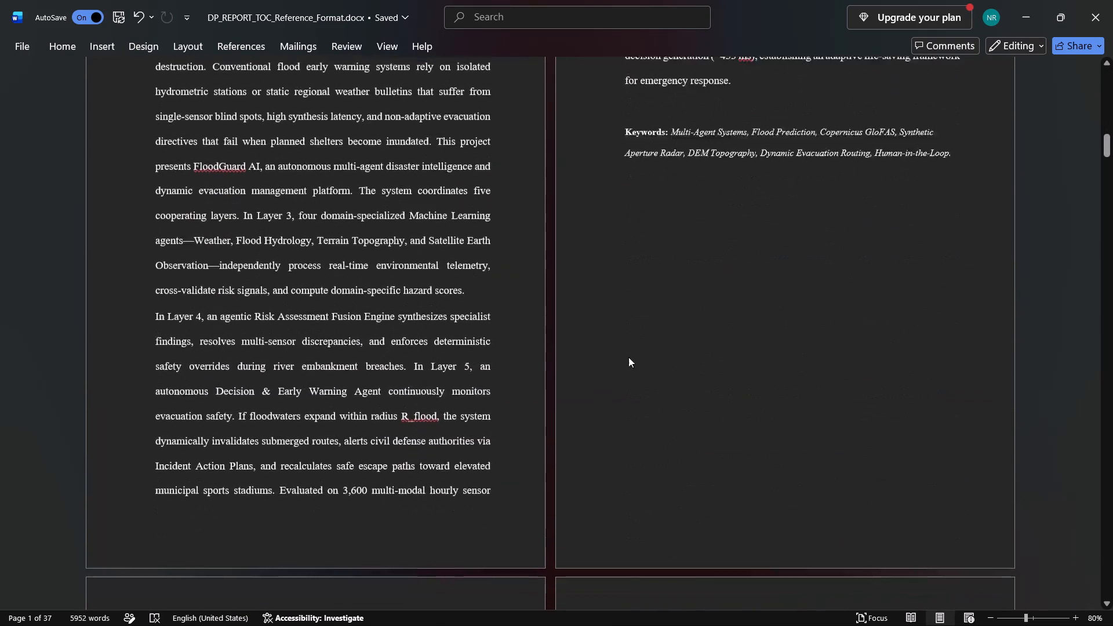
pyautogui.scroll(-6, 628, 357)
pyautogui.scroll(-2, 733, 333)
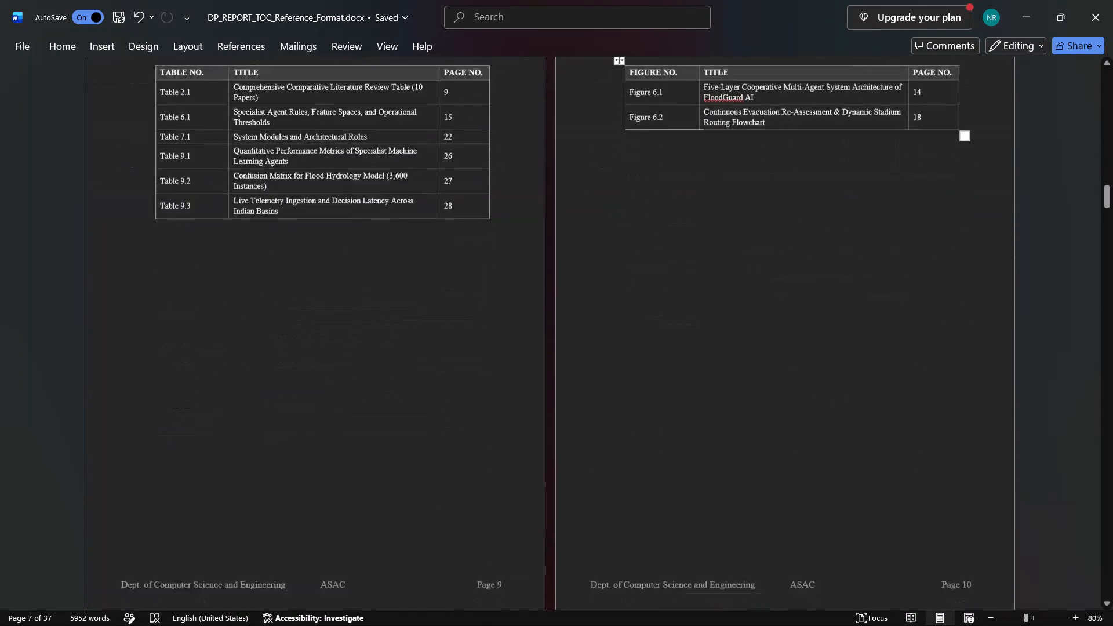
pyautogui.scroll(-2, 733, 333)
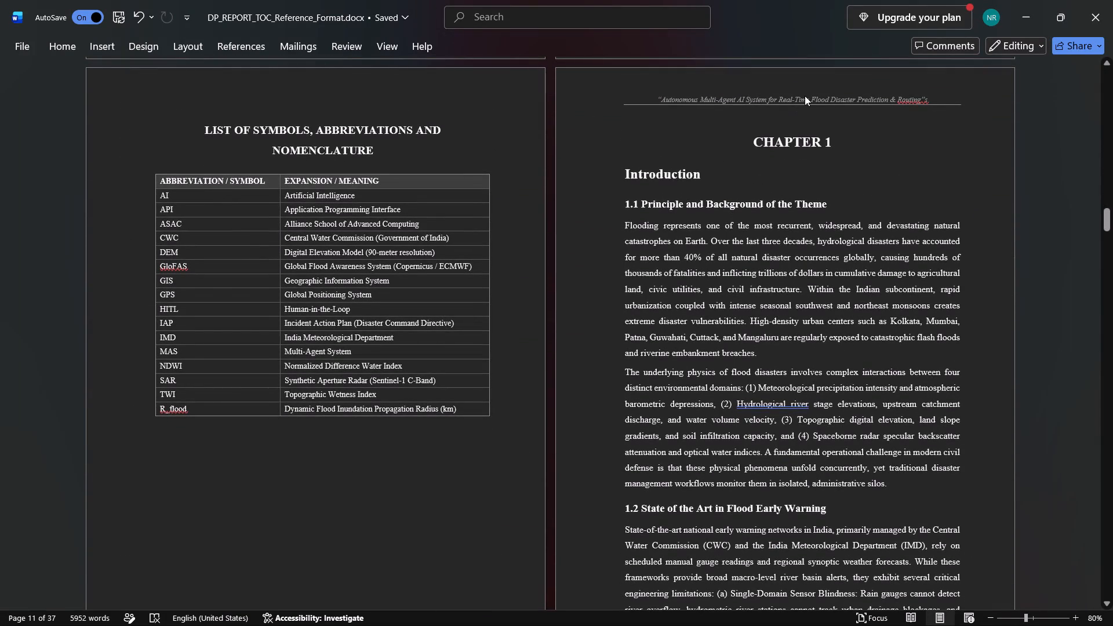
pyautogui.keyDown('ctrl'); pyautogui.scroll(4, 805, 96); pyautogui.keyUp('ctrl')
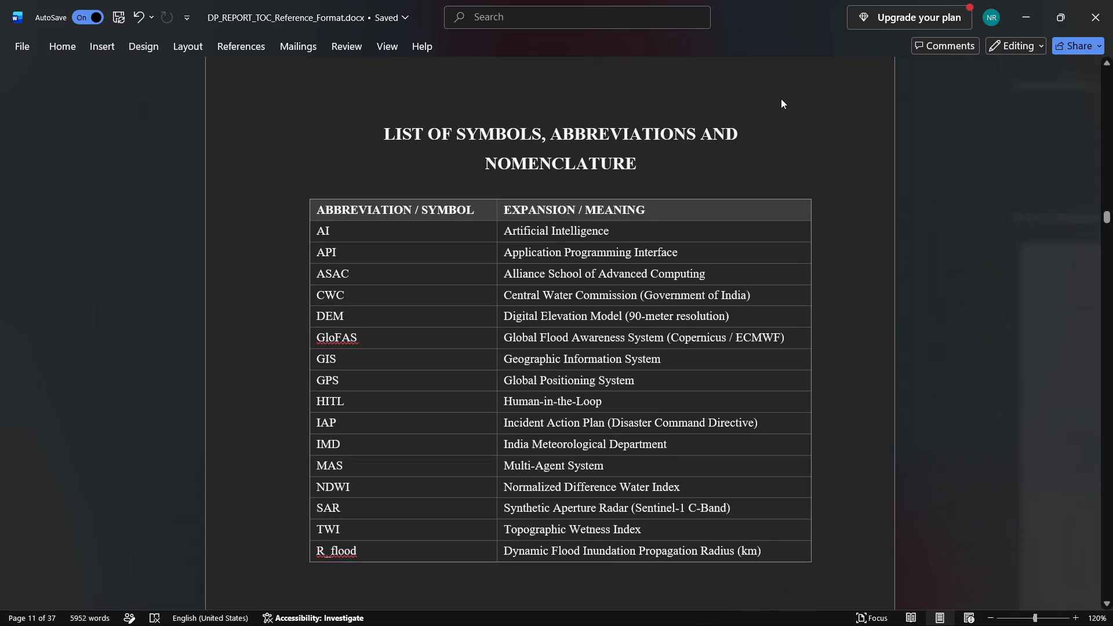
pyautogui.scroll(-4, 741, 183)
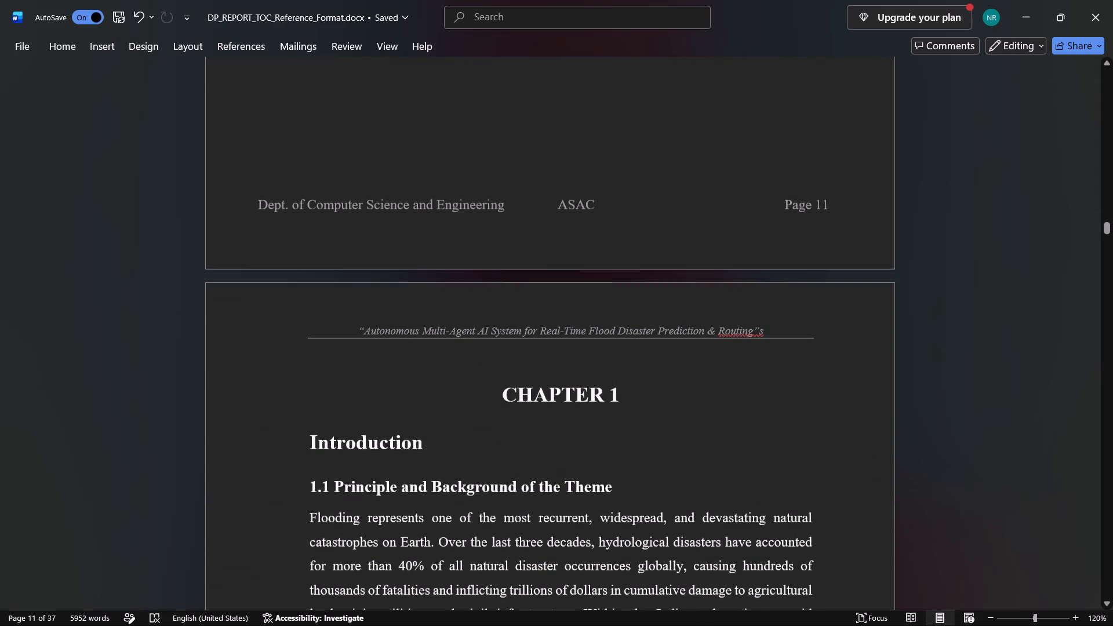
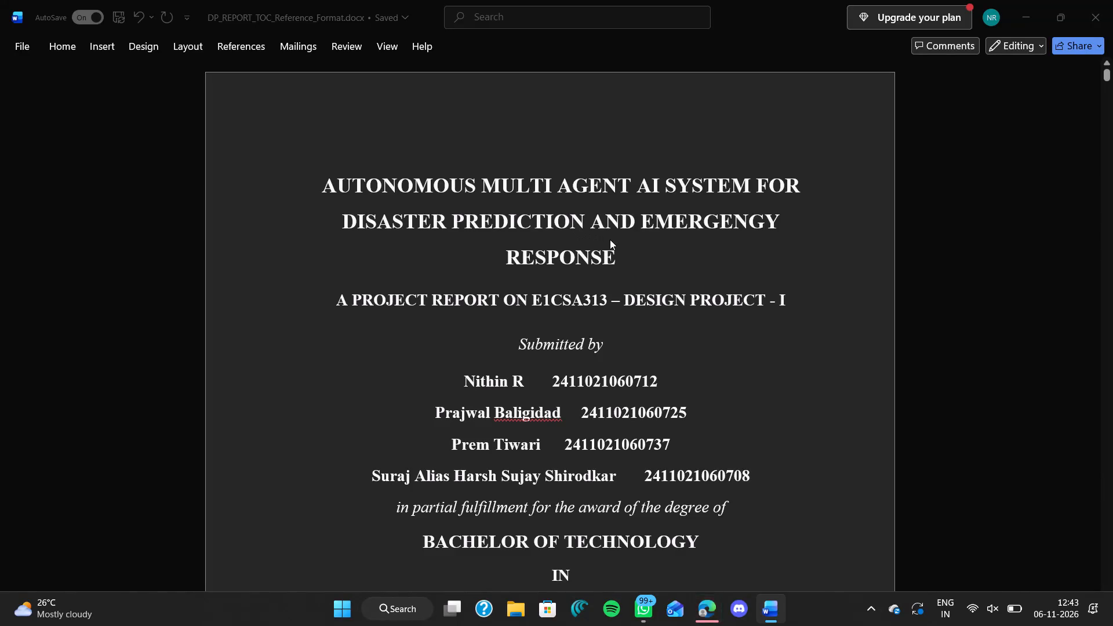
# Edit the running header on Chapter 1's first page so the title ends with "Prediction & Emergency Response" and a closing quotation mark.
pyautogui.scroll(-5, 708, 255)
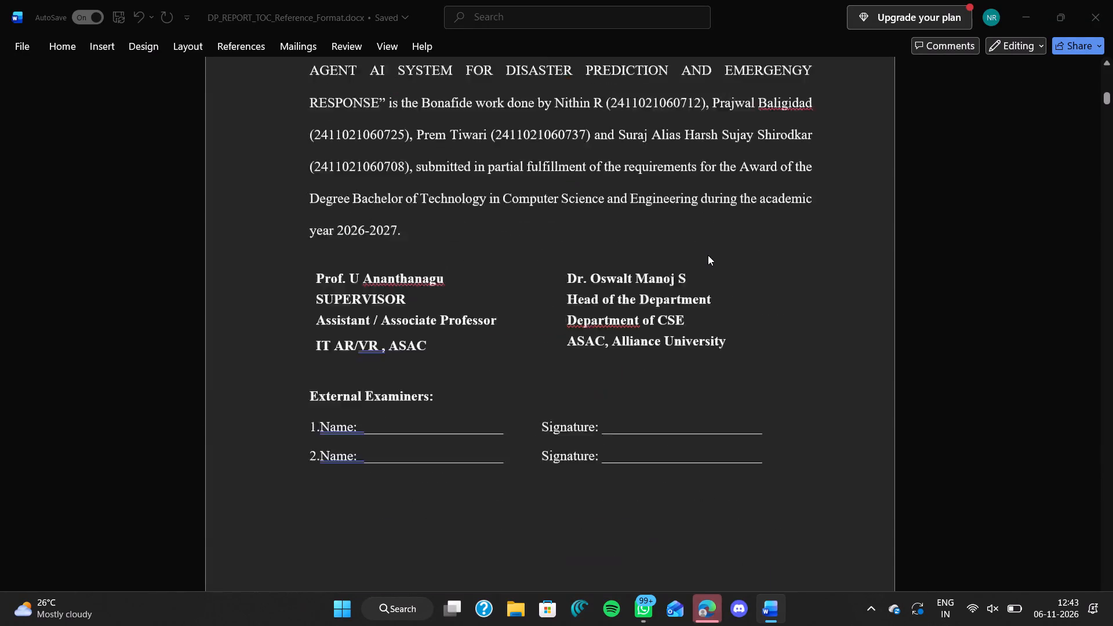
pyautogui.scroll(-9, 708, 255)
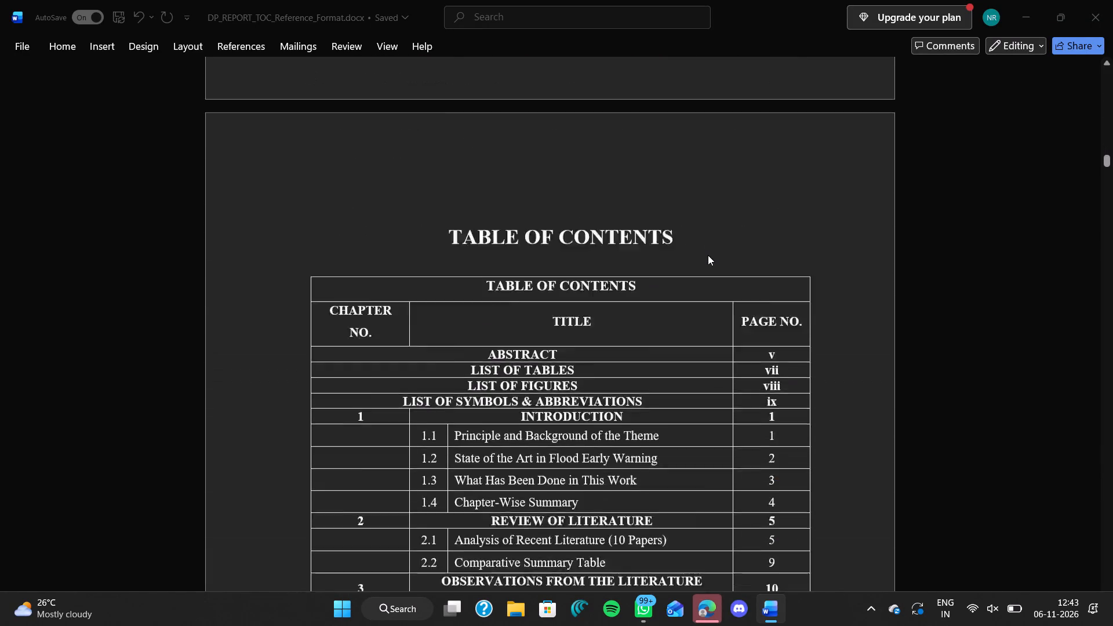
pyautogui.scroll(-4, 708, 255)
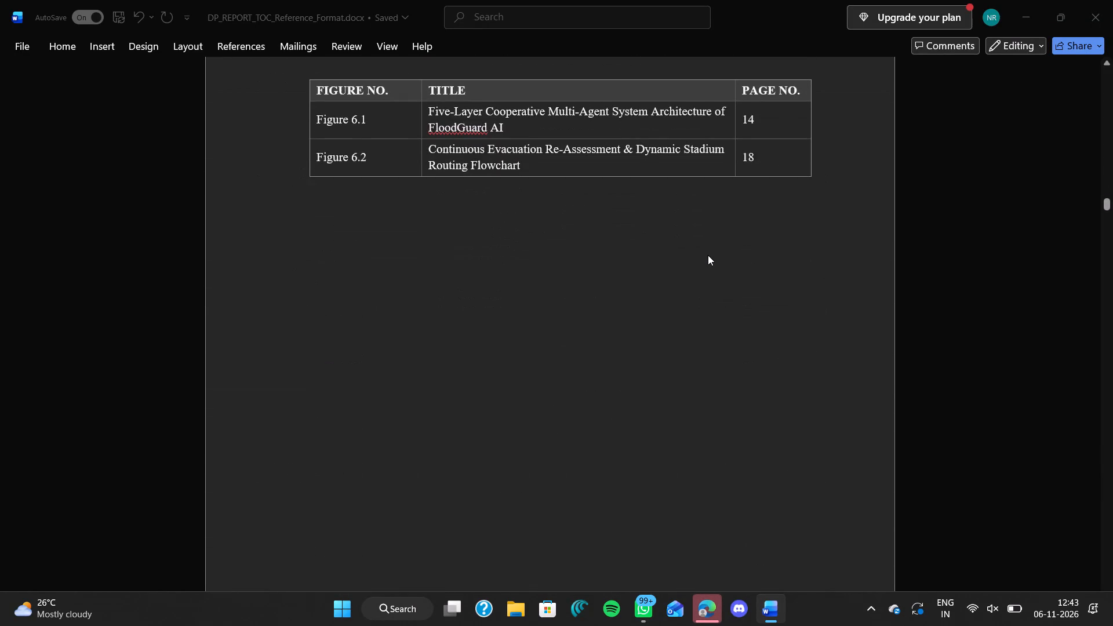
pyautogui.scroll(-1, 708, 255)
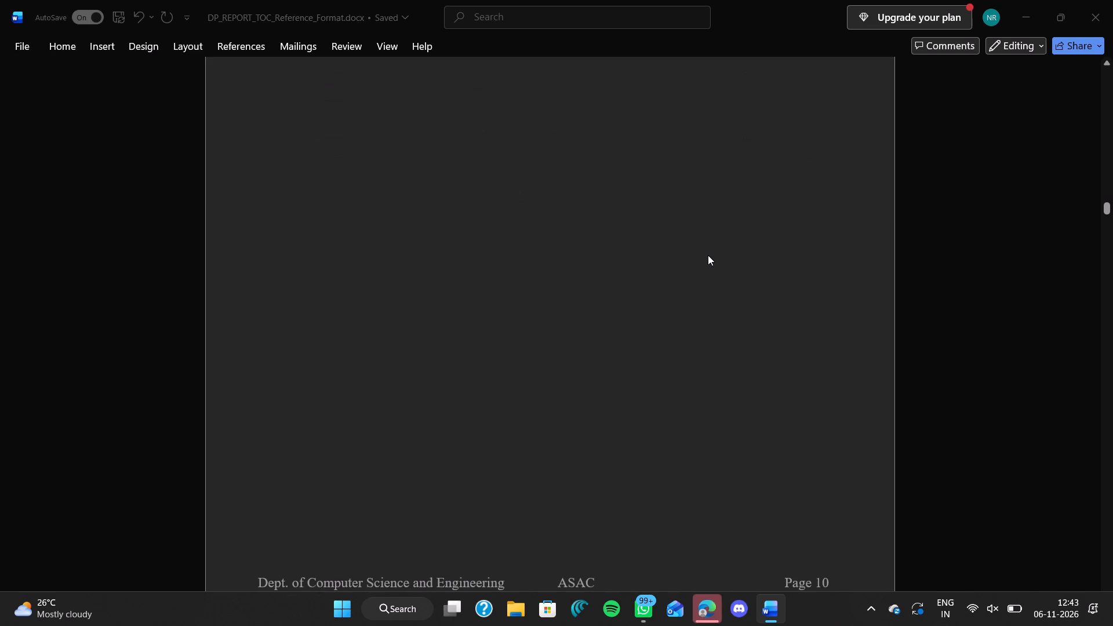
pyautogui.scroll(-2, 732, 231)
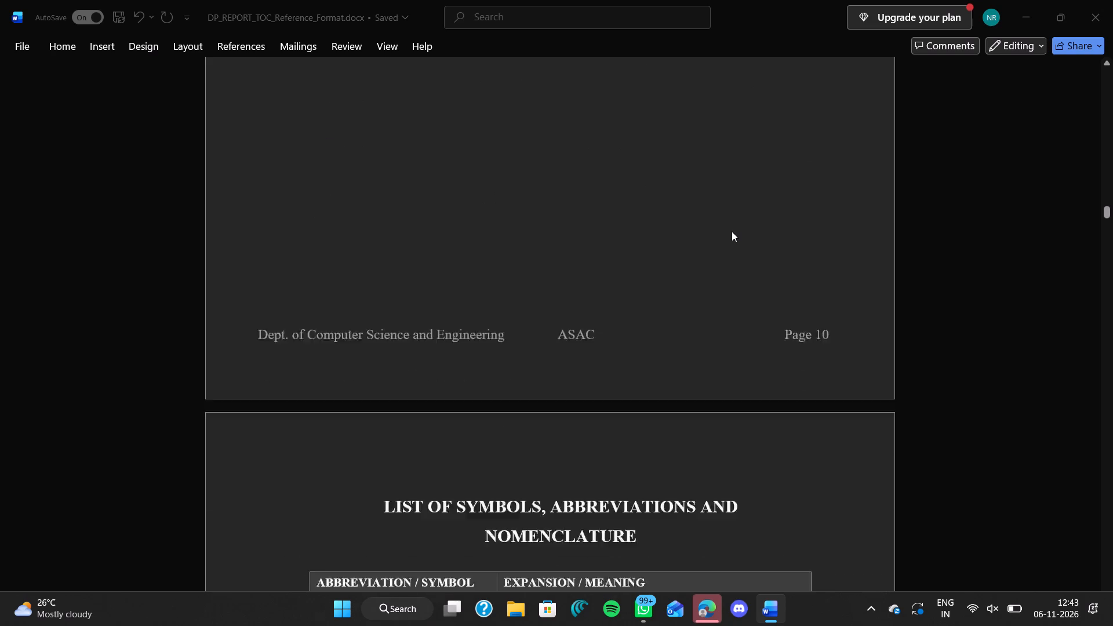
pyautogui.scroll(-7, 732, 231)
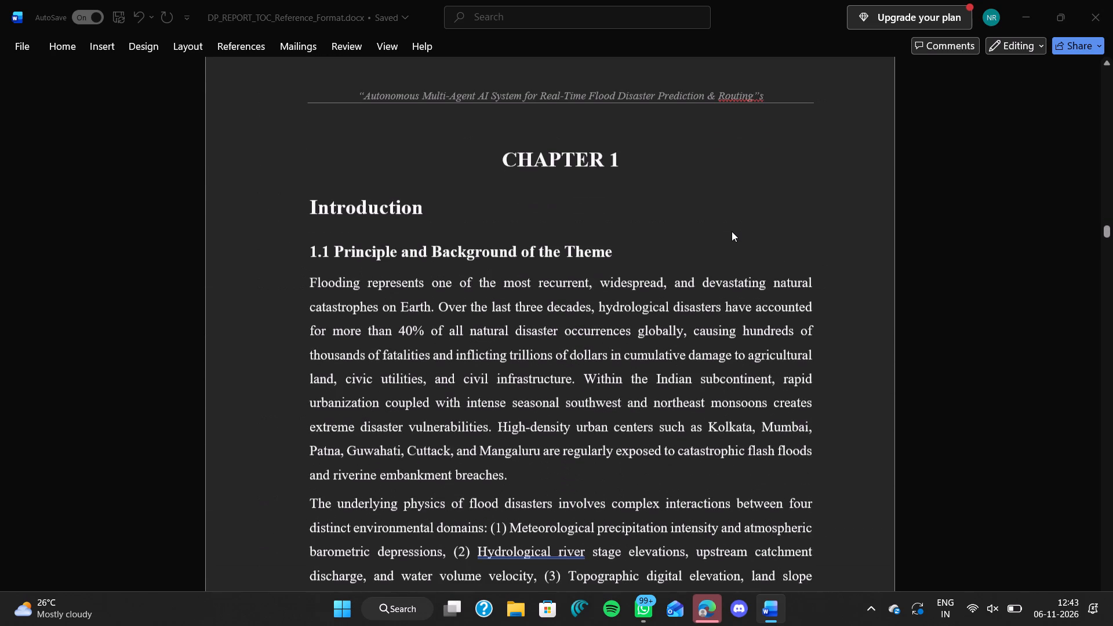
pyautogui.click(754, 85)
pyautogui.tripleClick(754, 85)
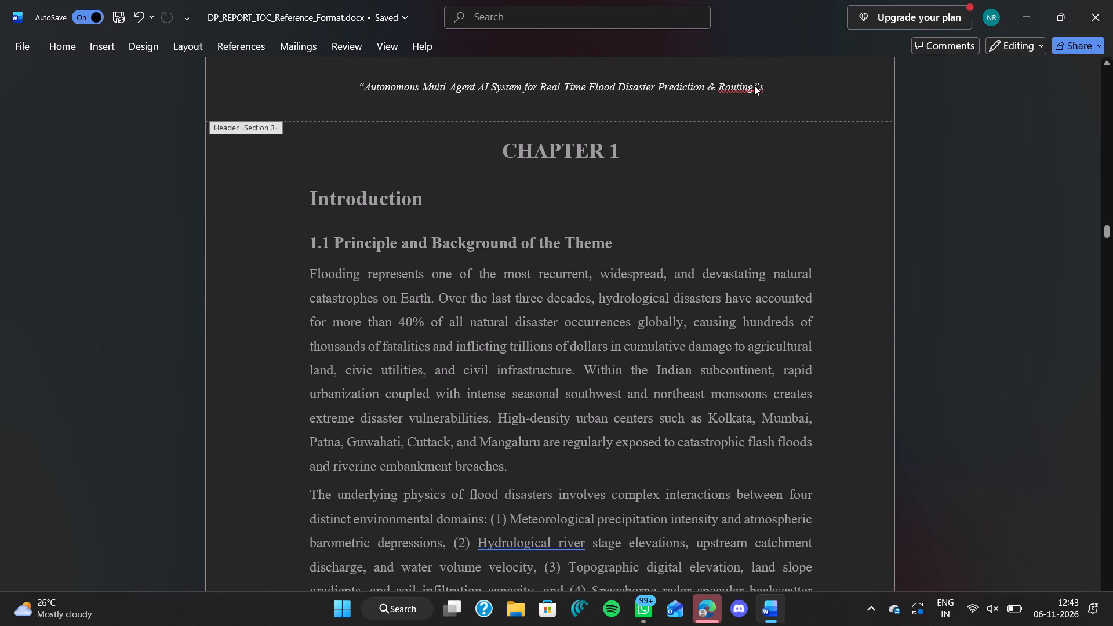
pyautogui.click(667, 85)
pyautogui.click(754, 86)
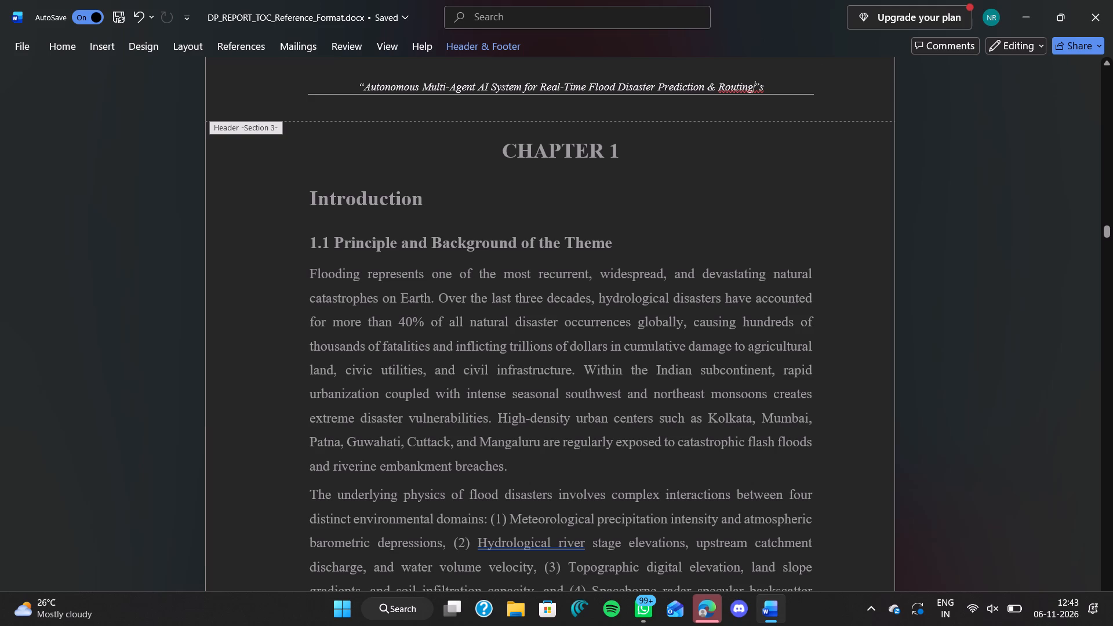
pyautogui.click(766, 86)
pyautogui.press('BackSpace')
pyautogui.press('BackSpace')
pyautogui.press('BackSpace')
pyautogui.press('BackSpace')
pyautogui.press('BackSpace')
pyautogui.press('BackSpace')
pyautogui.press('BackSpace')
pyautogui.press('BackSpace')
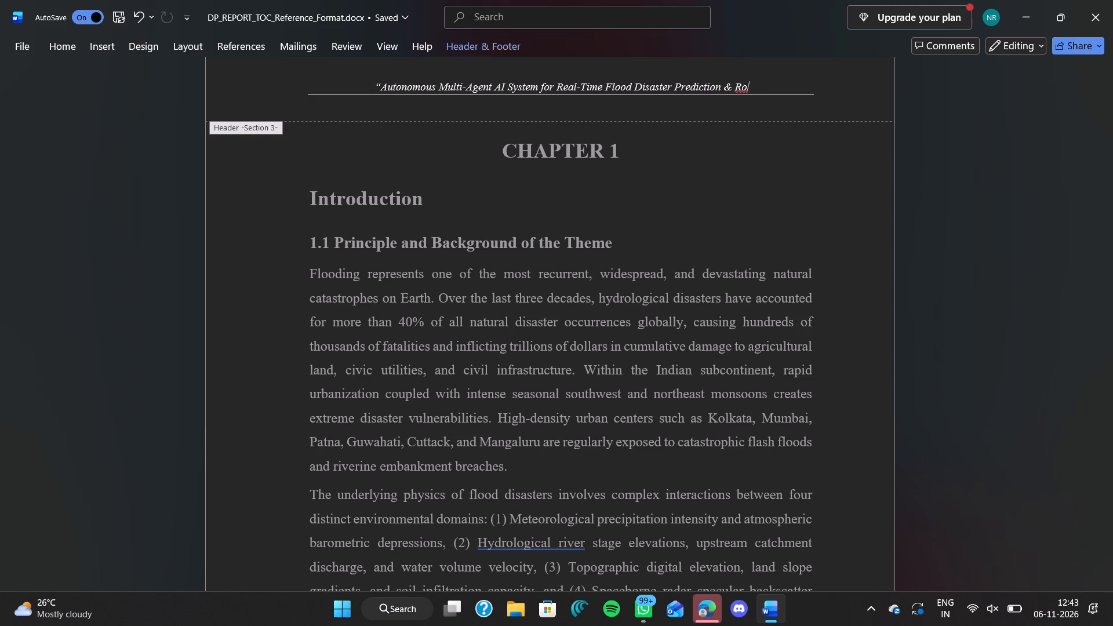
pyautogui.press('BackSpace')
pyautogui.press('BackSpace')
pyautogui.press('space')
pyautogui.write('E')
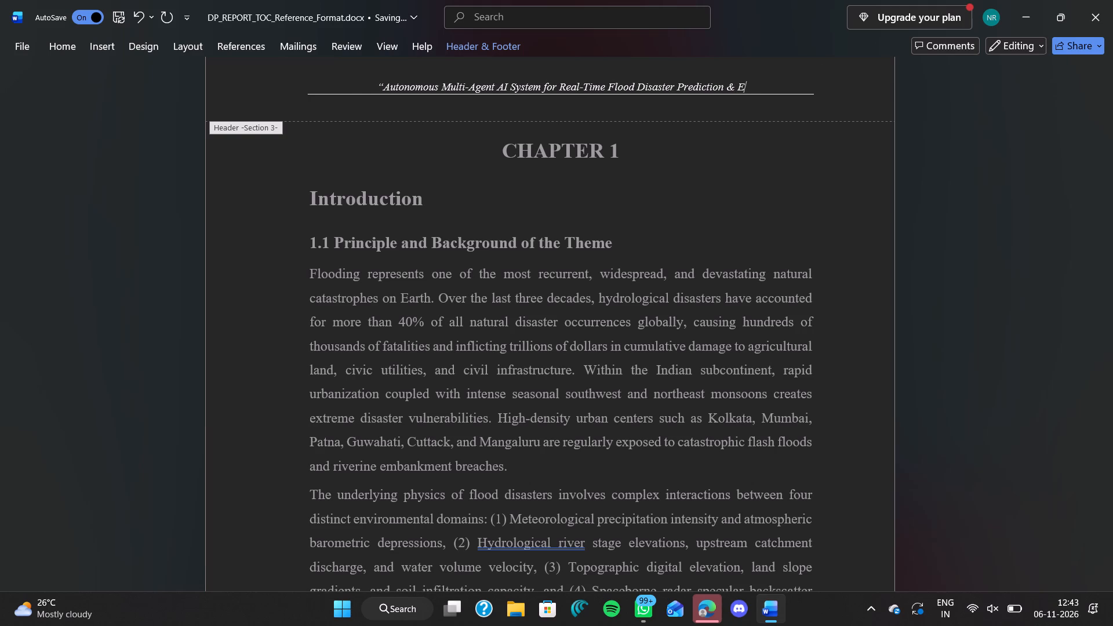
pyautogui.write('mergencyu')
pyautogui.press('space')
pyautogui.press('BackSpace')
pyautogui.press('BackSpace')
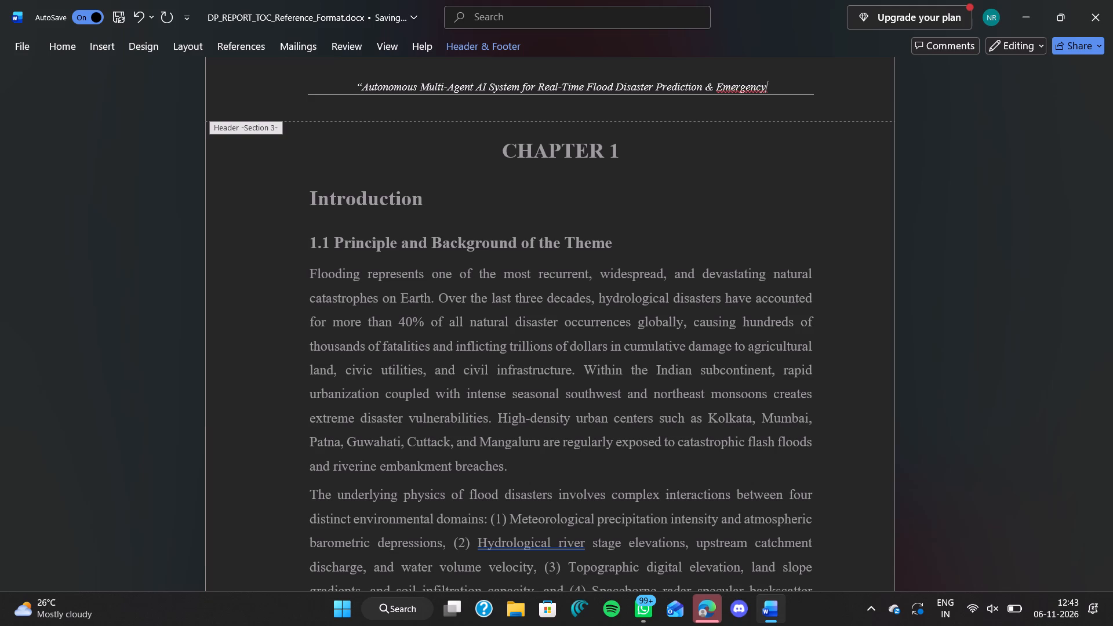
pyautogui.press('space')
pyautogui.write('RE')
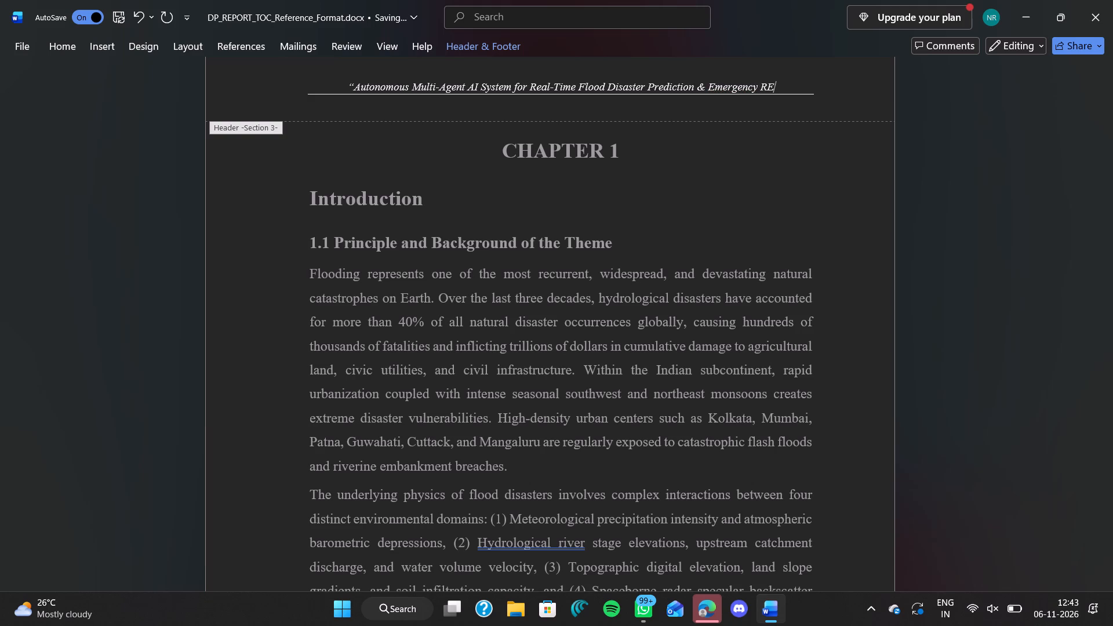
pyautogui.press('BackSpace')
pyautogui.write('esponse')
pyautogui.hotkey('shift', '"')
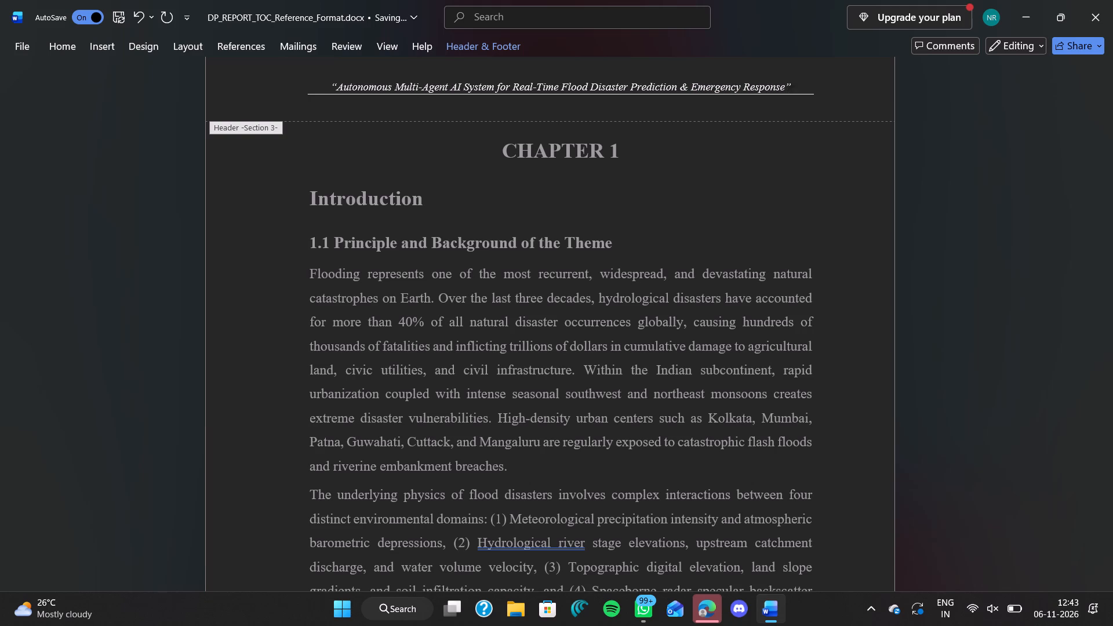
pyautogui.scroll(1, 674, 188)
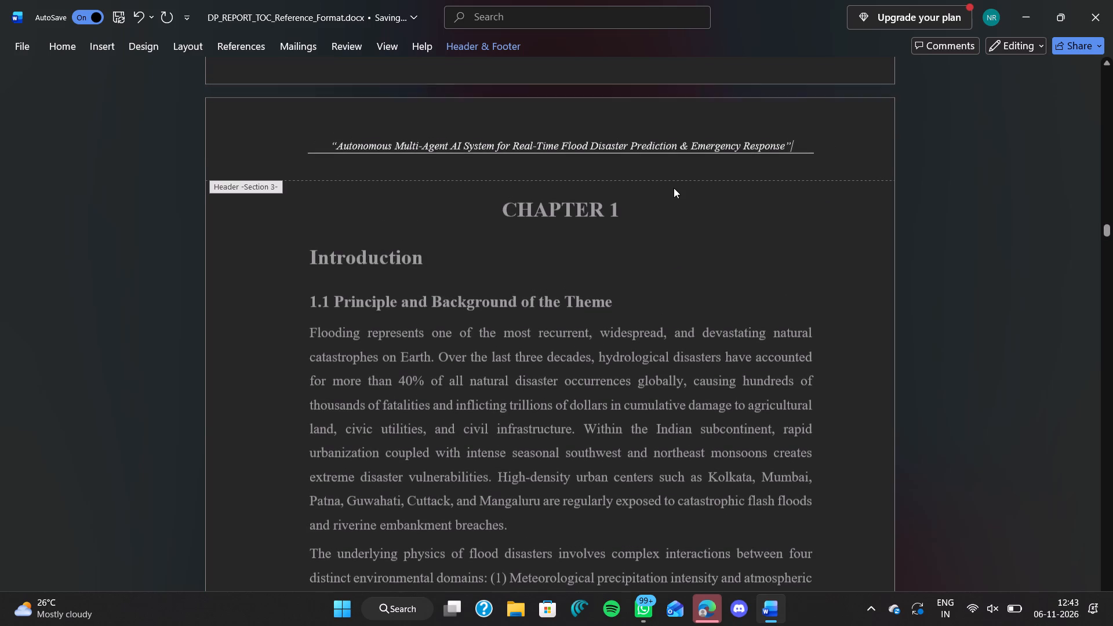
pyautogui.scroll(1, 674, 188)
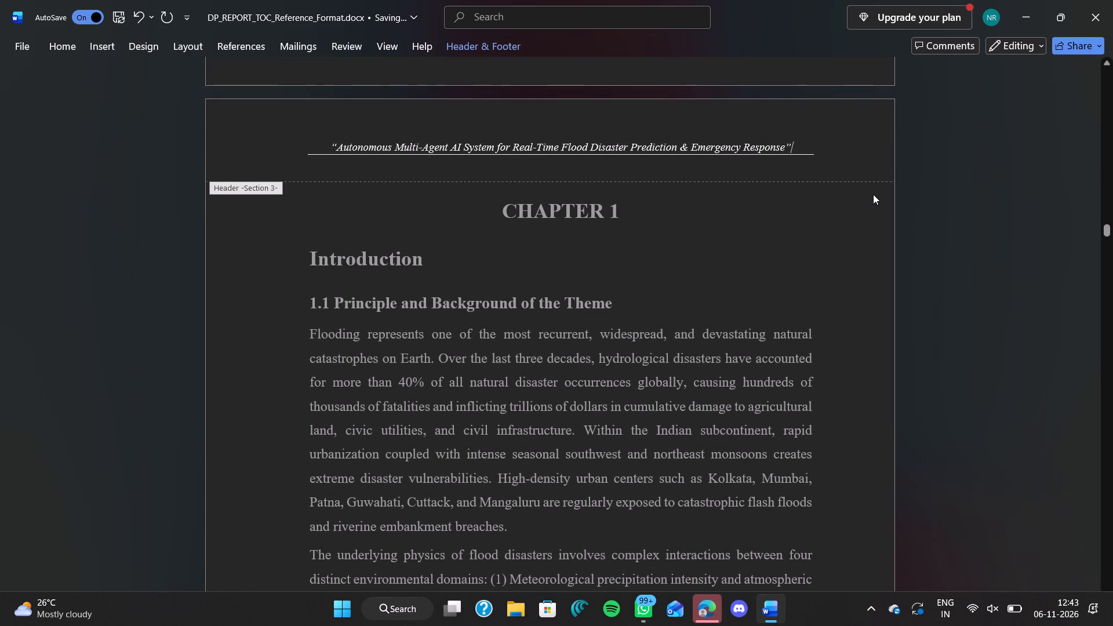
pyautogui.scroll(-1, 715, 223)
pyautogui.click(955, 180)
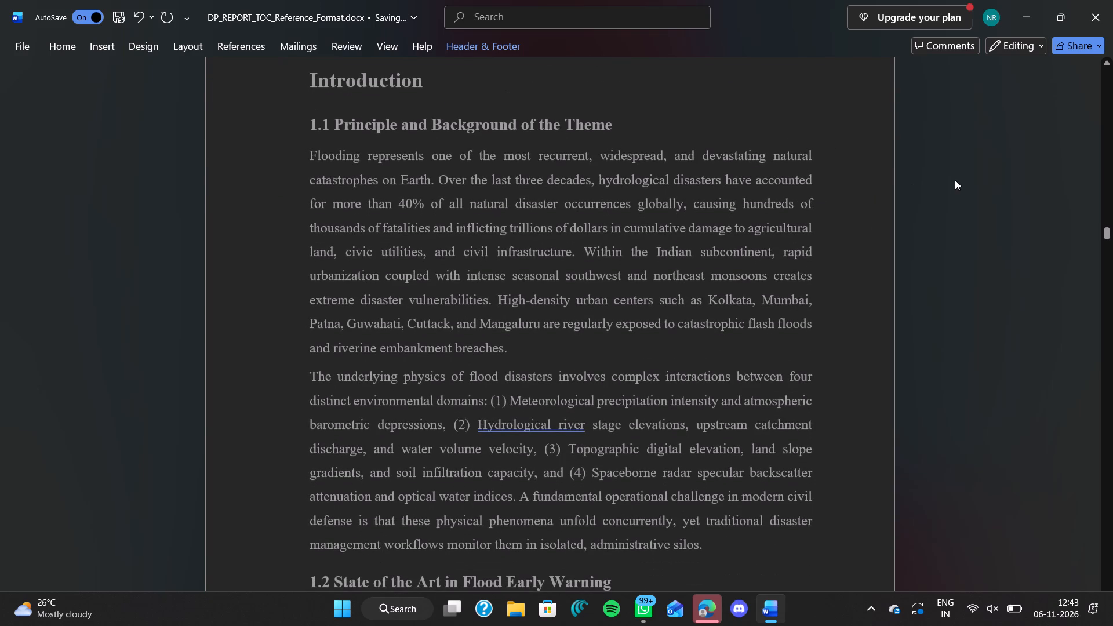
# Save the report and close it.
pyautogui.hotkey('ctrl', 's')
pyautogui.hotkey('ctrl', 's')
pyautogui.hotkey('ctrl', 's')
pyautogui.click(1112, 1)
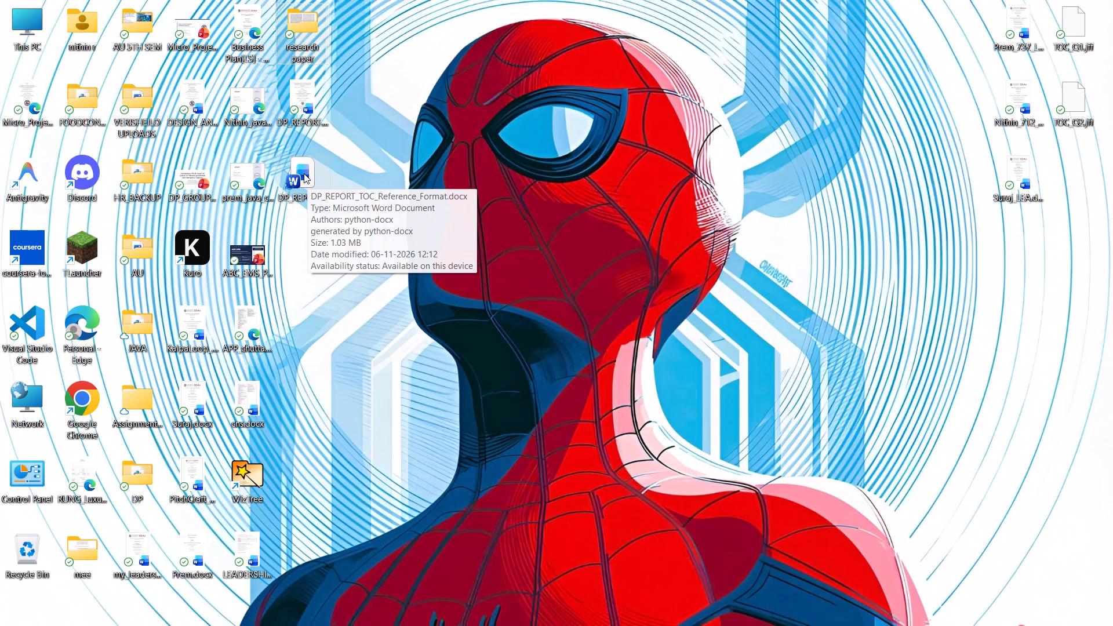
# Reopen DP_REPORT_TOC_Reference_Format.docx and look through the front matter up to the running header on Chapter 1's first page.
pyautogui.doubleClick(304, 173)
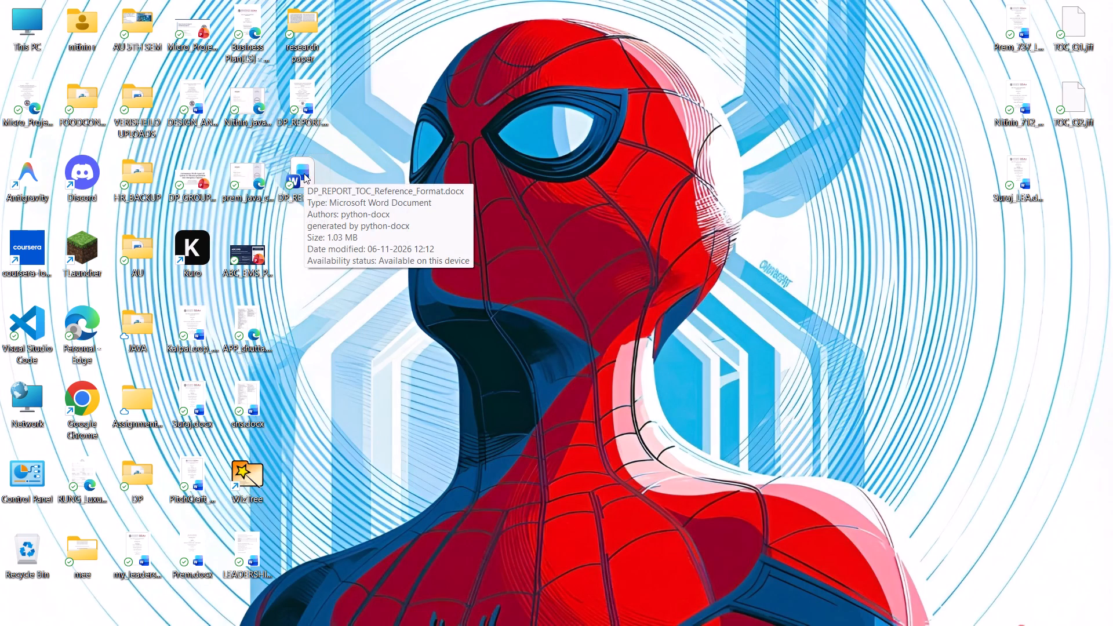
pyautogui.scroll(-3, 675, 334)
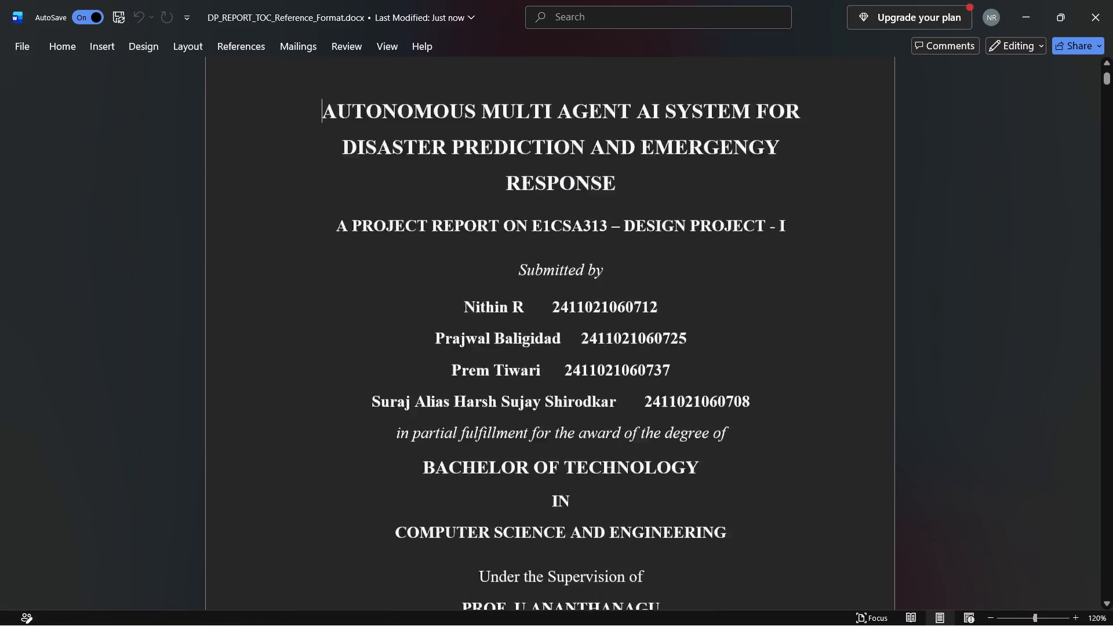
pyautogui.scroll(-8, 675, 334)
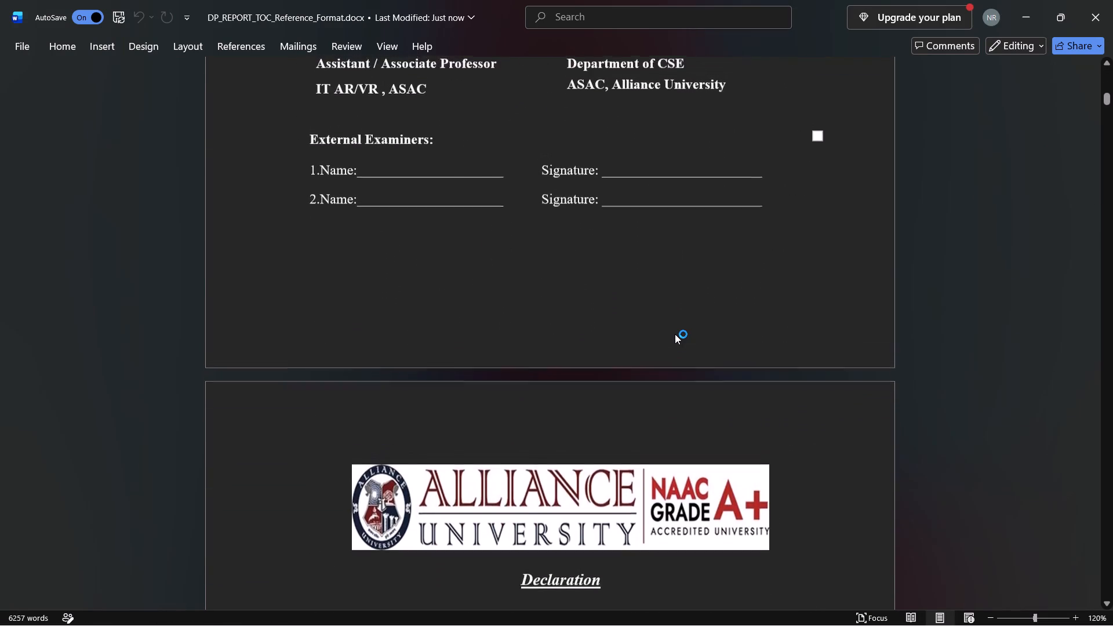
pyautogui.scroll(-5, 675, 334)
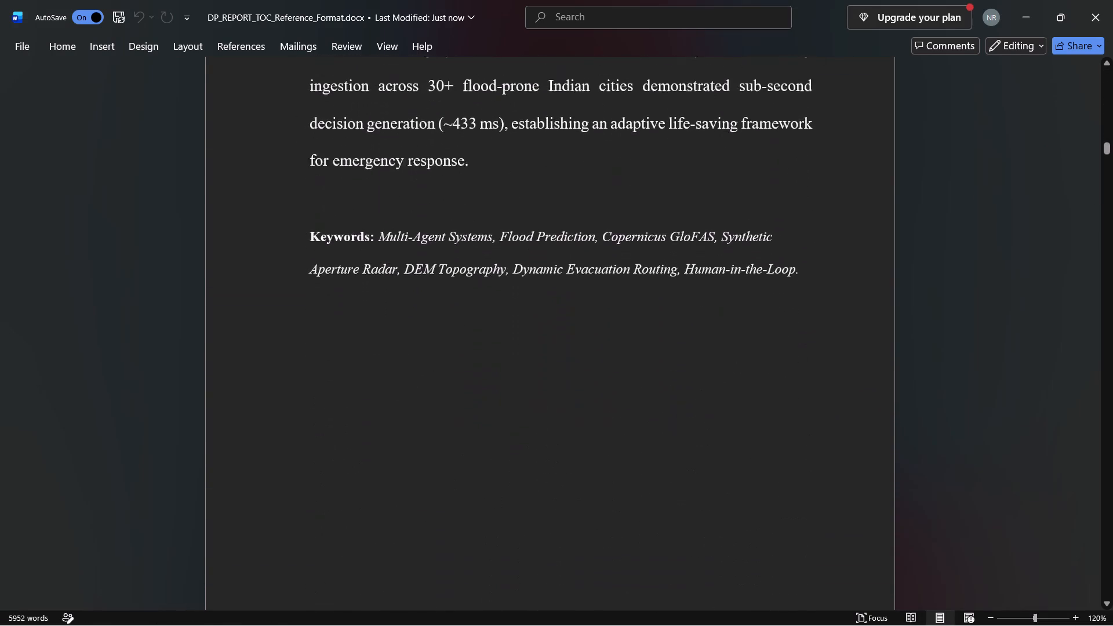
pyautogui.scroll(-7, 675, 334)
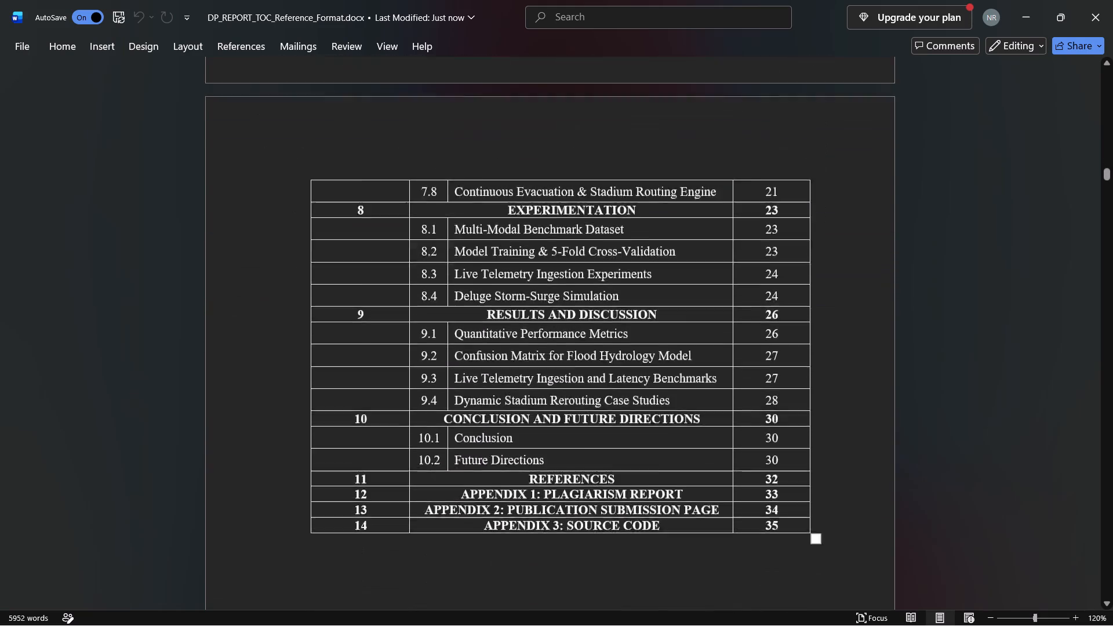
pyautogui.scroll(-5, 675, 334)
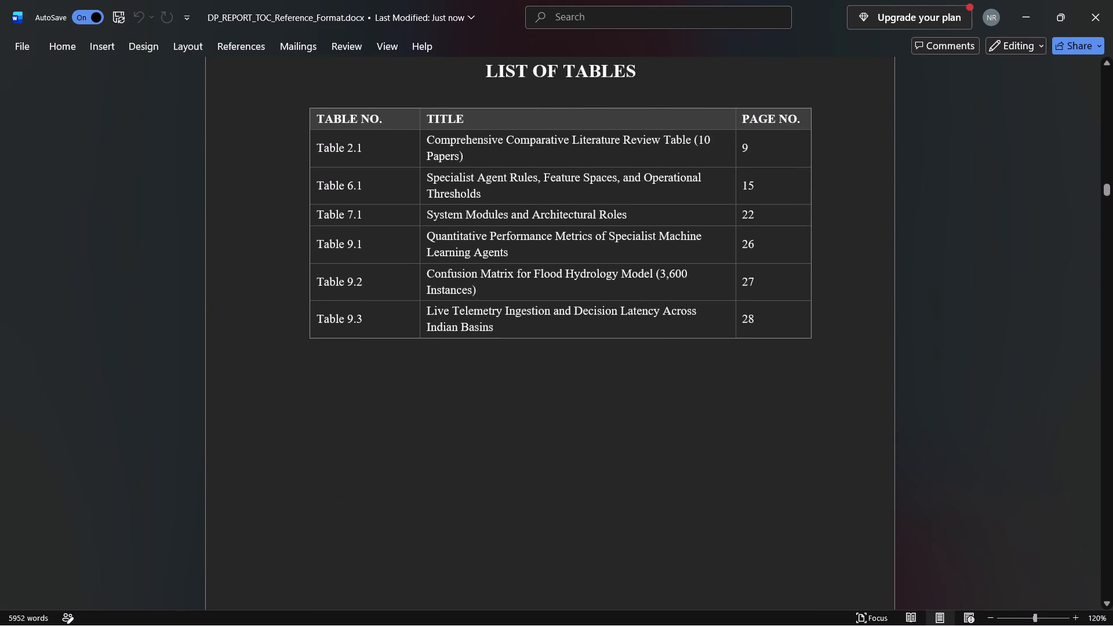
pyautogui.scroll(-5, 675, 334)
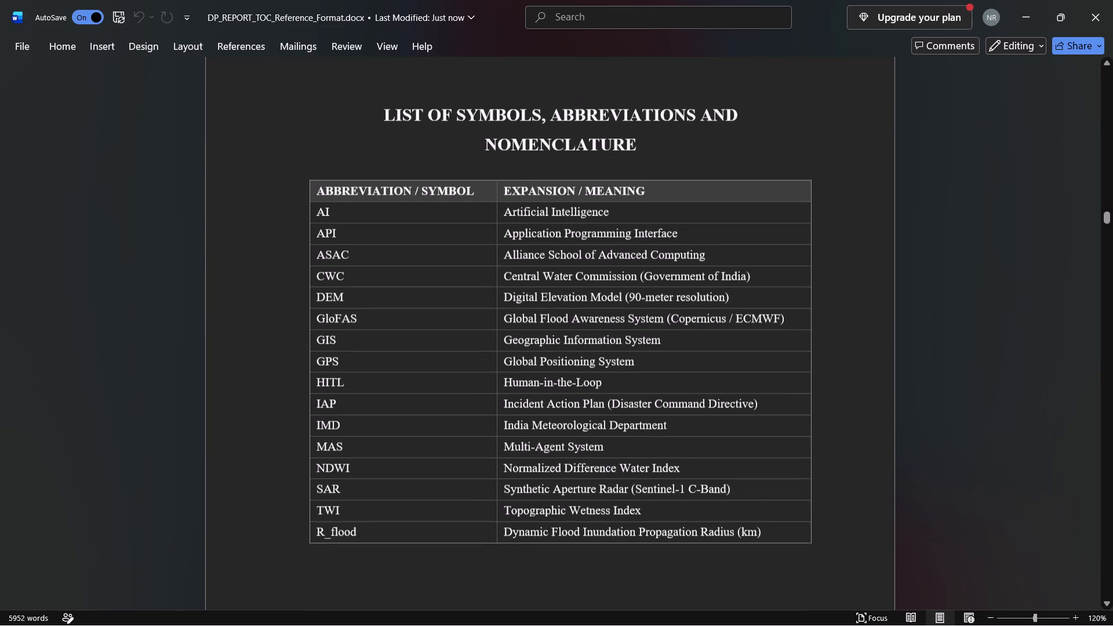
pyautogui.scroll(-5, 675, 334)
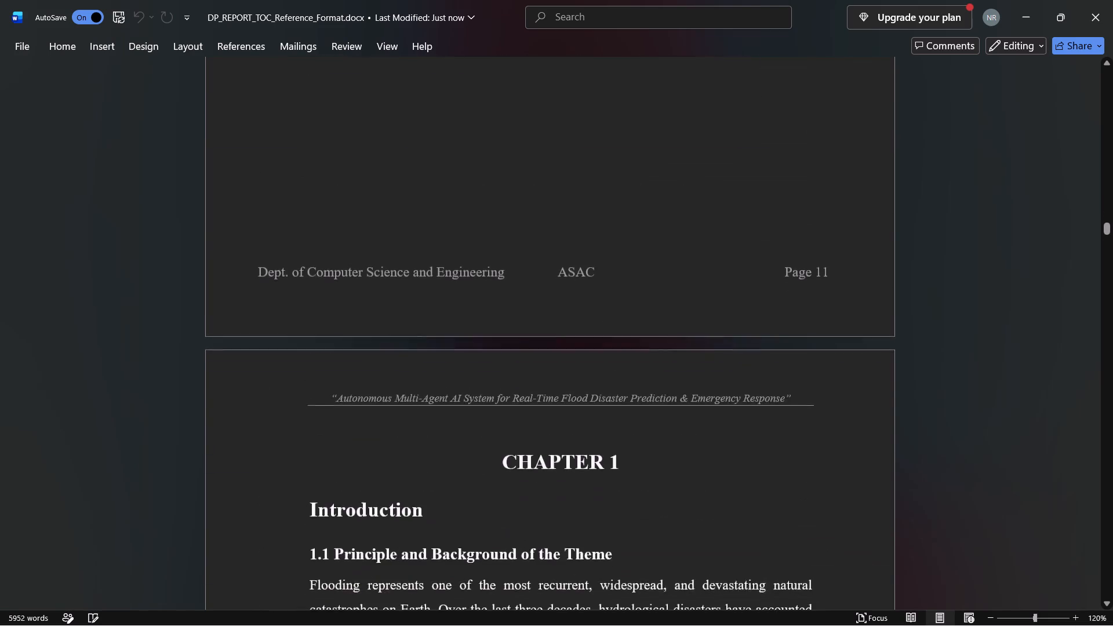
# Look through the chapters and appendices, including their running headers and page layout, to the end of Appendix 3's source code.
pyautogui.scroll(-6, 675, 334)
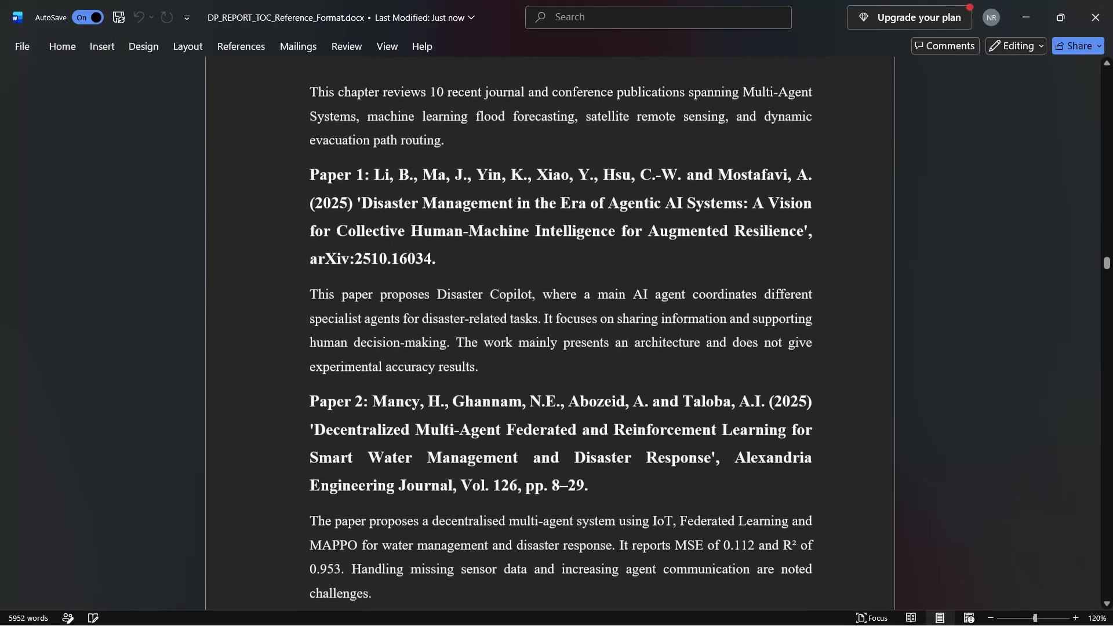
pyautogui.scroll(-18, 675, 334)
pyautogui.scroll(-13, 675, 334)
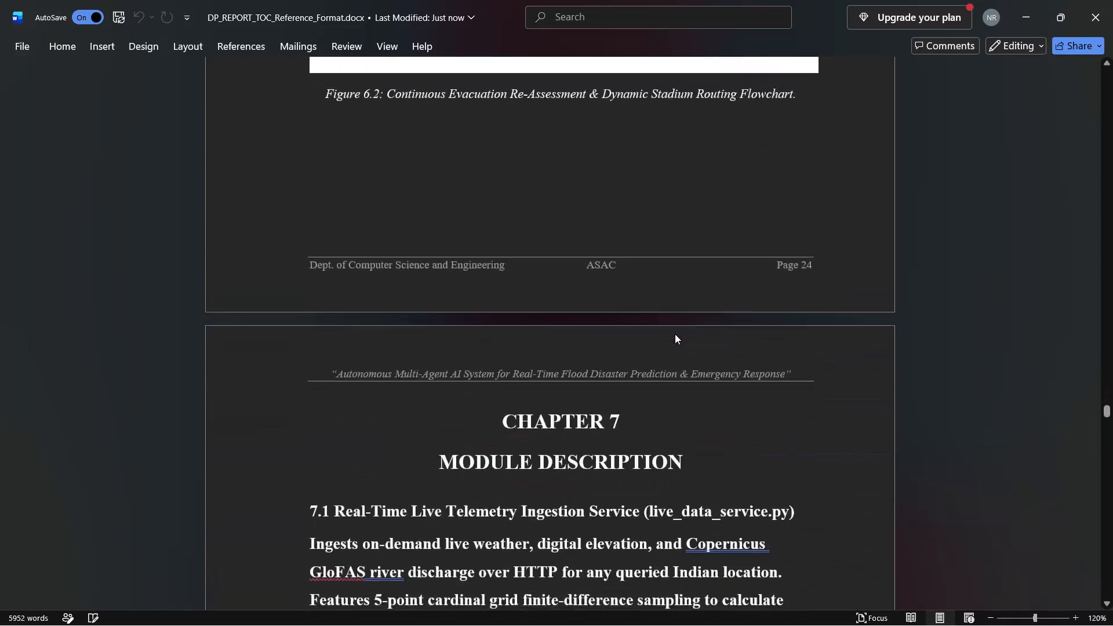
pyautogui.scroll(-15, 675, 334)
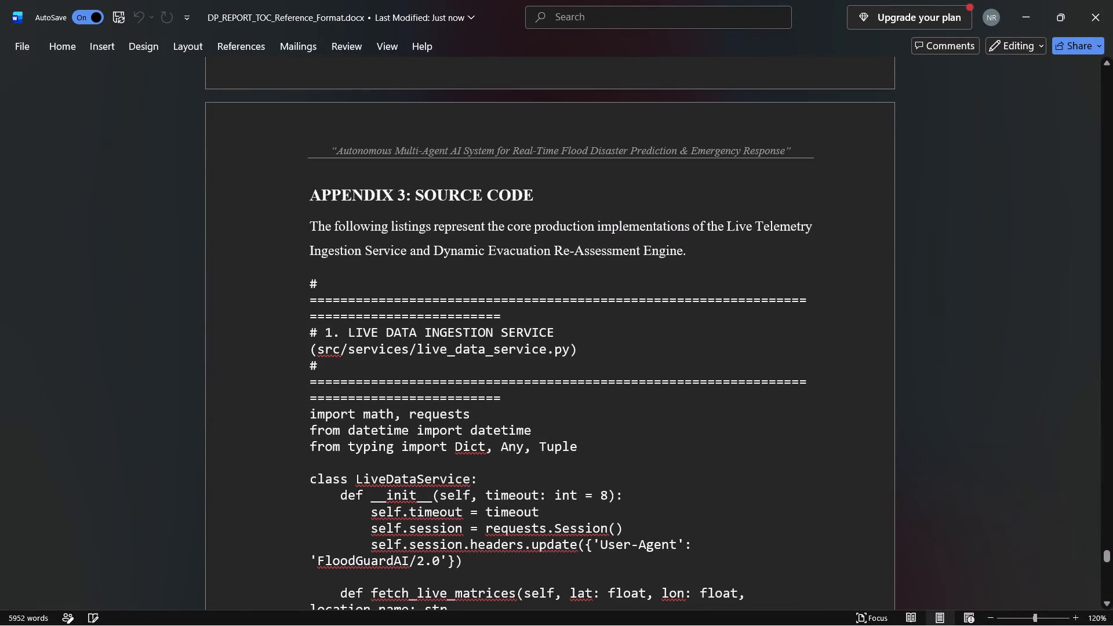
pyautogui.scroll(7, 675, 334)
pyautogui.scroll(-1, 675, 334)
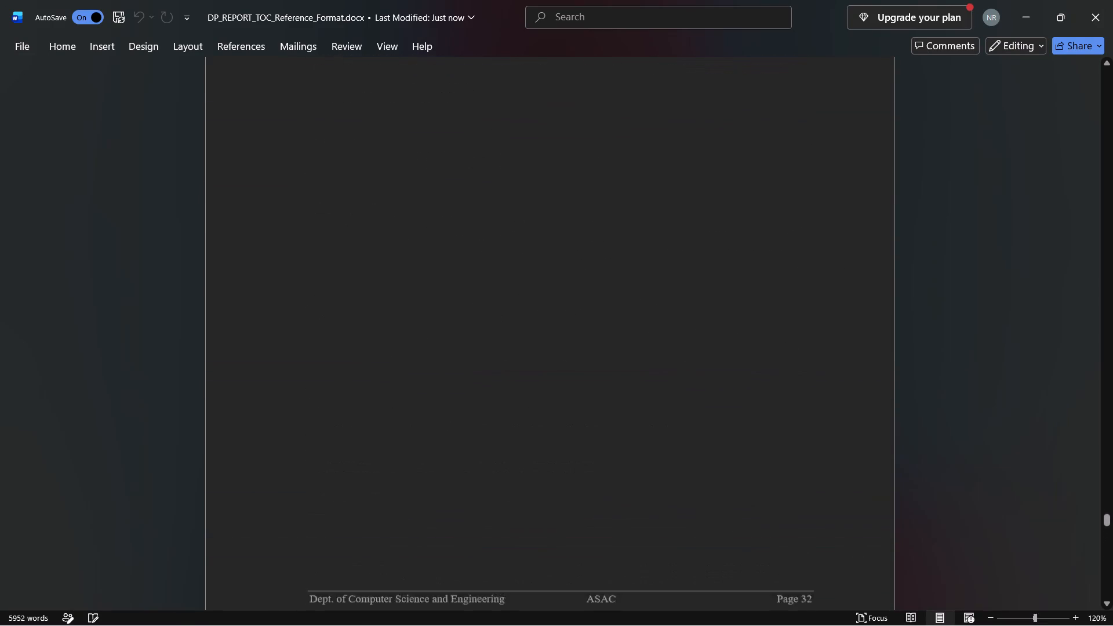
pyautogui.scroll(-2, 675, 334)
pyautogui.scroll(1, 675, 334)
pyautogui.scroll(-17, 675, 334)
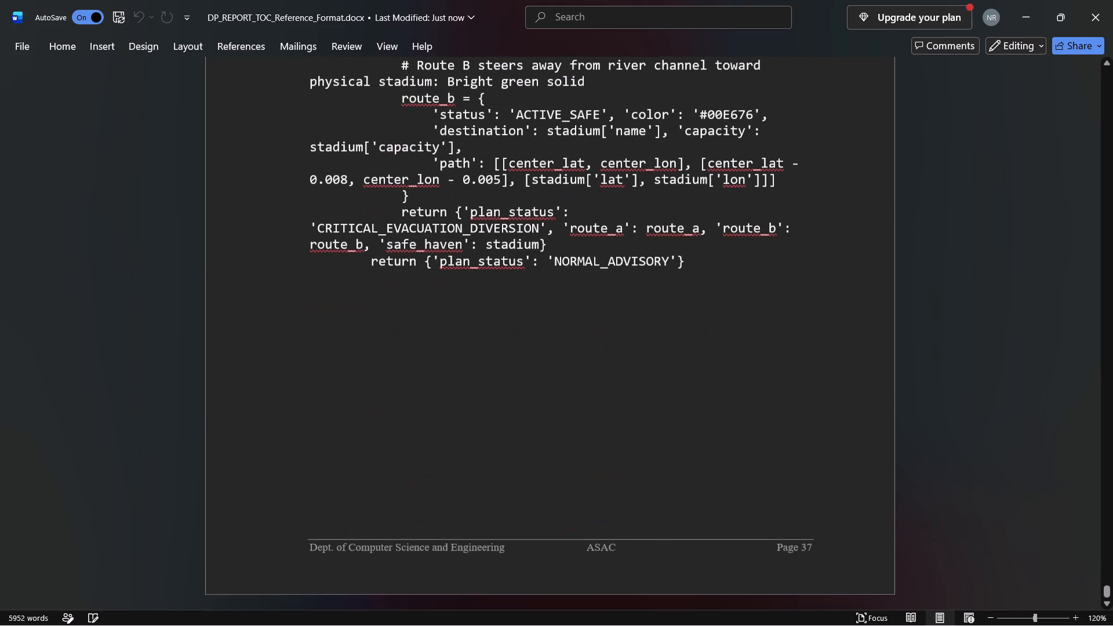
# Save the checked report and close it.
pyautogui.hotkey('ctrl', 's')
pyautogui.hotkey('ctrl', 's')
pyautogui.hotkey('ctrl', 's')
pyautogui.hotkey('ctrl', 's')
pyautogui.hotkey('ctrl', 's')
pyautogui.hotkey('ctrl', 's')
pyautogui.hotkey('ctrl', 's')
pyautogui.hotkey('ctrl', 's')
pyautogui.hotkey('ctrl', 's')
pyautogui.hotkey('ctrl', 's')
pyautogui.hotkey('ctrl', 's')
pyautogui.click(1112, 0)
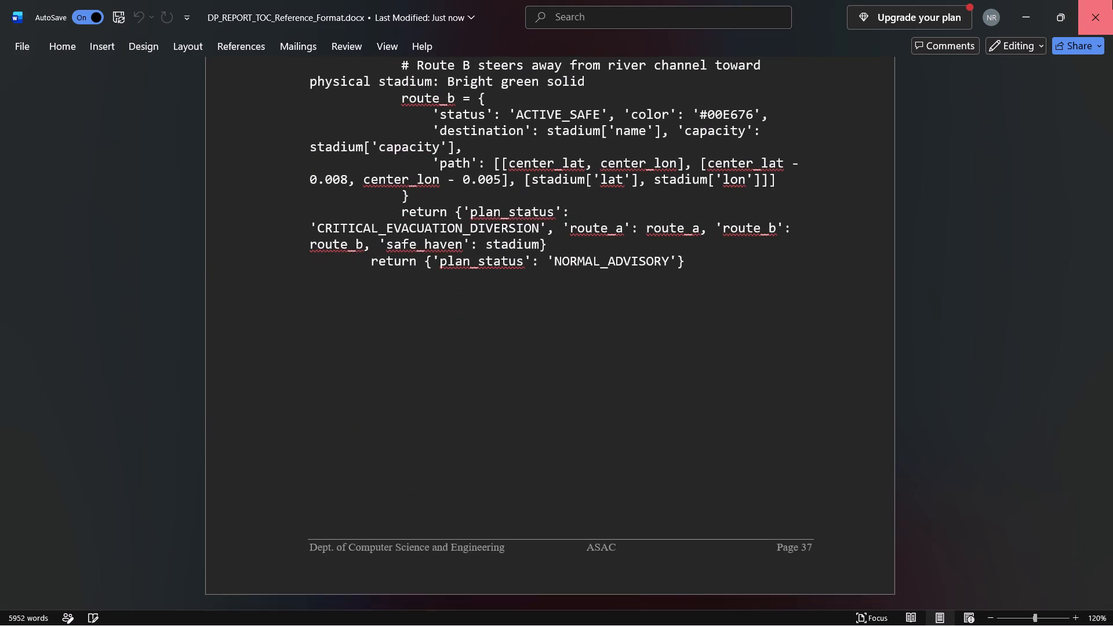
# Move the DP_REPORT_TOC_Reference_Format.docx file on the desktop one column outward, clear of the other icons.
pyautogui.moveTo(296, 179); pyautogui.dragTo(326, 195)
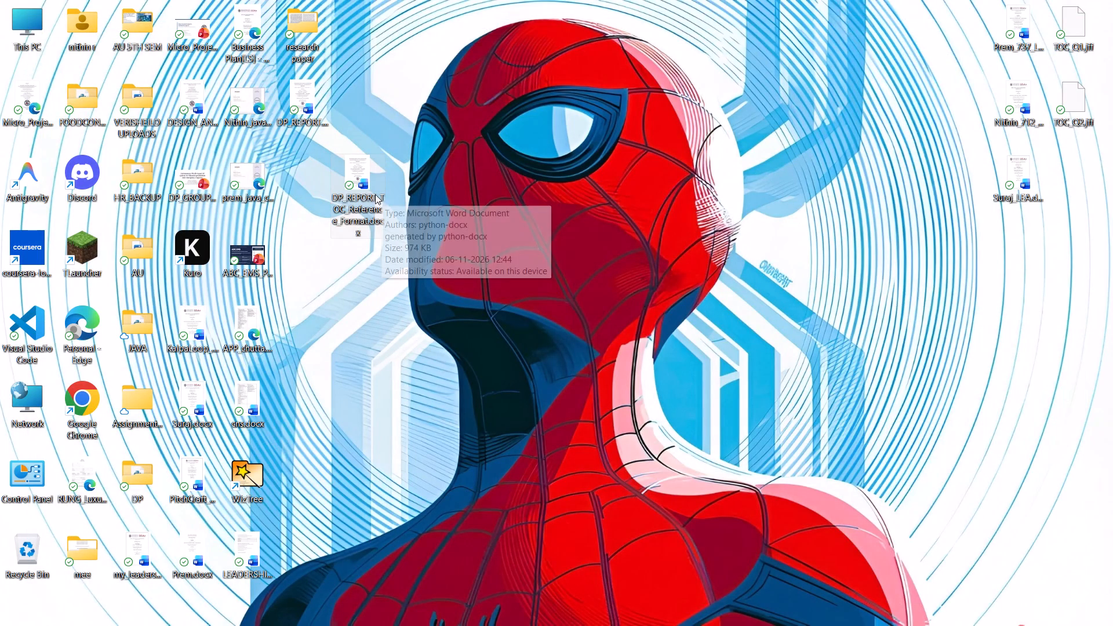
# Shorten the name of DP_REPORT_TOC_Reference_Format.docx to DP_REPORT_, keeping the .docx extension.
pyautogui.rightClick(358, 216)
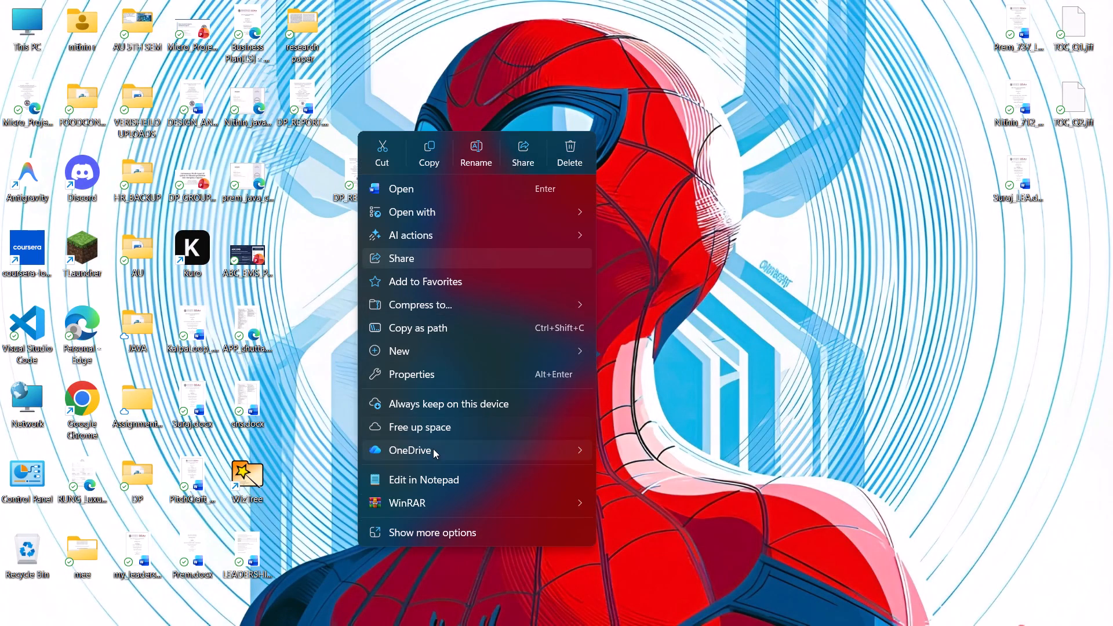
pyautogui.click(702, 384)
pyautogui.rightClick(391, 217)
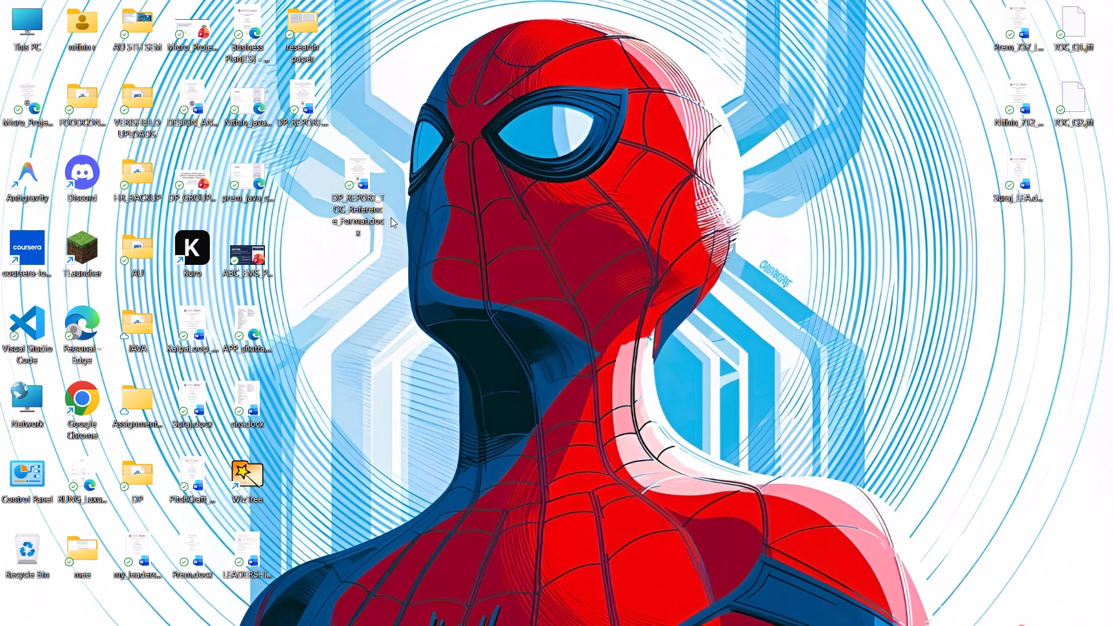
pyautogui.click(369, 195)
pyautogui.rightClick(369, 195)
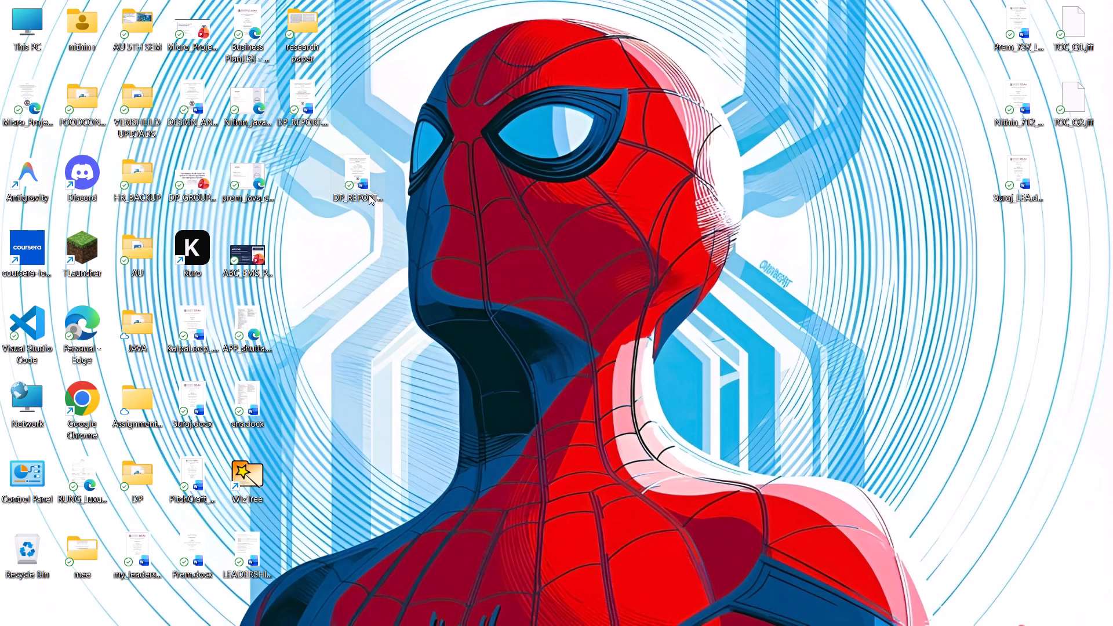
pyautogui.click(488, 188)
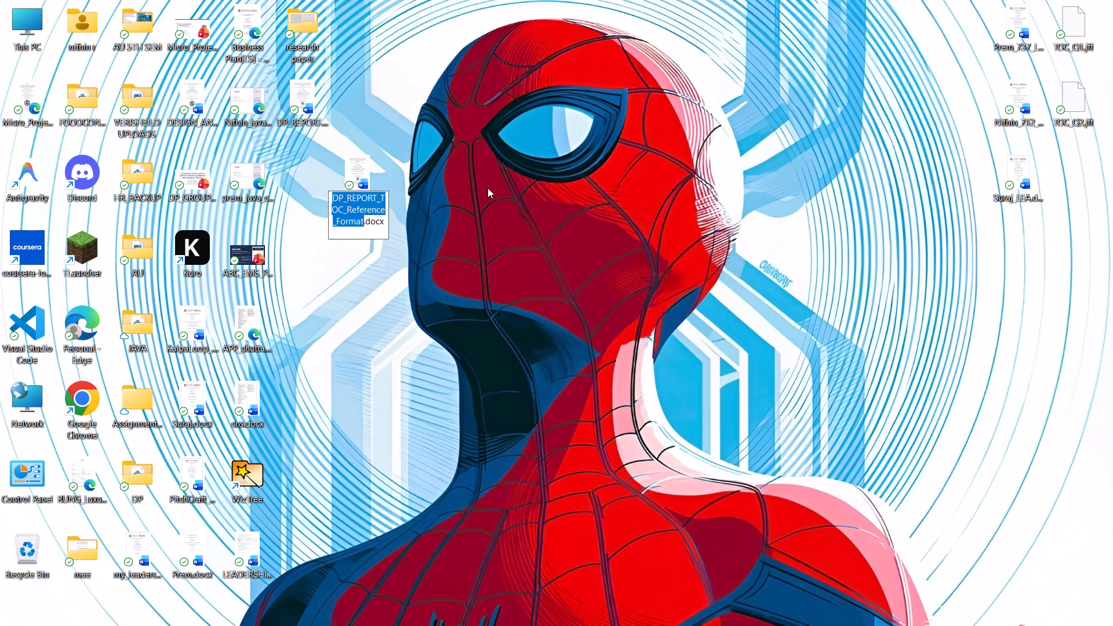
pyautogui.click(364, 221)
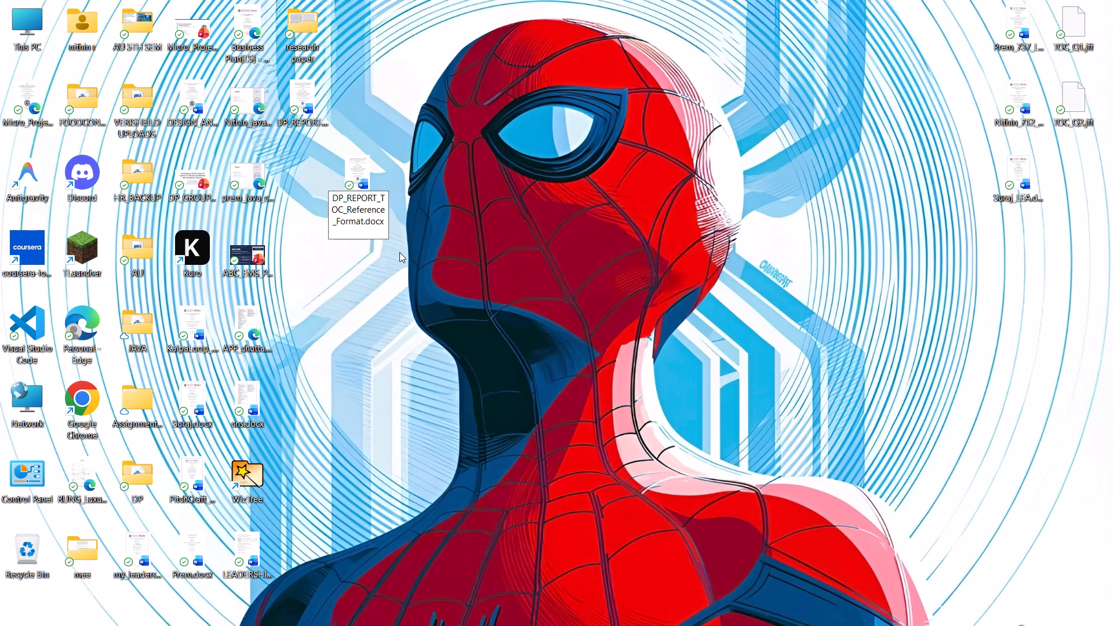
pyautogui.press('BackSpace')
pyautogui.press('BackSpace')
pyautogui.press('BackSpace')
pyautogui.press('BackSpace')
pyautogui.press('BackSpace')
pyautogui.press('BackSpace')
pyautogui.press('BackSpace')
pyautogui.press('BackSpace')
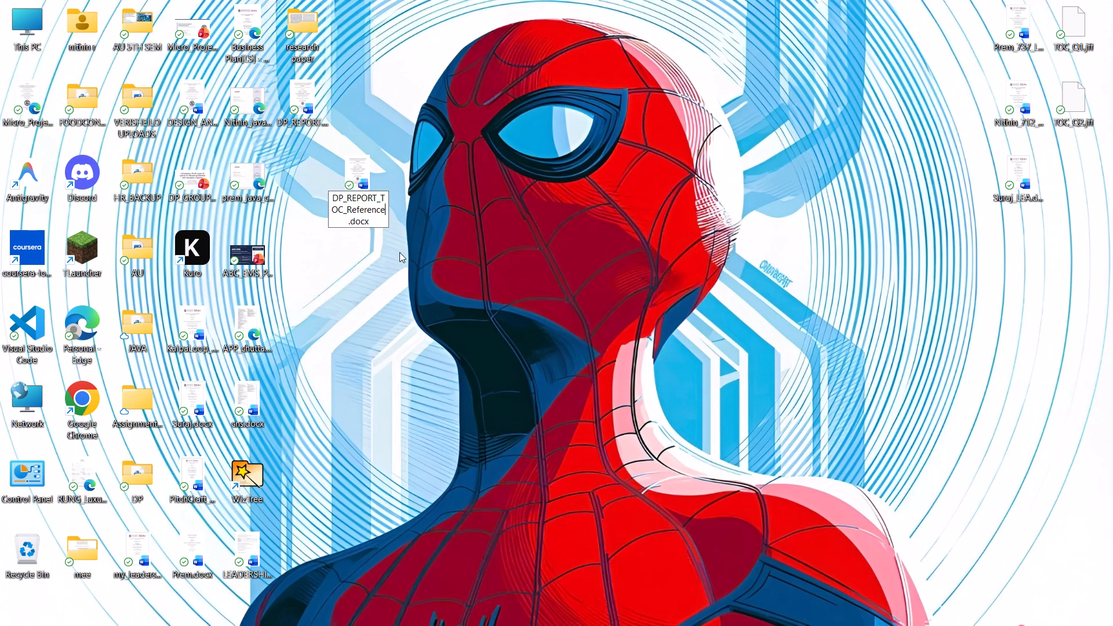
pyautogui.press('BackSpace')
pyautogui.press('BackSpace')
pyautogui.press('BackSpace')
pyautogui.press('BackSpace')
pyautogui.press('BackSpace')
pyautogui.press('BackSpace')
pyautogui.press('BackSpace')
pyautogui.press('BackSpace')
pyautogui.press('BackSpace')
pyautogui.press('BackSpace')
pyautogui.press('BackSpace')
pyautogui.press('BackSpace')
pyautogui.press('BackSpace')
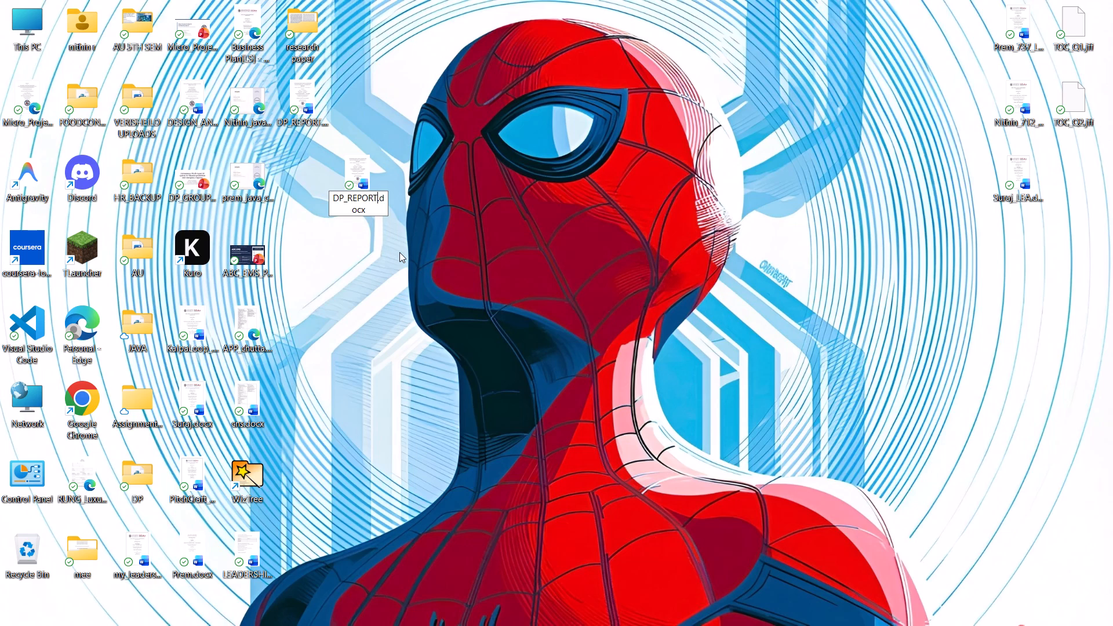
pyautogui.hotkey('shift', '_')
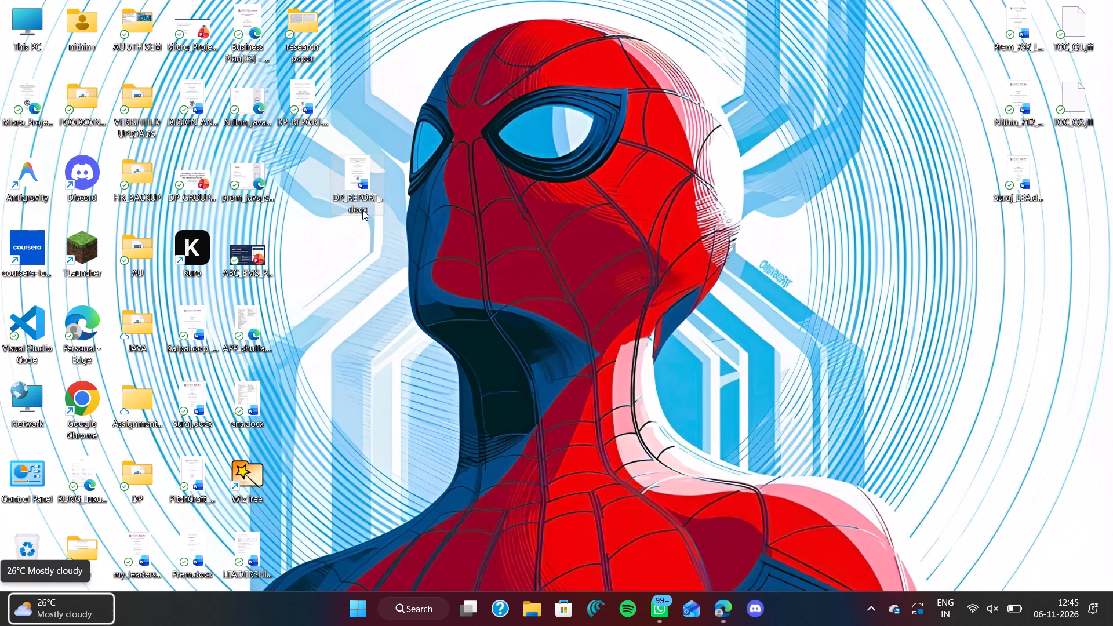
# Append FINAL to the report's file name, making it DP_REPORT_FINAL.docx.
pyautogui.rightClick(358, 201)
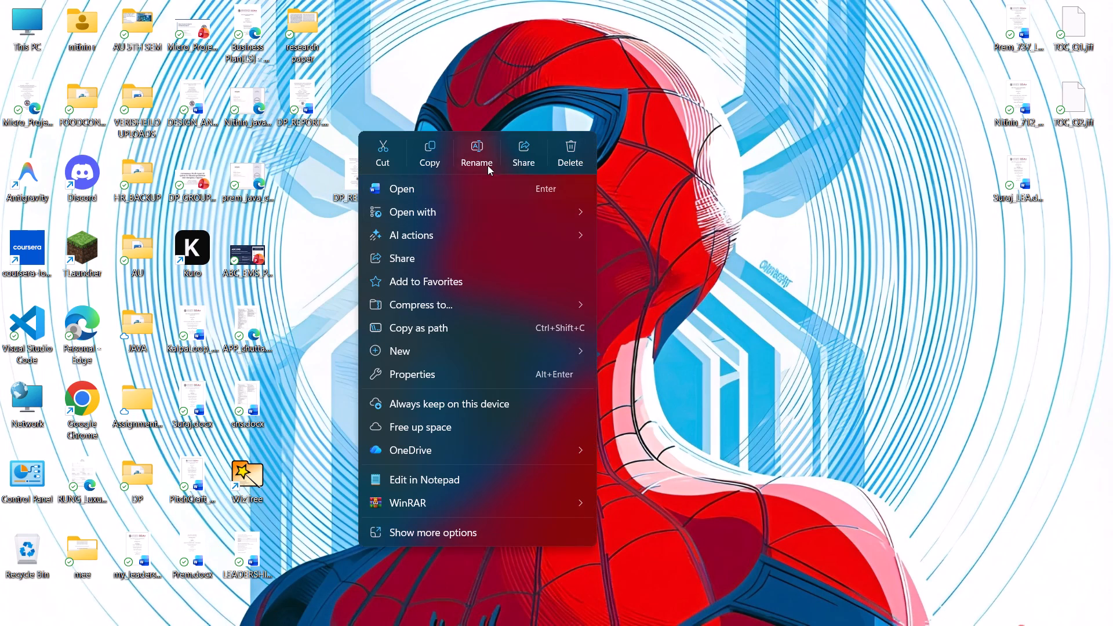
pyautogui.click(487, 163)
pyautogui.click(379, 197)
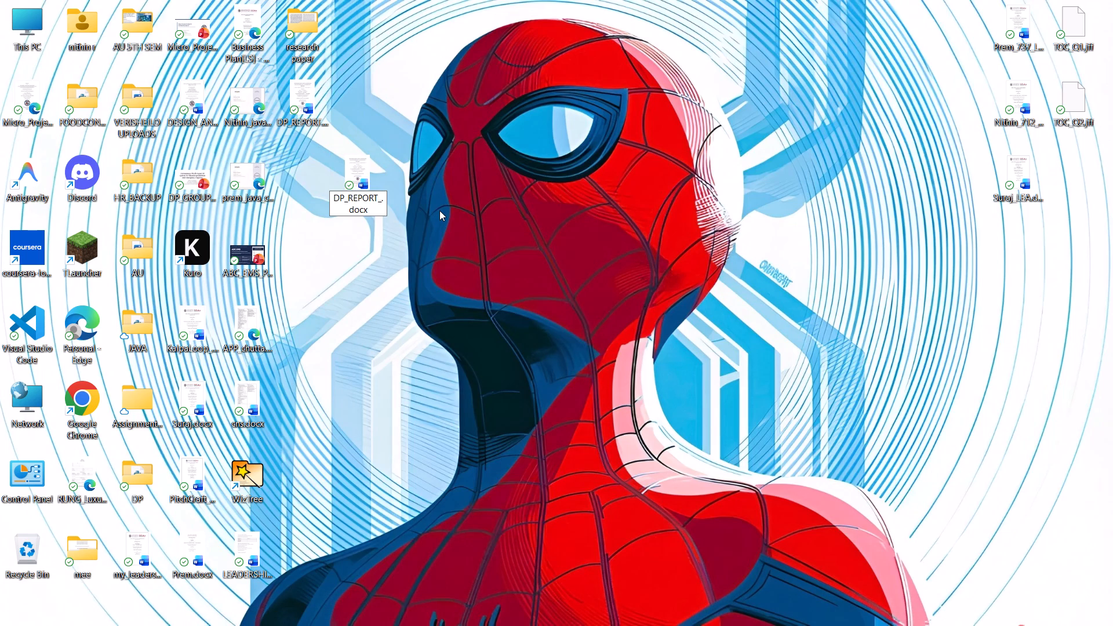
pyautogui.press('Right')
pyautogui.write('FINAL')
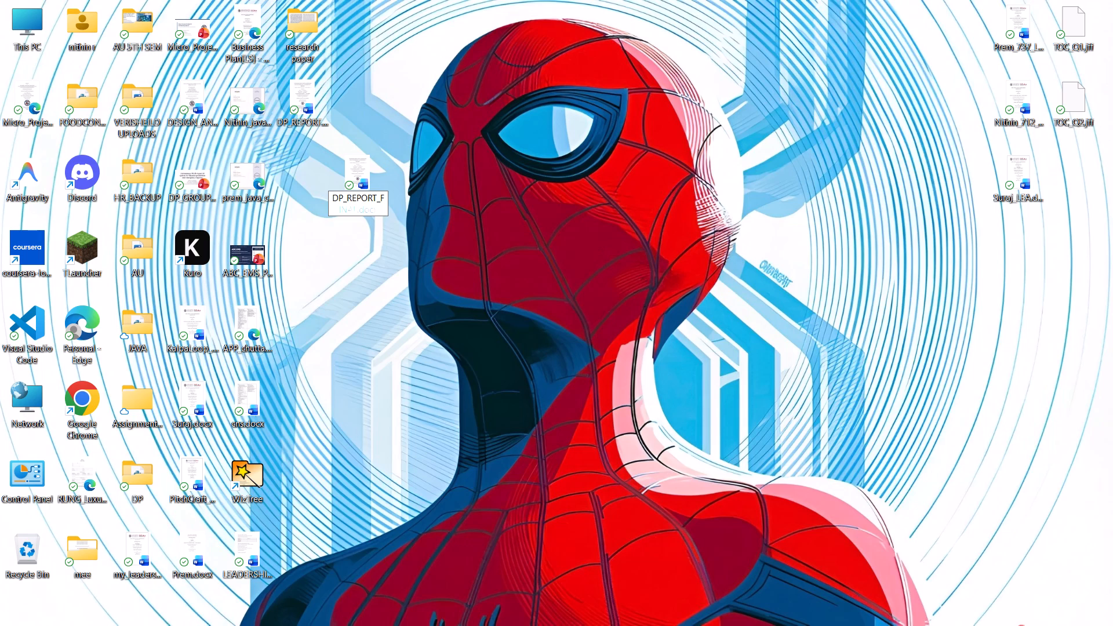
pyautogui.press('Return')
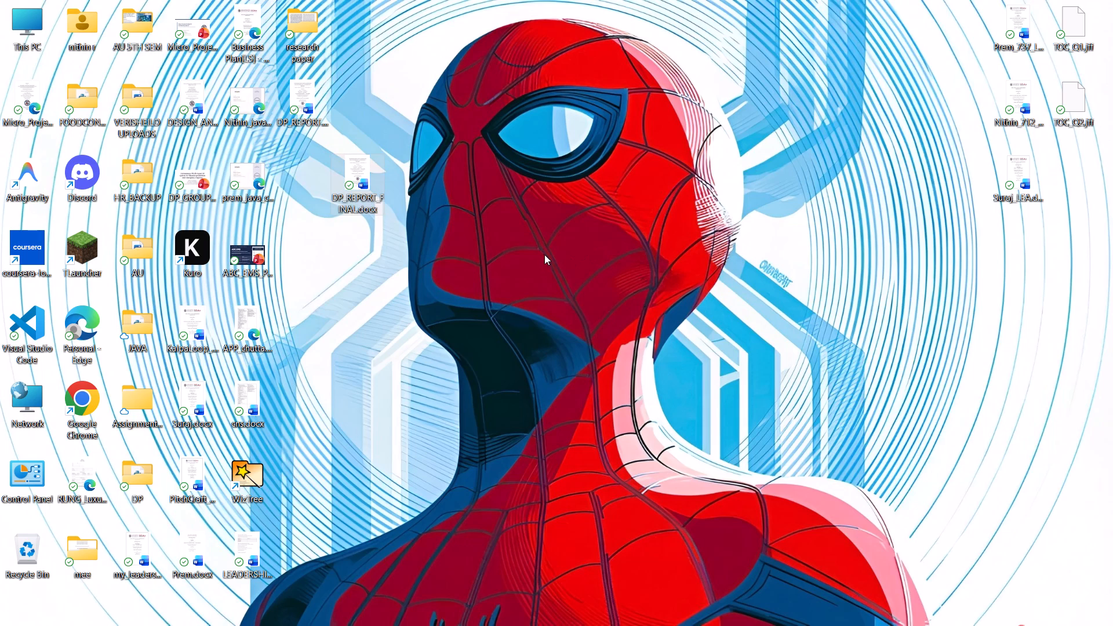
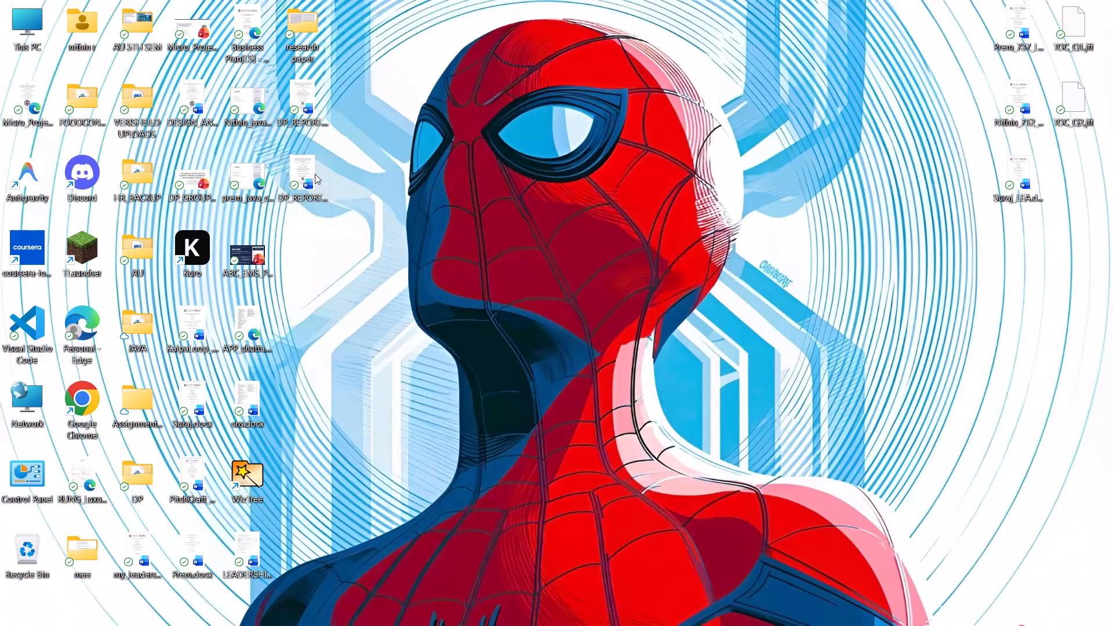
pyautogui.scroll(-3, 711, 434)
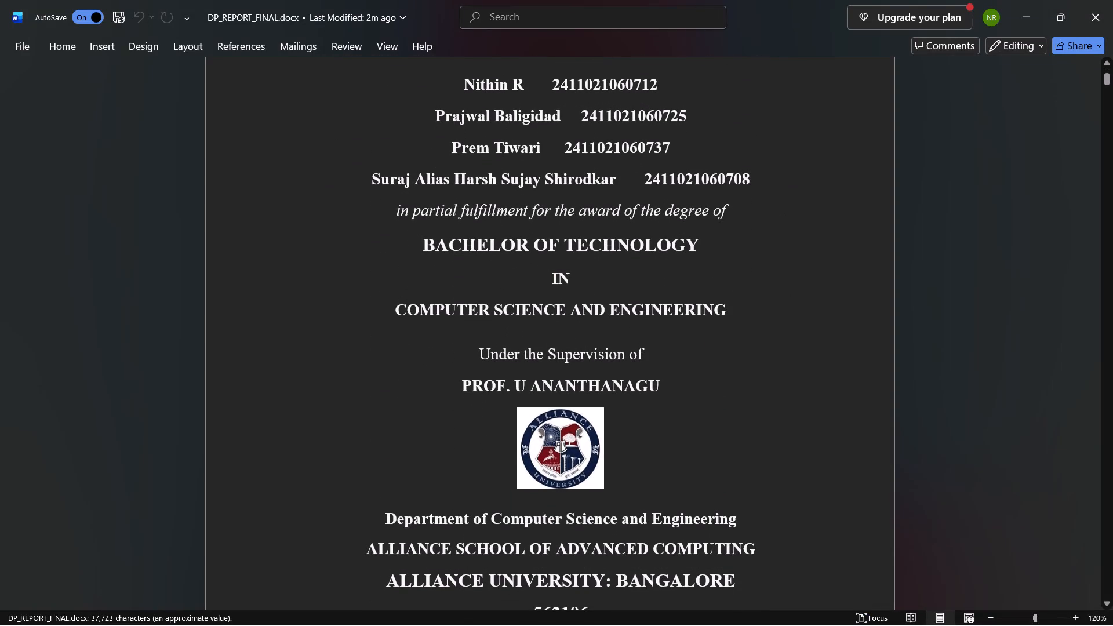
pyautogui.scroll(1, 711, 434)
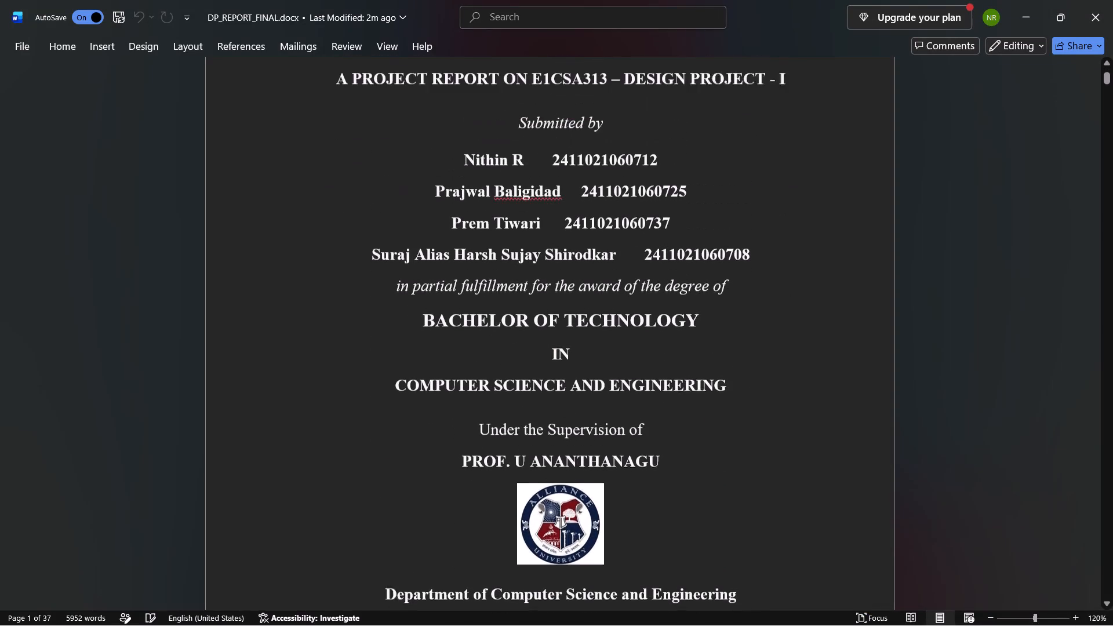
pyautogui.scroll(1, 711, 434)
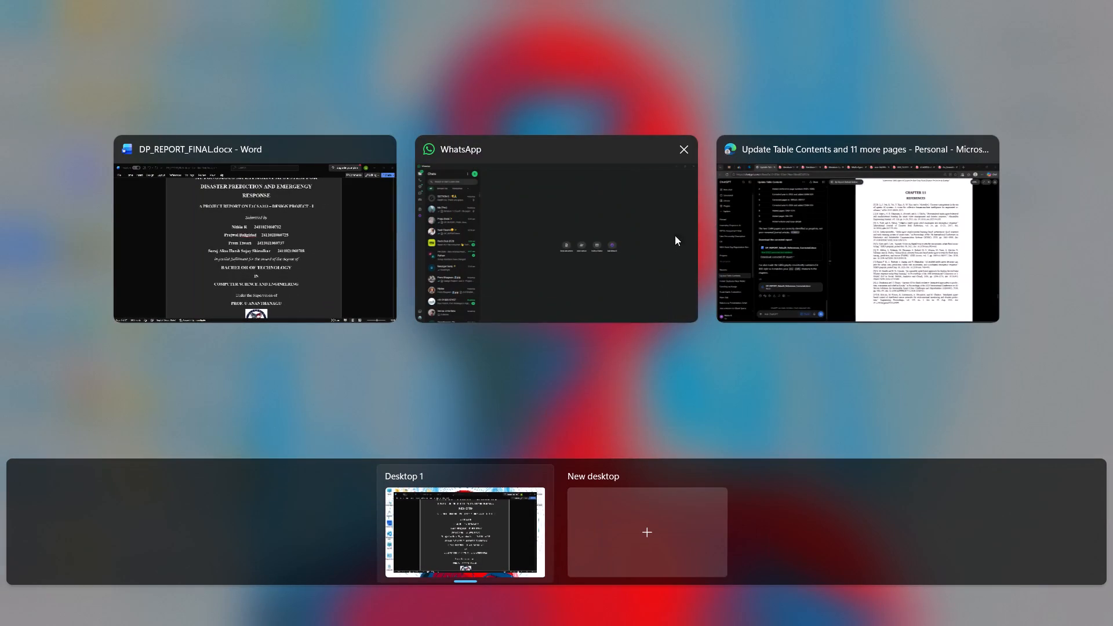
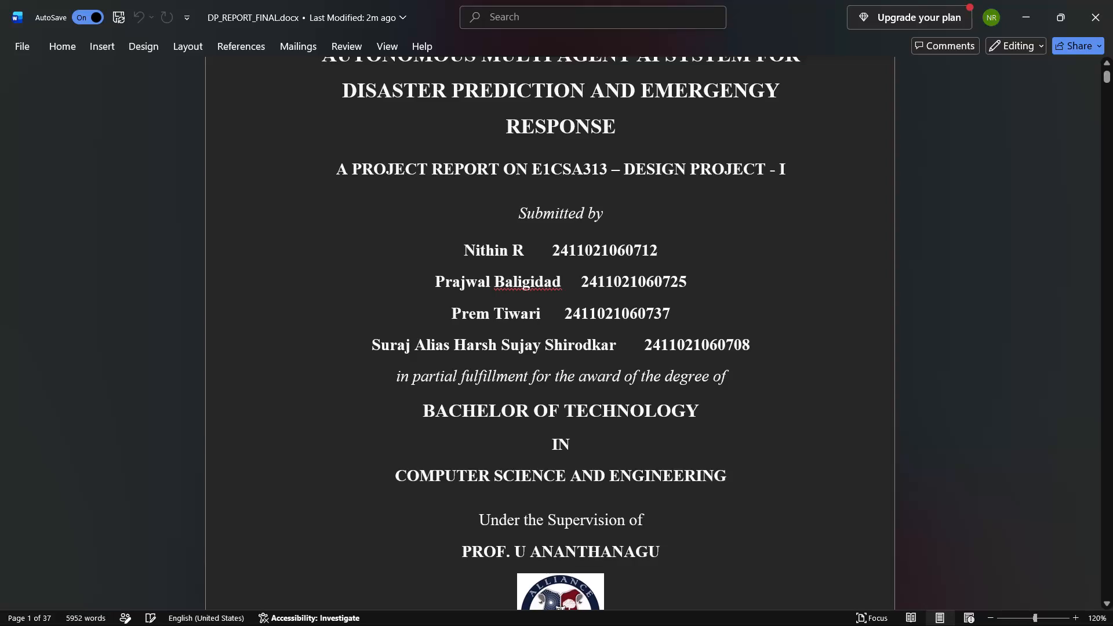
# Enclose the first listed student's registration number on the title page in parentheses and reduce the gap after the name.
pyautogui.click(548, 248)
pyautogui.hotkey('shift', '(')
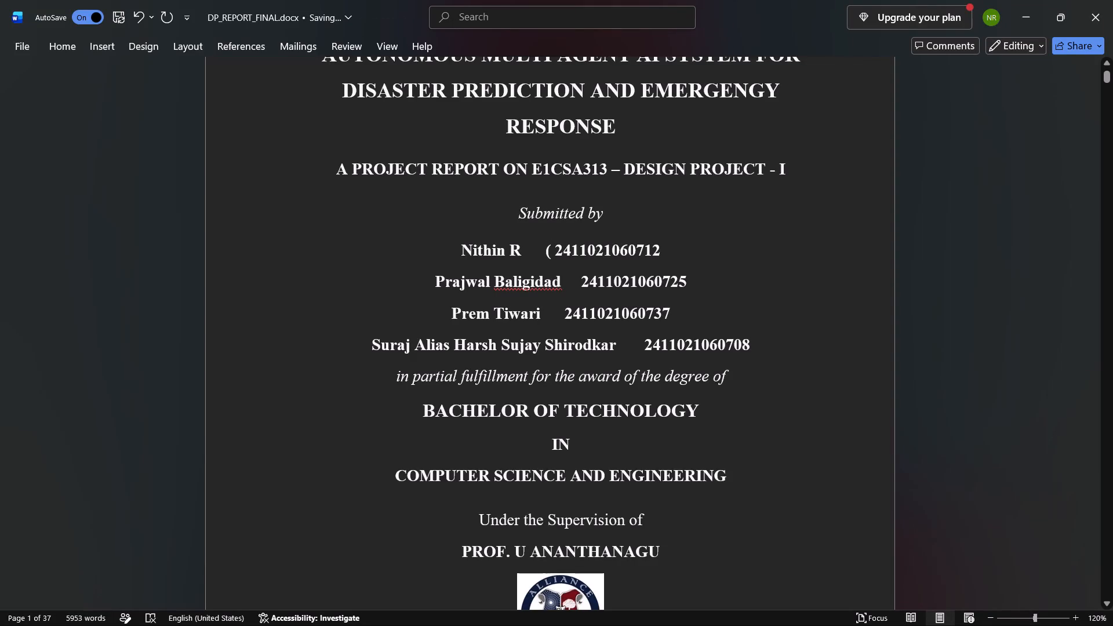
pyautogui.click(664, 248)
pyautogui.hotkey('shift', 'Up')
pyautogui.hotkey('shift', ')')
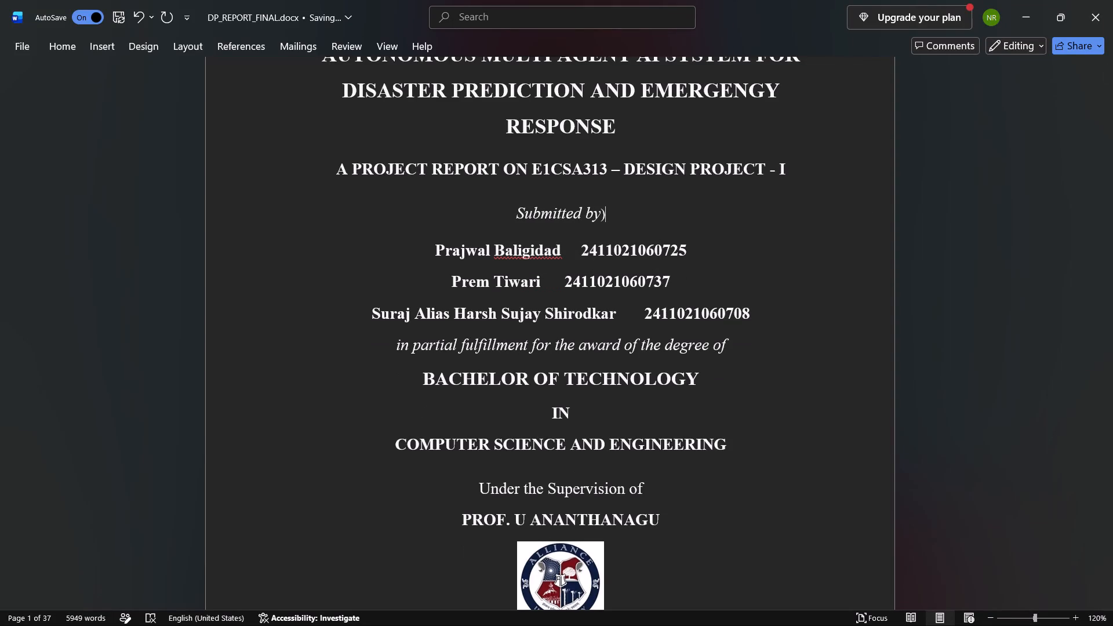
pyautogui.hotkey('ctrl', 'z')
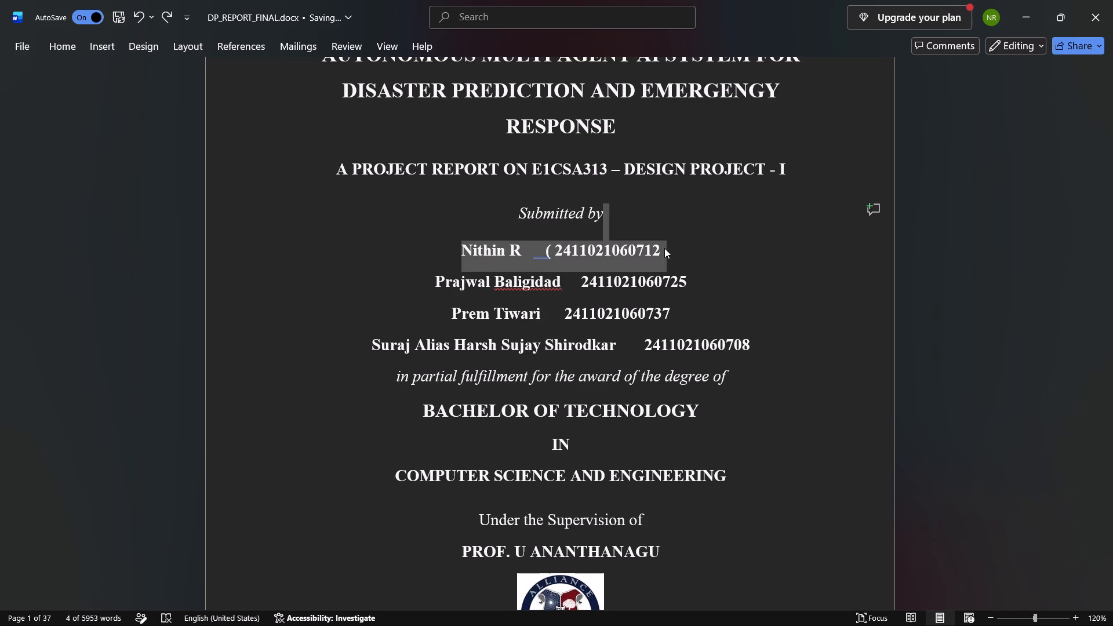
pyautogui.click(661, 250)
pyautogui.hotkey('shift', ')')
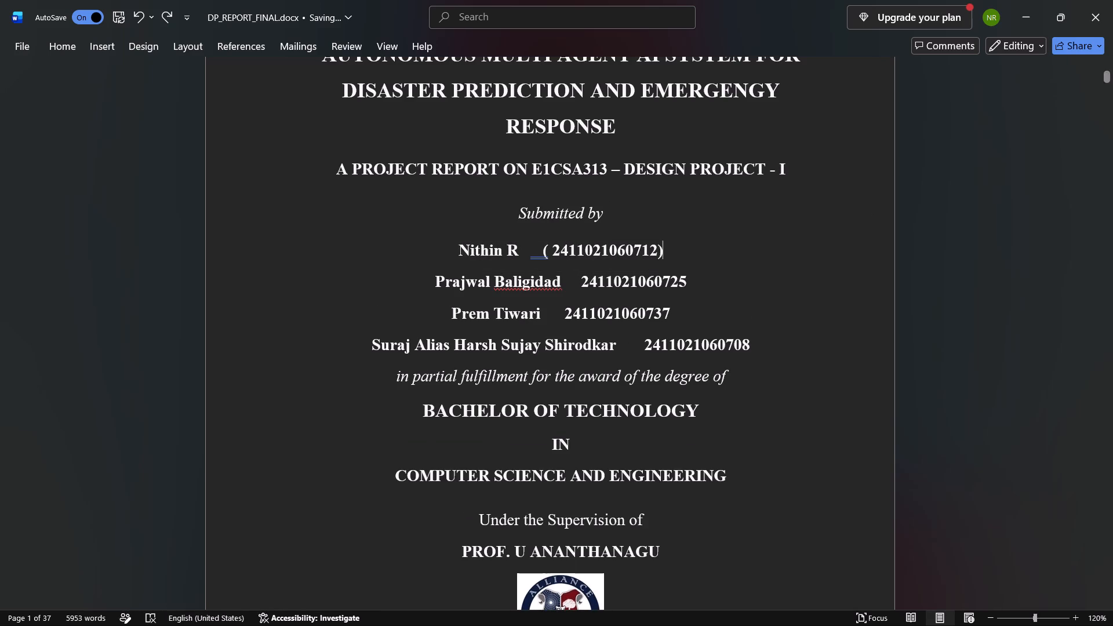
pyautogui.click(540, 250)
pyautogui.press('BackSpace')
pyautogui.press('BackSpace')
pyautogui.press('BackSpace')
pyautogui.press('BackSpace')
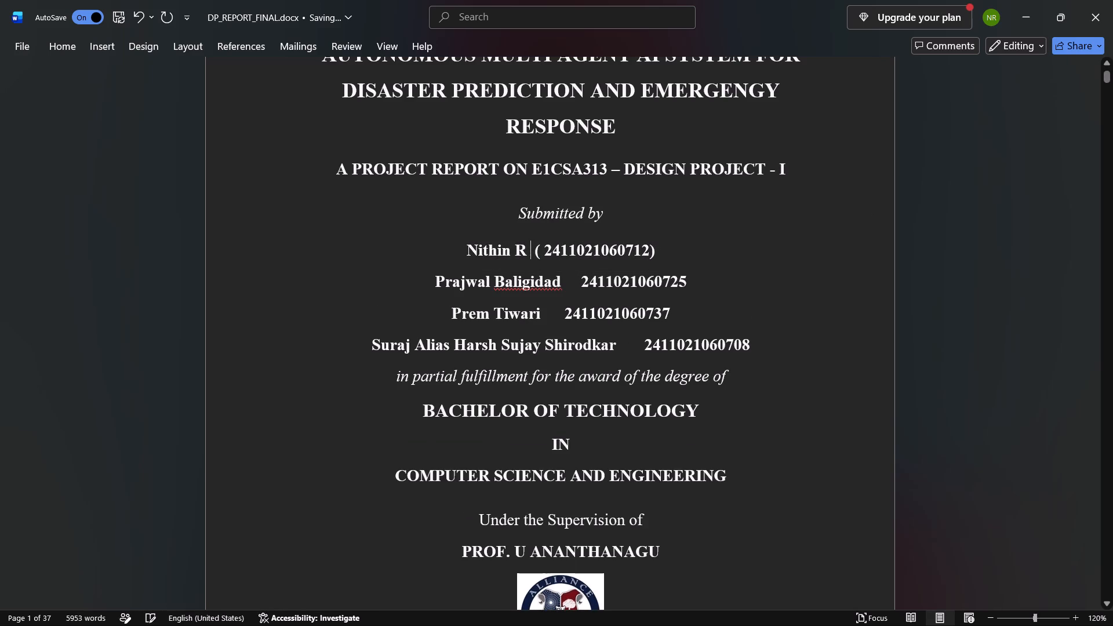
# Close up the gap after the second student's name on the title page and put the registration number in parentheses.
pyautogui.click(577, 285)
pyautogui.press('BackSpace')
pyautogui.press('BackSpace')
pyautogui.press('BackSpace')
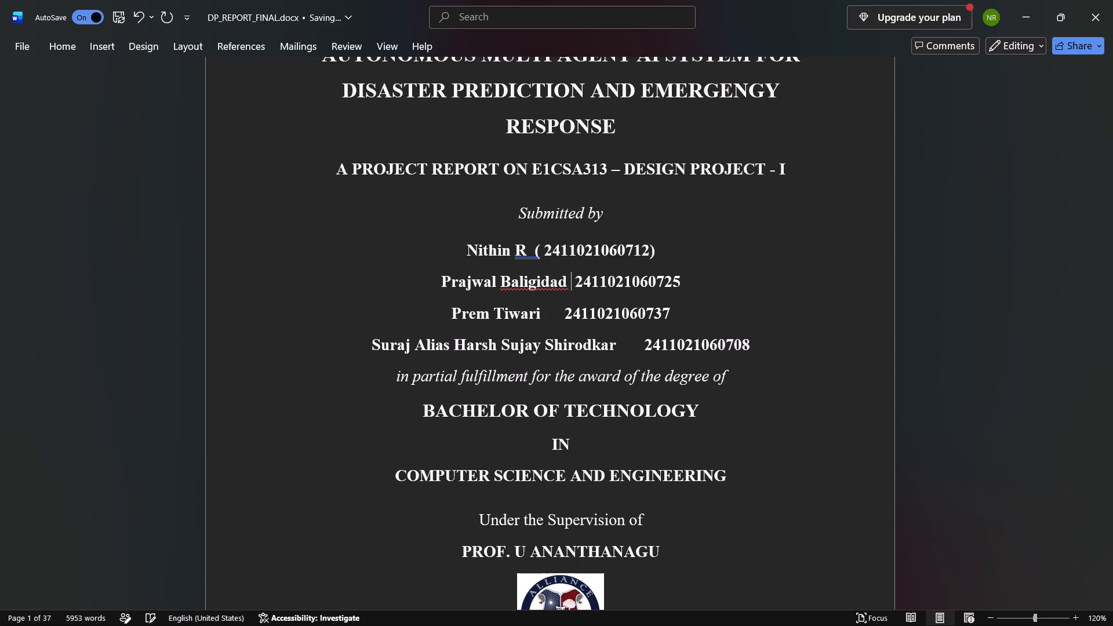
pyautogui.press('Right')
pyautogui.hotkey('shift', '(')
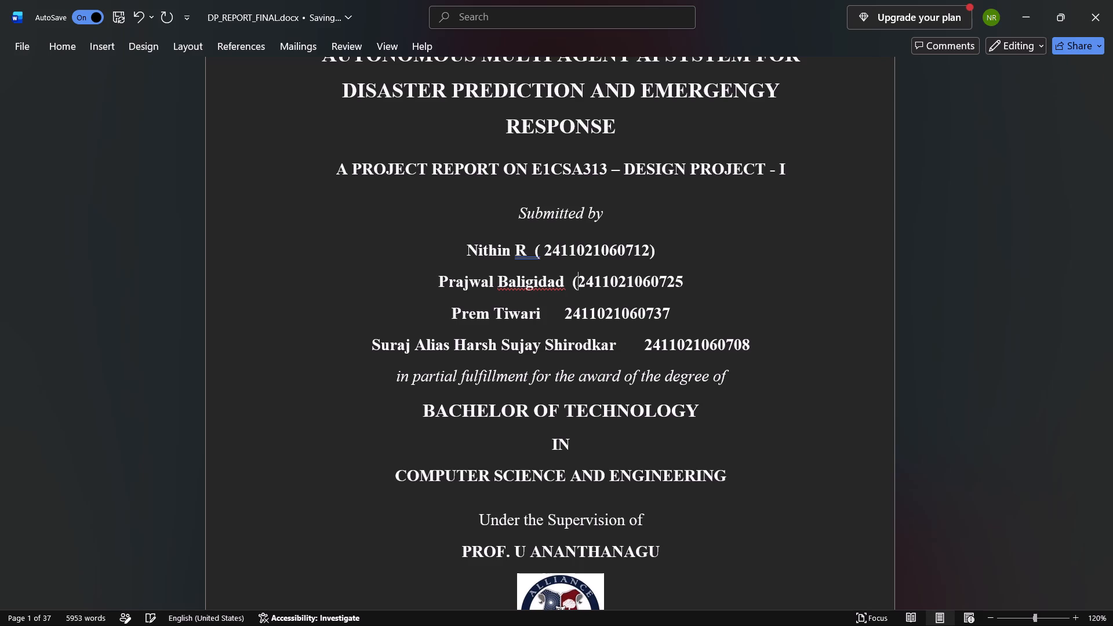
pyautogui.click(684, 281)
pyautogui.hotkey('shift', ')')
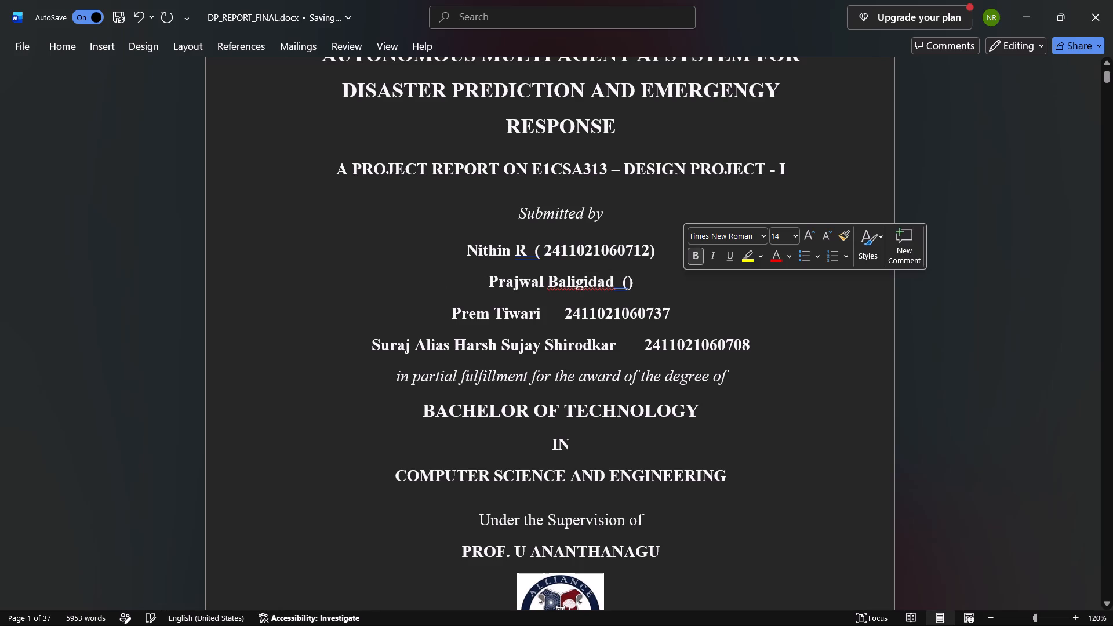
pyautogui.hotkey('ctrl', 'z')
pyautogui.click(681, 274)
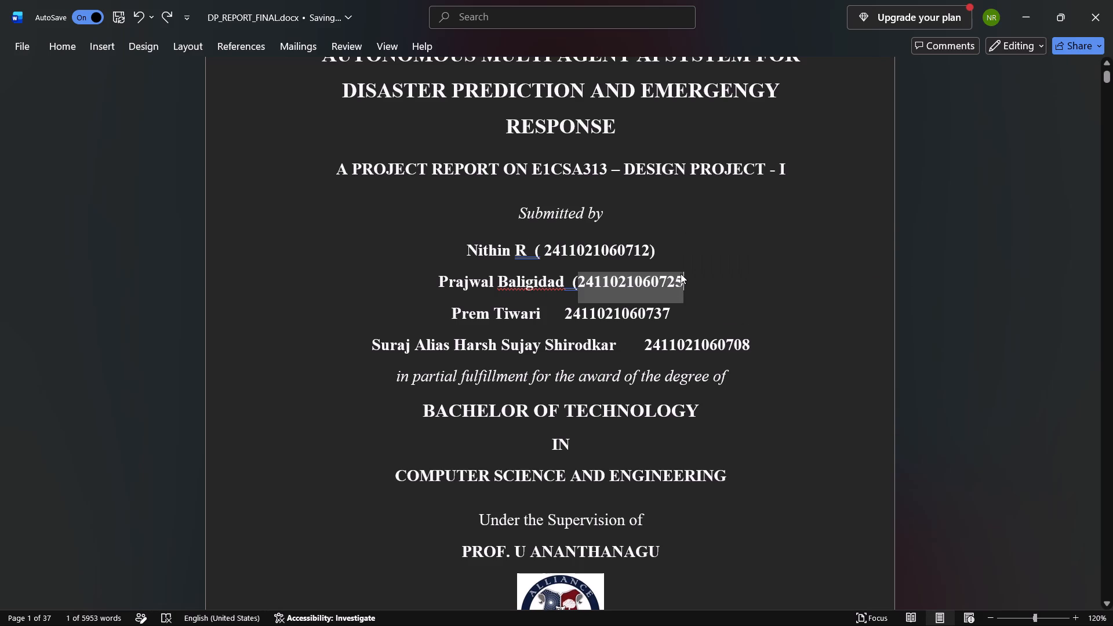
pyautogui.hotkey('shift', ')')
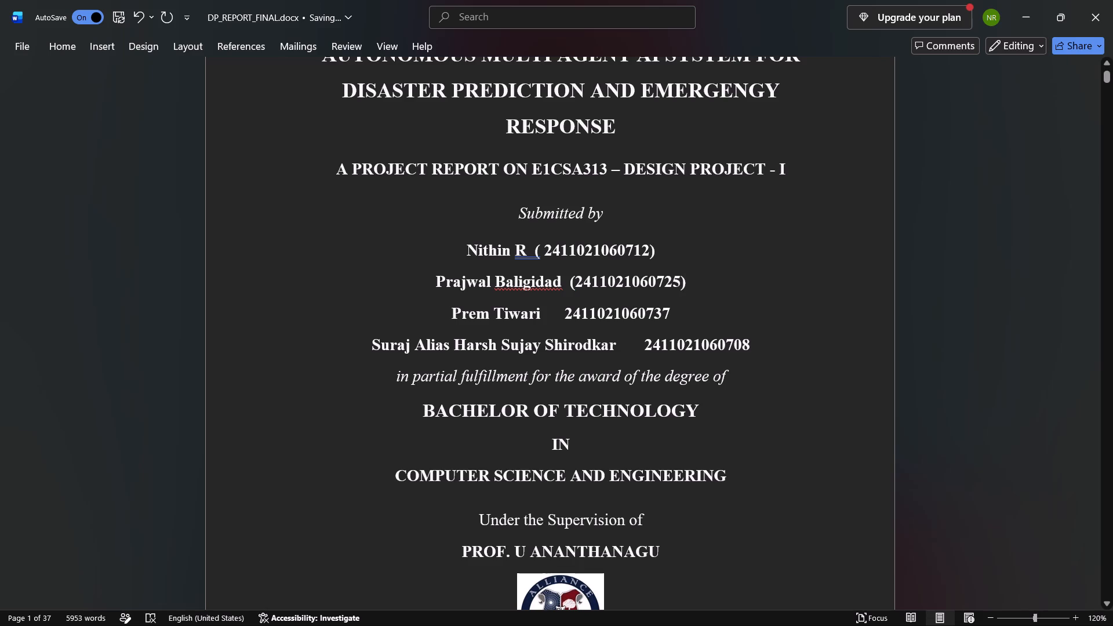
# Reduce the gap after the third student's name to one space and put the registration number in parentheses.
pyautogui.click(563, 315)
pyautogui.press('BackSpace')
pyautogui.press('BackSpace')
pyautogui.press('BackSpace')
pyautogui.press('BackSpace')
pyautogui.press('BackSpace')
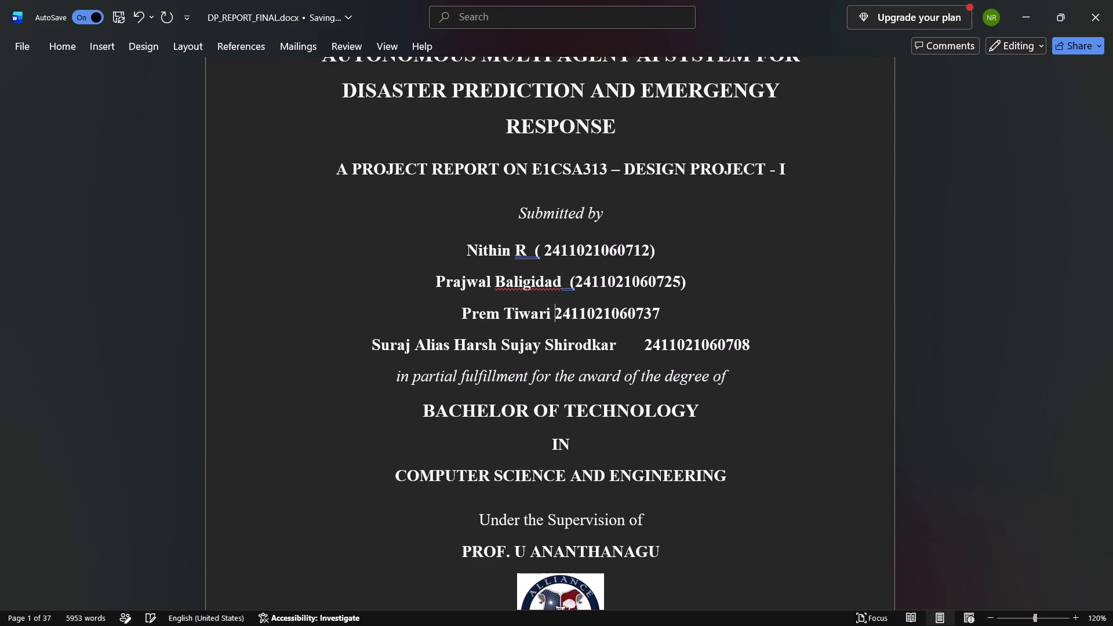
pyautogui.write('))')
pyautogui.press('BackSpace')
pyautogui.press('BackSpace')
pyautogui.hotkey('shift', '(')
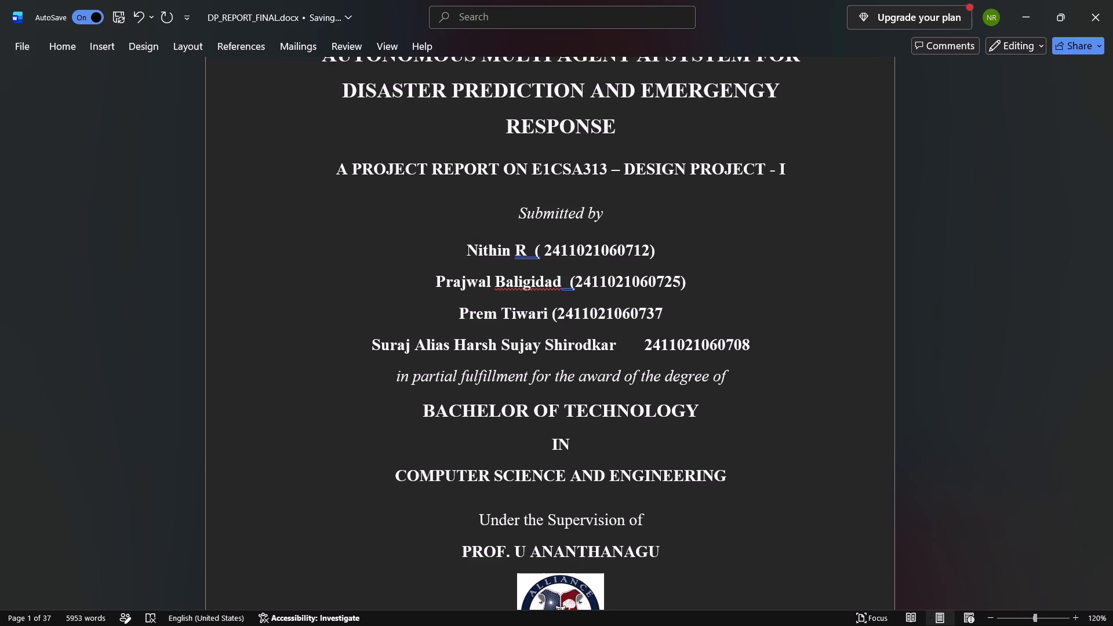
pyautogui.click(665, 311)
pyautogui.hotkey('shift', ')')
# Reduce the gap after the fourth student's name to one space and put the registration number in parentheses.
pyautogui.click(641, 341)
pyautogui.press('BackSpace')
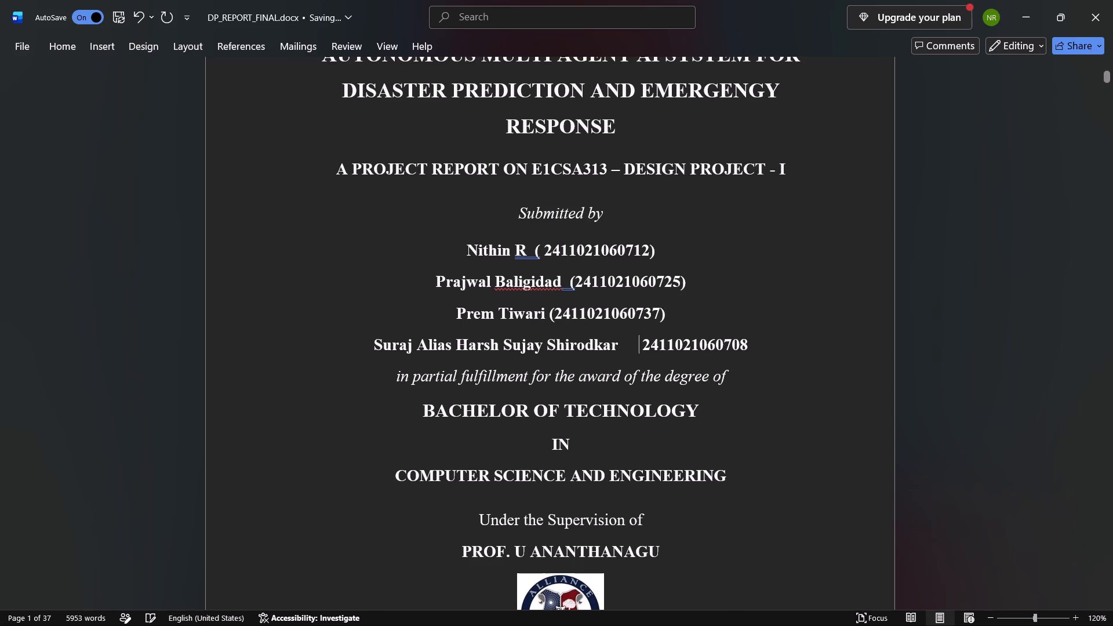
pyautogui.press('BackSpace')
pyautogui.press('BackSpace')
pyautogui.press('BackSpace')
pyautogui.press('BackSpace')
pyautogui.press('Right')
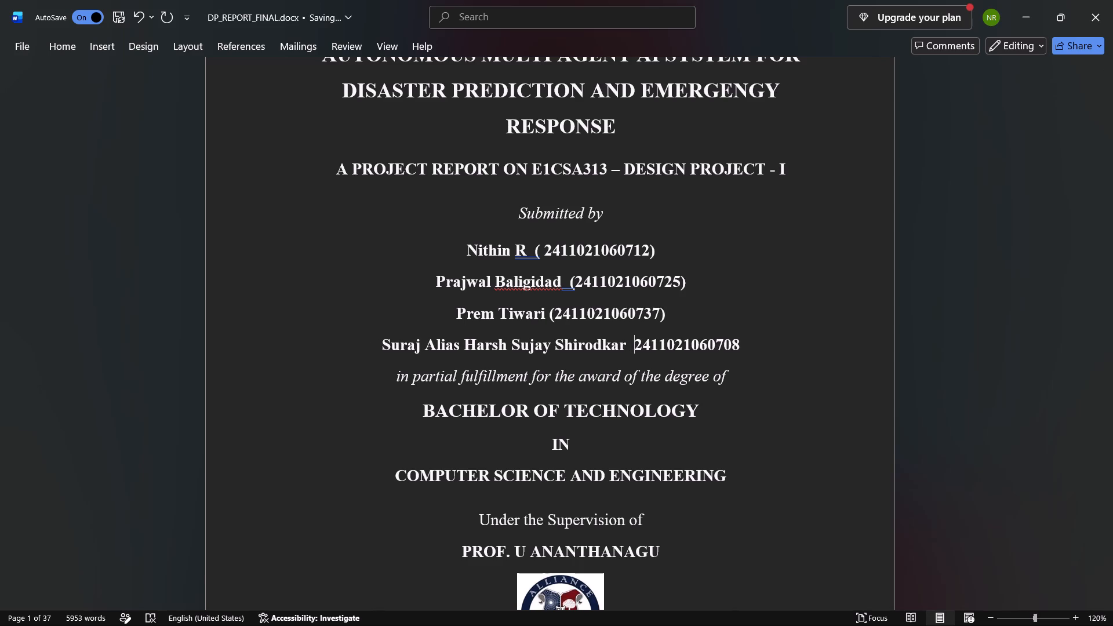
pyautogui.press('BackSpace')
pyautogui.hotkey('shift', '(')
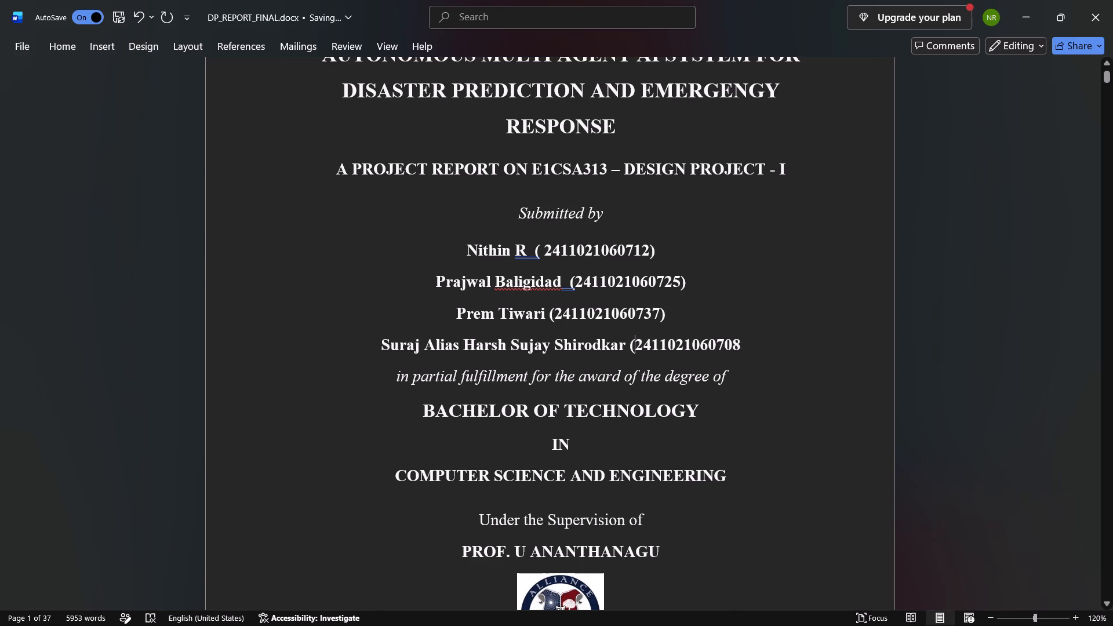
pyautogui.click(751, 343)
pyautogui.hotkey('shift', ')')
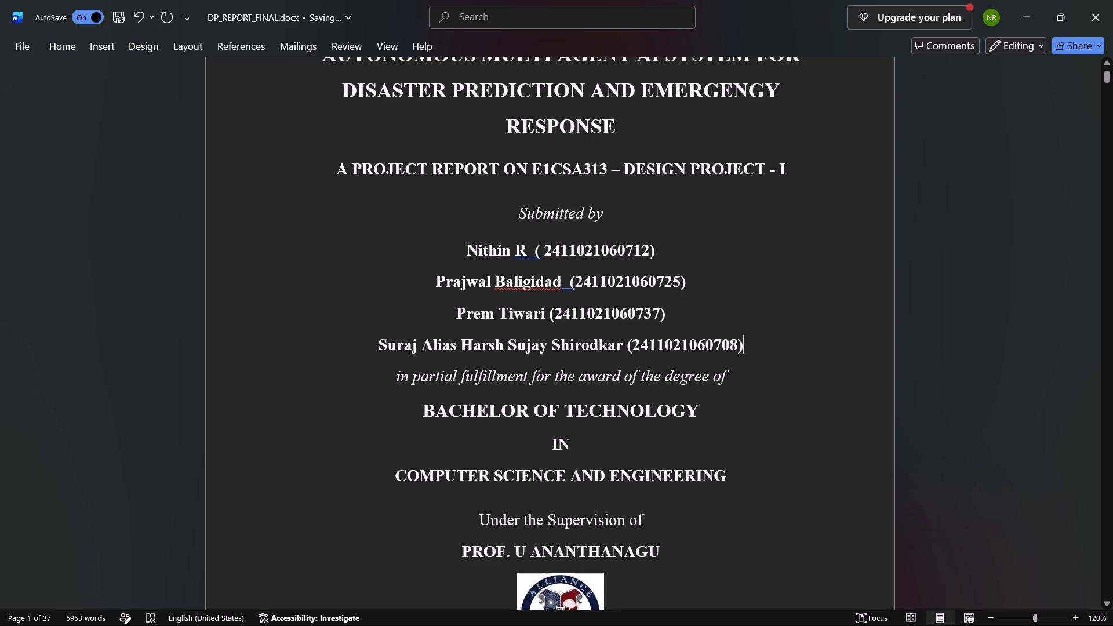
# Delete the extra space before the opening parenthesis in the first student's line and save the report.
pyautogui.click(532, 250)
pyautogui.press('BackSpace')
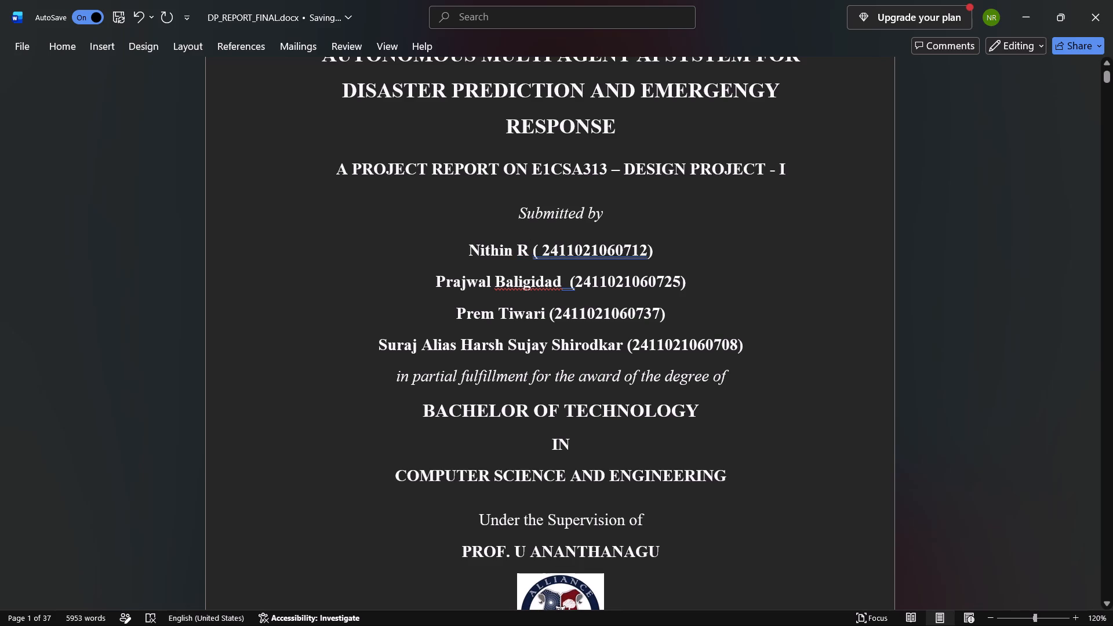
pyautogui.hotkey('ctrl', 's')
pyautogui.hotkey('ctrl', 's')
pyautogui.hotkey('ctrl', 's')
pyautogui.hotkey('ctrl', 's')
# Review the report from the title page and certificate through the lists of tables and figures to the introduction and literature review.
pyautogui.scroll(-2, 744, 375)
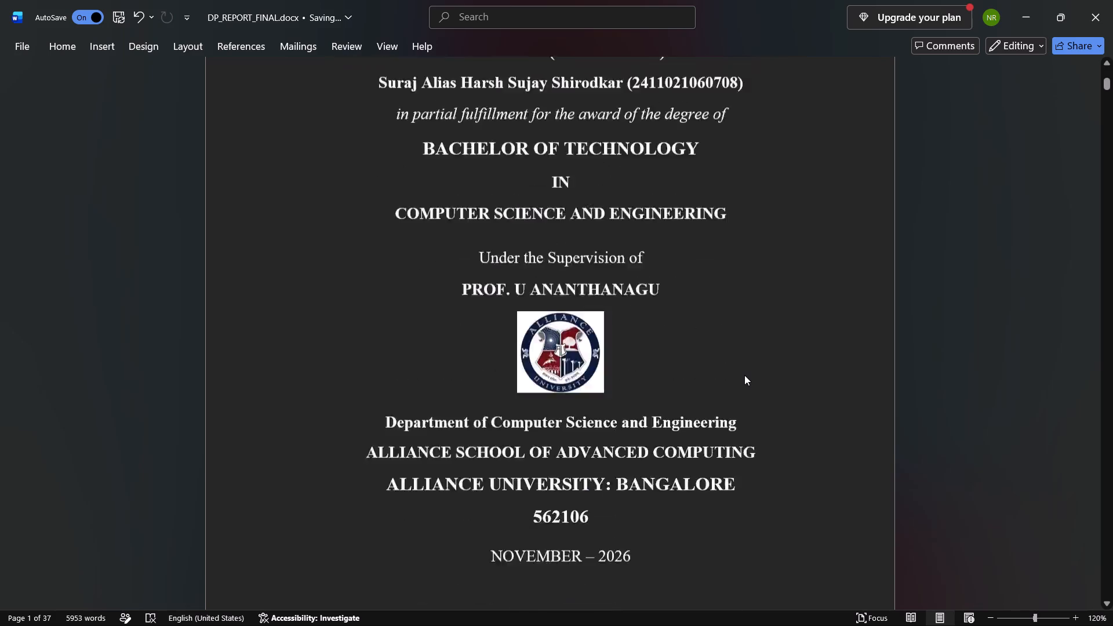
pyautogui.scroll(-3, 744, 375)
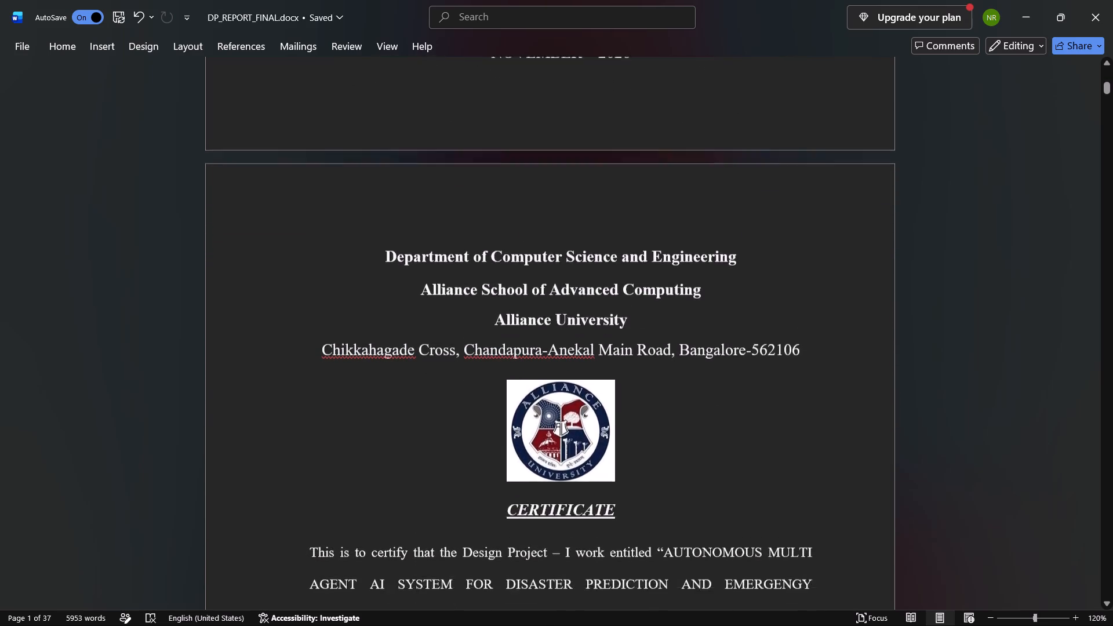
pyautogui.scroll(-2, 744, 375)
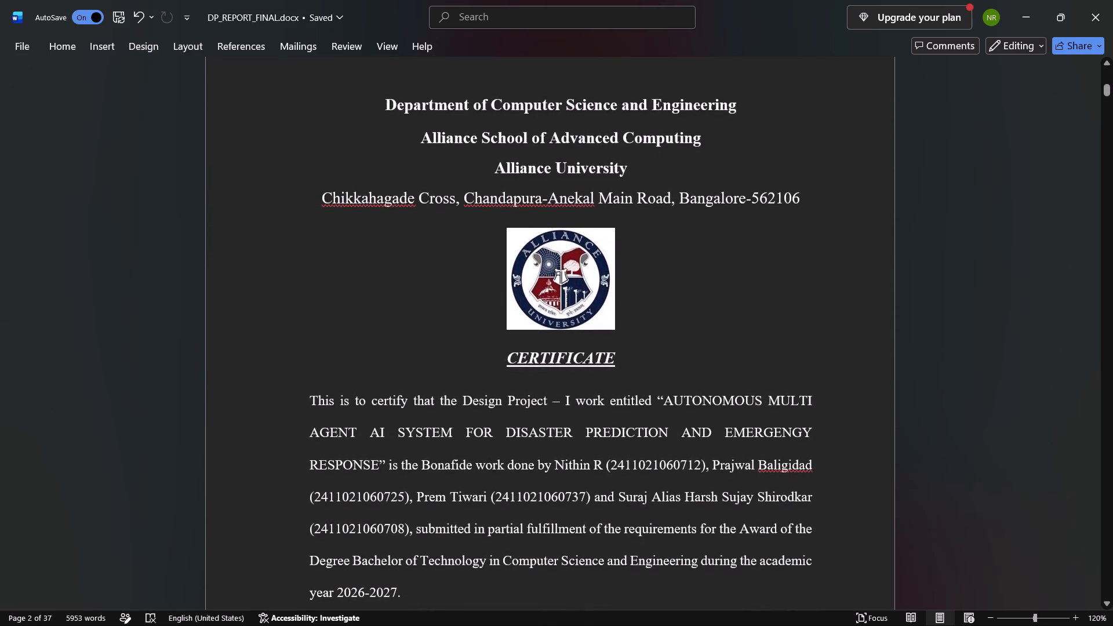
pyautogui.scroll(-1, 744, 375)
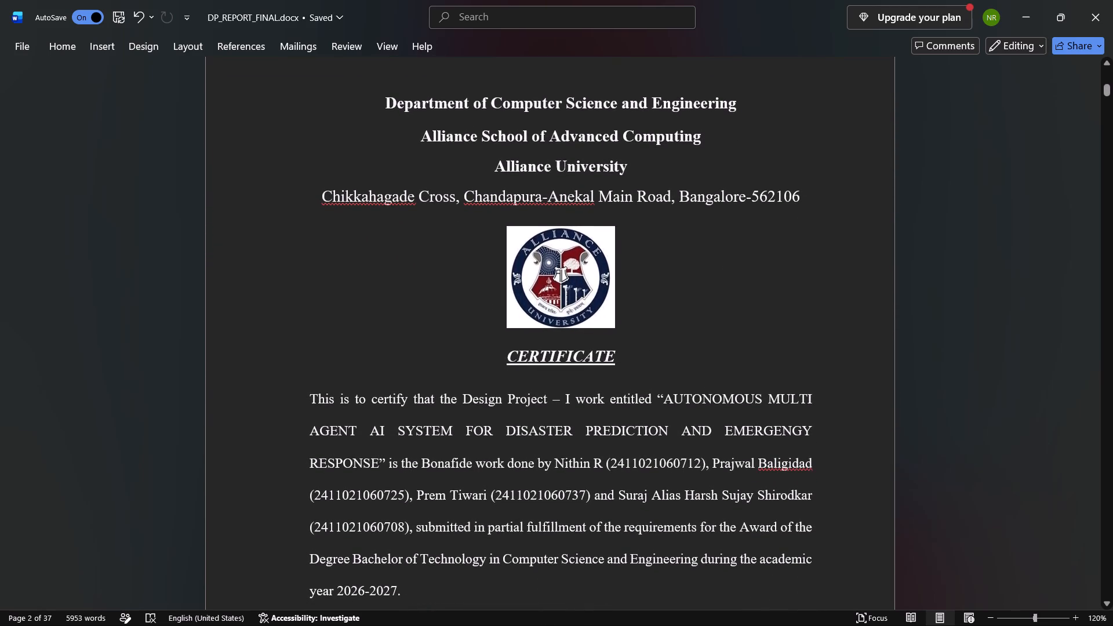
pyautogui.scroll(-11, 832, 353)
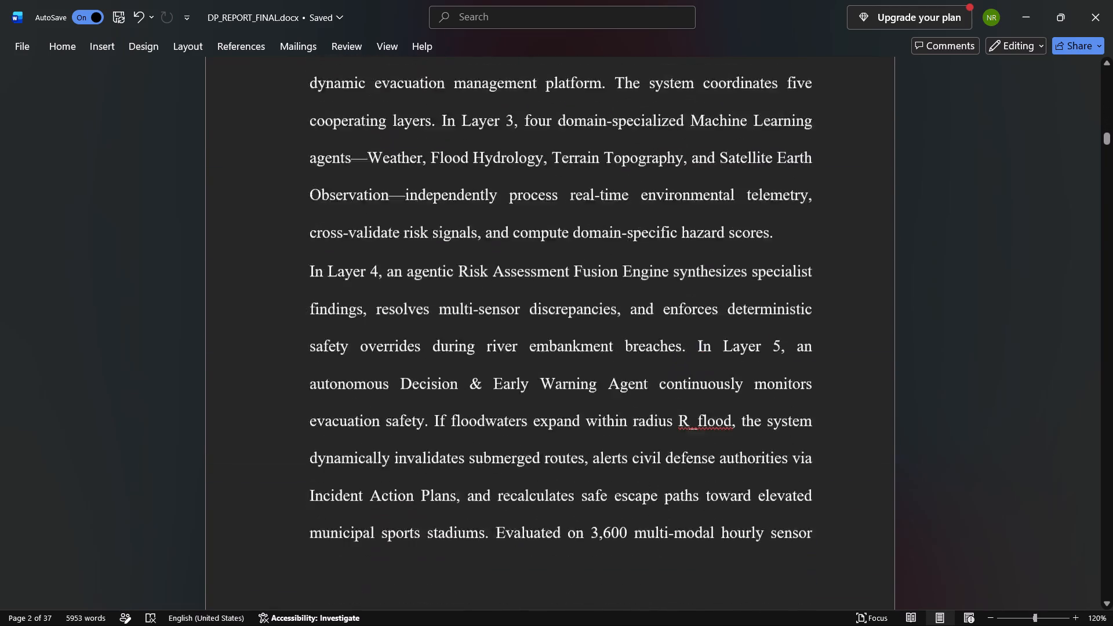
pyautogui.scroll(-7, 832, 353)
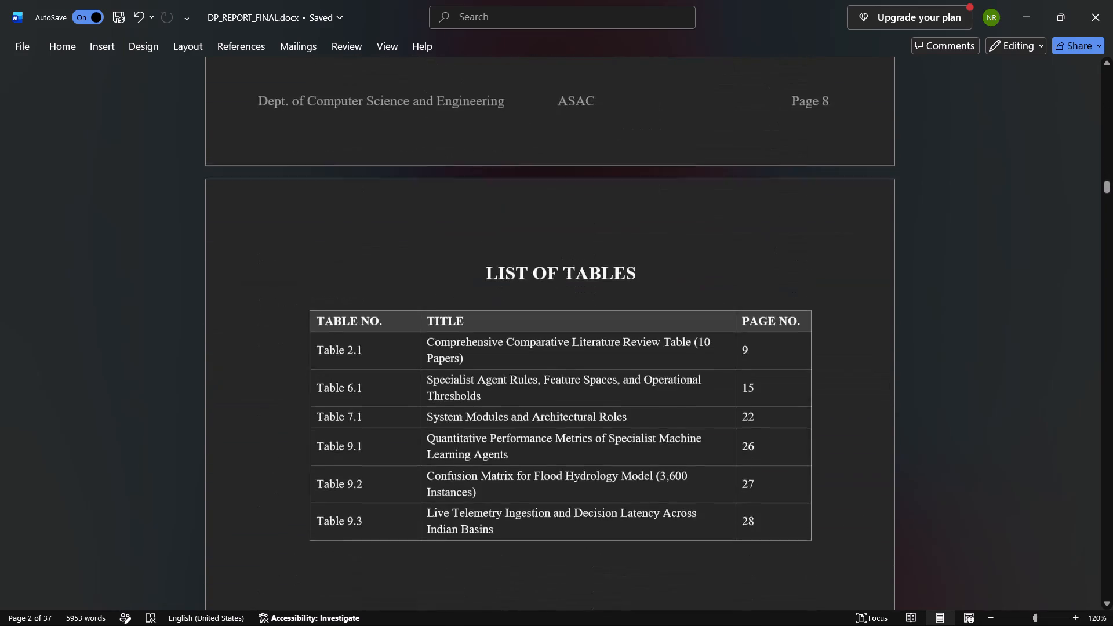
pyautogui.scroll(-7, 832, 353)
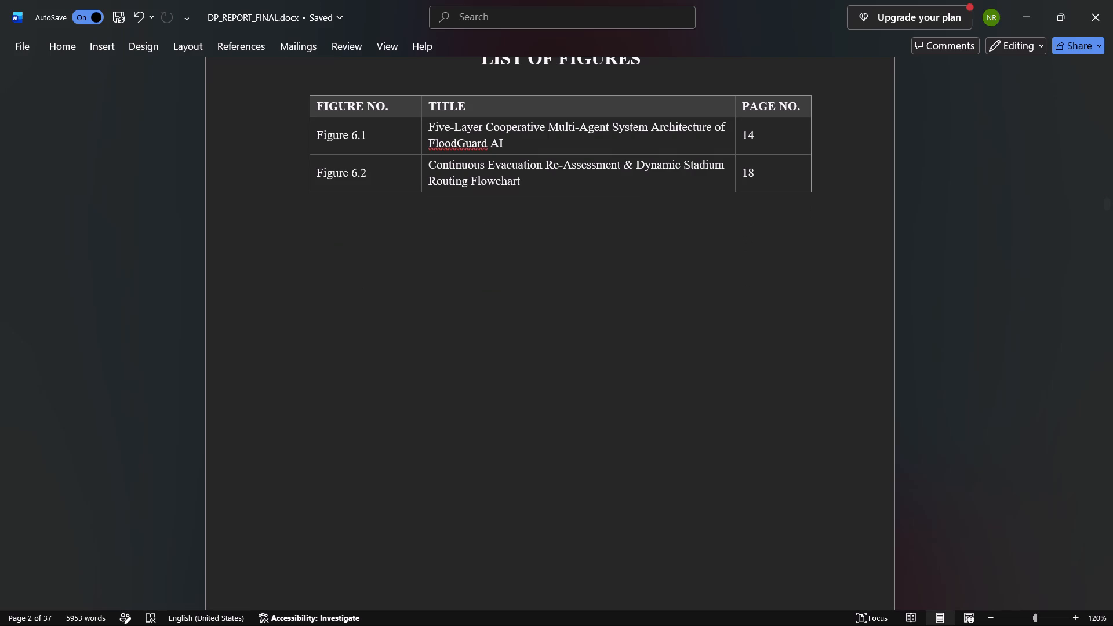
pyautogui.scroll(-14, 704, 381)
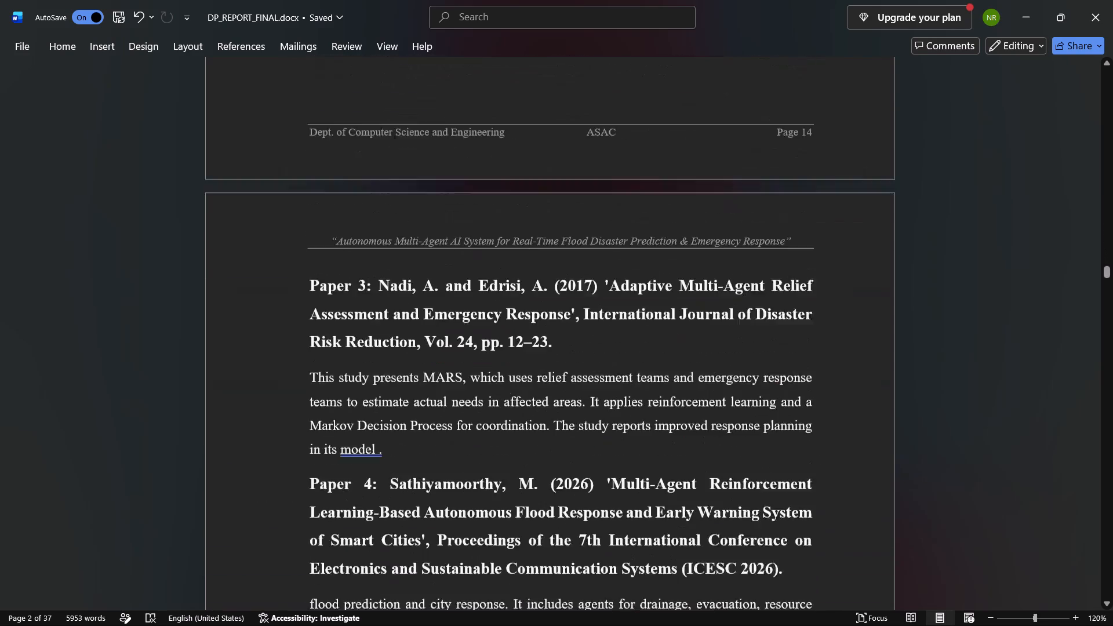
pyautogui.scroll(7, 704, 381)
pyautogui.scroll(-6, 704, 381)
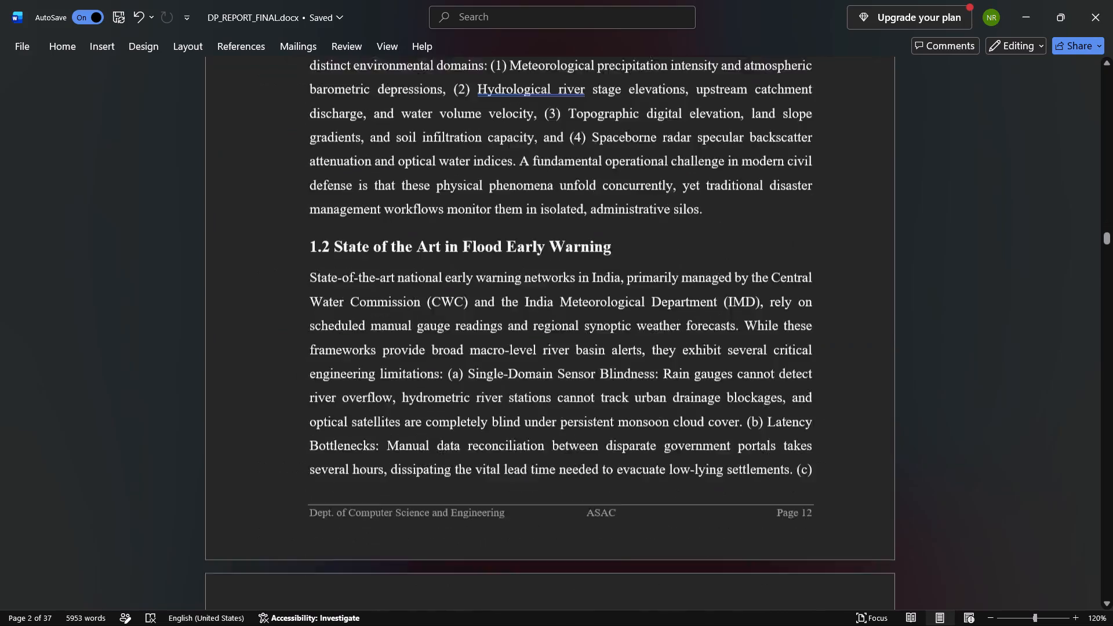
pyautogui.scroll(-1, 704, 381)
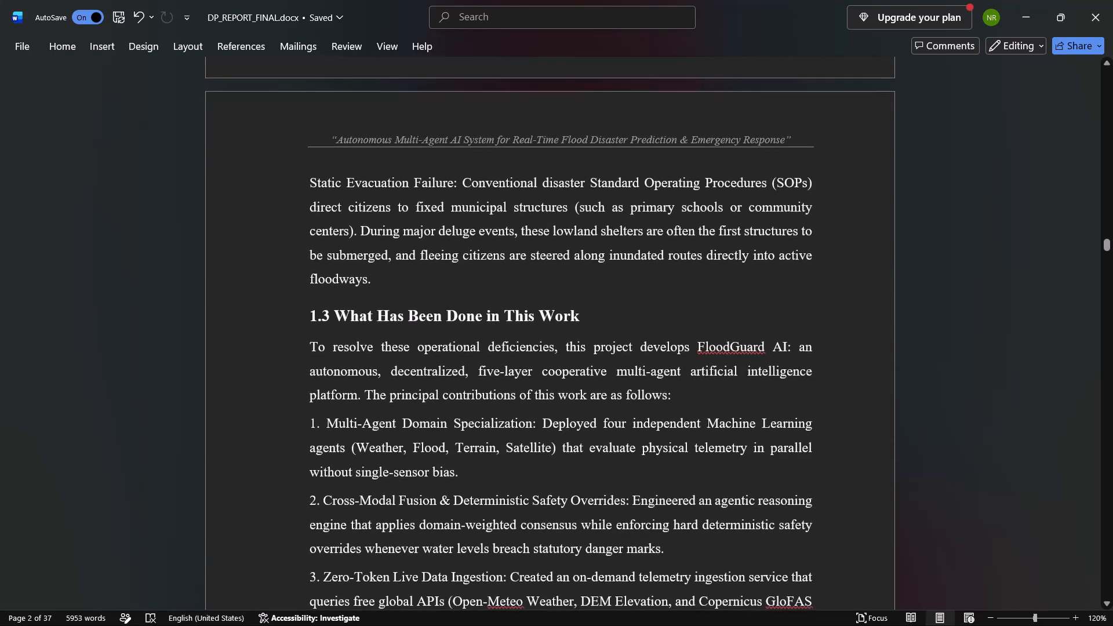
pyautogui.scroll(6, 704, 381)
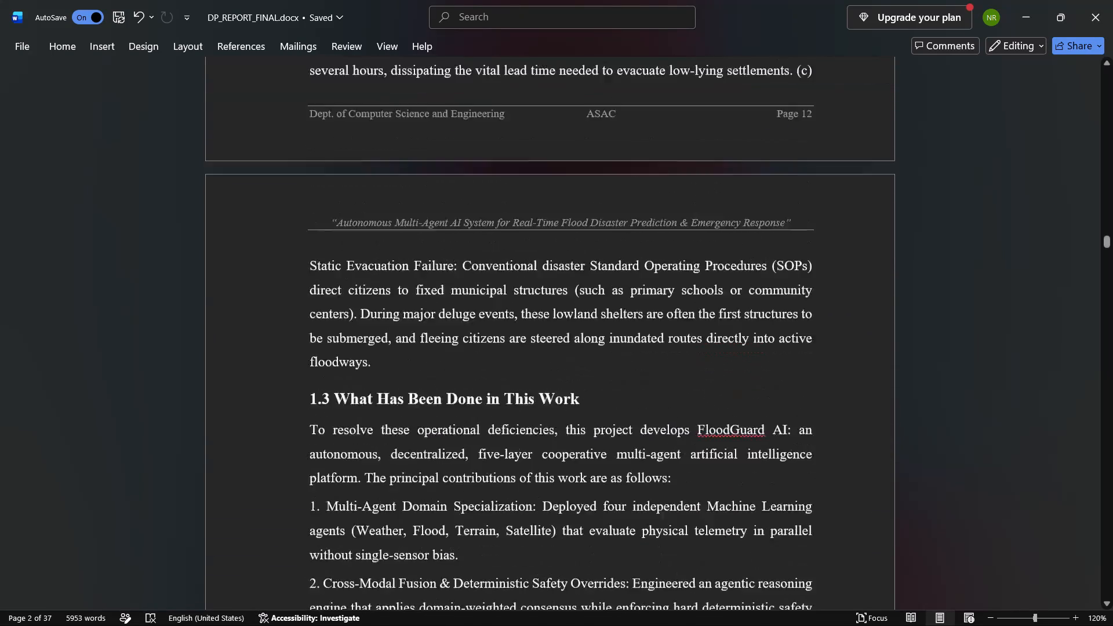
pyautogui.scroll(17, 704, 381)
pyautogui.scroll(5, 704, 381)
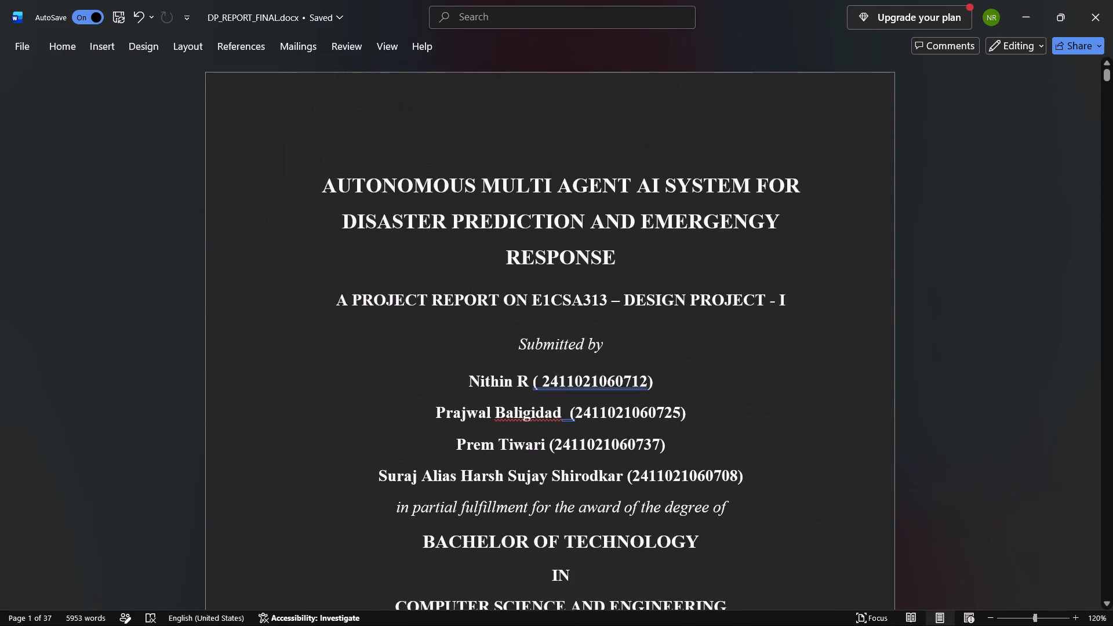